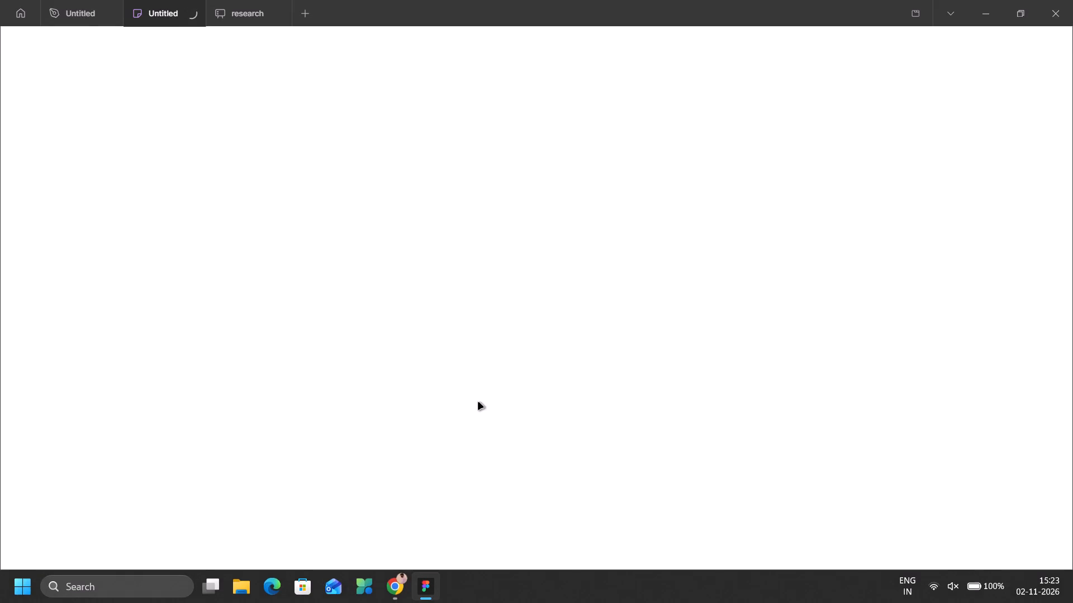
Switch to Chrome and open the DigiLocker website at digilocker.gov.in.
key(alt+Tab)
click(199, 41)
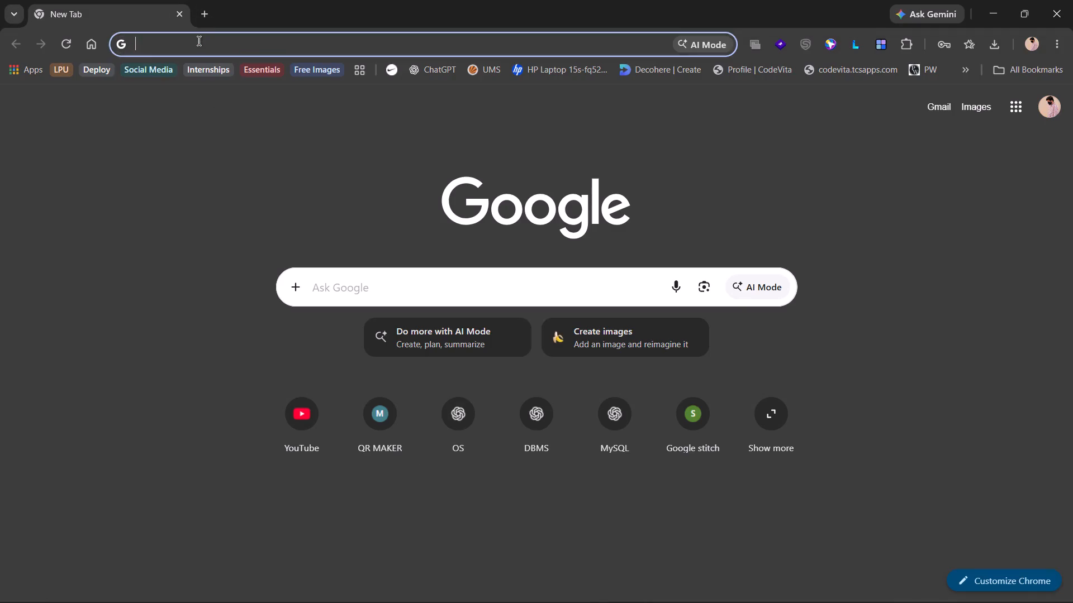
text(di)
text(gi)
key(Return)
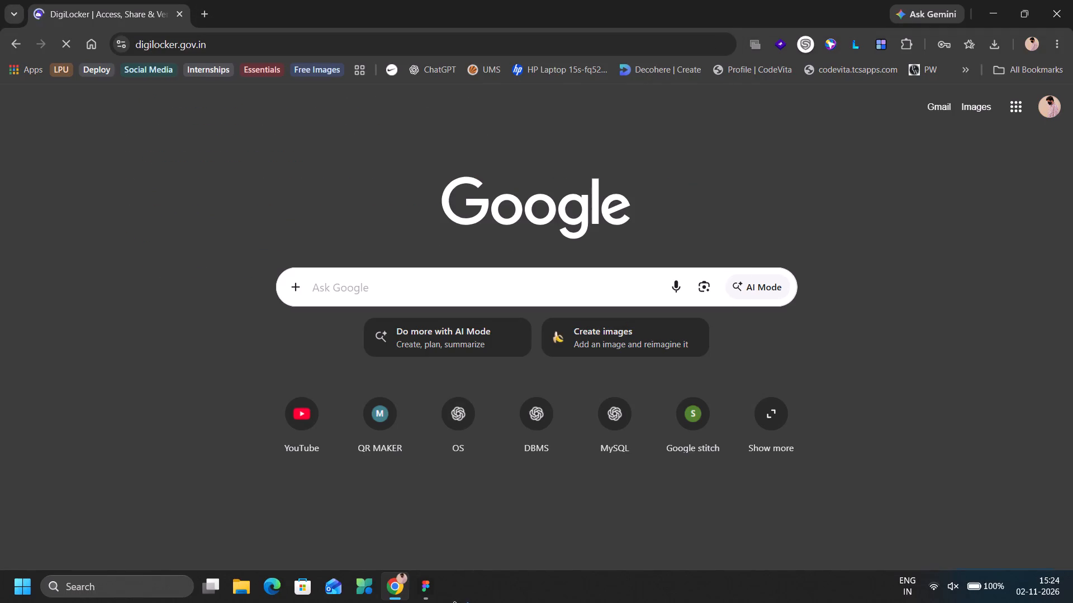
Switch to Figma, dismiss the Figma x Sanrio promotion and review the whole nominee flowchart on the FigJam board.
key(alt+Tab)
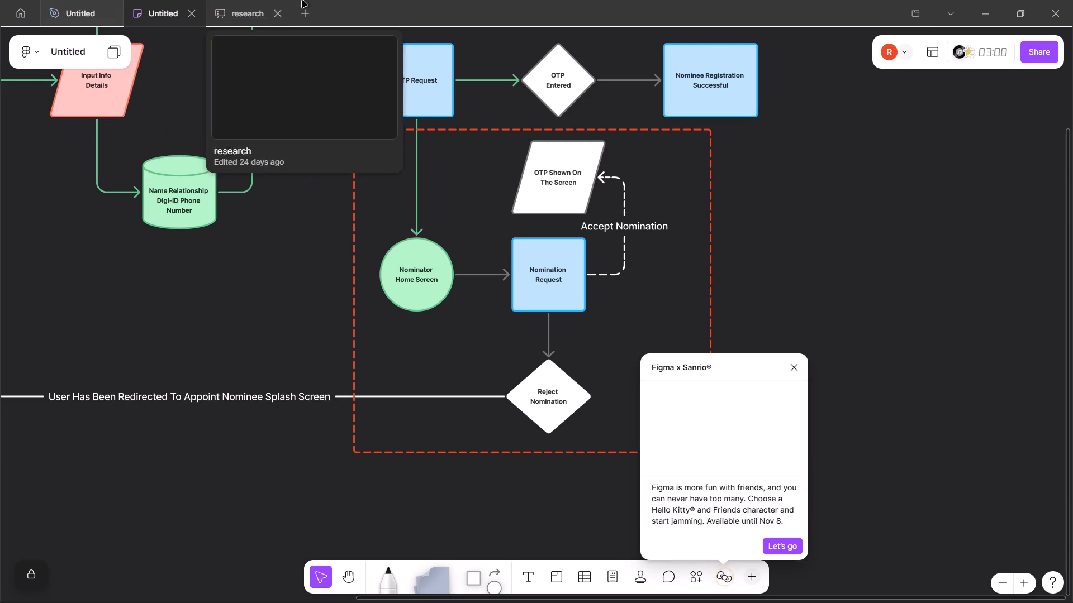
click(794, 366)
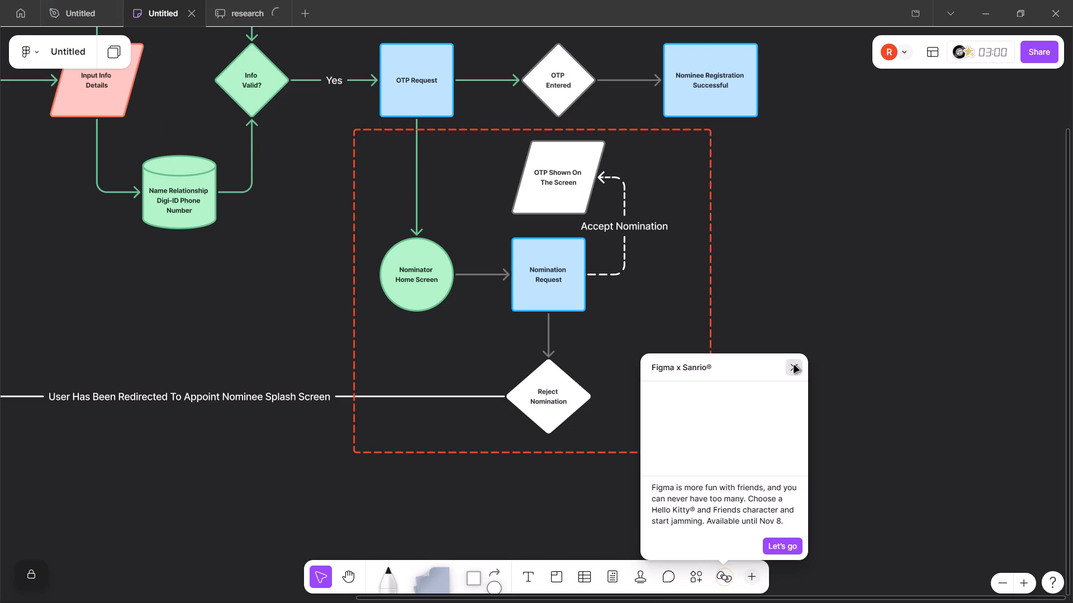
scroll(776, 344, right, 1)
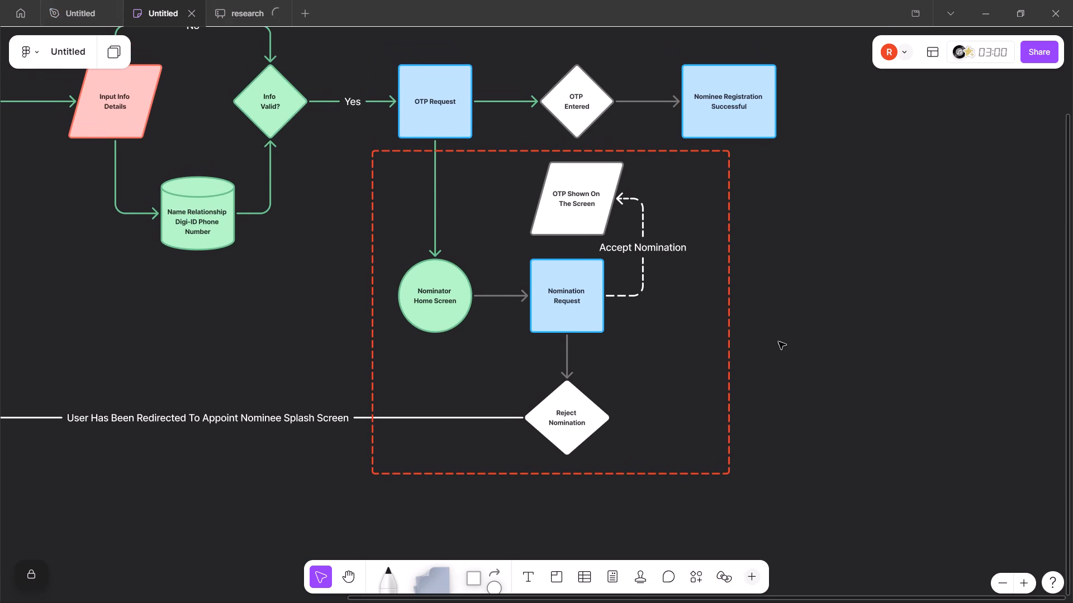
scroll(778, 342, right, 1)
scroll(778, 342, up, 1)
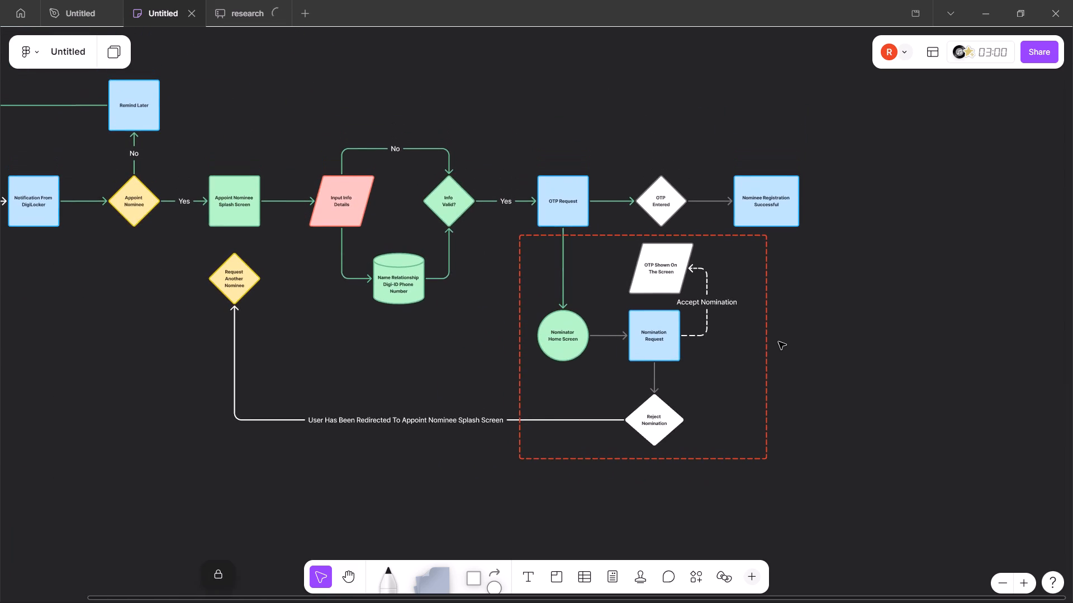
scroll(778, 342, right, 2)
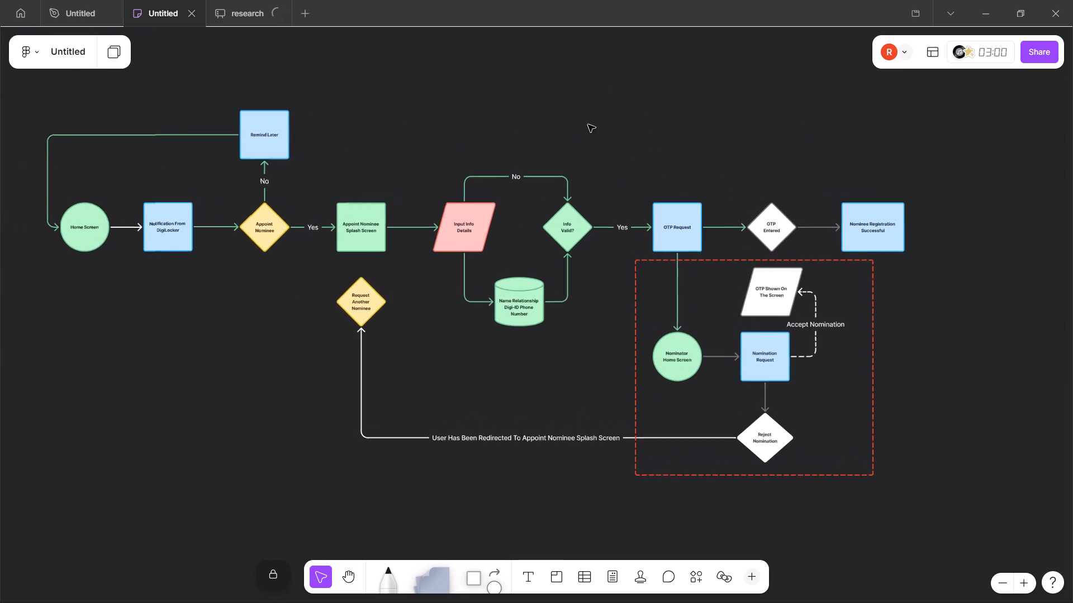
scroll(588, 125, right, 1)
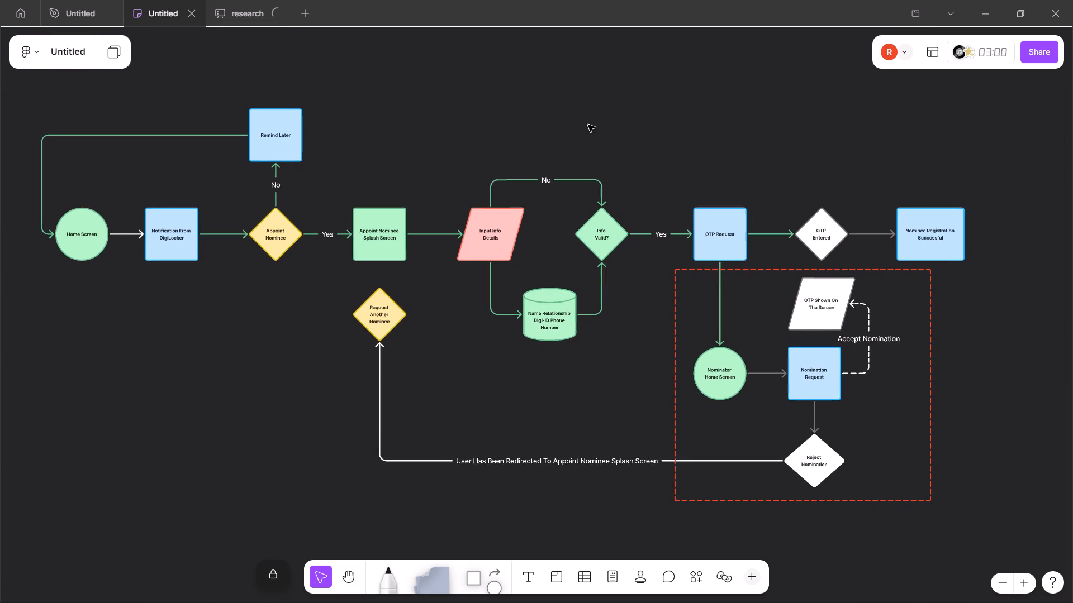
Switch back to Chrome, search for "digilocker user flow" in a new tab and close the DigiLocker site's tab.
key(alt+Tab)
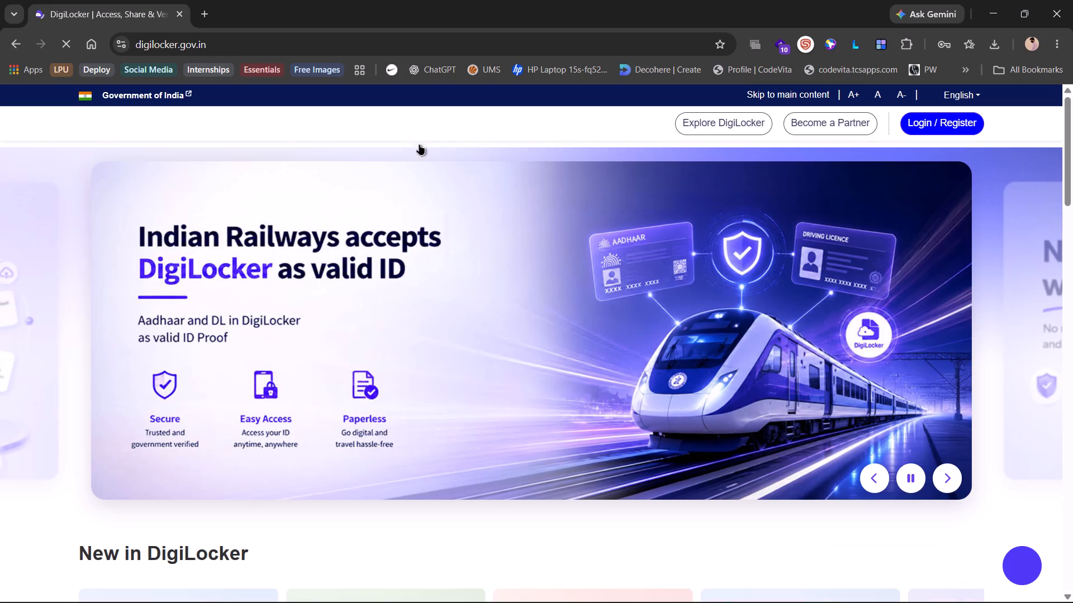
scroll(284, 272, down, 8)
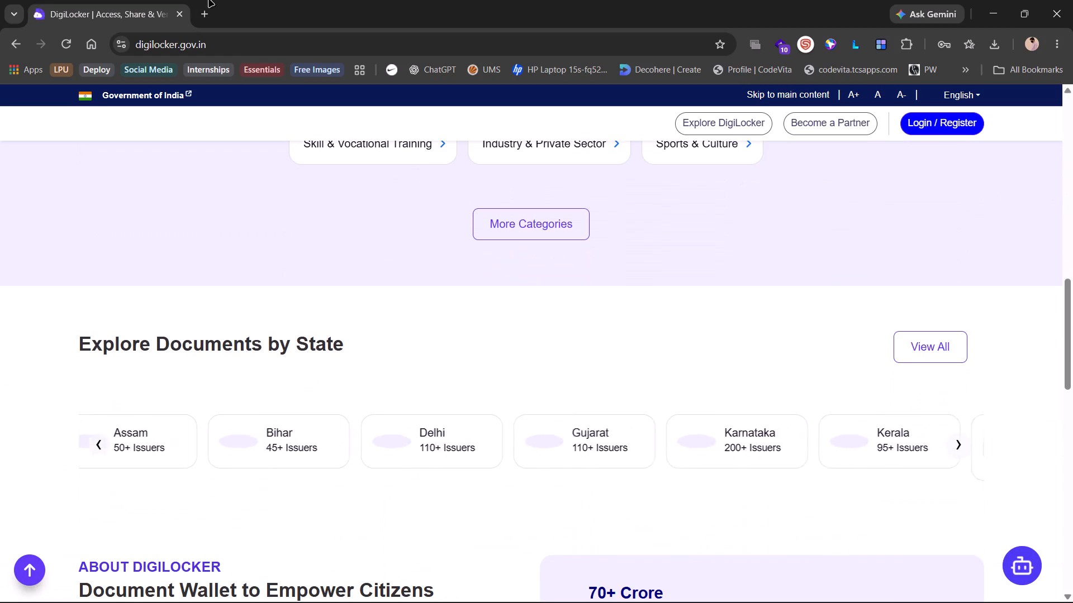
click(208, 11)
text(digi)
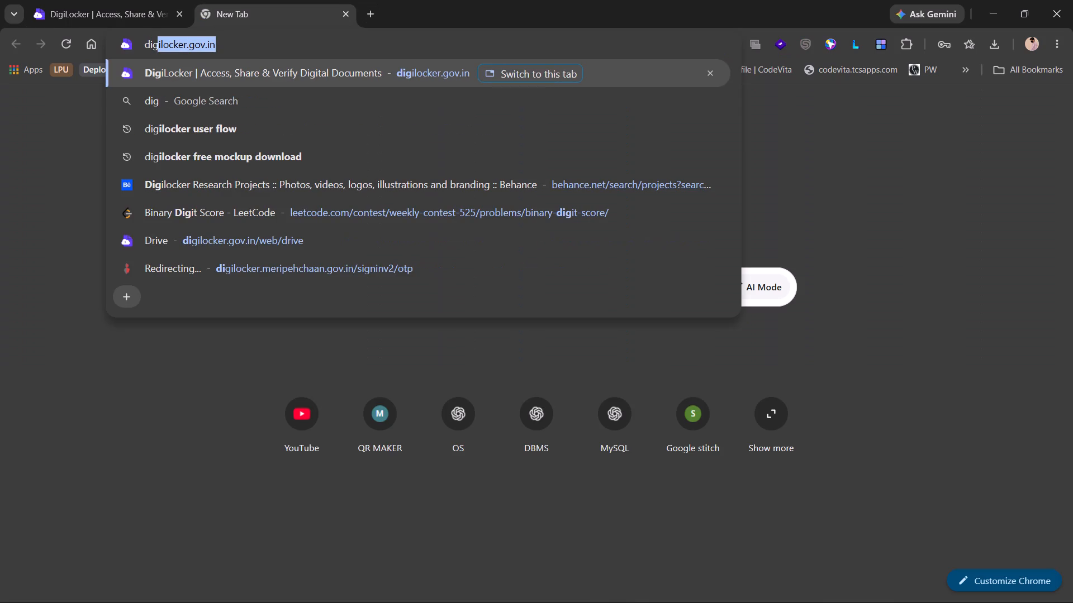
key(Down)
key(Down)
key(Down)
key(Down)
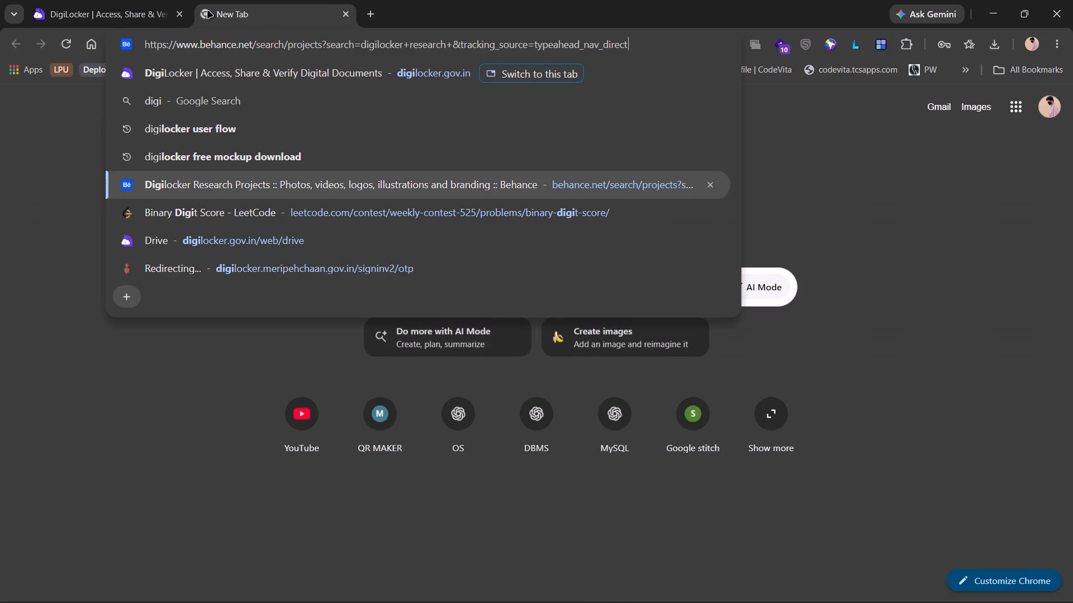
key(Up)
key(Up)
key(Return)
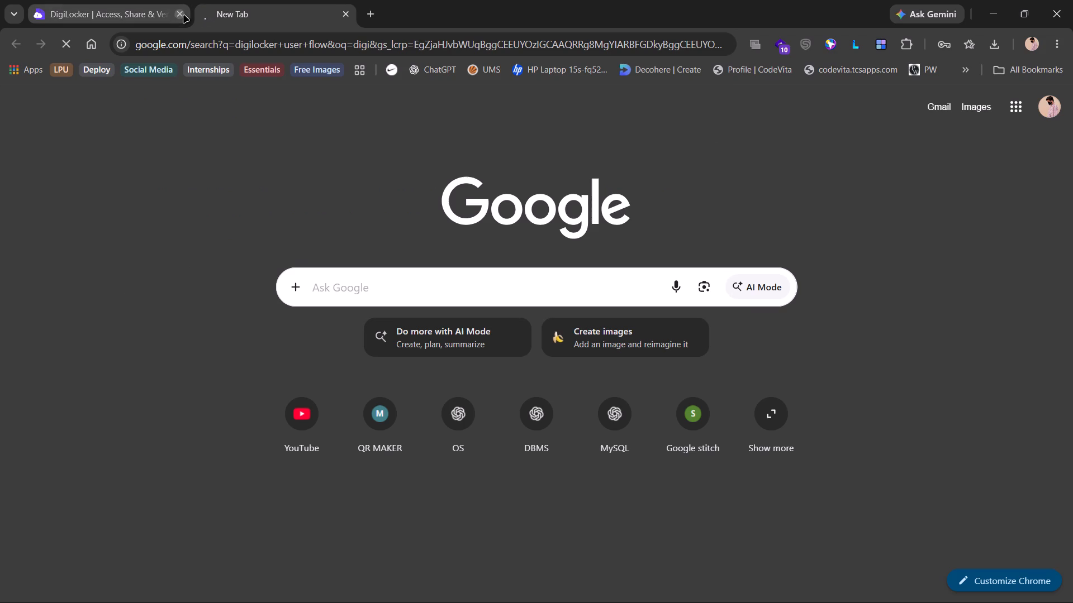
click(184, 16)
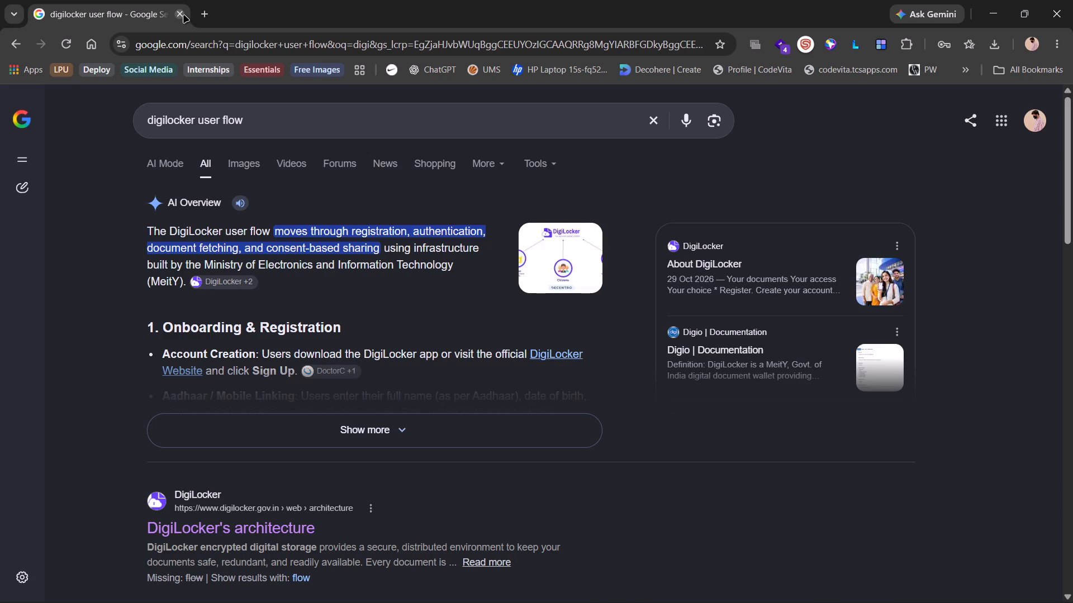
Open the Medium result "Design Thinking: UX Case Study for Digi-Locker" in a new tab and switch to it.
scroll(336, 401, down, 2)
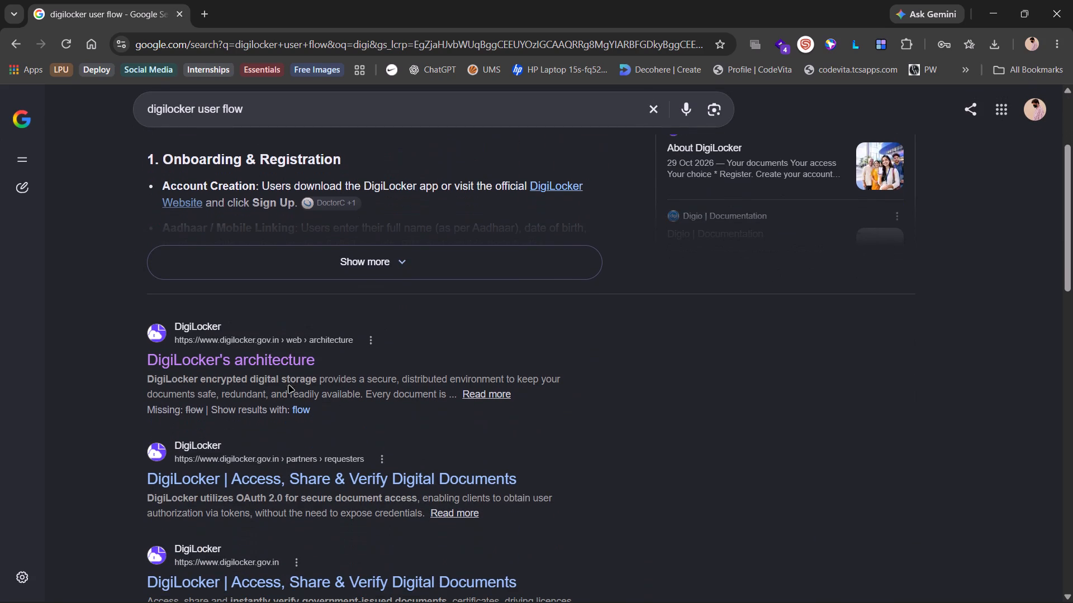
scroll(262, 357, down, 2)
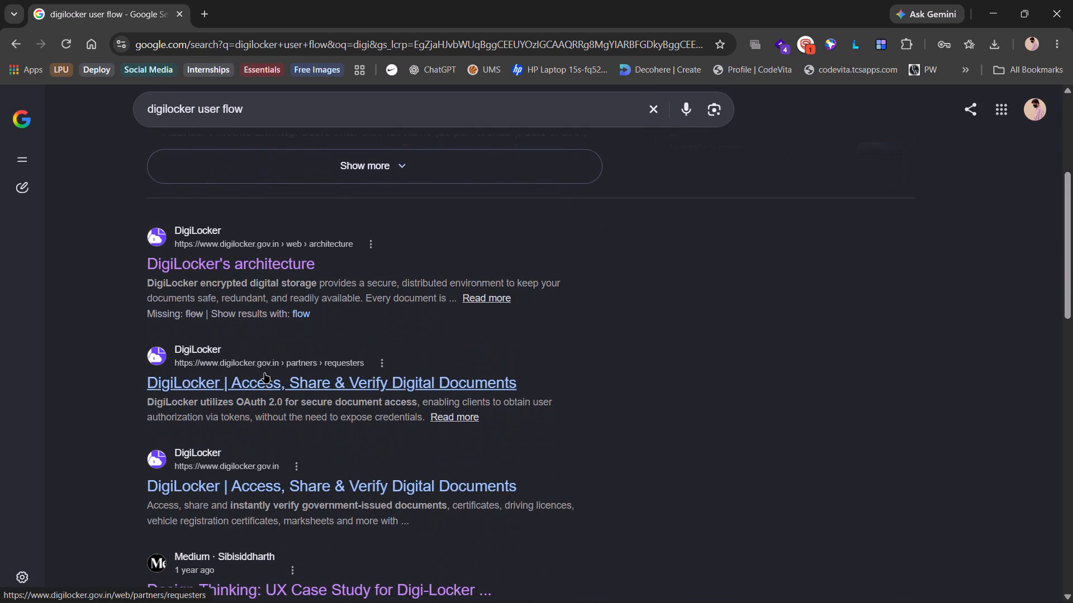
scroll(264, 373, down, 3)
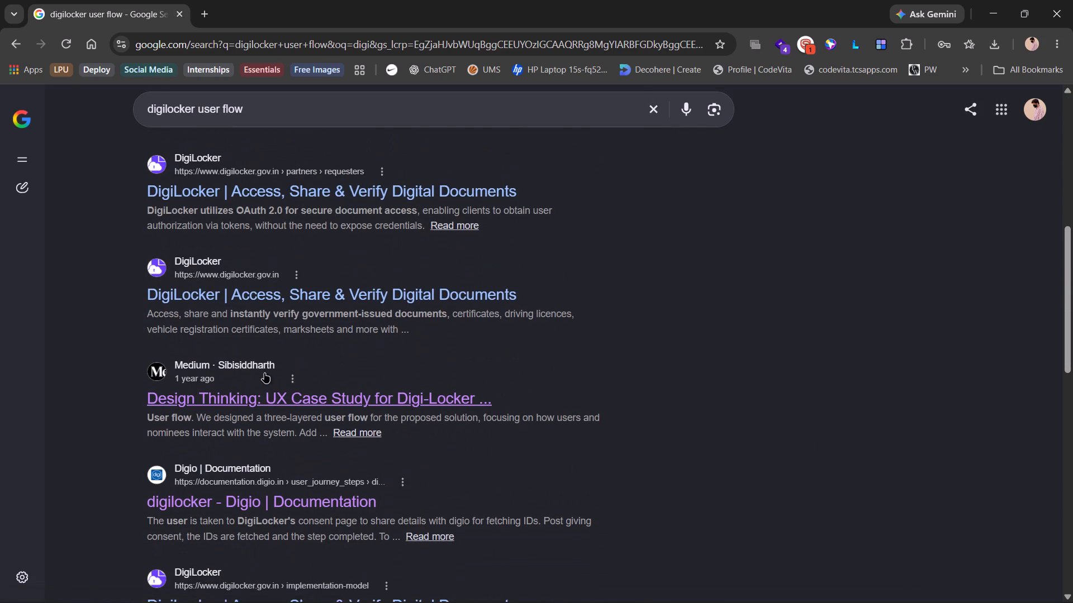
right_click(263, 394)
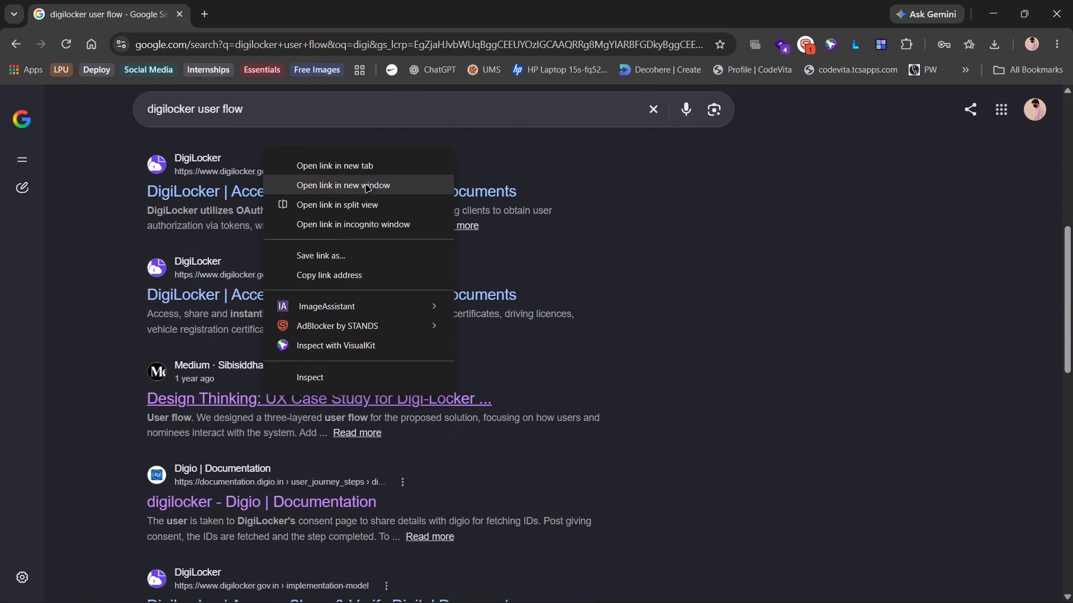
click(377, 170)
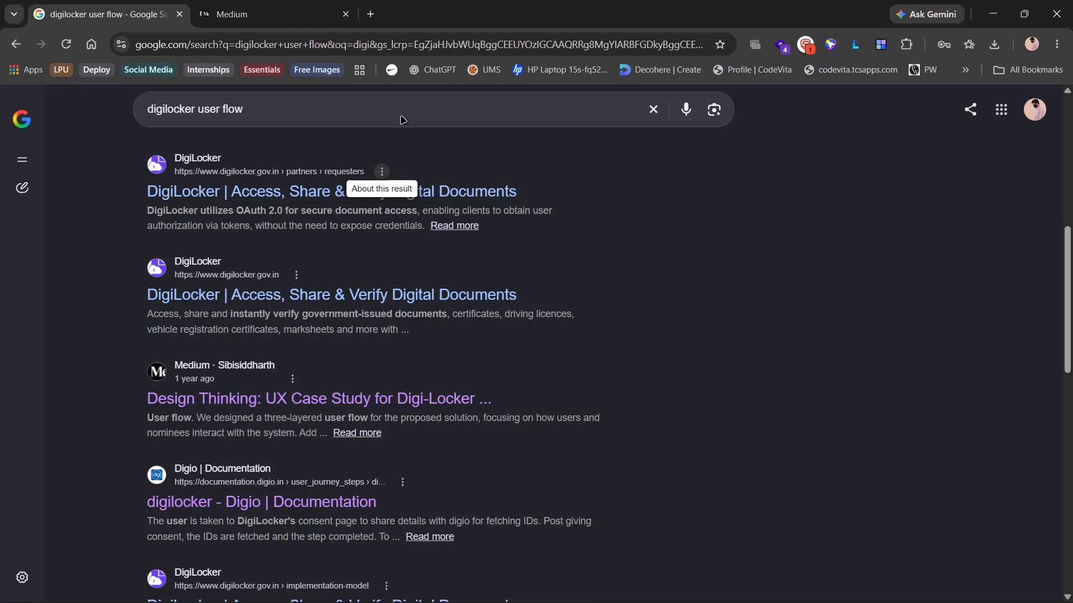
click(277, 0)
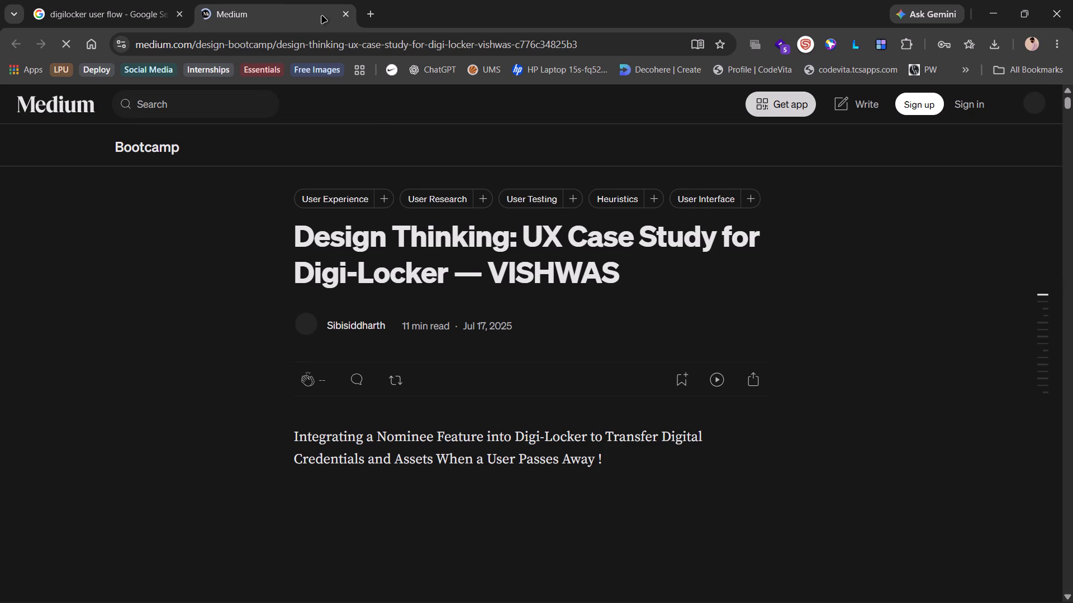
Look through the Digi-Locker case study to find the Add Nominee flowchart in its User flow section.
scroll(385, 179, down, 2)
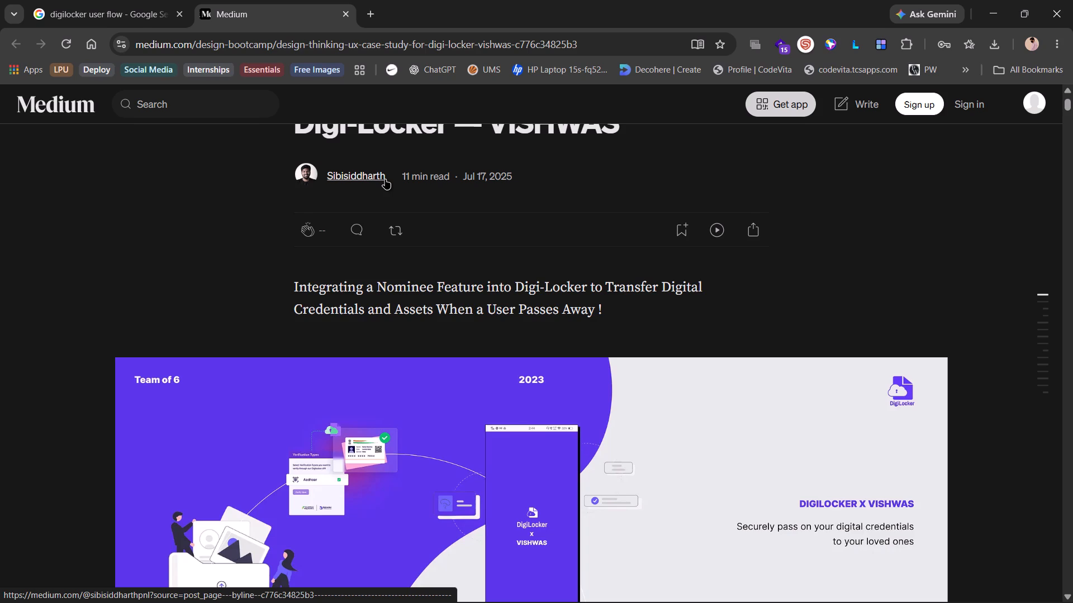
scroll(385, 179, down, 9)
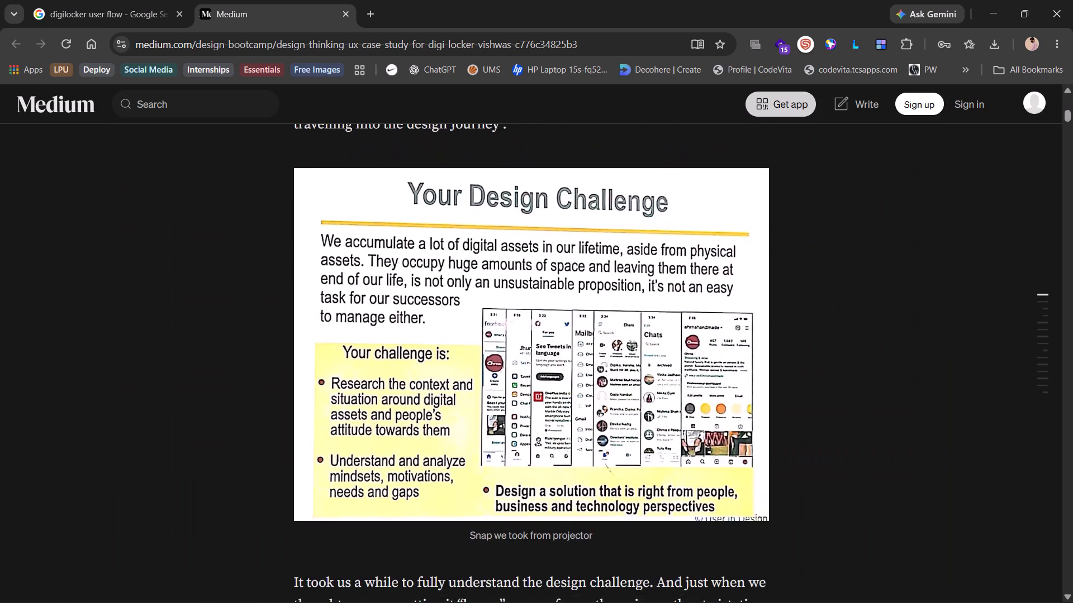
scroll(385, 179, down, 14)
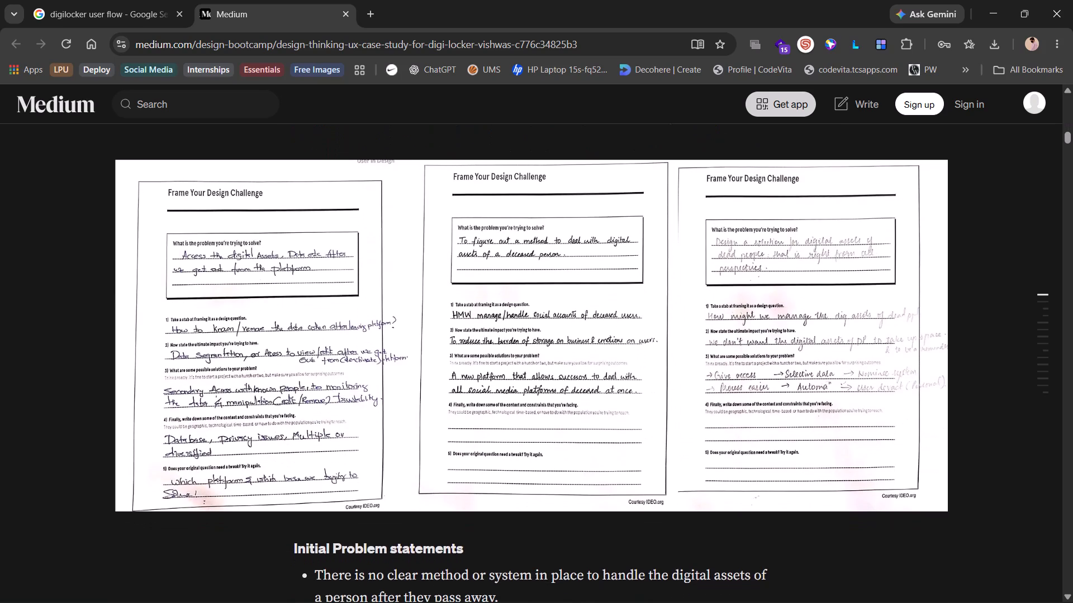
scroll(385, 179, down, 11)
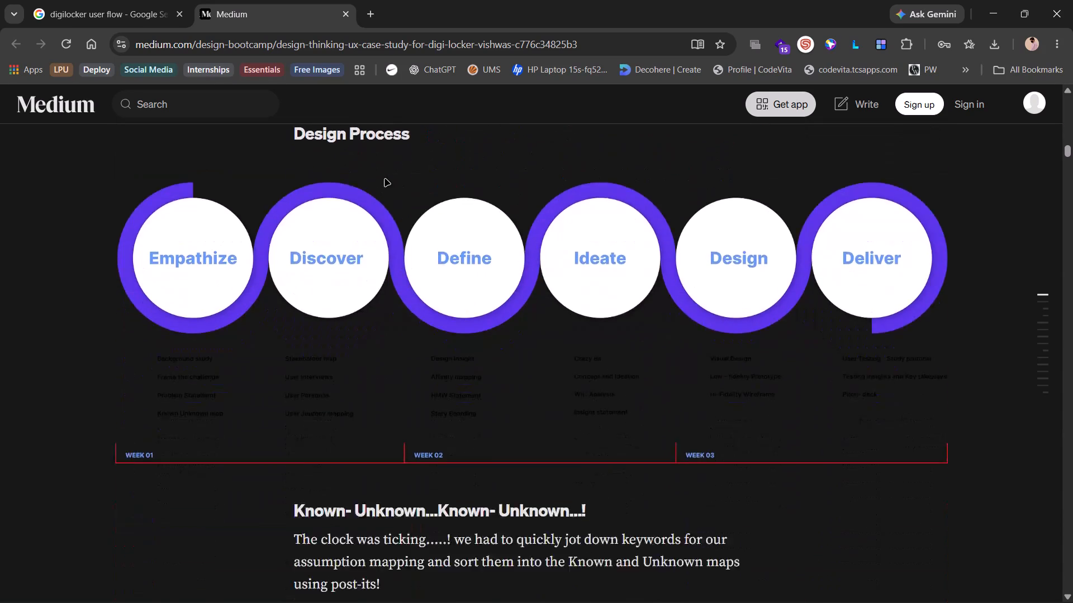
scroll(385, 179, down, 13)
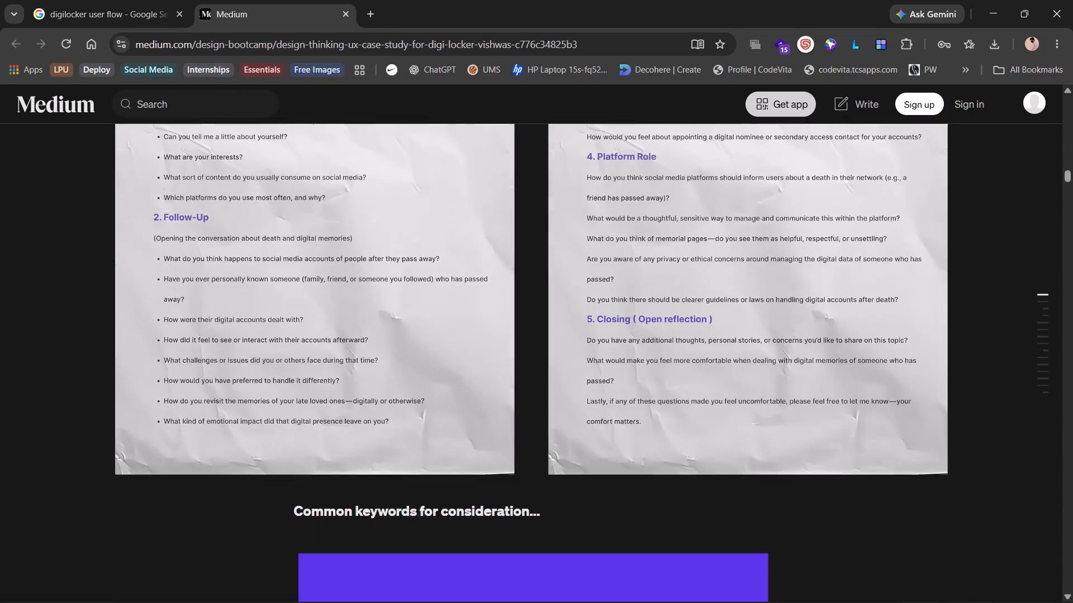
scroll(385, 179, down, 14)
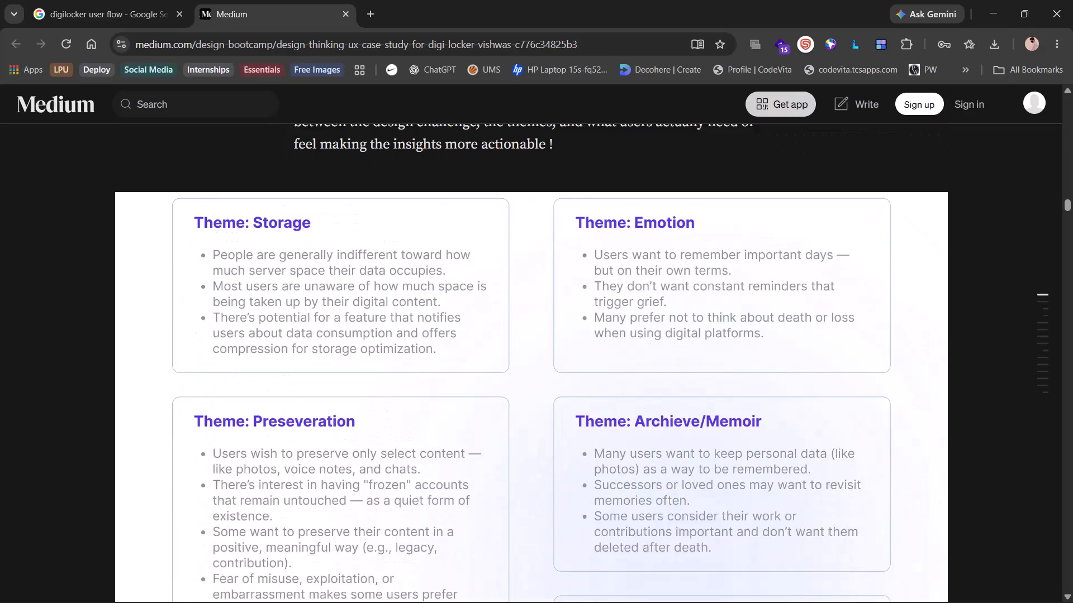
scroll(385, 179, down, 14)
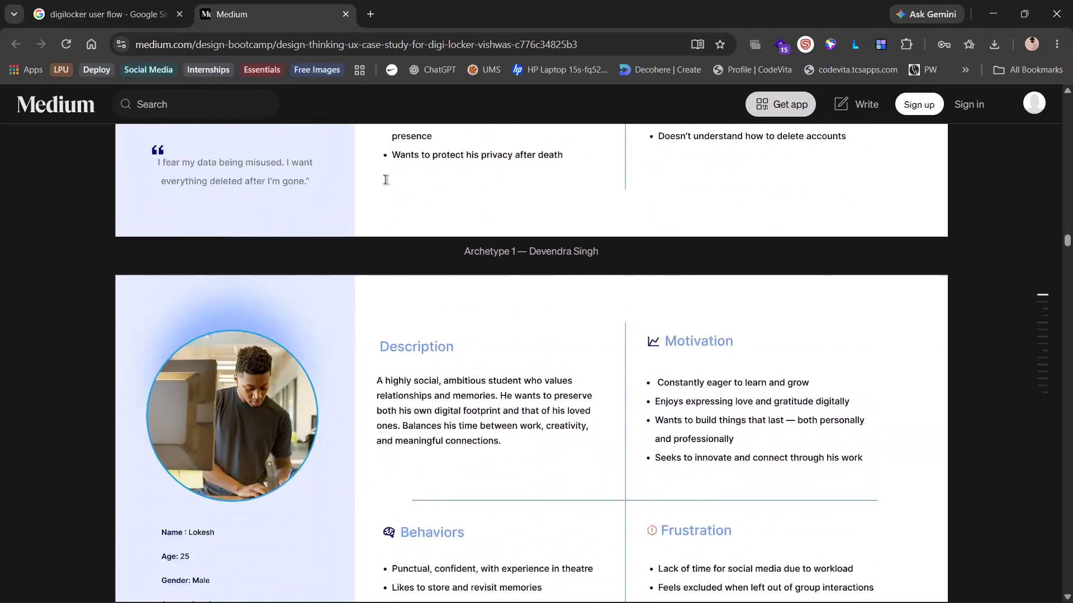
scroll(385, 179, down, 14)
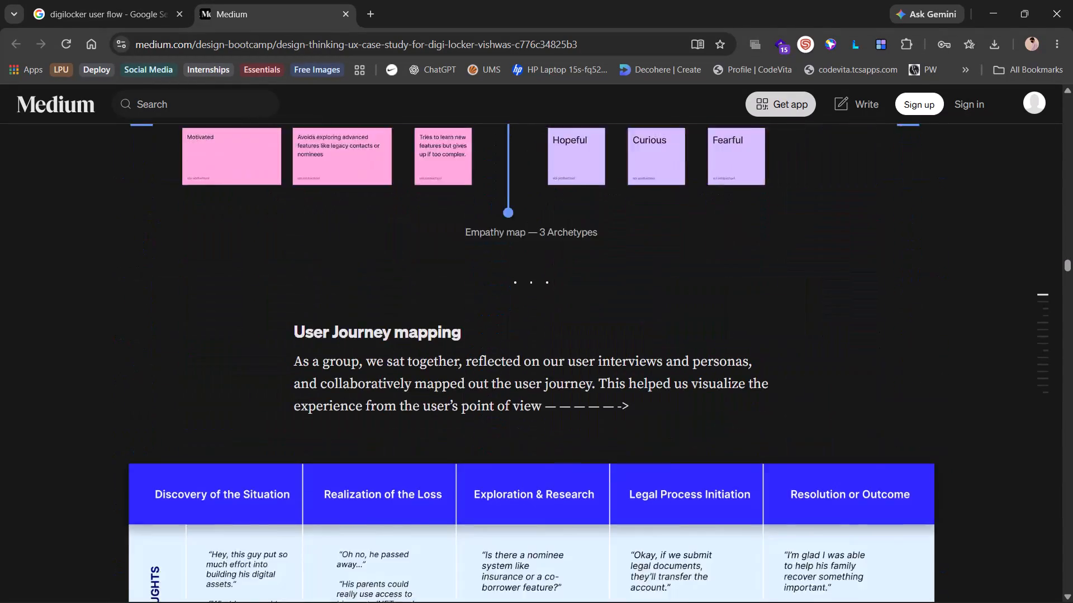
scroll(385, 179, down, 15)
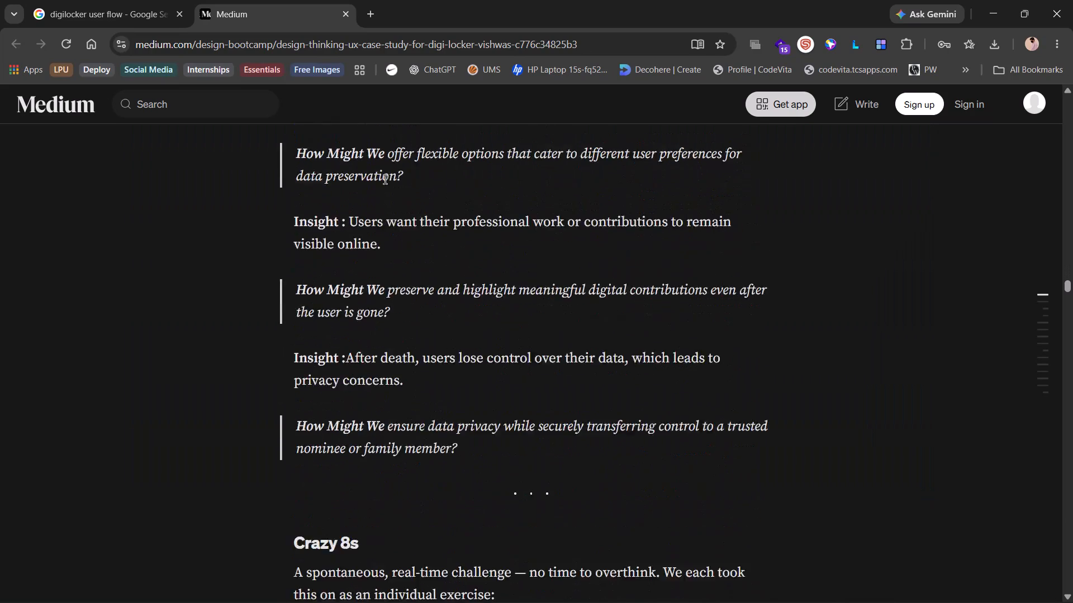
scroll(385, 179, down, 14)
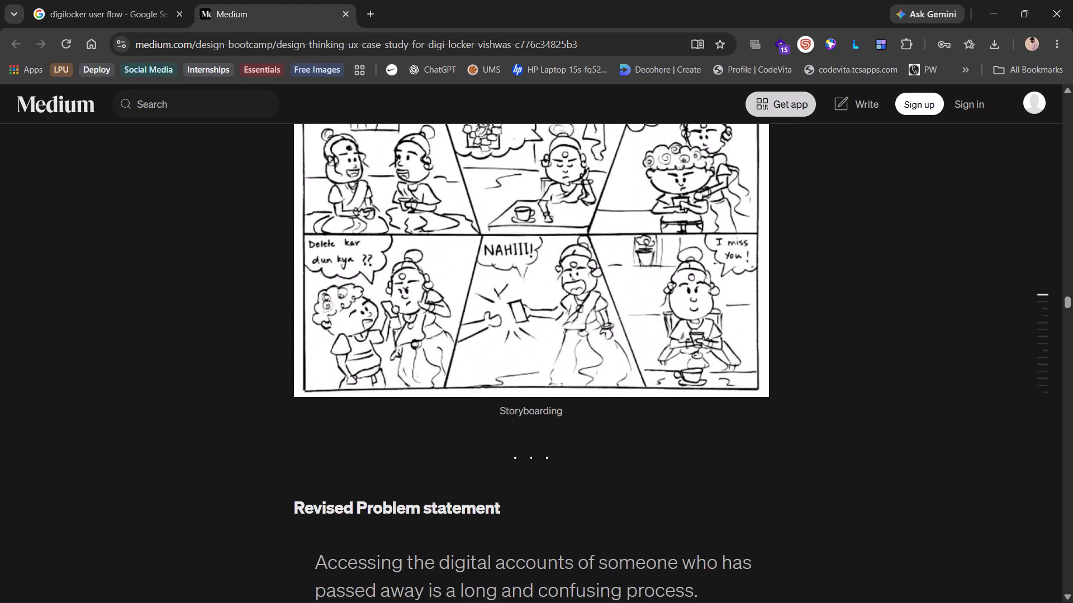
scroll(385, 179, down, 14)
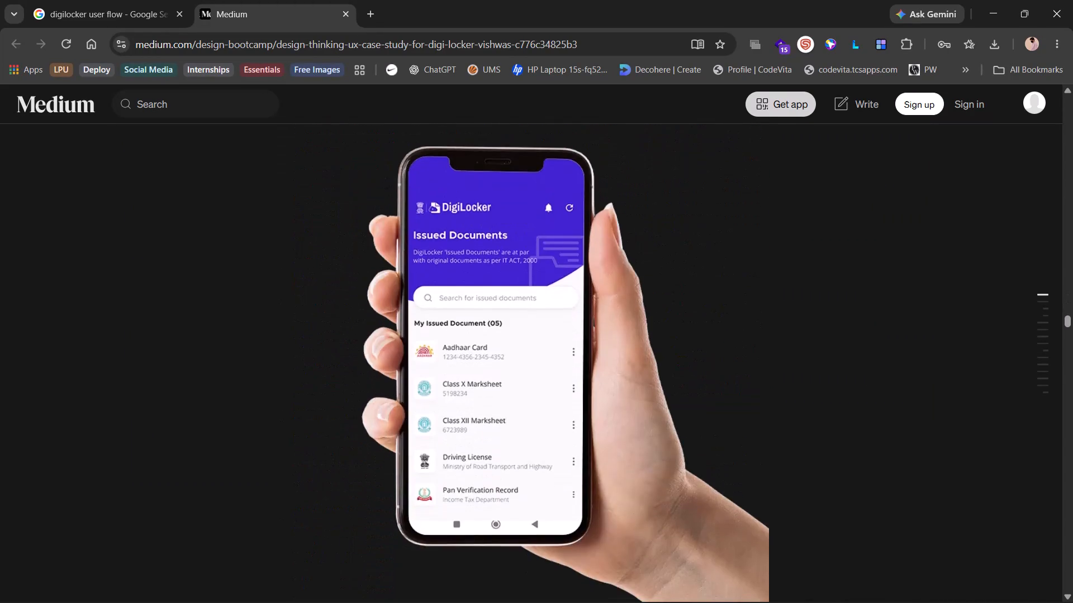
scroll(385, 179, down, 13)
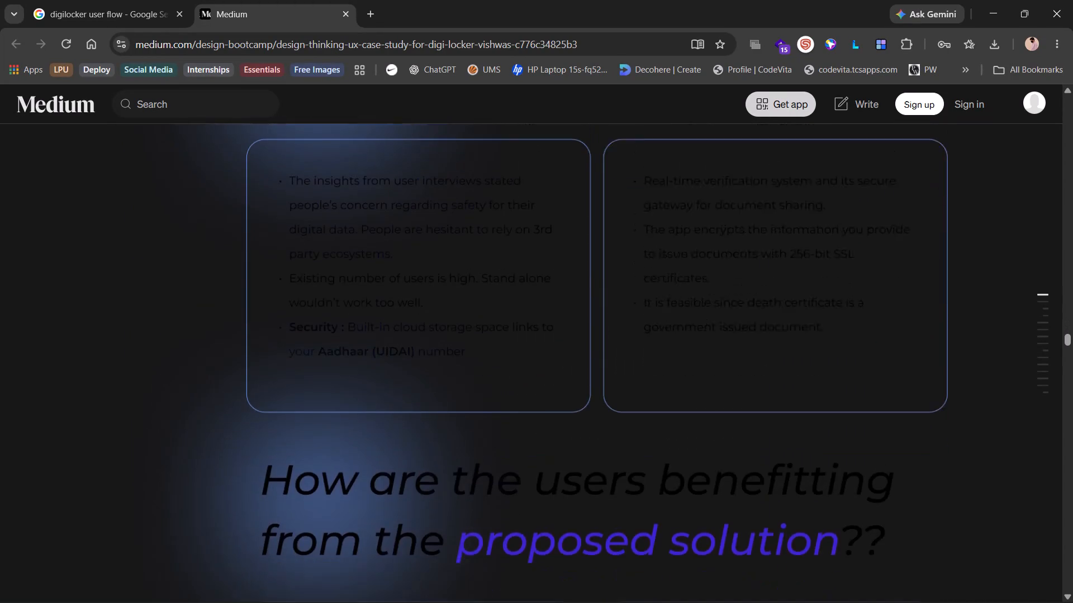
scroll(385, 179, down, 6)
scroll(385, 179, up, 1)
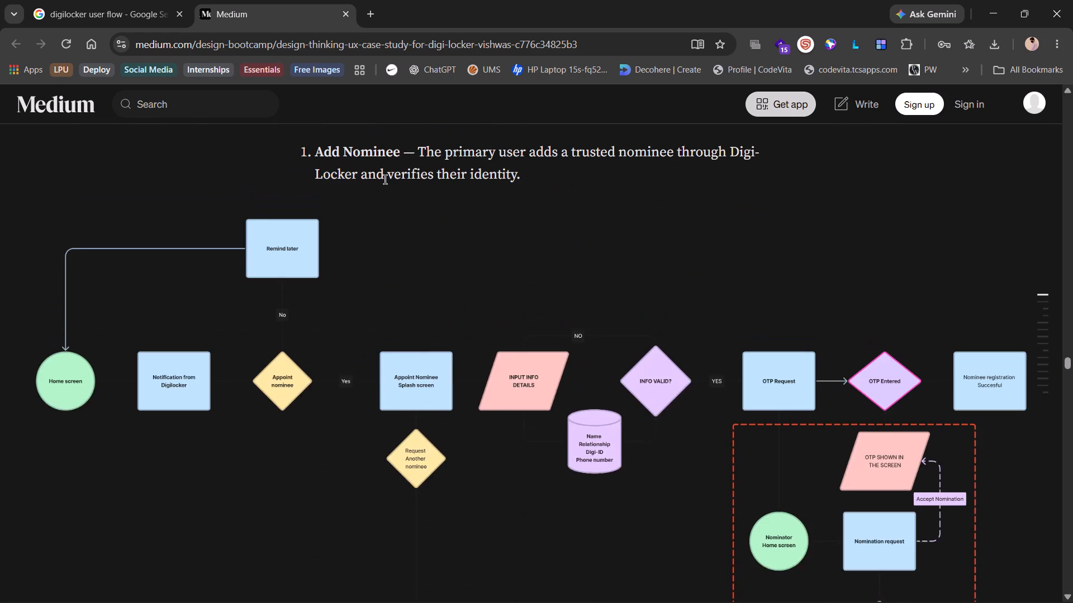
scroll(385, 179, up, 5)
scroll(385, 179, down, 2)
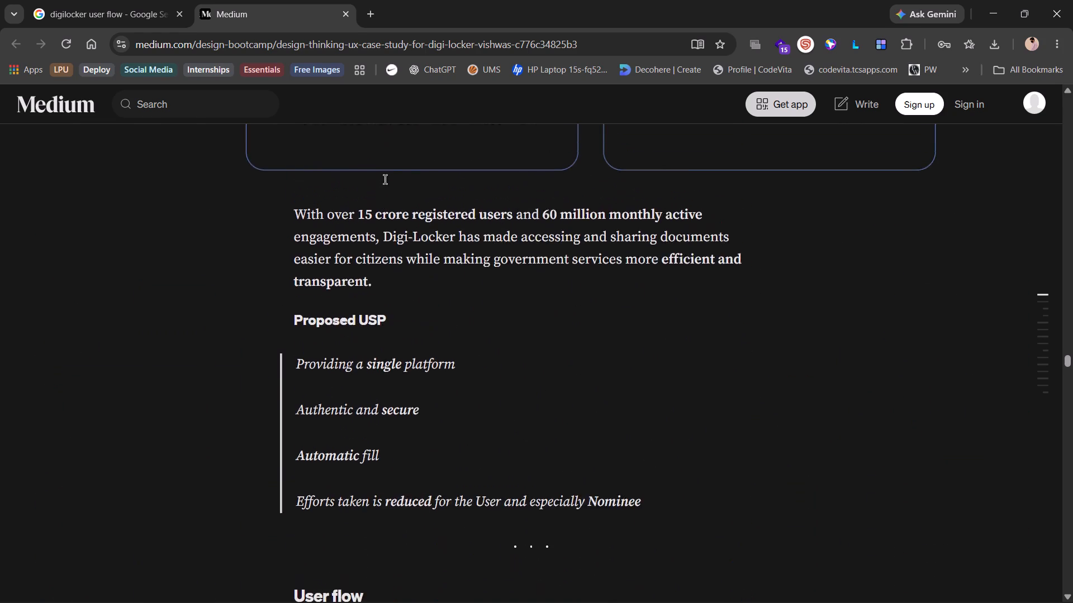
scroll(385, 179, down, 3)
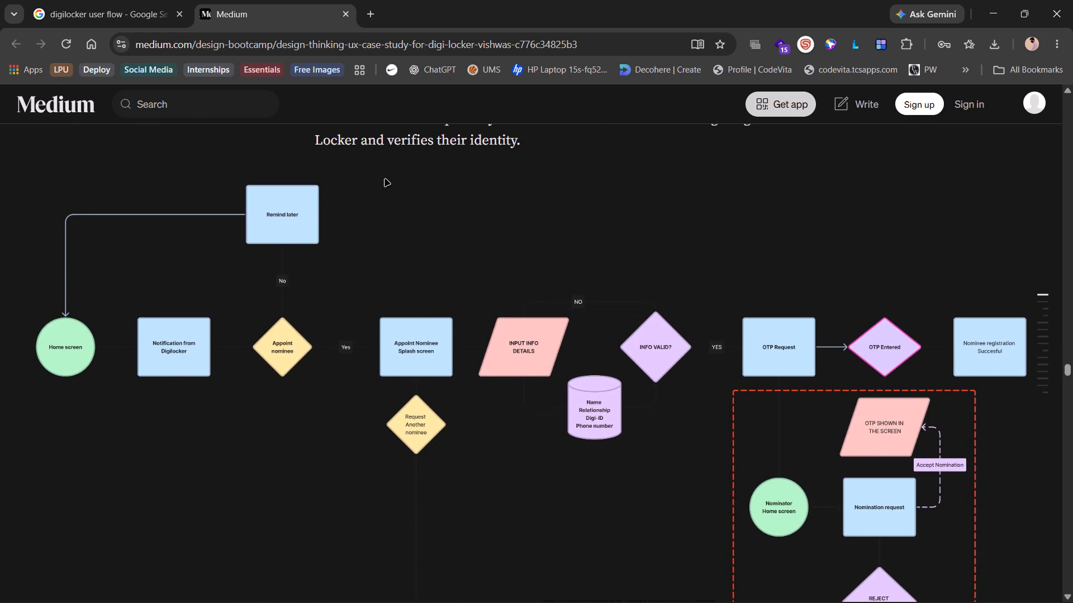
Switch to the FigJam board and add an arrow from the Request Another Nominee diamond up to Appoint Nominee Splash Screen.
key(alt+Tab)
key(alt+Tab)
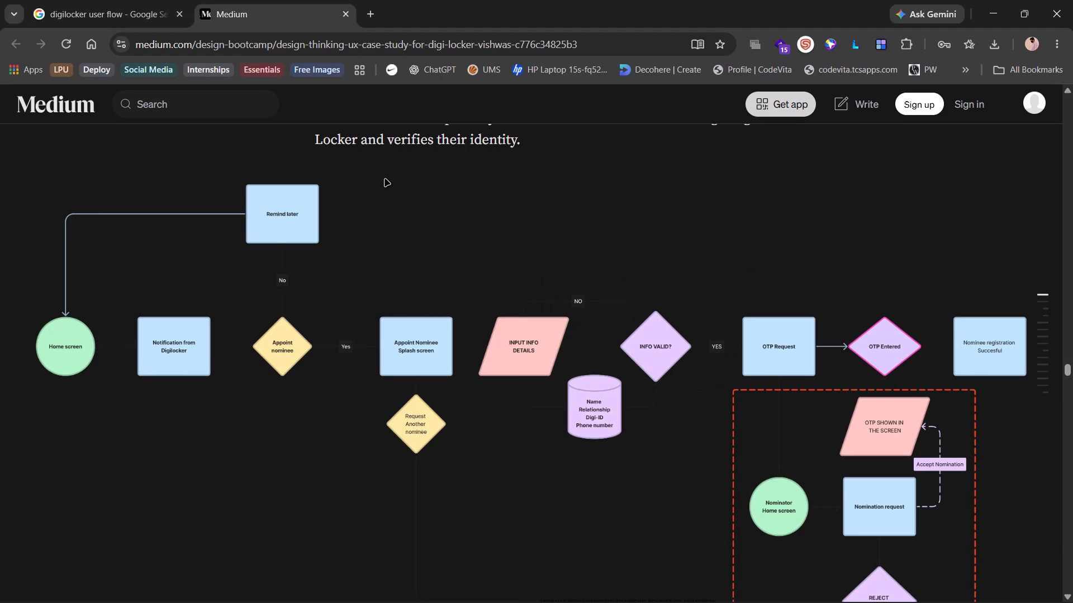
key(alt+Tab)
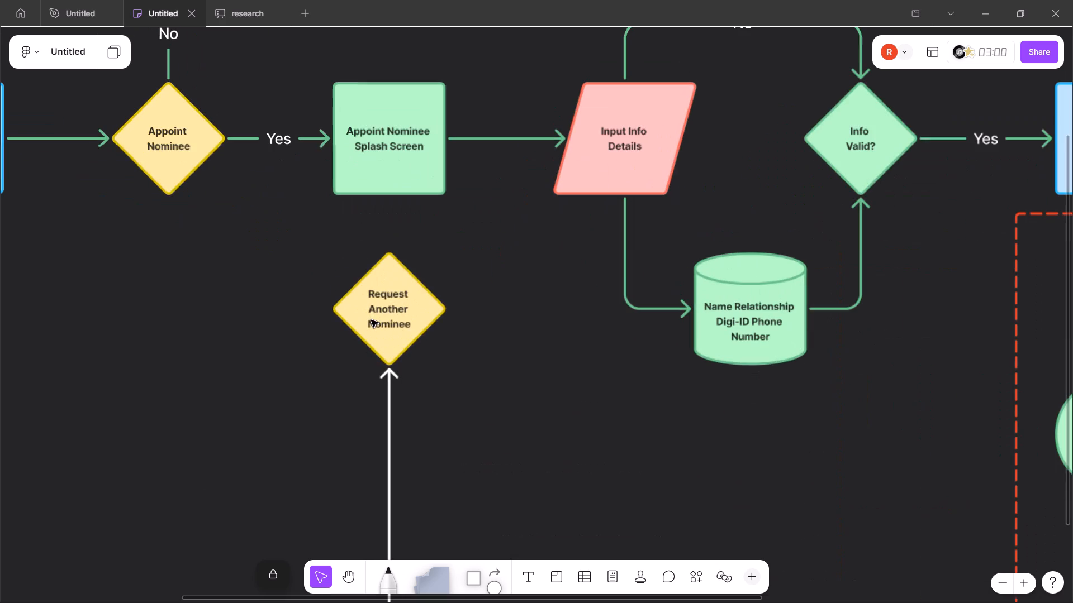
click(393, 294)
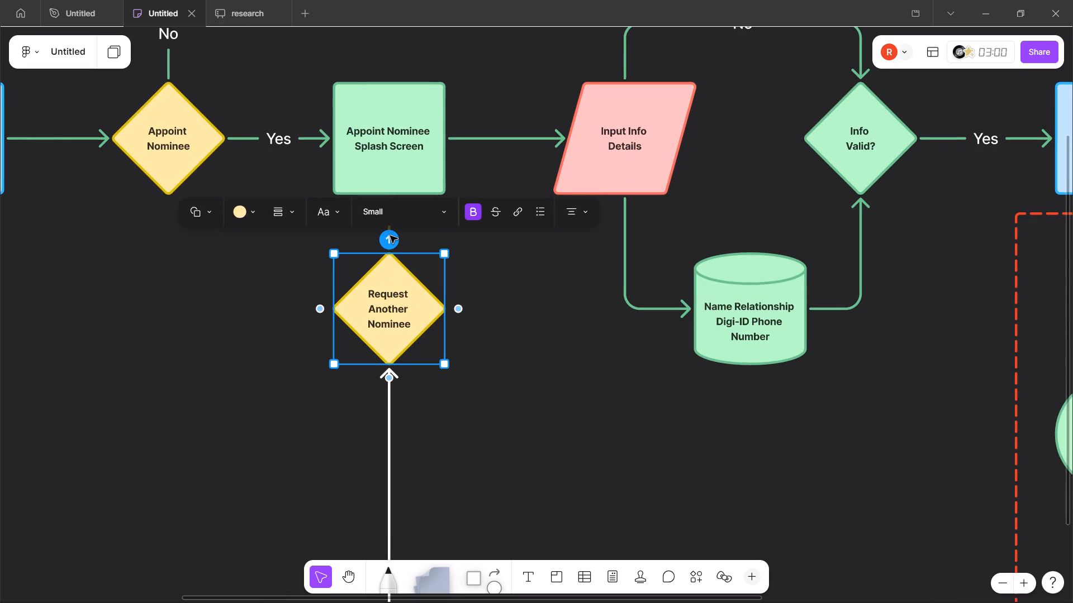
click(390, 236)
click(500, 175)
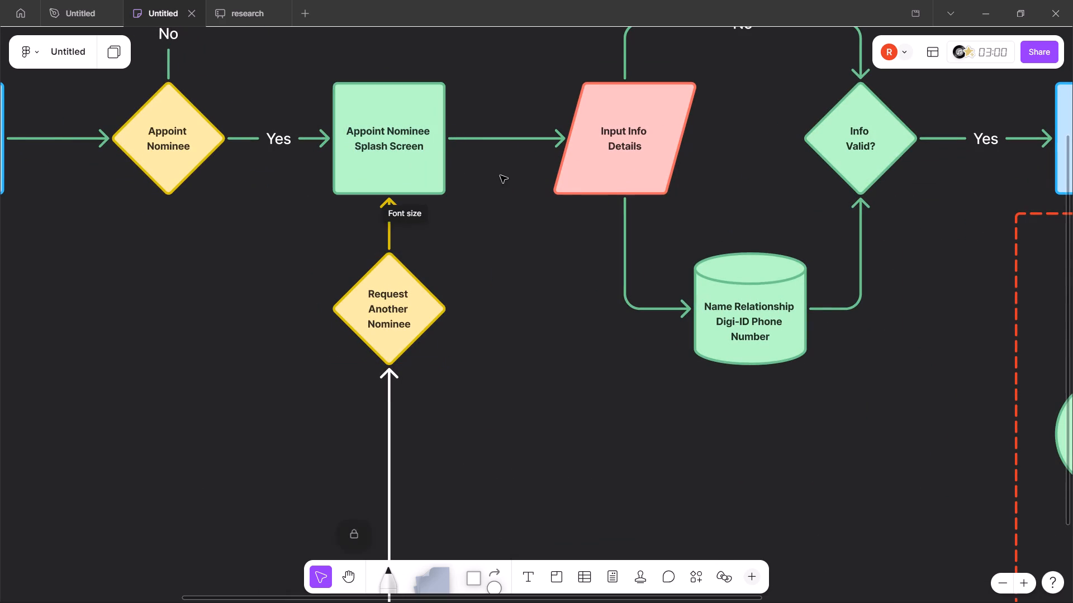
Compare the whole FigJam flowchart with the Add Nominee flowchart in the Medium case study in Chrome, checking for missing connectors.
key(alt+Tab)
key(alt+Tab)
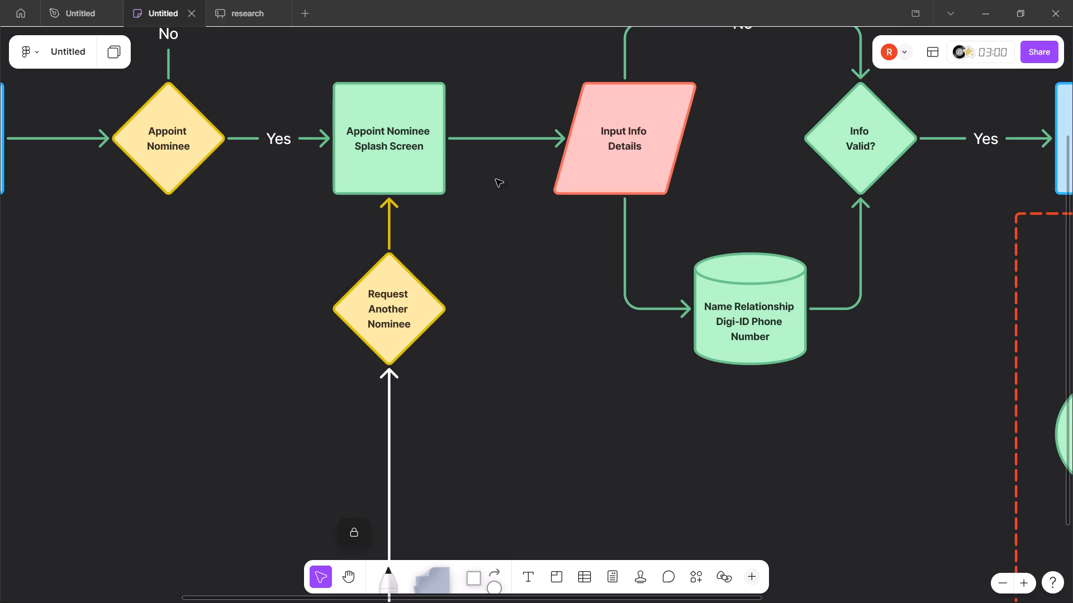
key(alt+Tab)
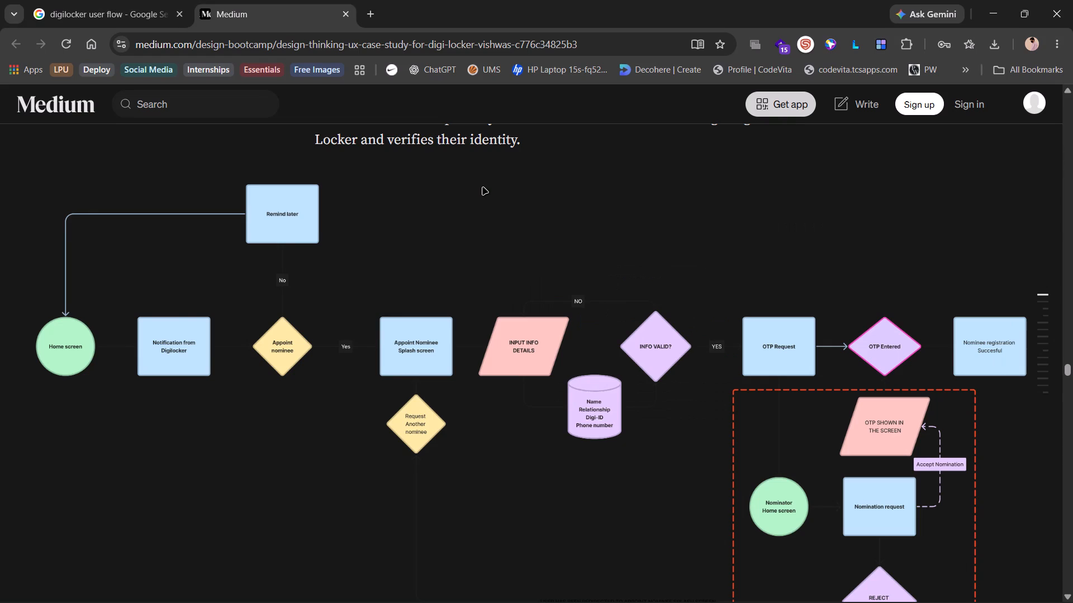
key(alt+Tab)
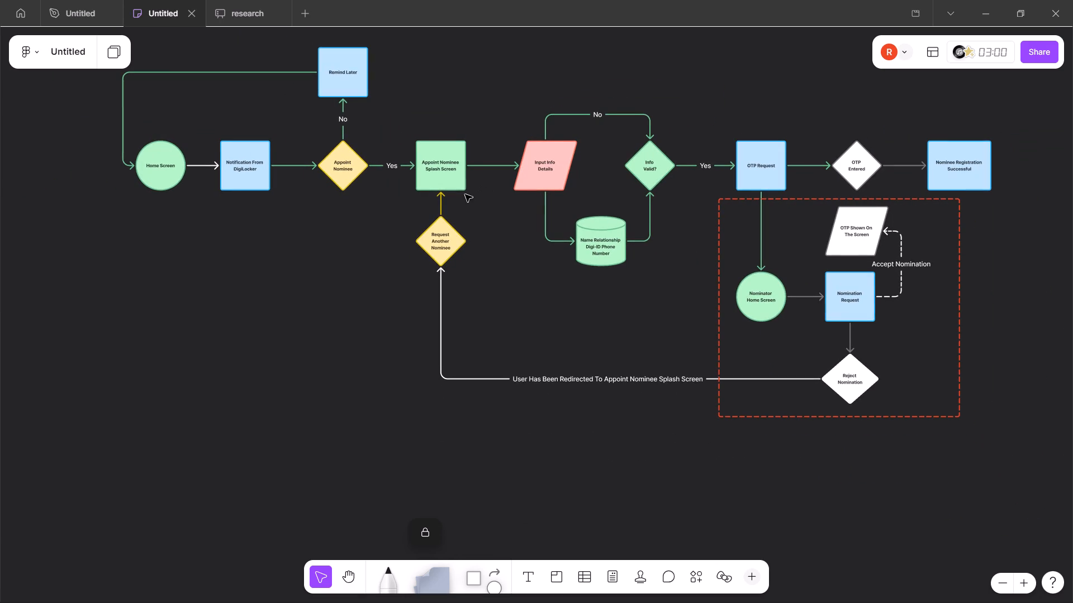
scroll(465, 194, up, 1)
key(alt+Tab)
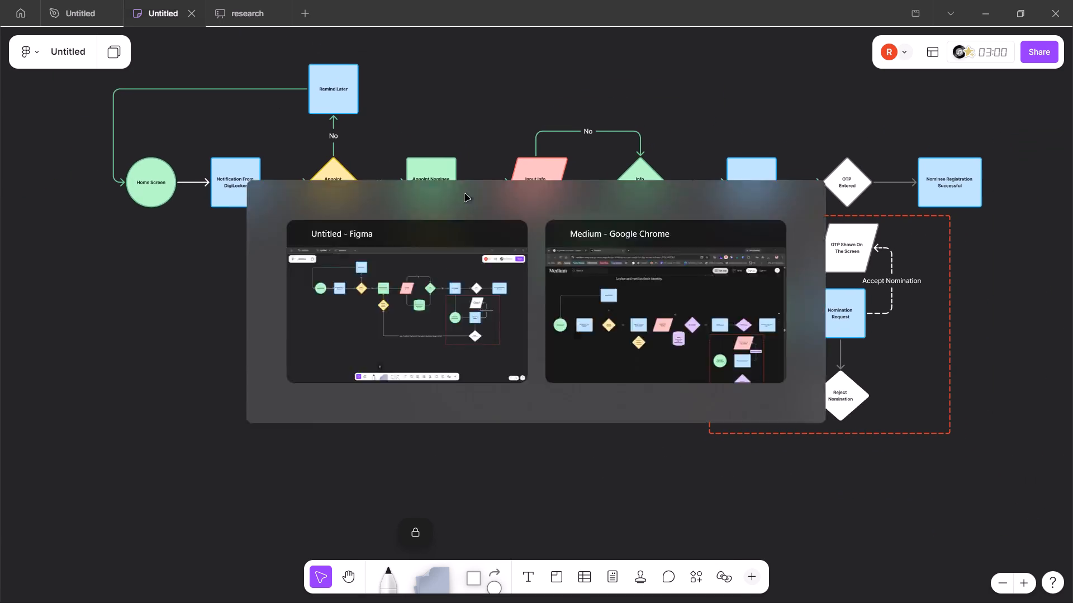
key(alt+Tab)
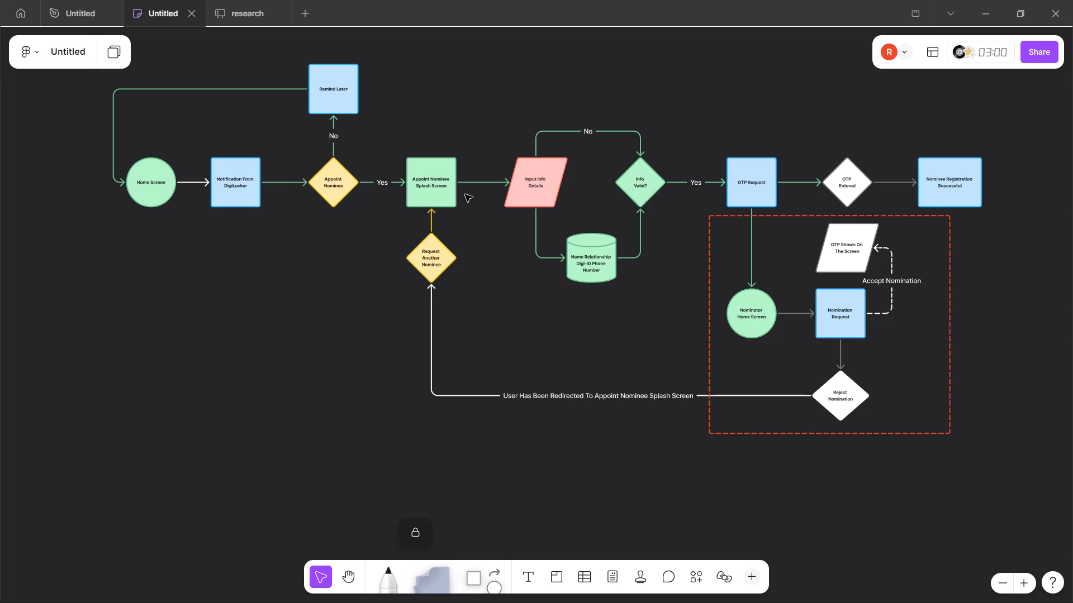
key(alt+Tab)
key(alt+Tab)
key(alt+Tab)
scroll(465, 194, down, 1)
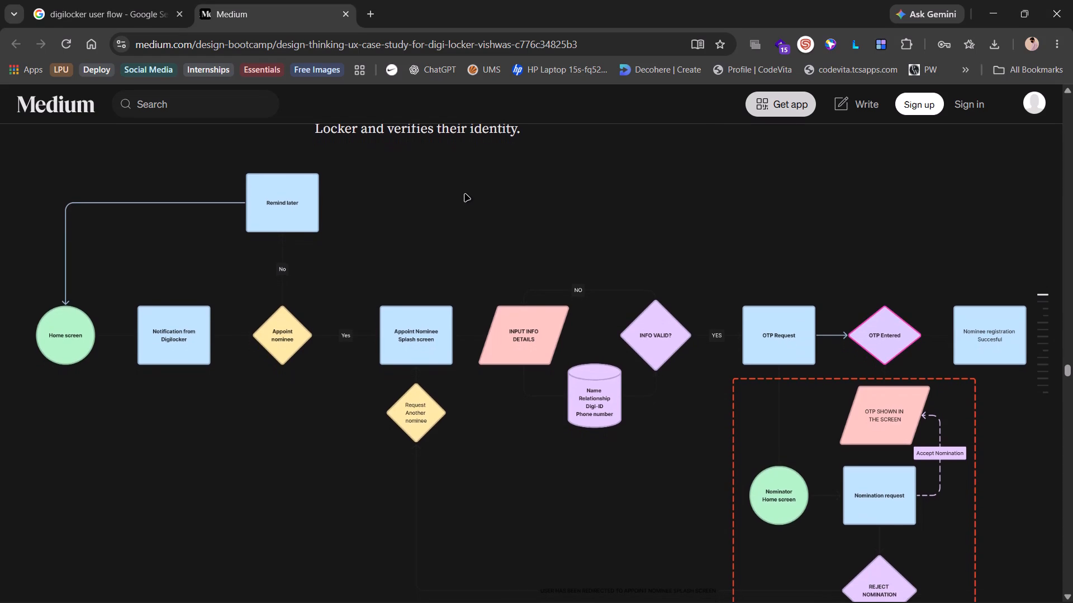
key(alt+Tab)
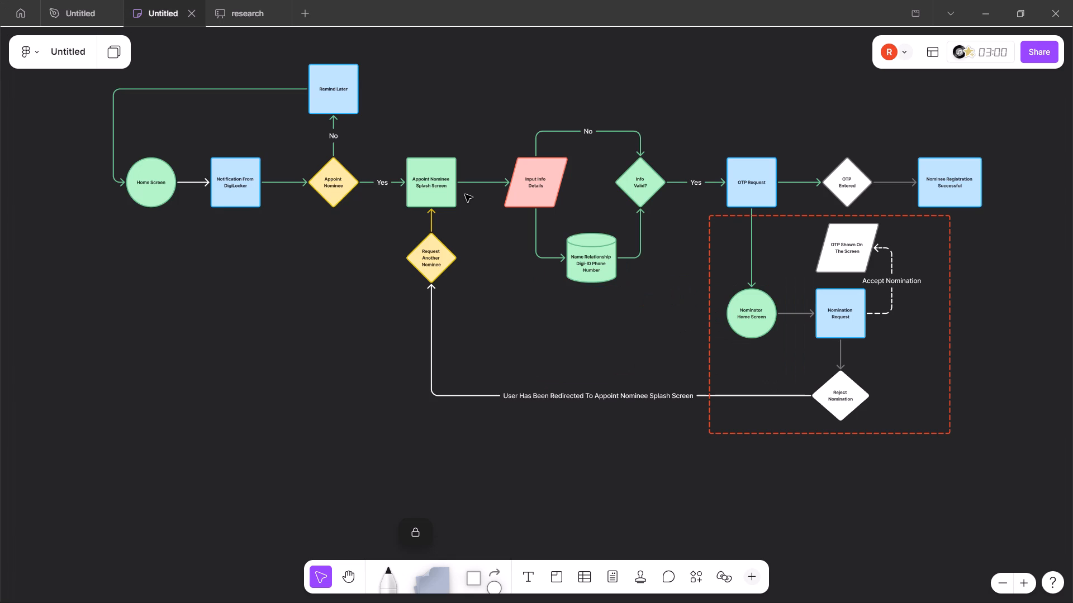
Examine the Nominator's flowmap and the OTP Entered connections in the Medium reference and compare them with the FigJam board.
key(alt+Tab)
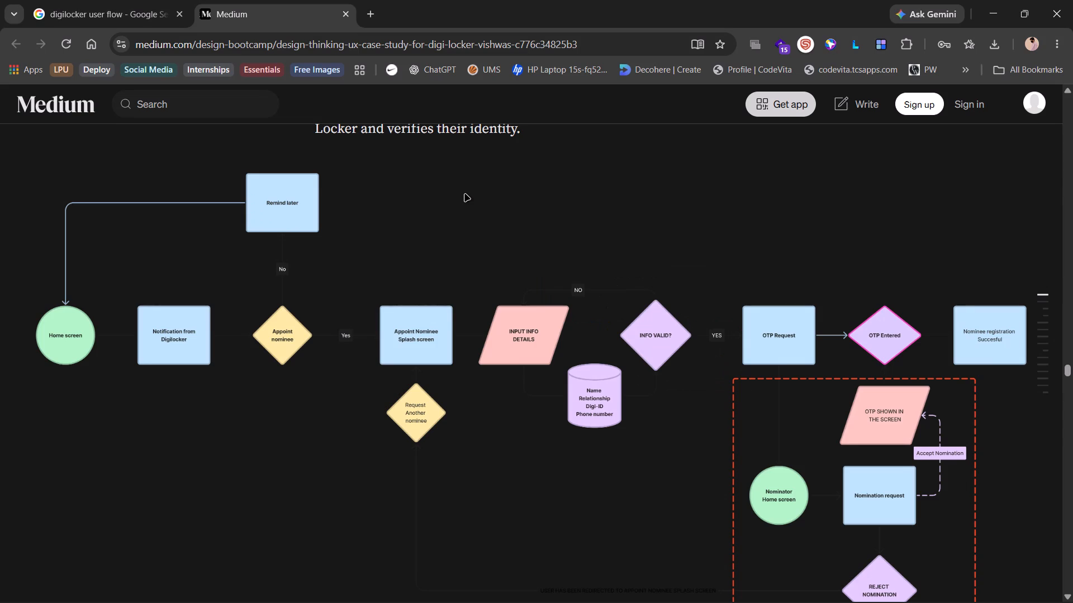
scroll(465, 194, down, 1)
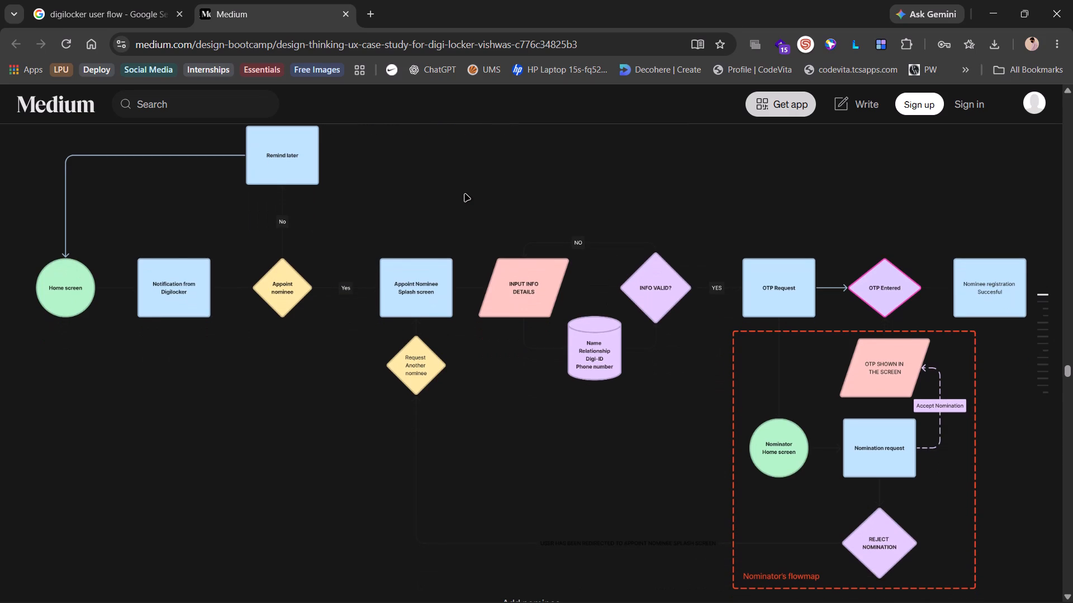
scroll(465, 194, down, 1)
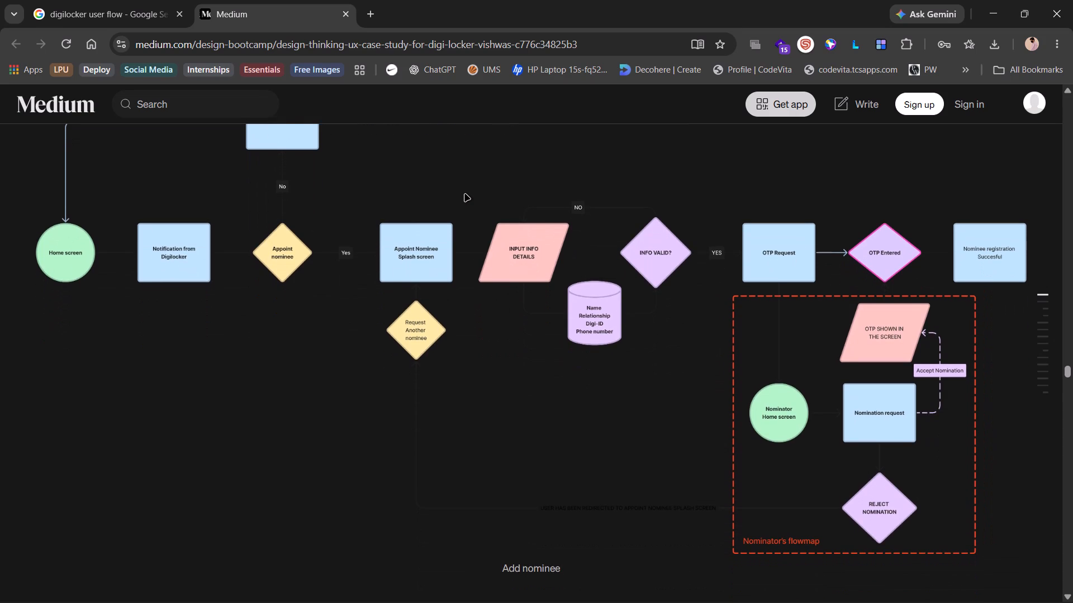
key(alt+Tab)
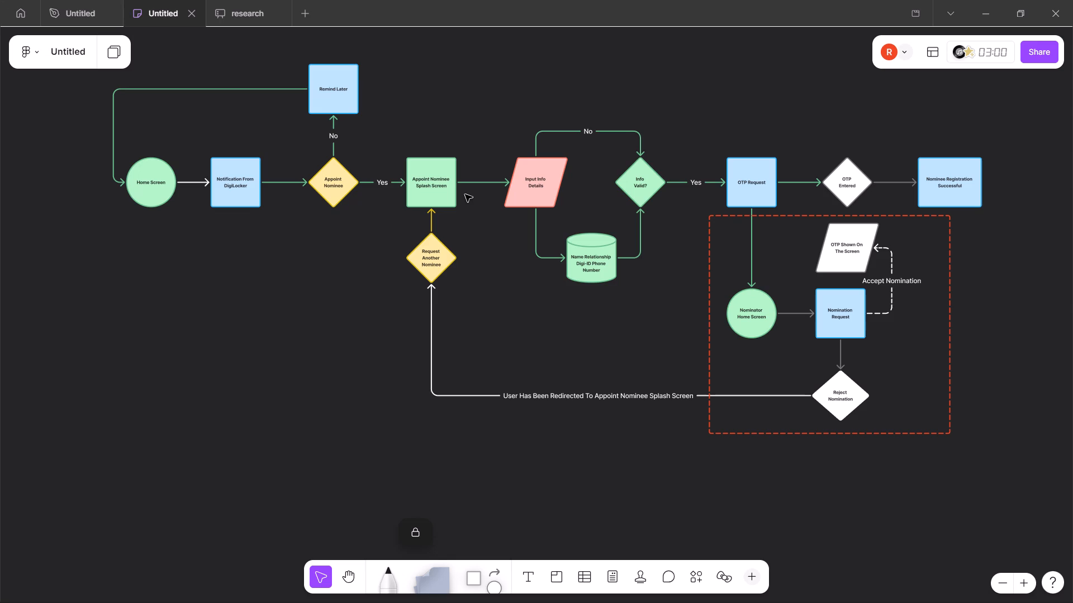
key(alt+Tab)
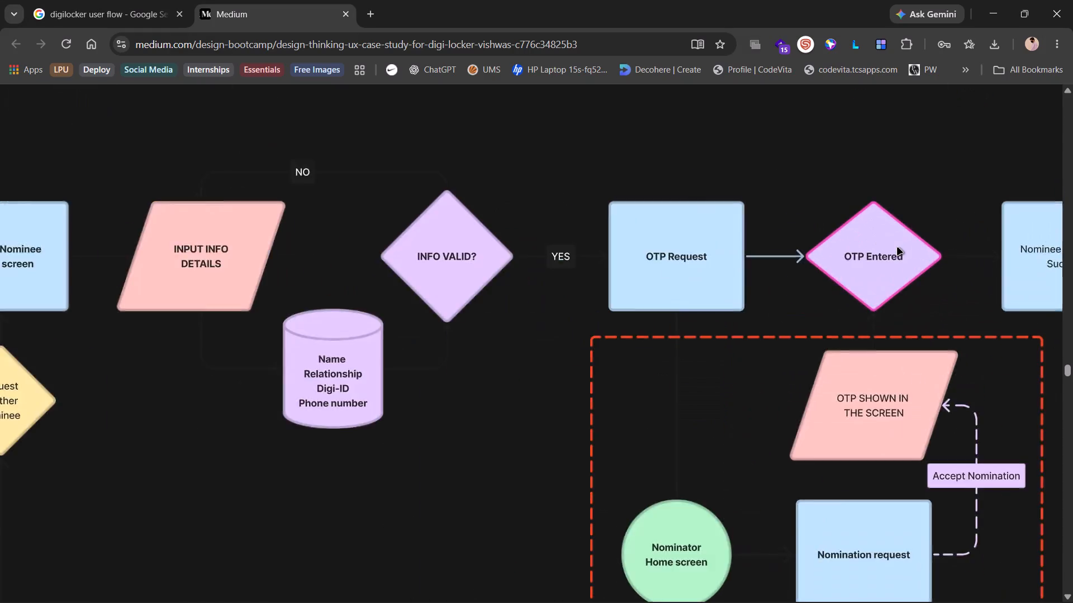
scroll(890, 365, down, 1)
click(850, 358)
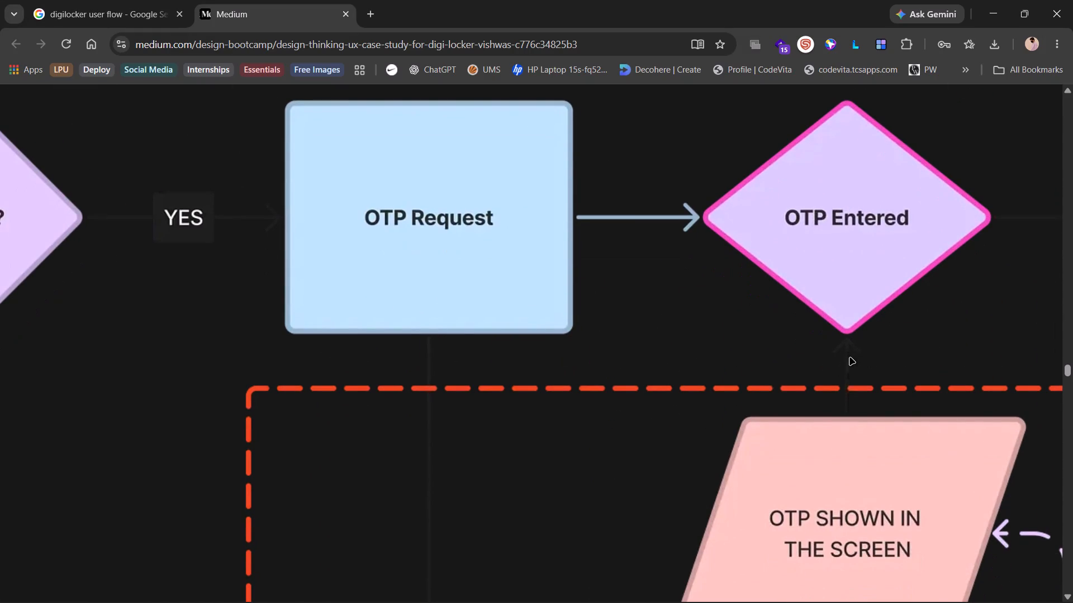
click(846, 359)
click(839, 284)
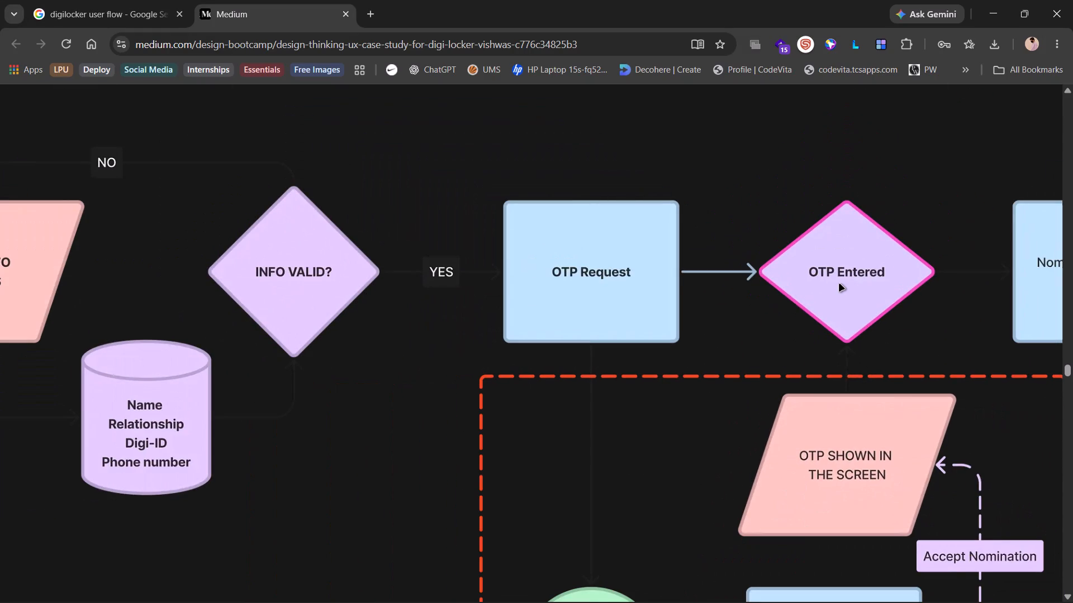
click(779, 219)
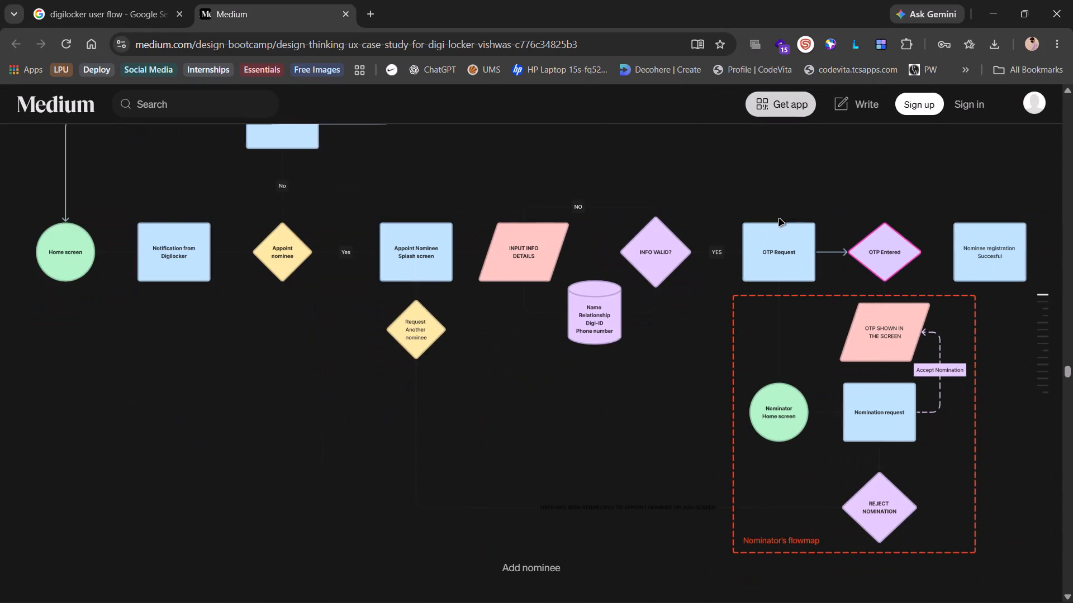
key(alt+Tab)
key(alt+Tab)
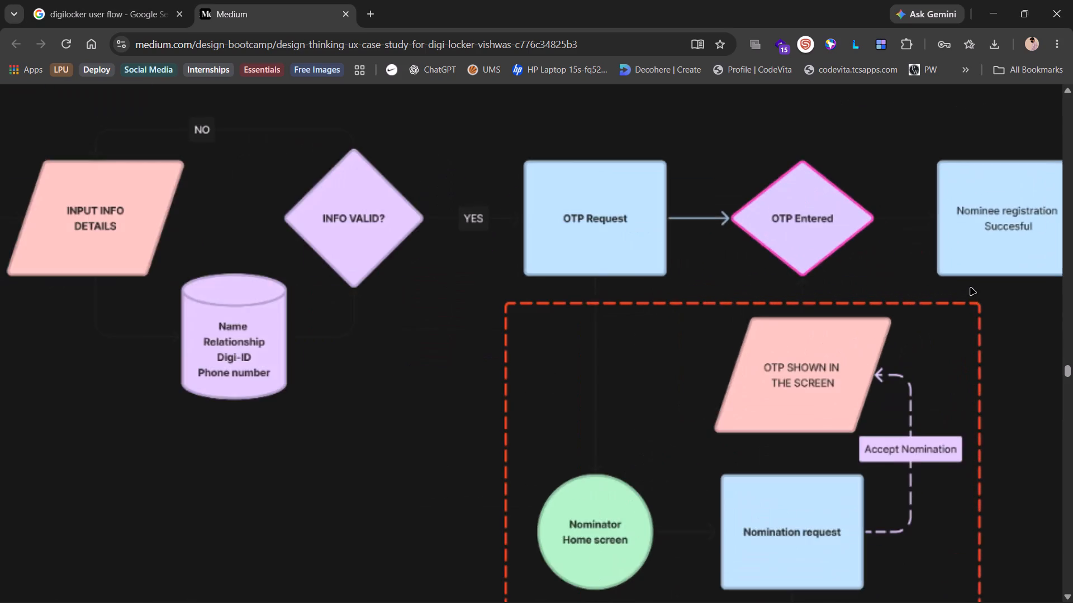
In FigJam, add an arrow from the OTP Shown On The Screen parallelogram up to the OTP Entered diamond.
key(alt+Tab)
click(851, 223)
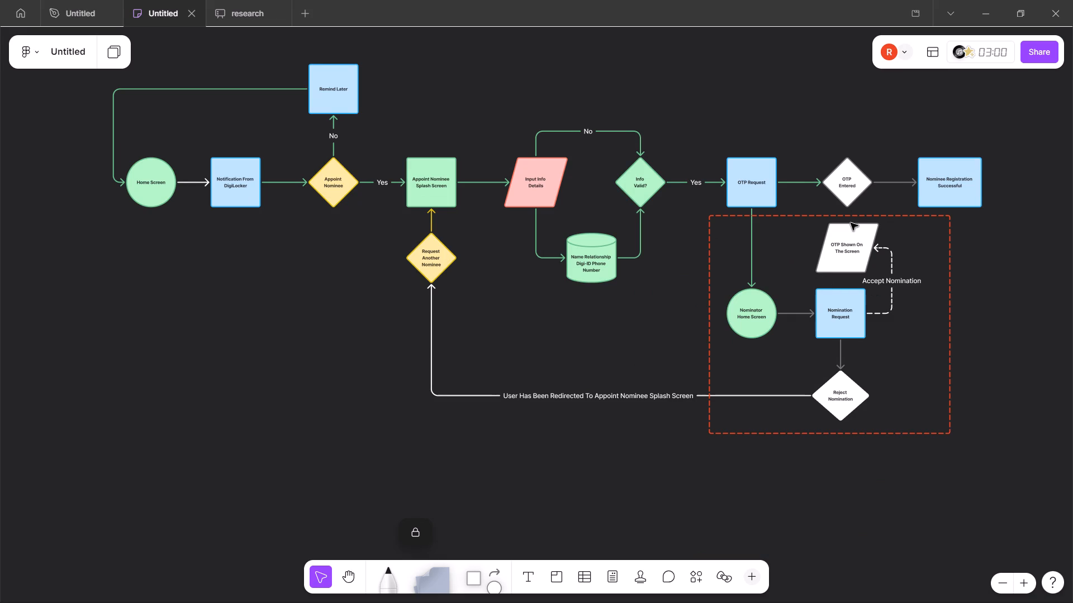
scroll(851, 223, up, 1)
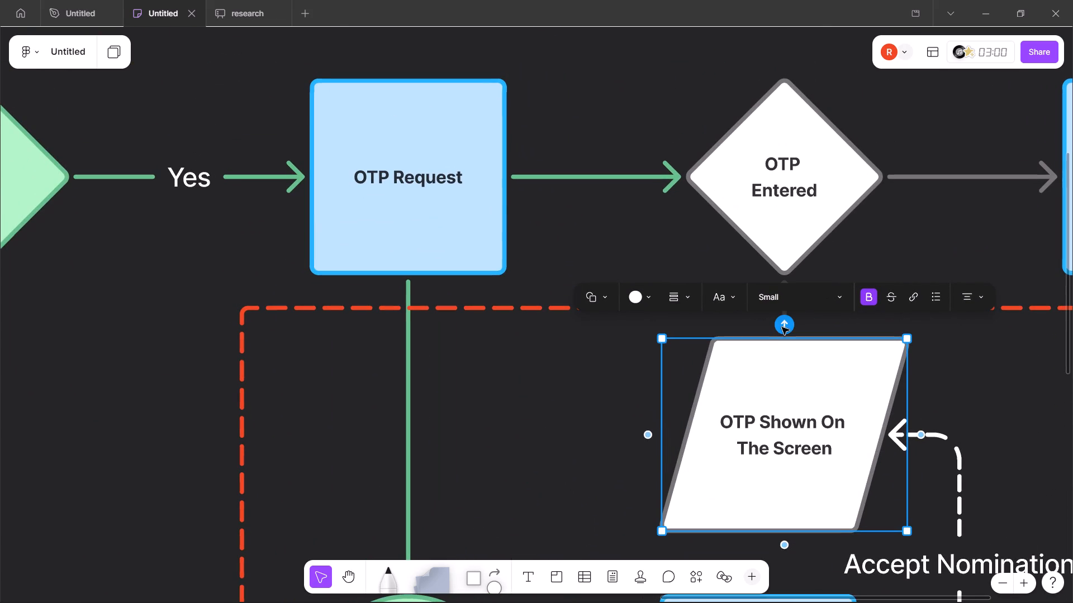
click(782, 327)
click(610, 131)
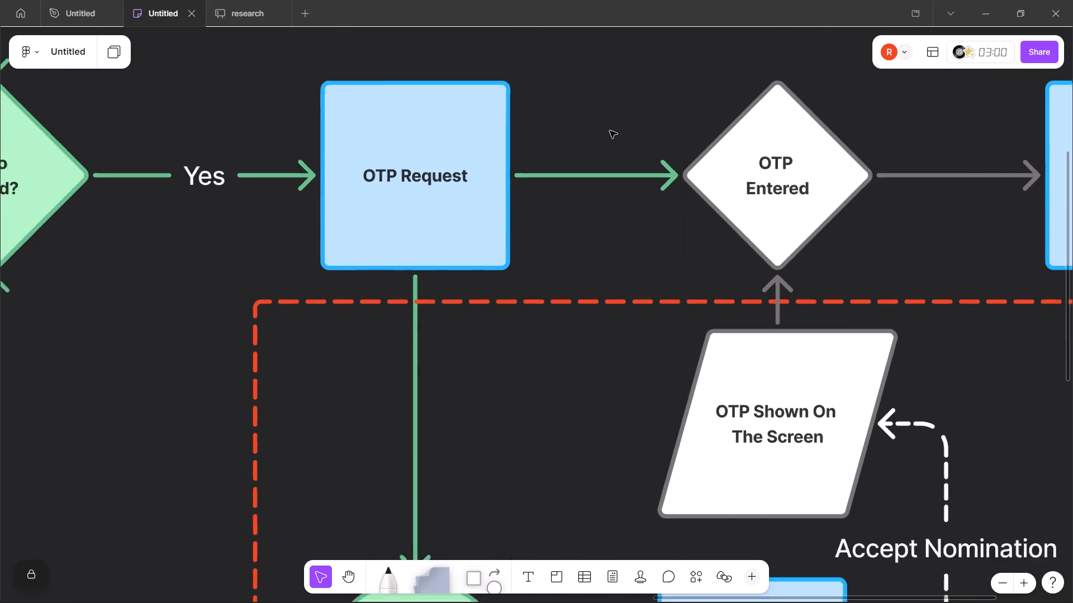
Check the nominator section and the complete FigJam flowchart against the Medium reference.
scroll(610, 131, down, 1)
scroll(610, 131, right, 1)
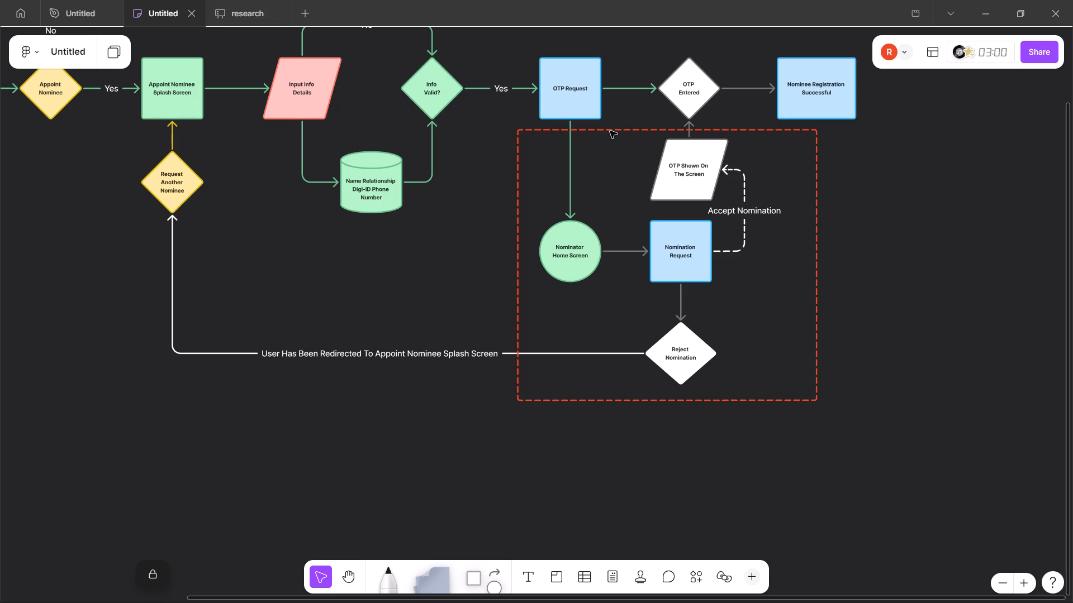
key(alt+Tab)
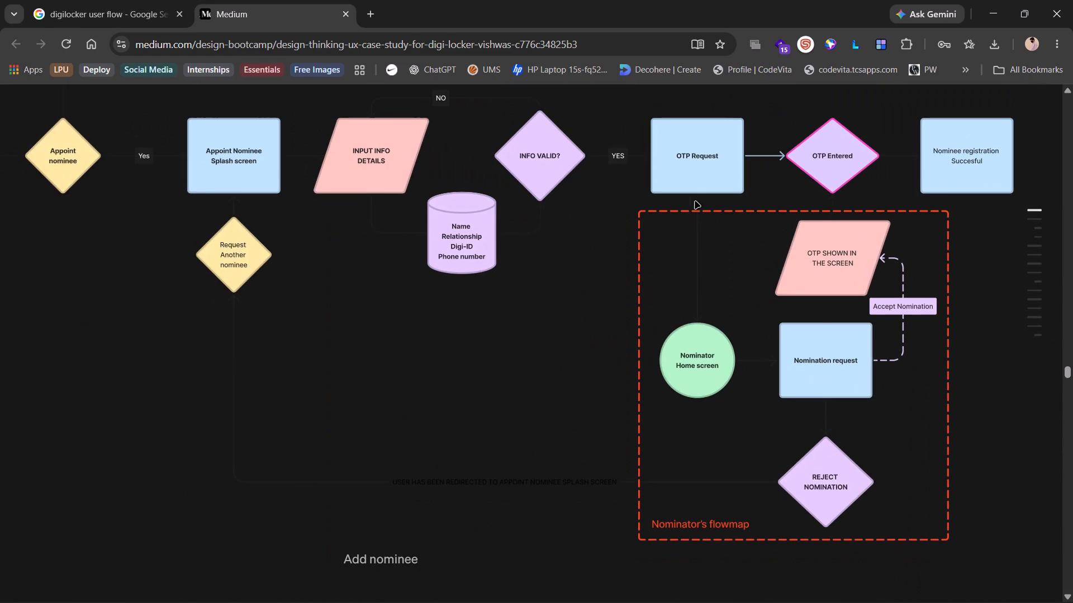
key(alt+Tab)
scroll(695, 202, up, 1)
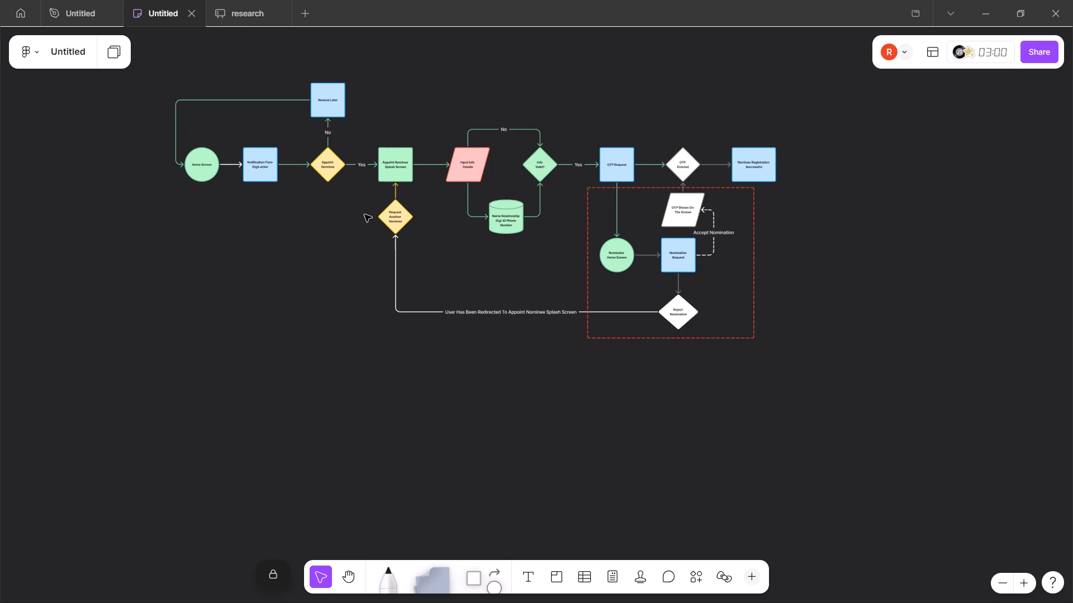
scroll(364, 214, up, 1)
scroll(364, 214, right, 1)
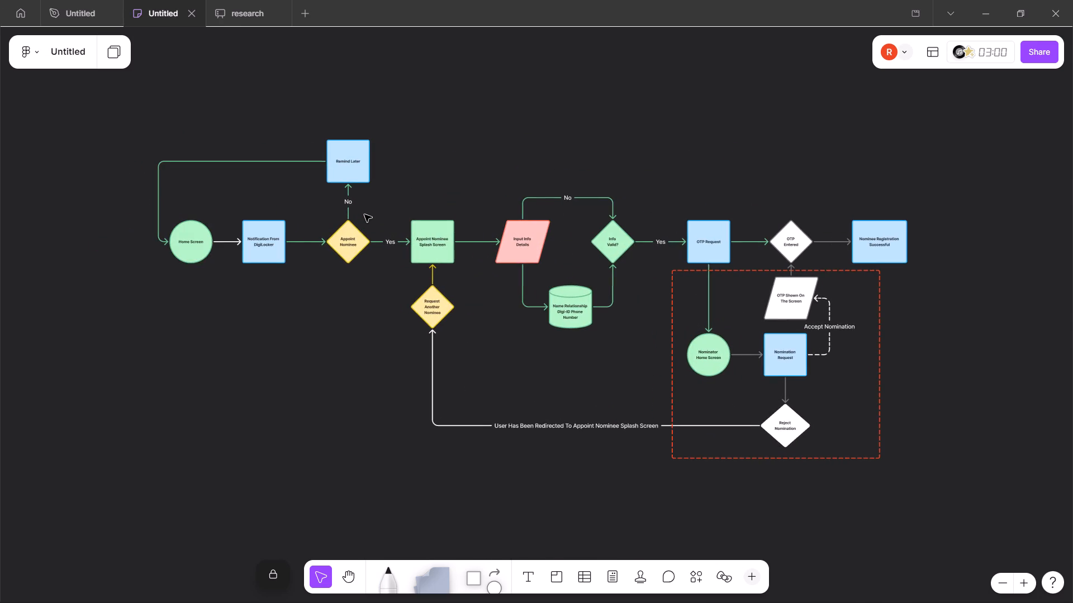
Switch to Chrome and examine the information architecture diagram in the Digi-Locker case study.
key(alt+Tab)
scroll(432, 190, up, 2)
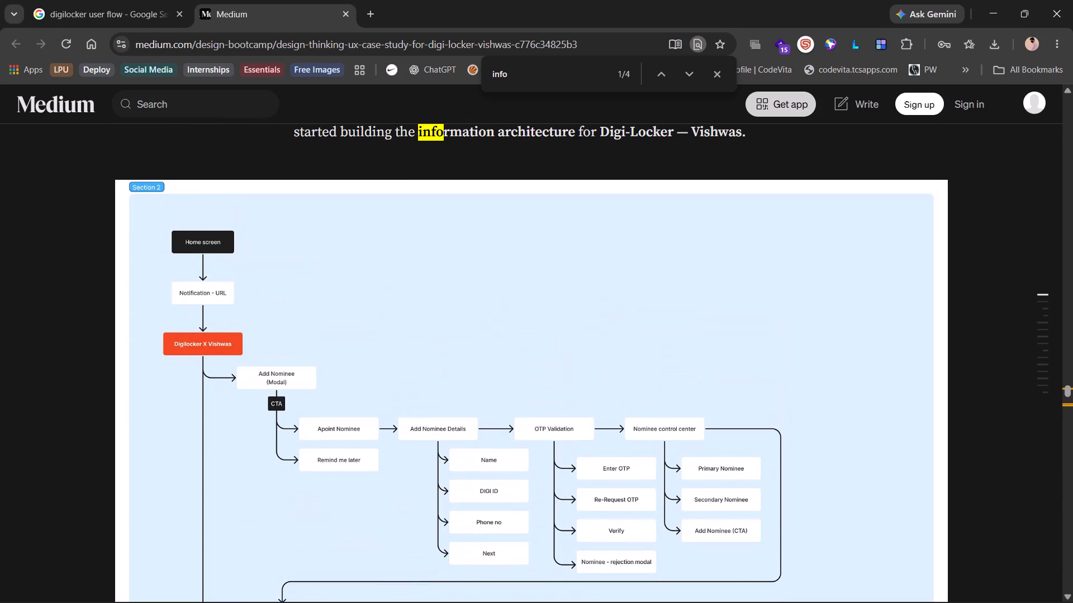
scroll(432, 190, down, 1)
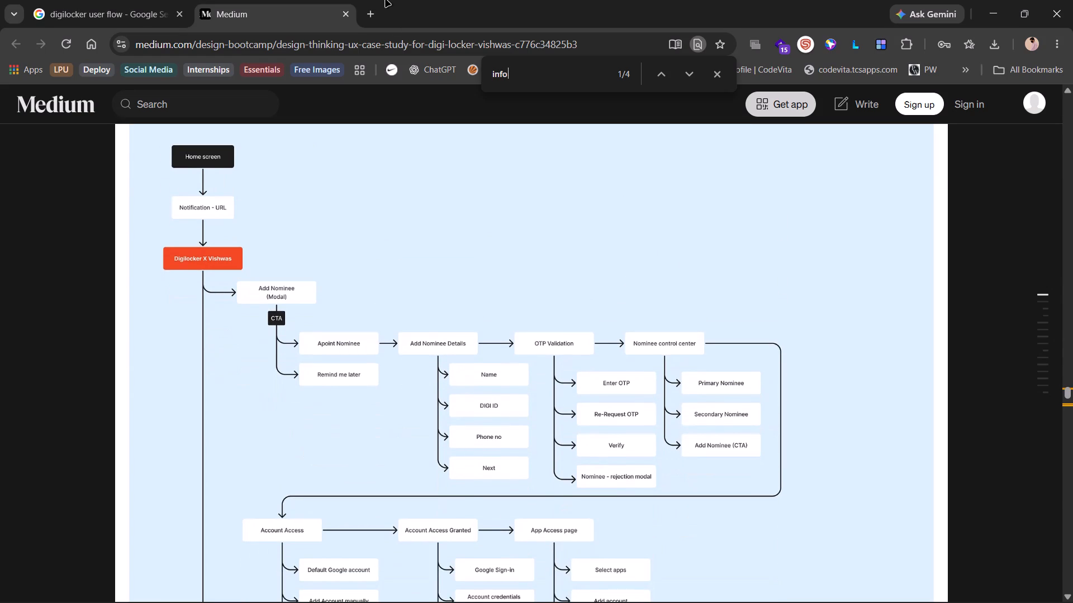
Search for "how to make information architecture in figma" in a new Chrome tab.
click(376, 10)
text(how to make informait)
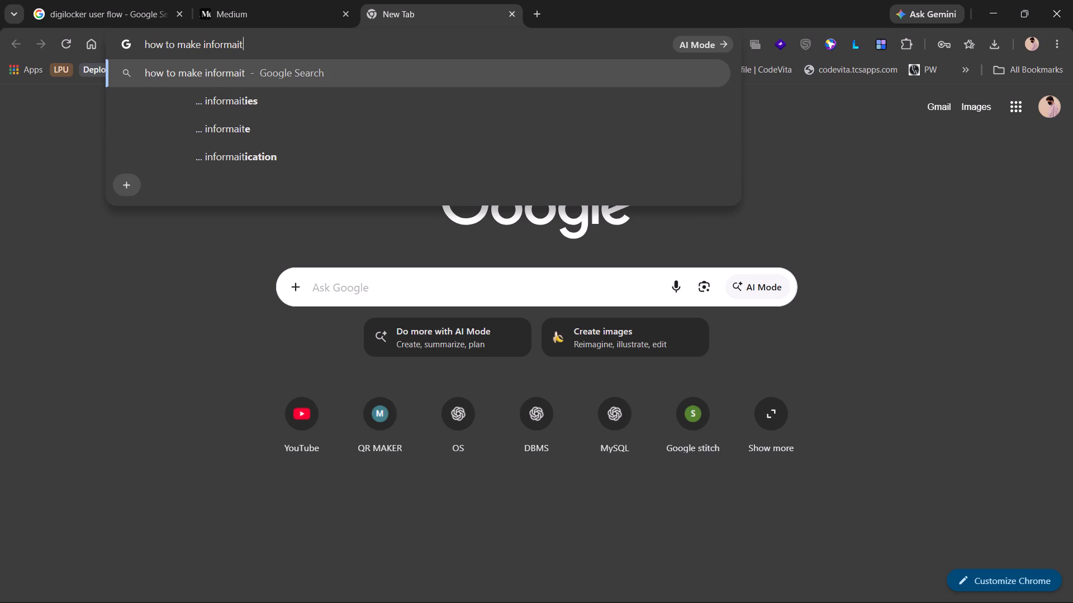
key(BackSpace)
key(BackSpace)
text(tion i)
key(BackSpace)
key(a)
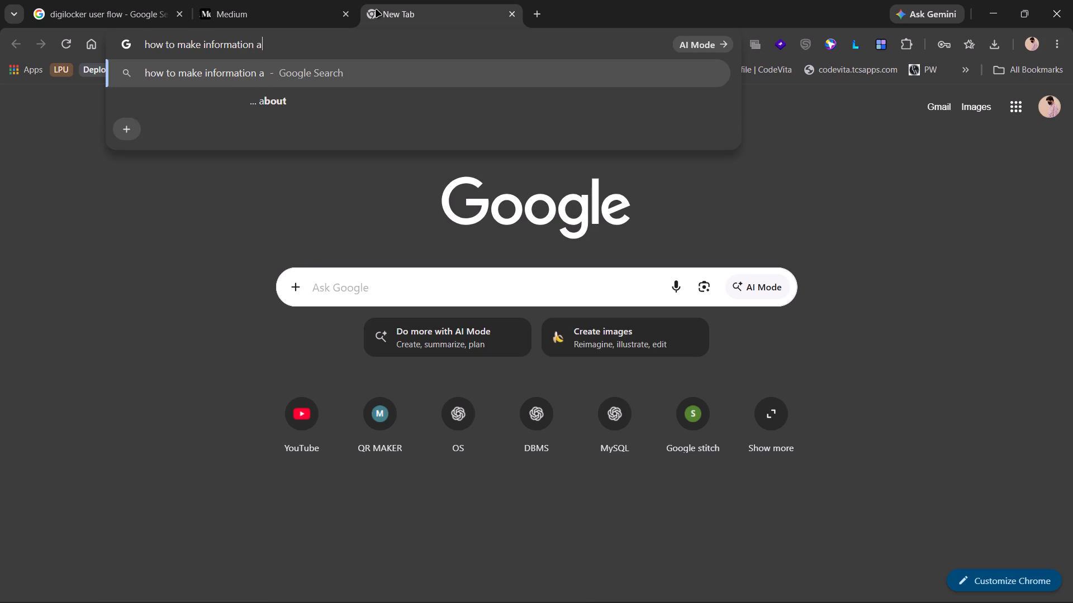
text(rc)
key(alt+Tab)
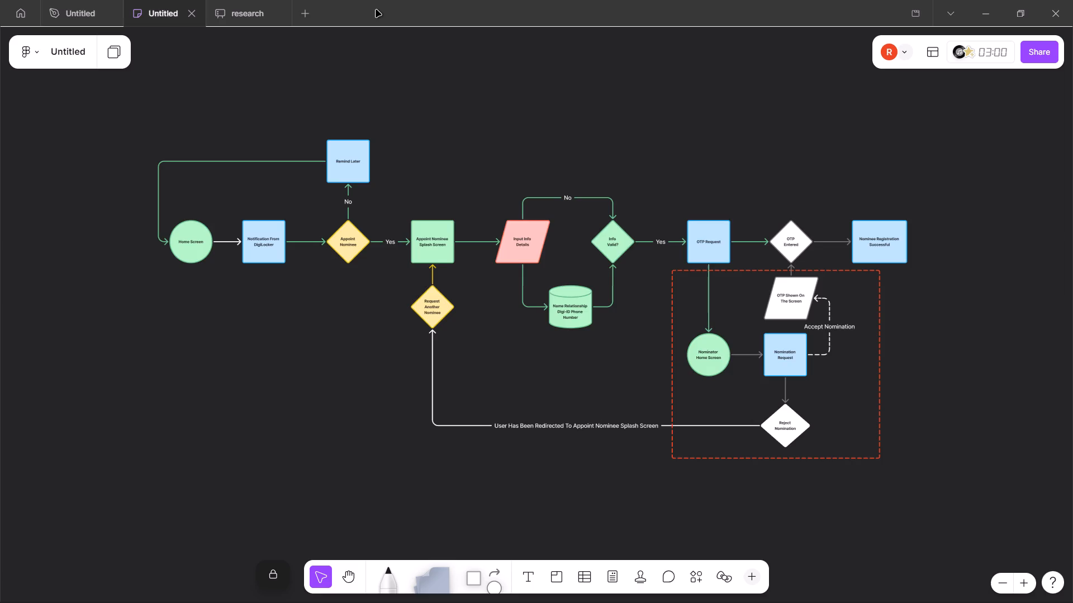
key(alt+Tab)
click(324, 42)
key(h)
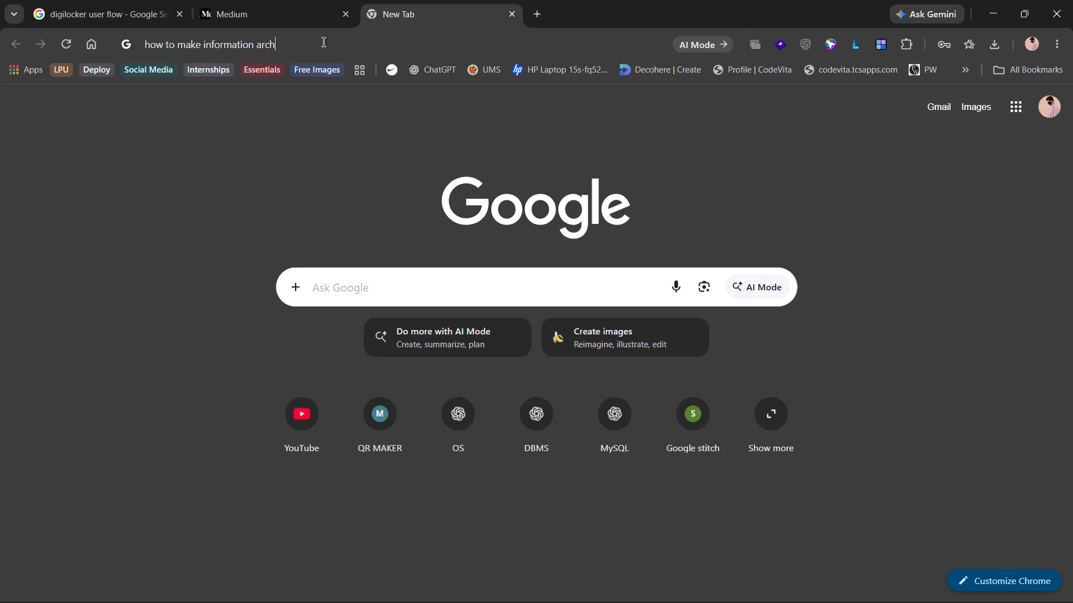
key(Down)
key(Return)
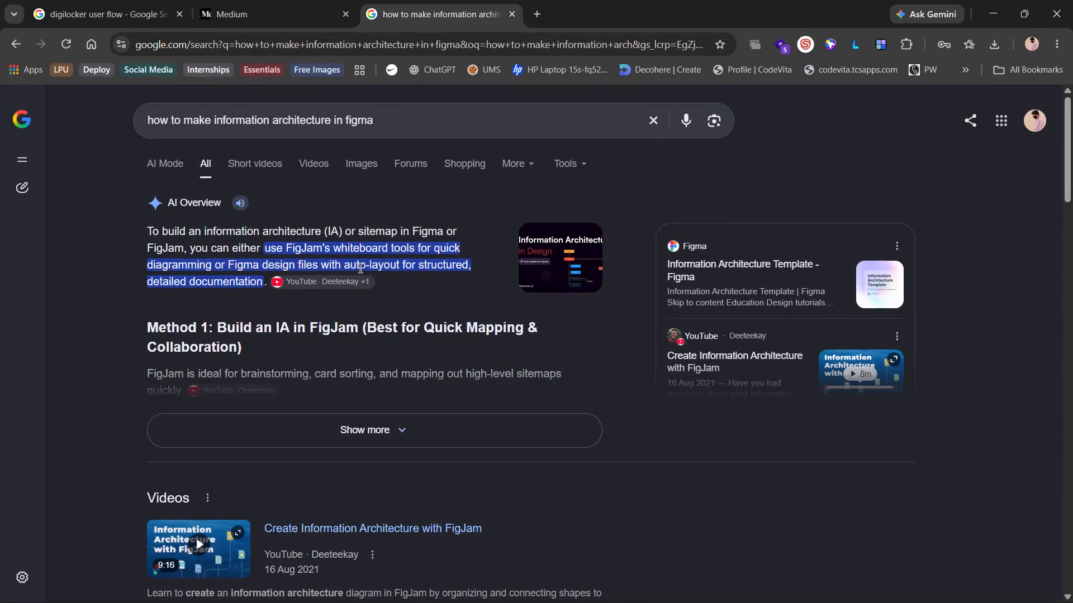
Expand the AI Overview and read its methods for building an information architecture in FigJam and Figma Design.
scroll(360, 268, down, 1)
click(377, 411)
scroll(377, 411, down, 1)
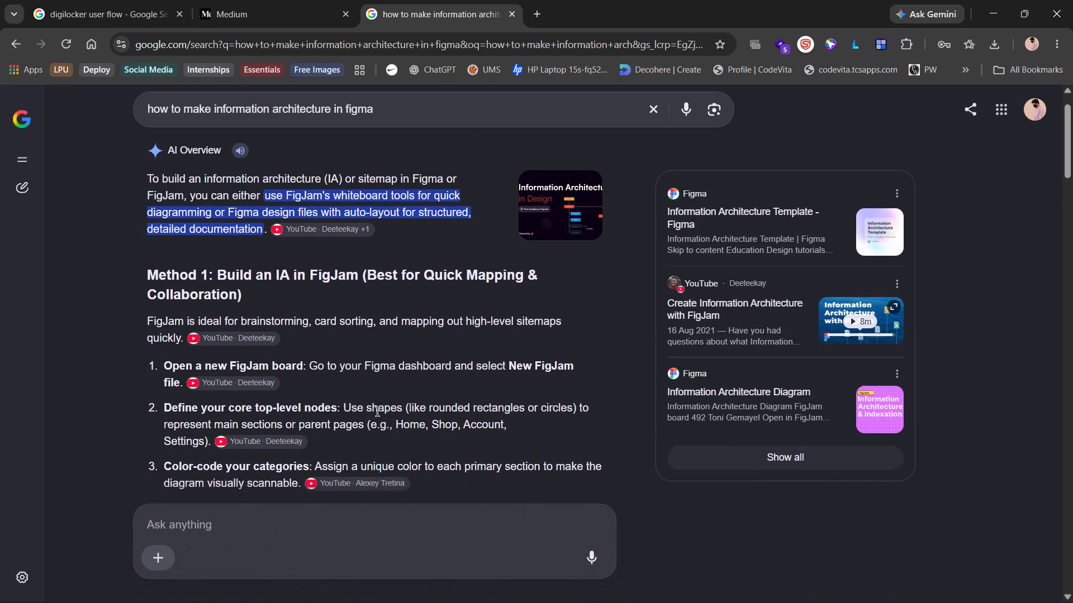
scroll(377, 411, down, 5)
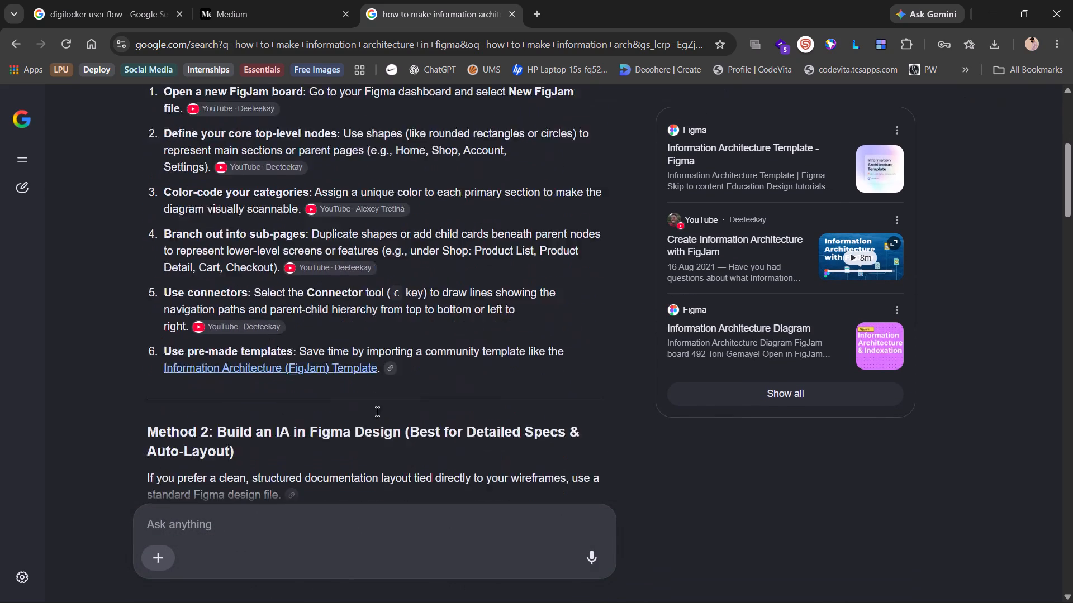
scroll(377, 411, down, 2)
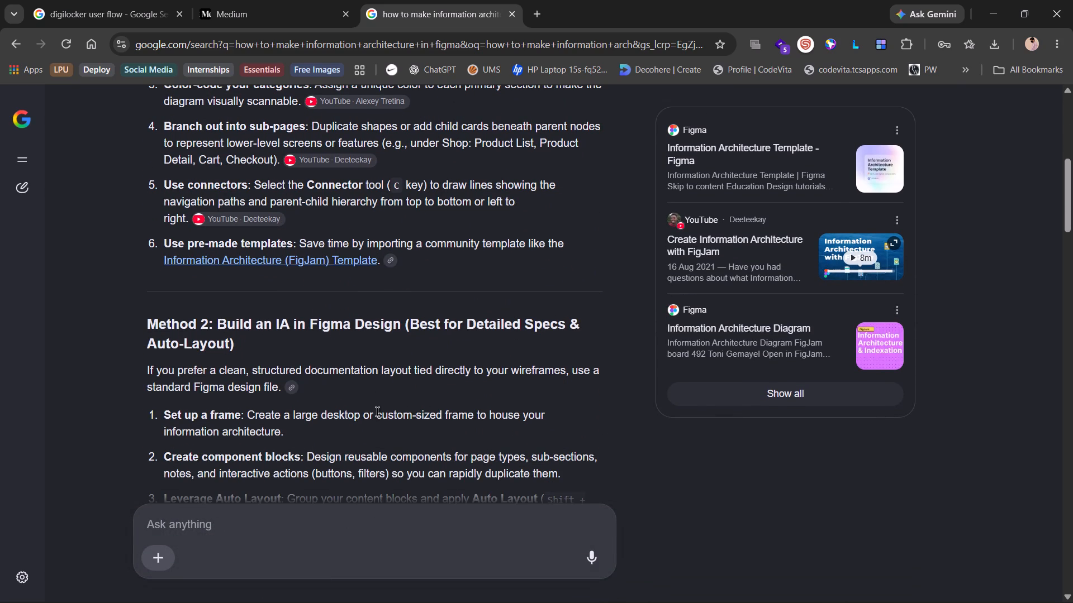
scroll(377, 411, up, 2)
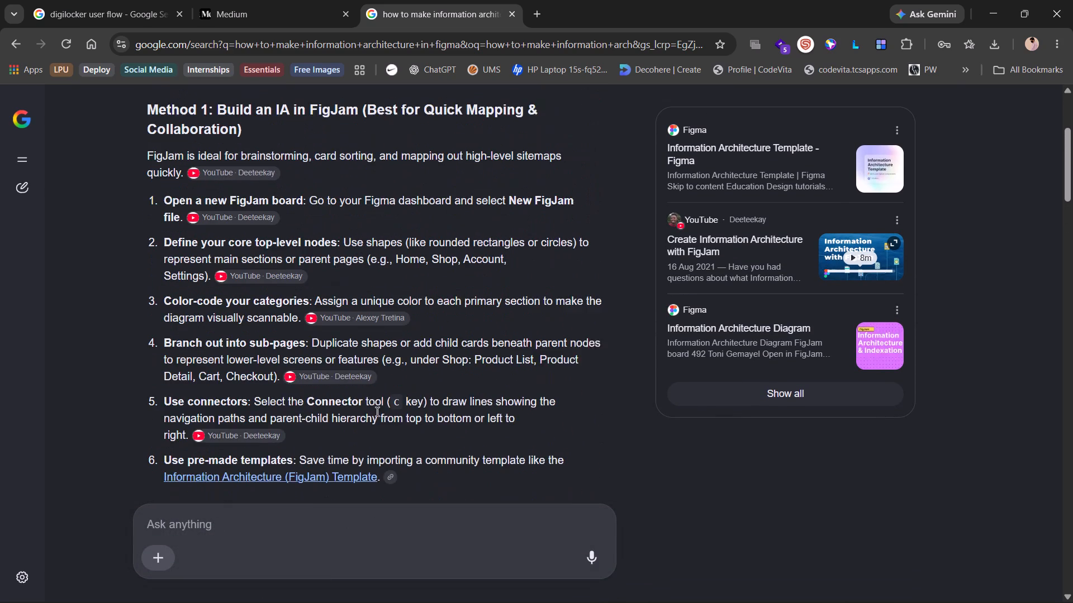
scroll(377, 411, up, 2)
Switch to Figma and create a new FigJam board from the home page.
key(alt+Tab)
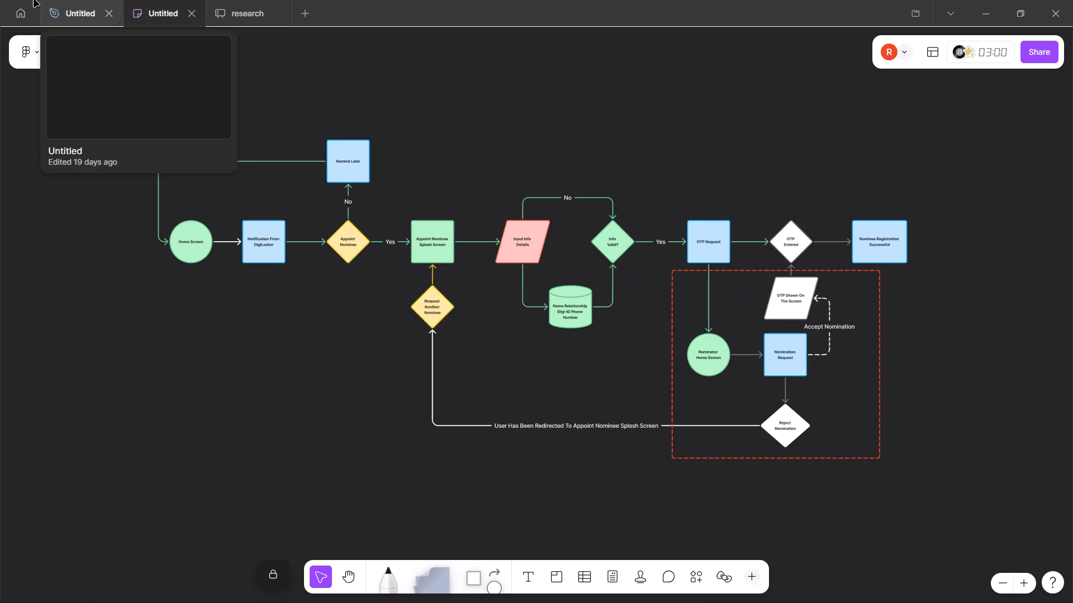
click(31, 0)
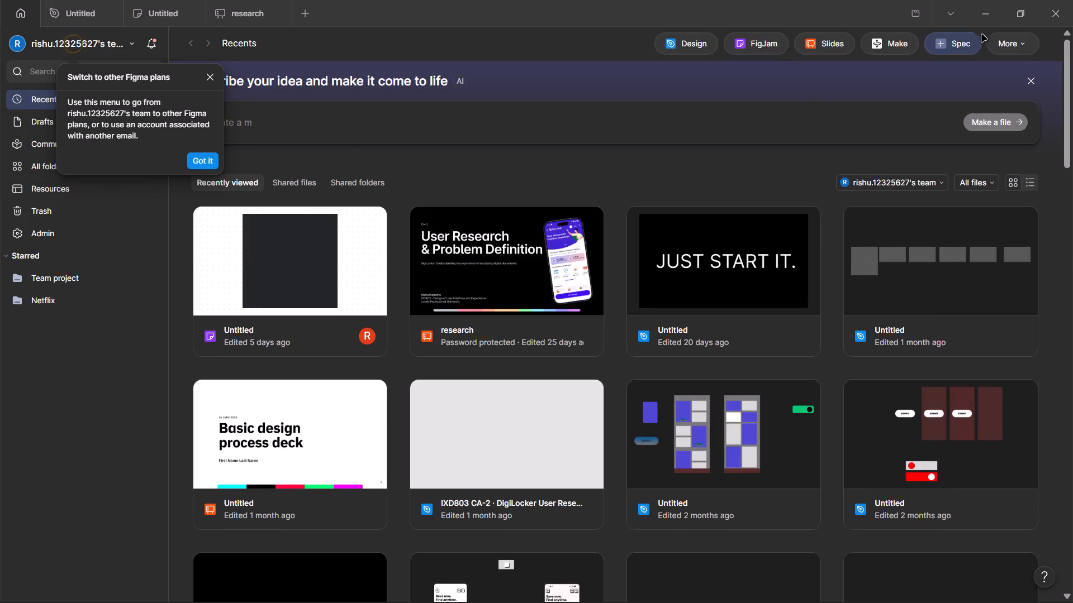
click(1008, 42)
click(1008, 42)
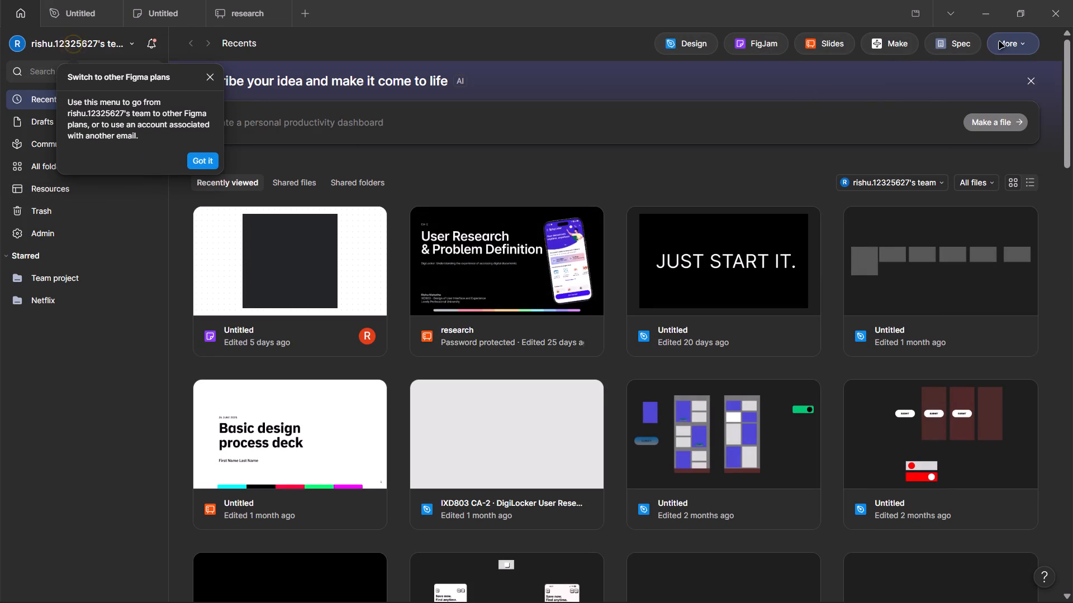
click(766, 40)
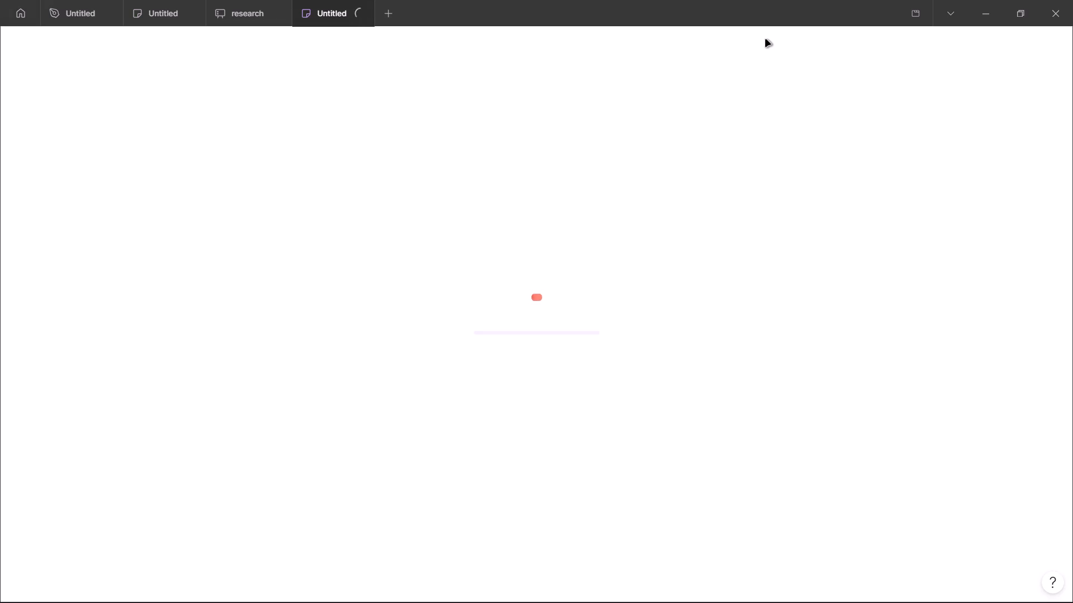
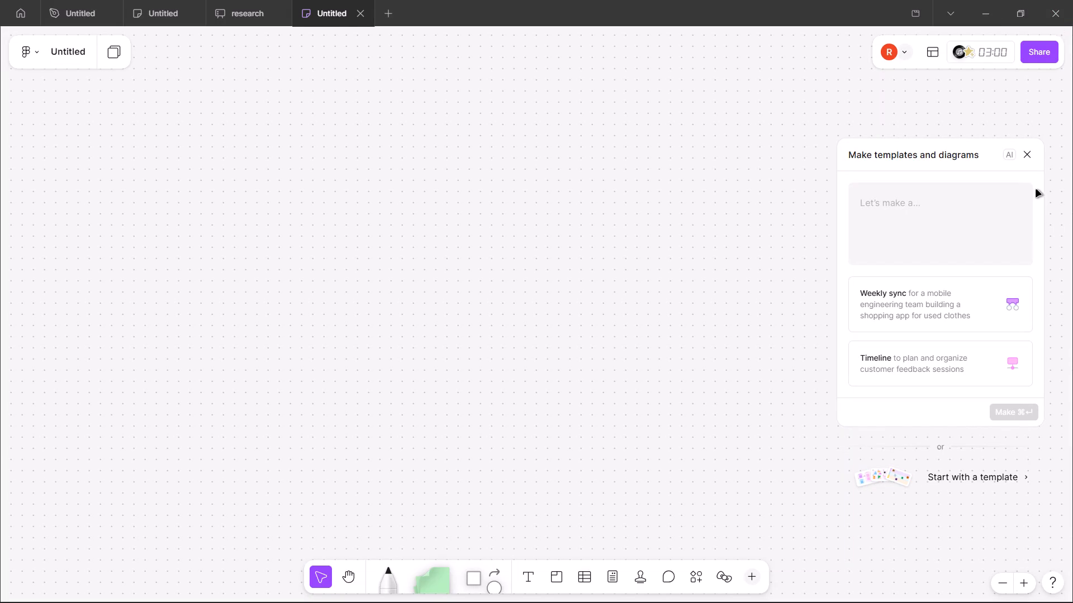
Dismiss the AI template and diagram generator on the new FigJam board.
click(1024, 159)
Switch to Chrome and check the information architecture diagram in the Medium case study, then return to the FigJam board.
key(alt+Tab)
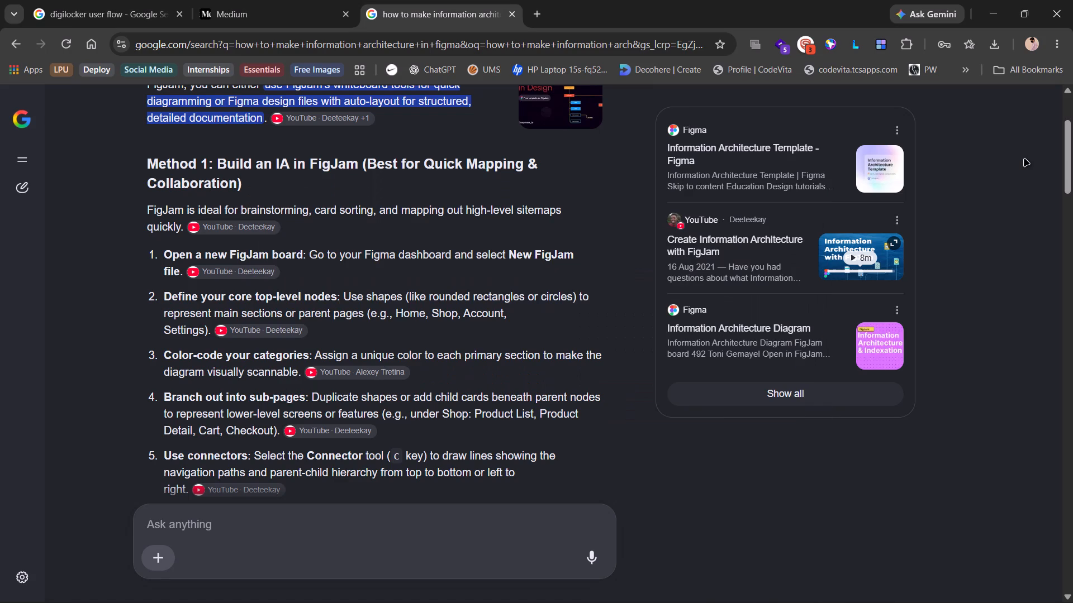
double_click(396, 0)
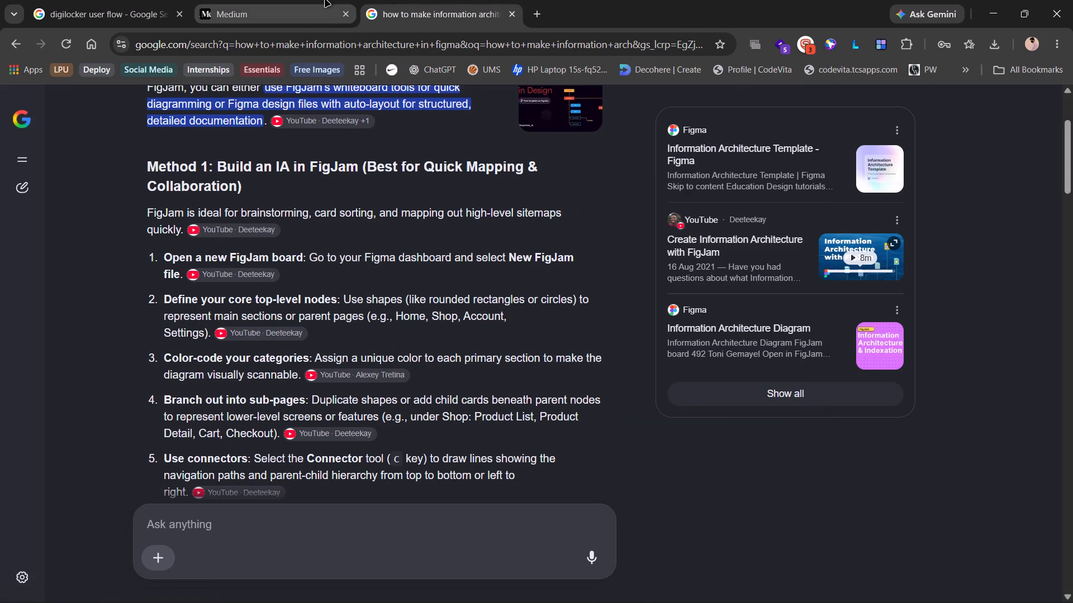
click(325, 0)
scroll(335, 138, up, 1)
scroll(335, 138, down, 1)
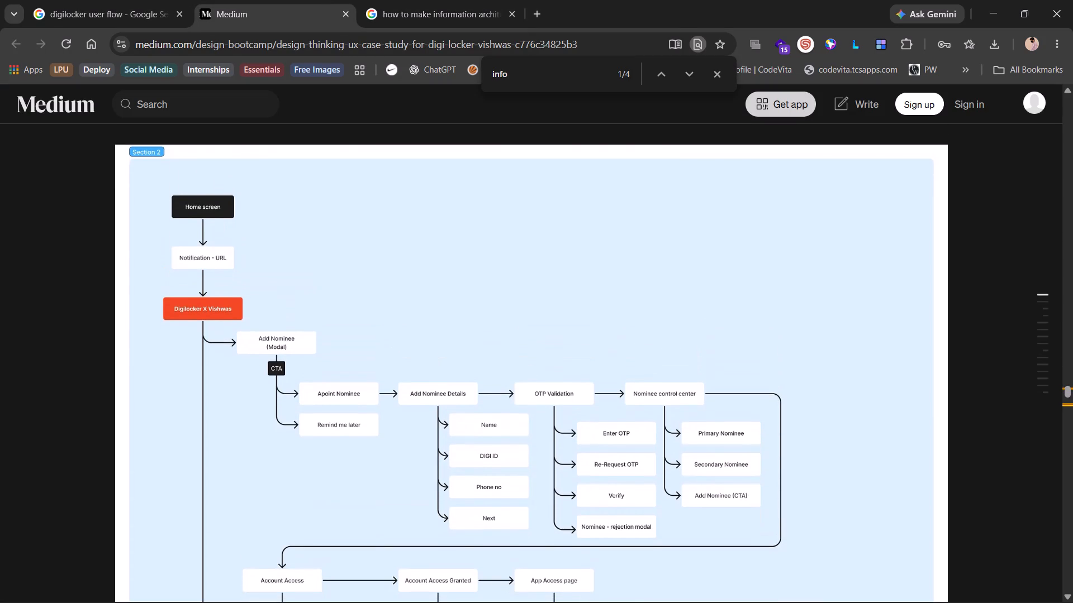
key(alt+Tab)
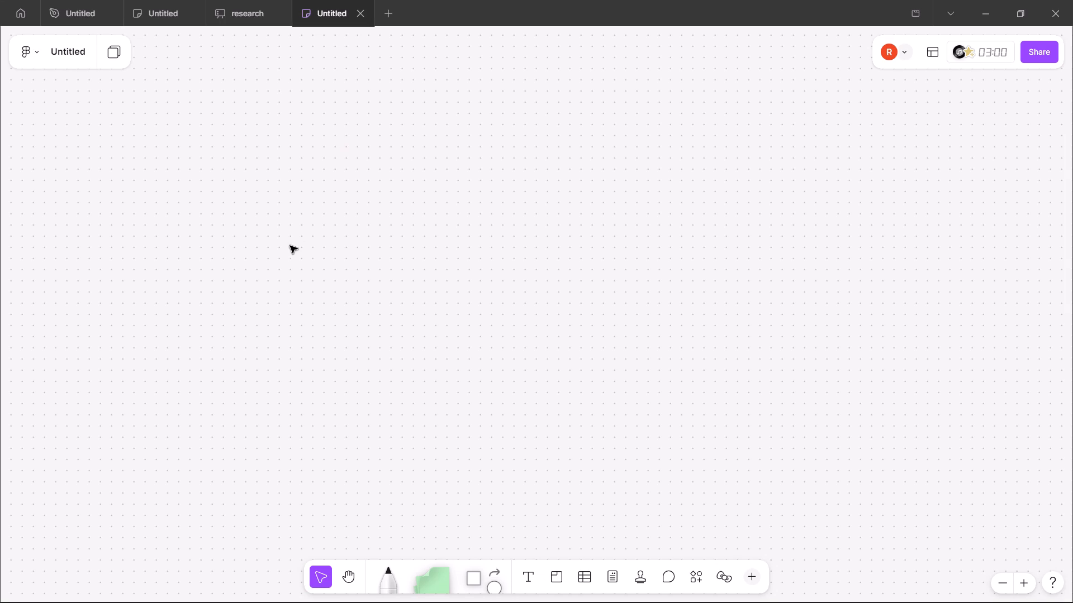
click(290, 246)
Rename the FigJam file "Information Architecture", copying the section heading from the Medium case study in Chrome.
double_click(72, 50)
key(BackSpace)
key(alt+Tab)
scroll(243, 182, up, 2)
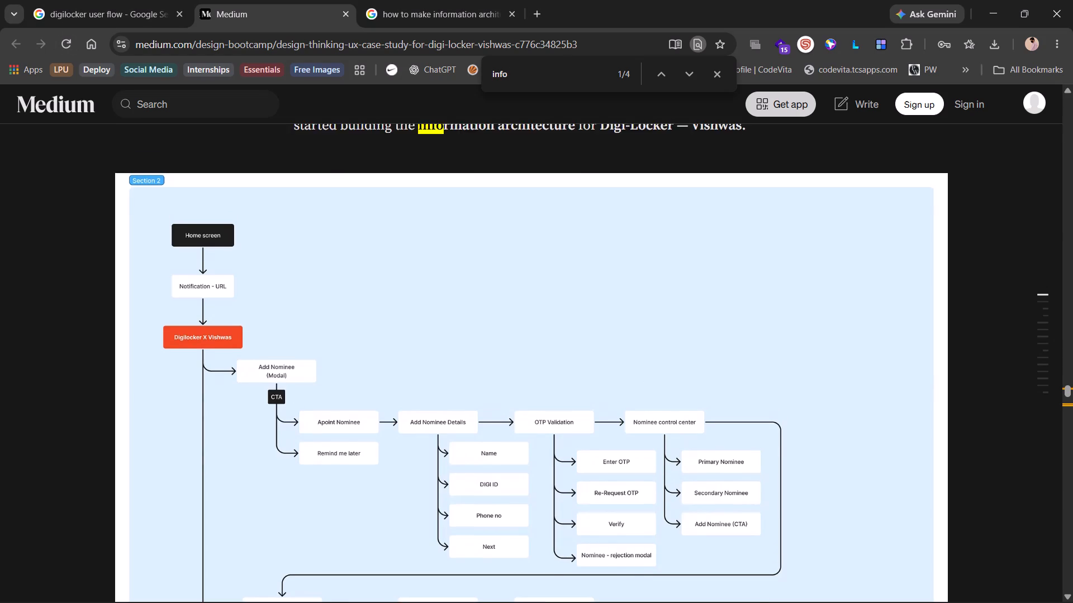
scroll(243, 182, up, 1)
click(315, 268)
drag(315, 268, 415, 278)
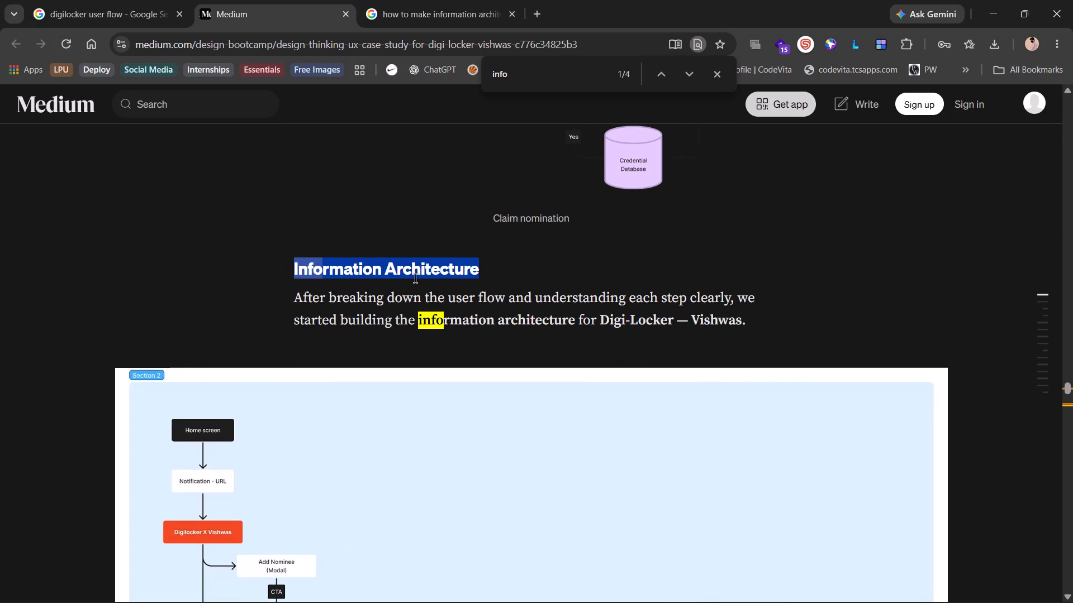
drag(415, 278, 422, 278)
key(ctrl+c)
key(alt+Tab)
key(alt+Tab)
double_click(38, 70)
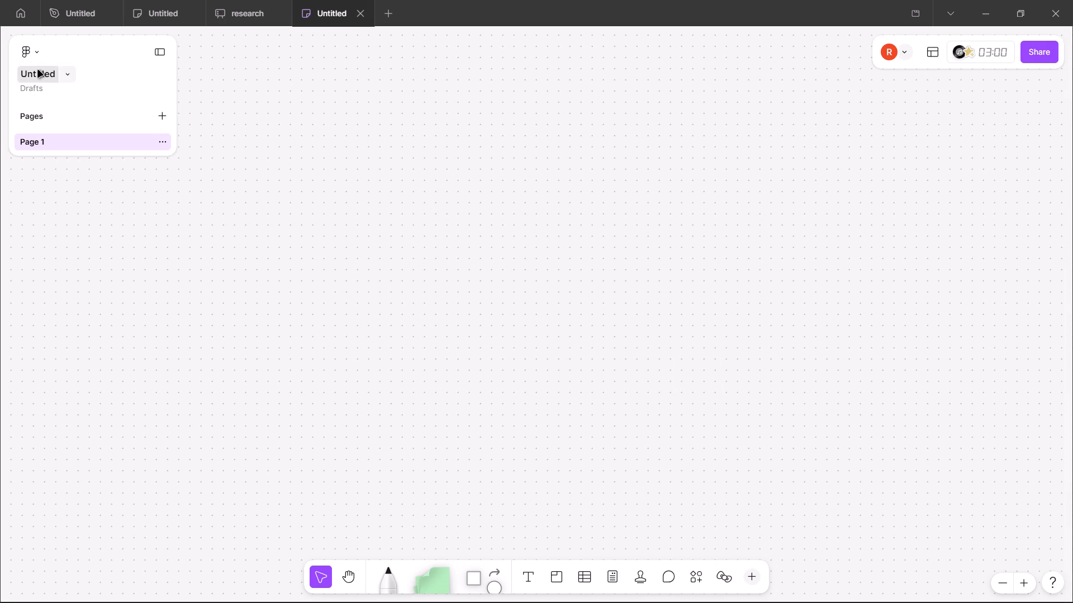
key(ctrl+v)
key(Return)
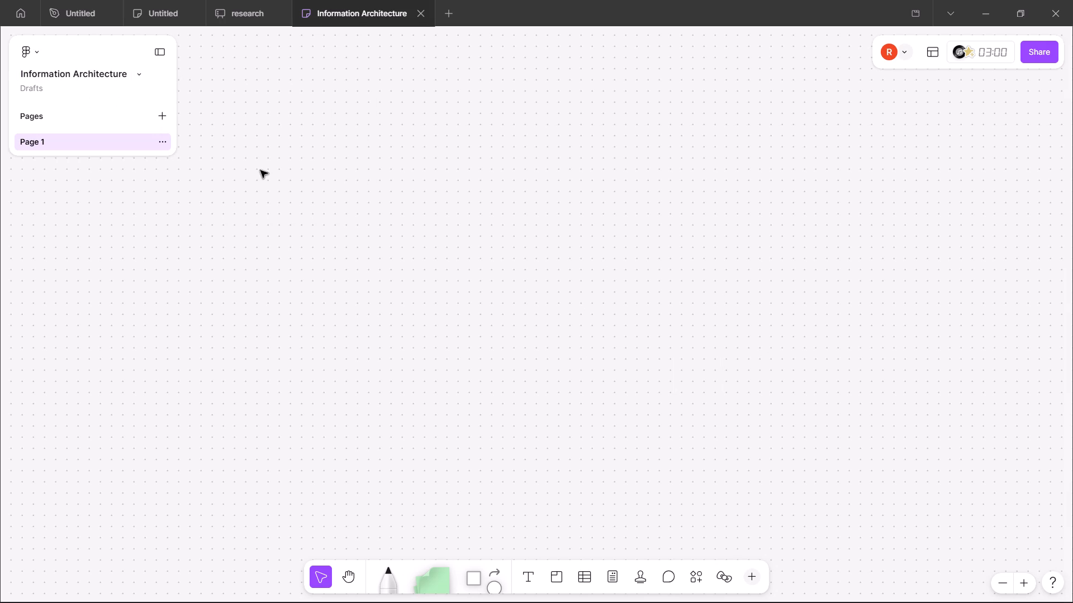
click(260, 170)
click(262, 136)
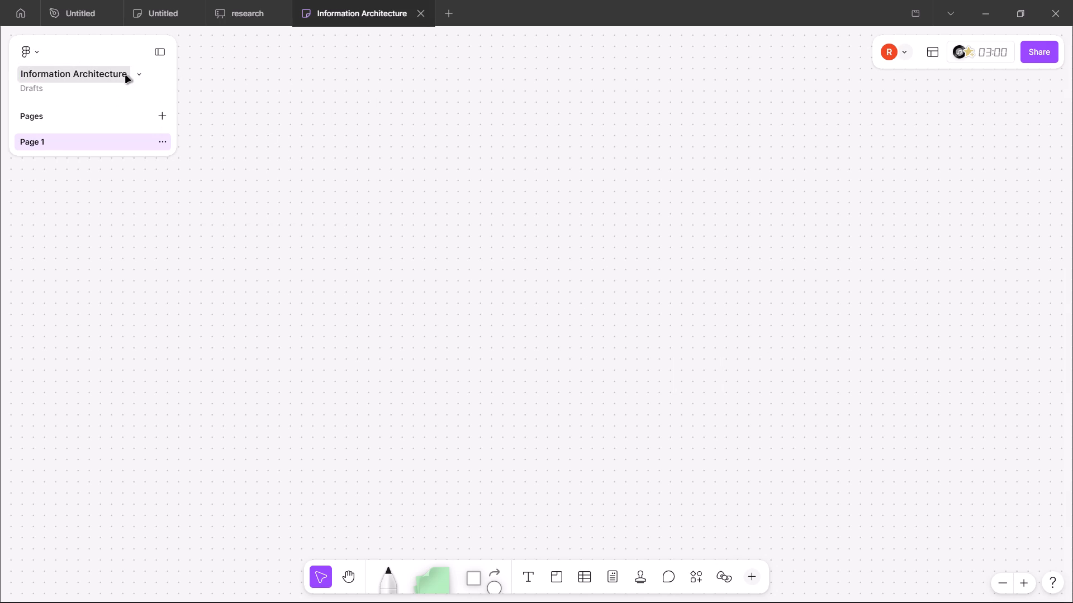
Collapse the sidebar showing the file name and pages.
click(126, 76)
click(126, 76)
click(268, 116)
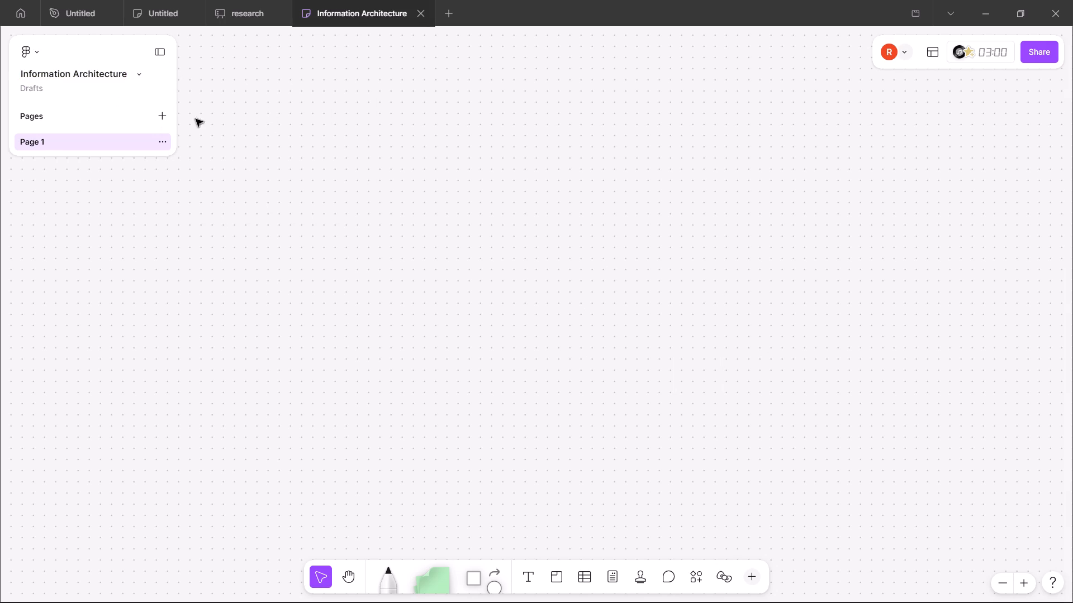
click(132, 221)
click(156, 62)
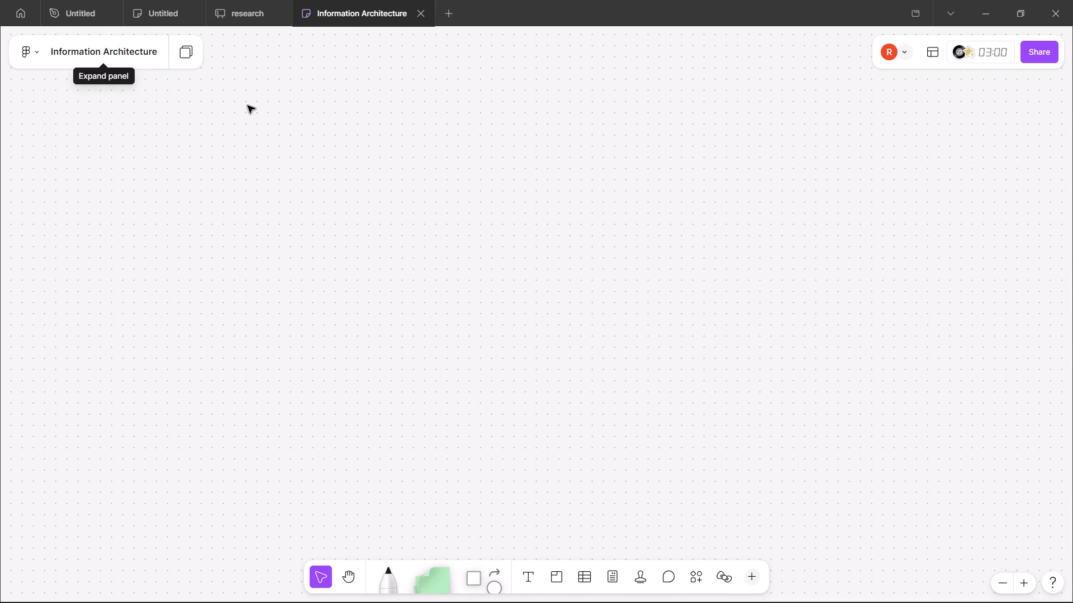
click(248, 106)
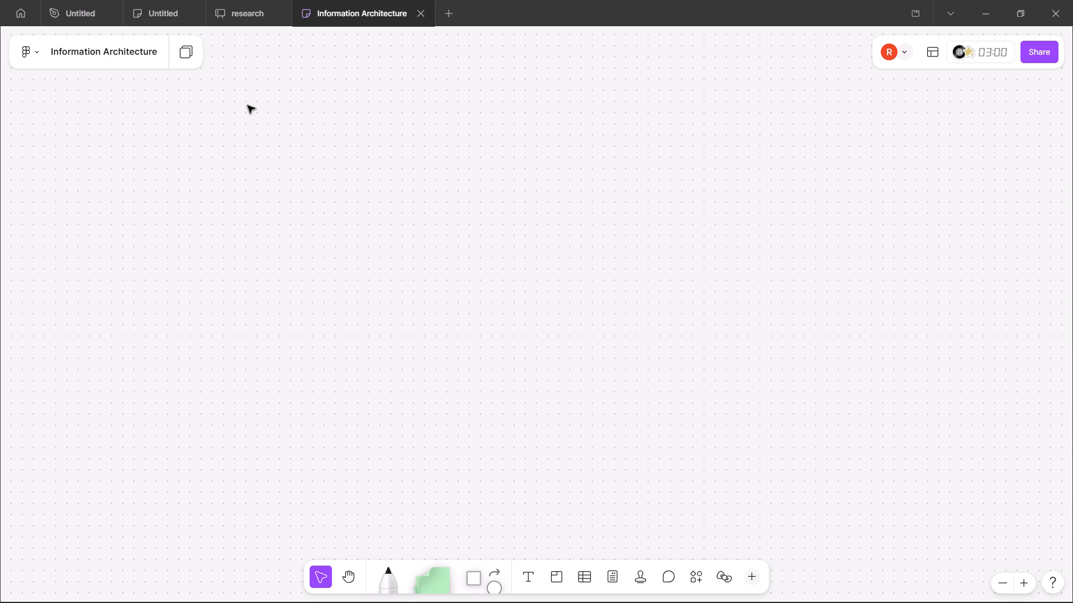
Following the case study diagram in Chrome, add a square shape labelled "Home Screen" near the board's upper-left area in Figma.
key(alt+Tab)
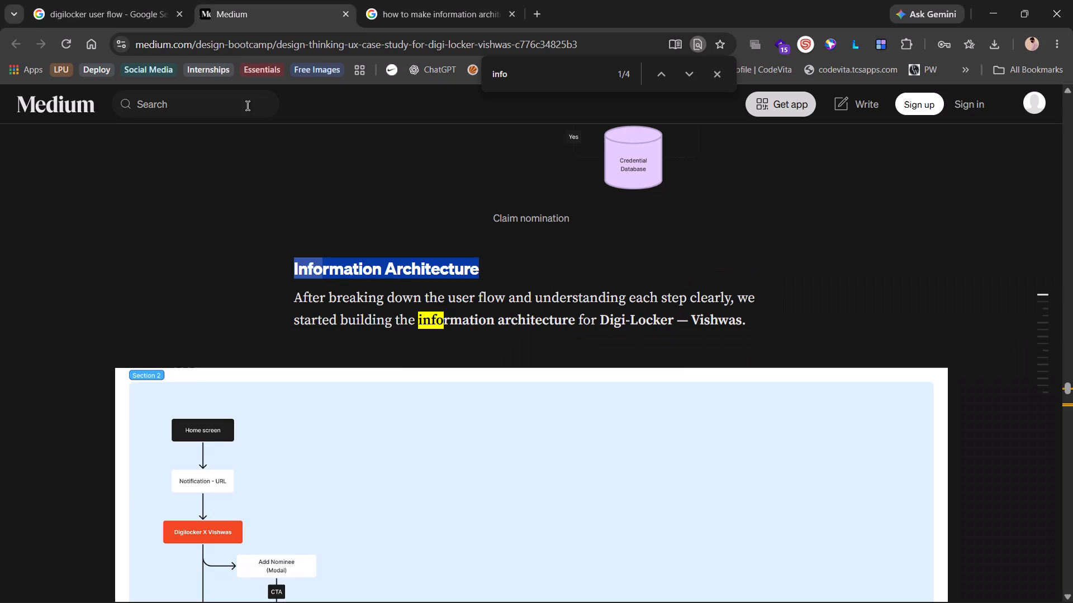
scroll(277, 263, down, 1)
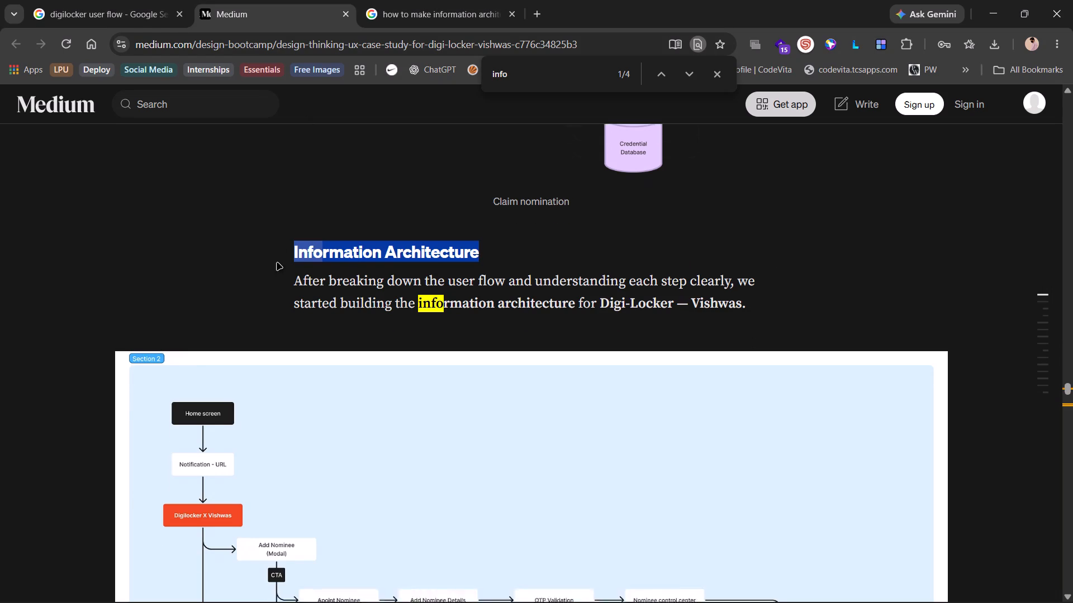
scroll(277, 263, down, 2)
scroll(277, 263, up, 1)
key(alt+Tab)
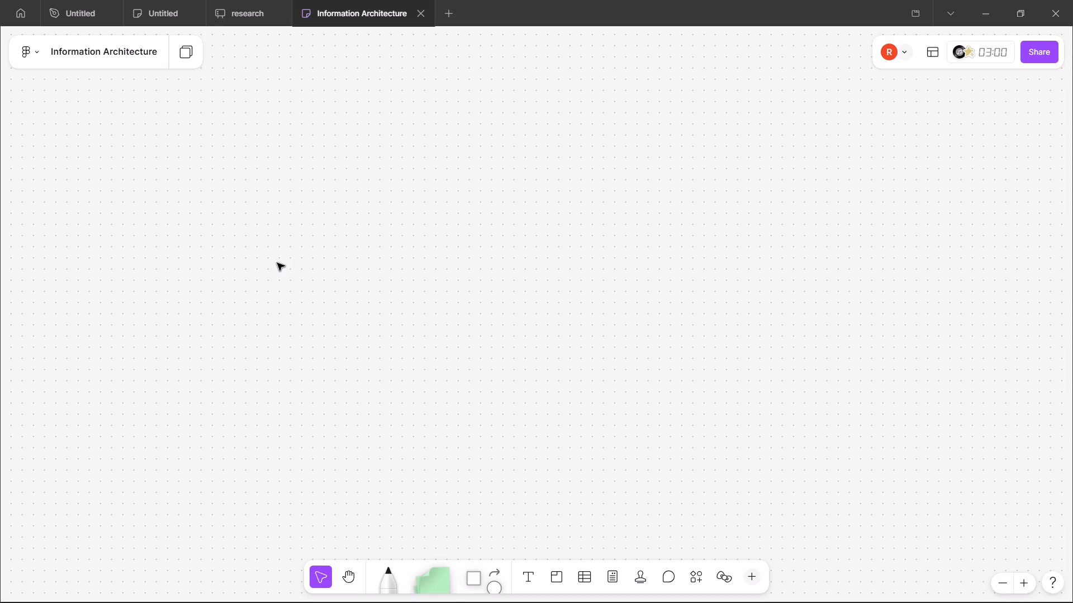
click(477, 570)
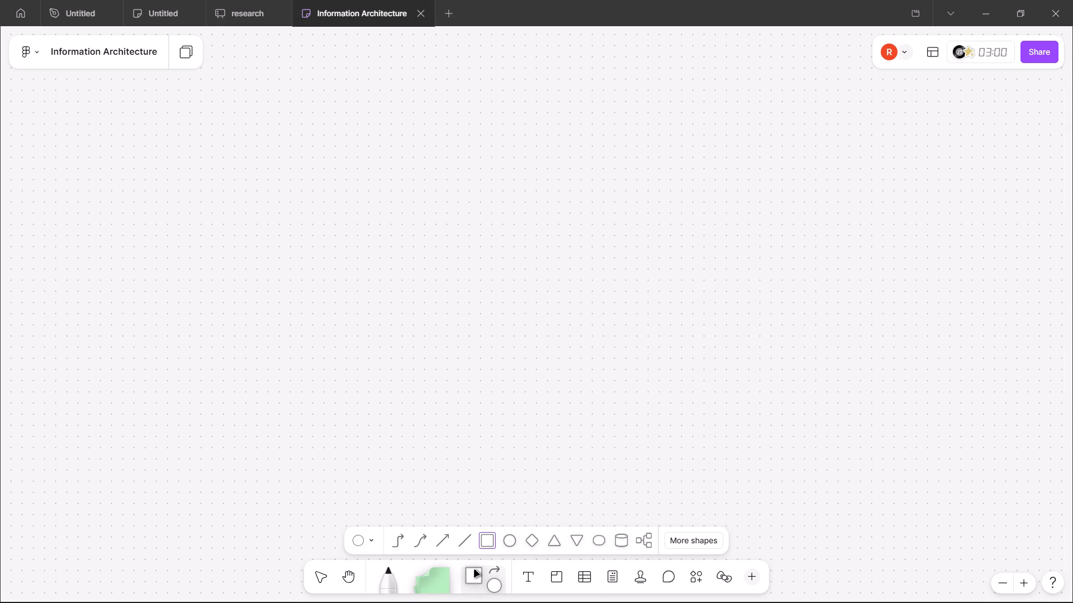
click(483, 540)
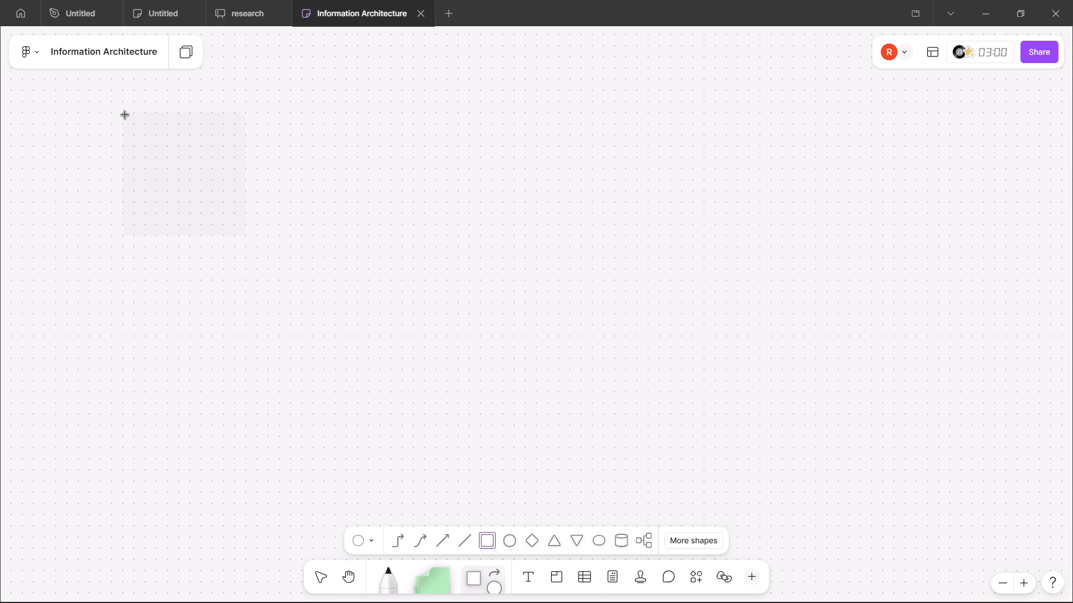
click(125, 111)
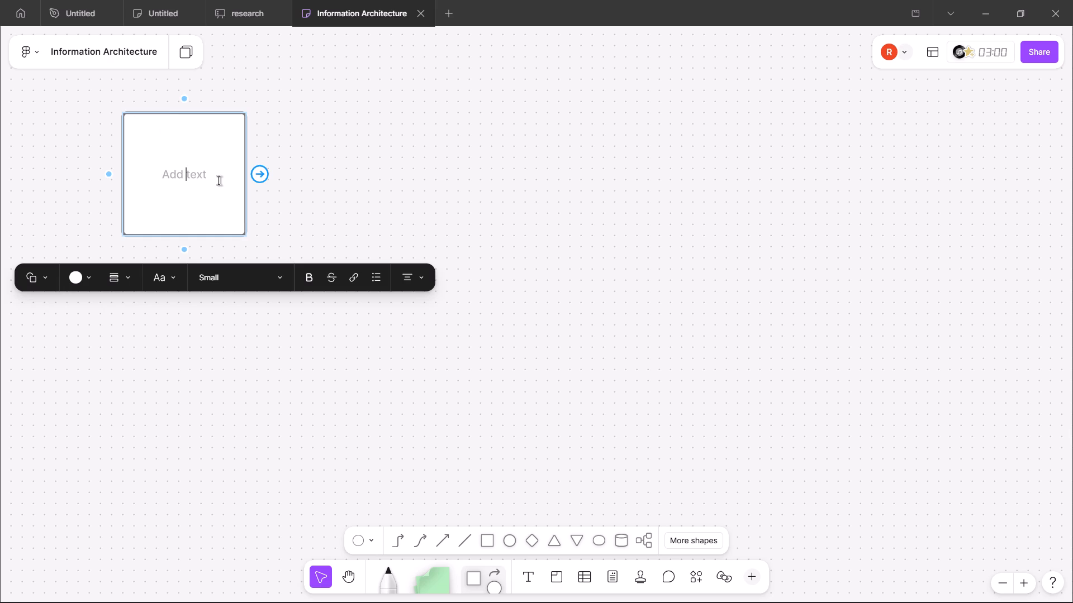
text(Home Screen)
Fill the Home Screen shape with black to match the case study diagram.
key(alt+Tab)
key(alt+Tab)
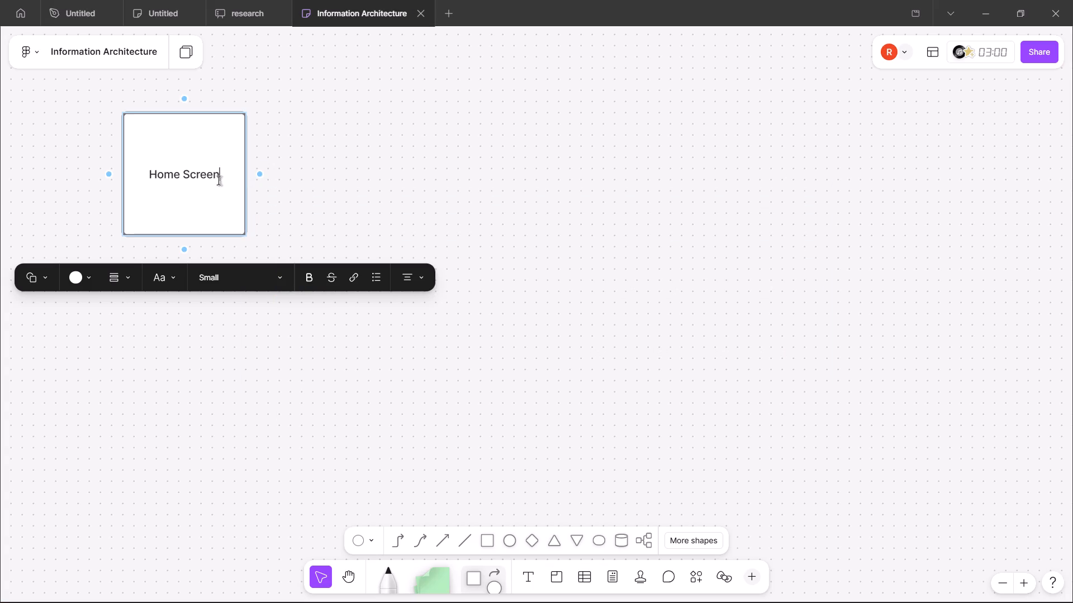
click(87, 276)
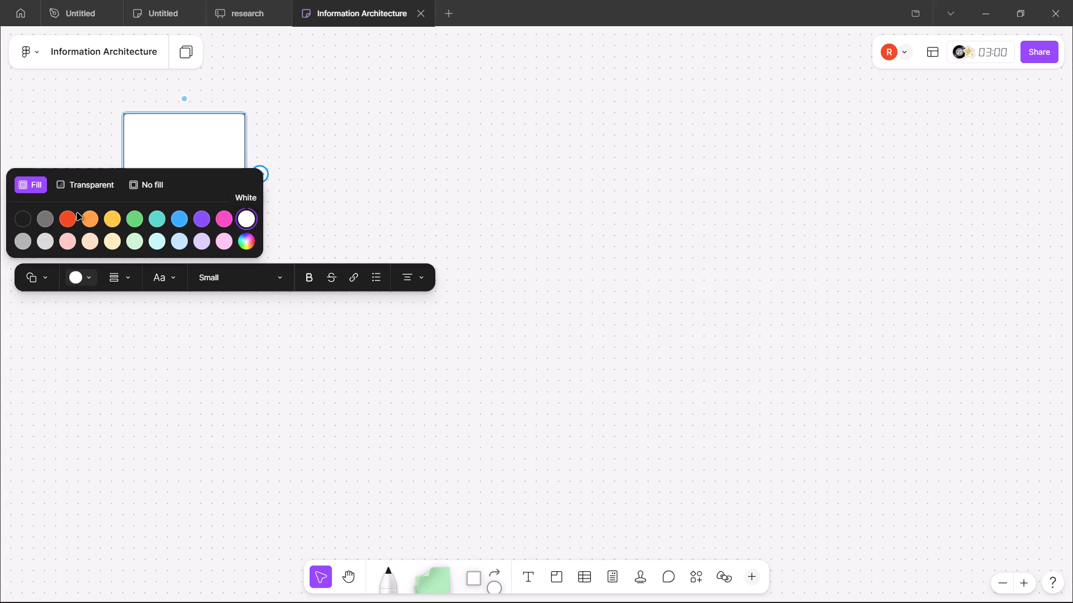
click(19, 218)
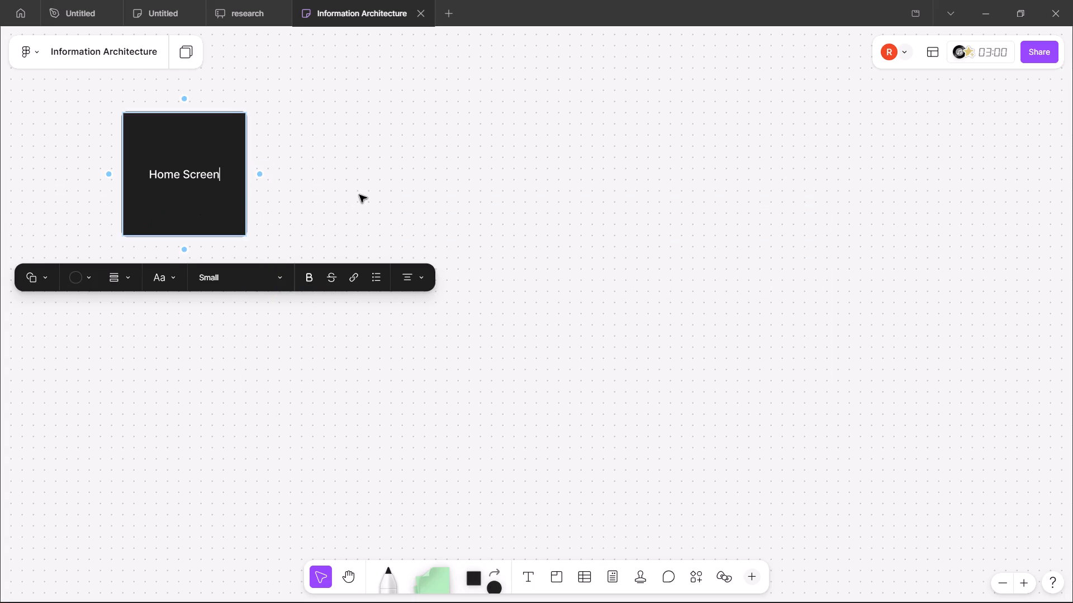
click(359, 195)
Reduce the Home Screen shape's height to make it a wide, low rectangle like the one in the case study diagram.
key(alt+Tab)
key(alt+Tab)
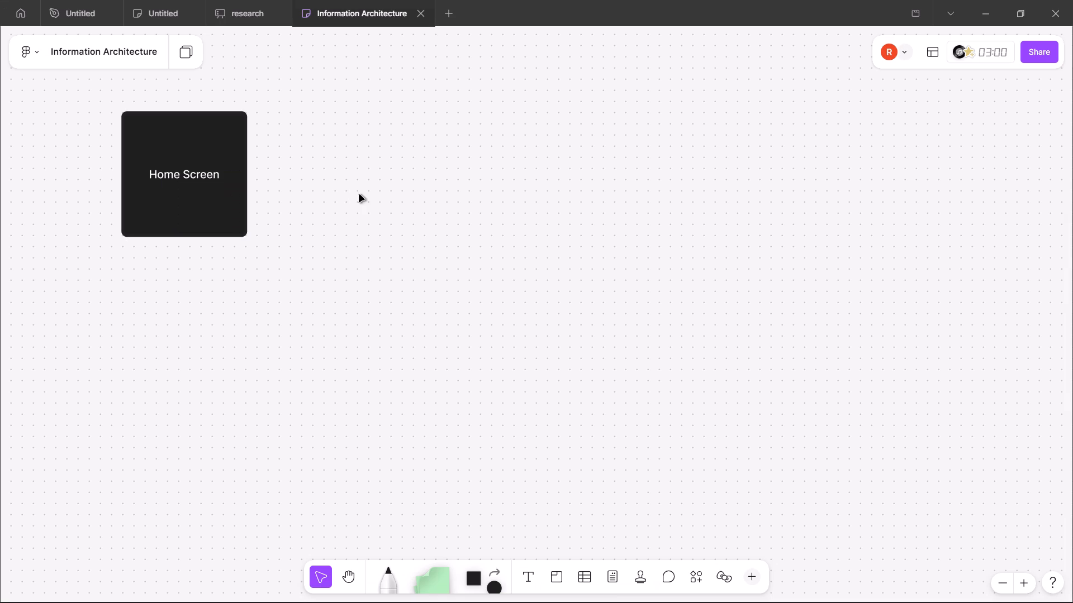
click(194, 156)
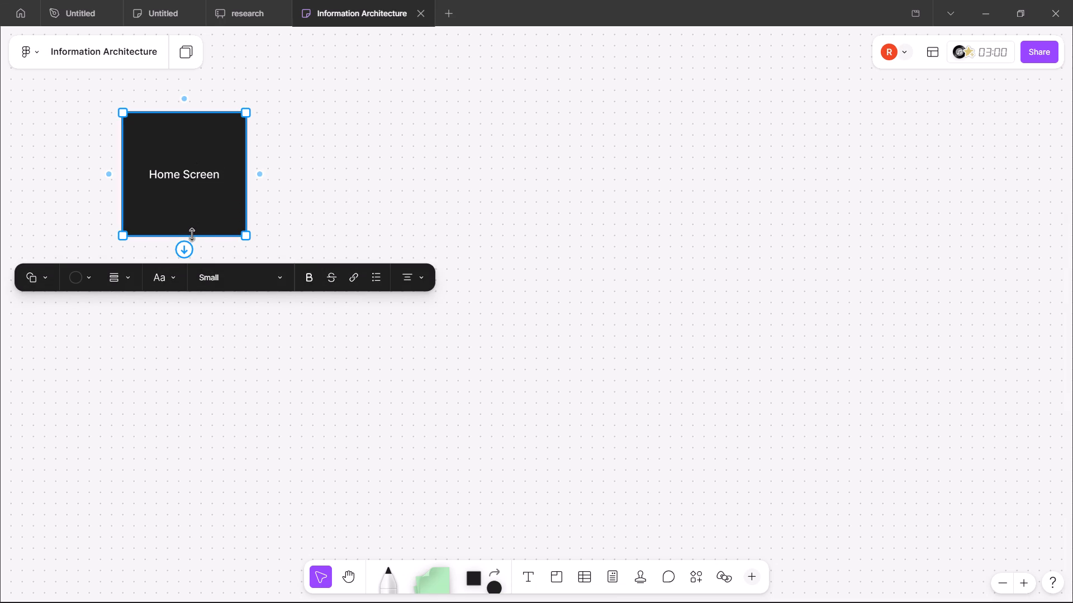
drag(192, 234, 205, 153)
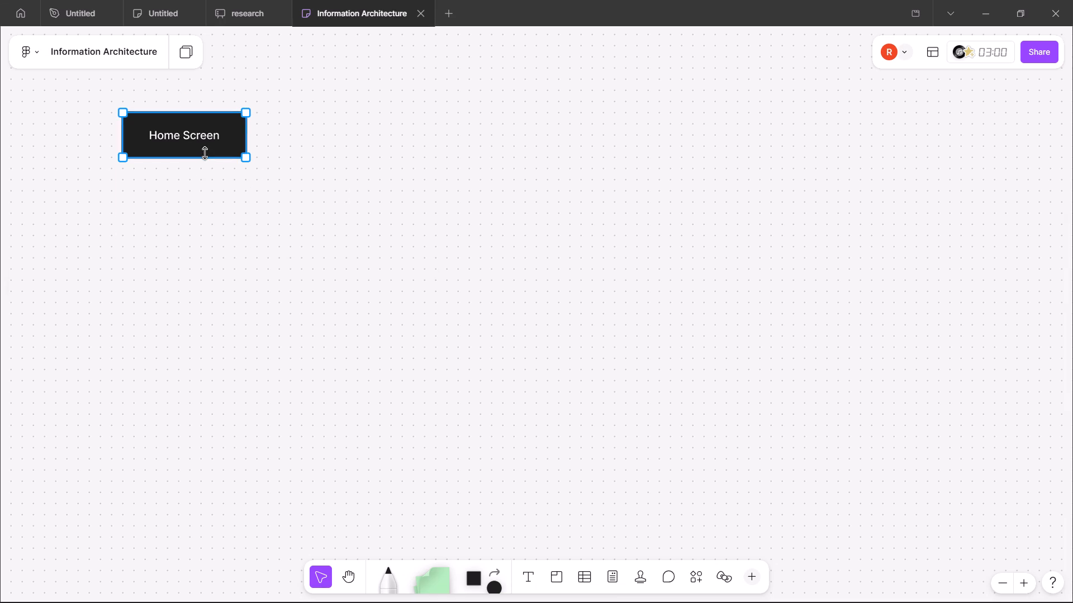
drag(205, 153, 207, 146)
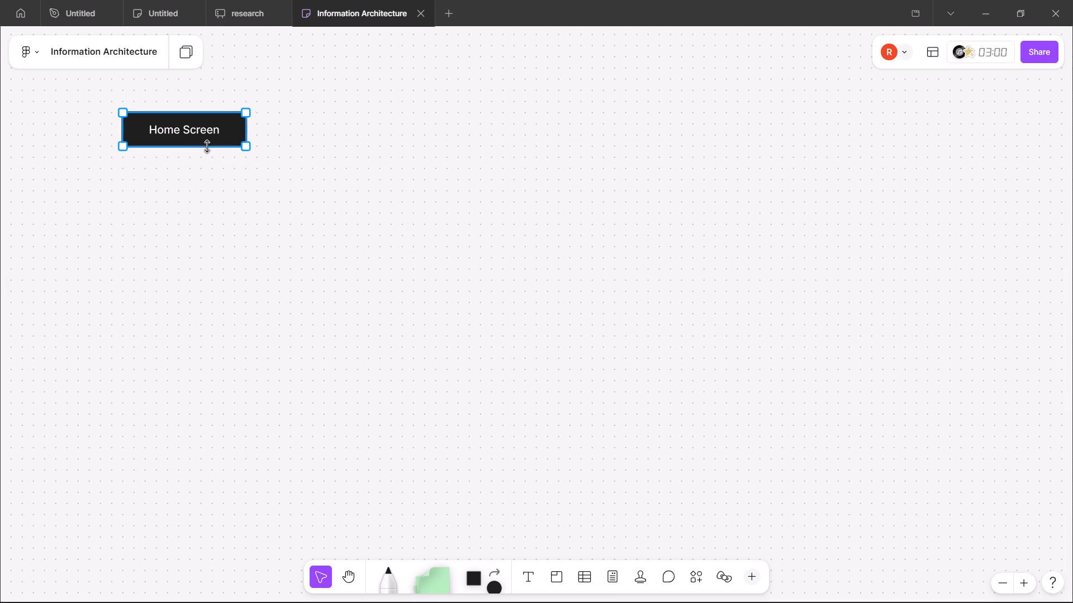
drag(207, 146, 207, 152)
key(alt+Tab)
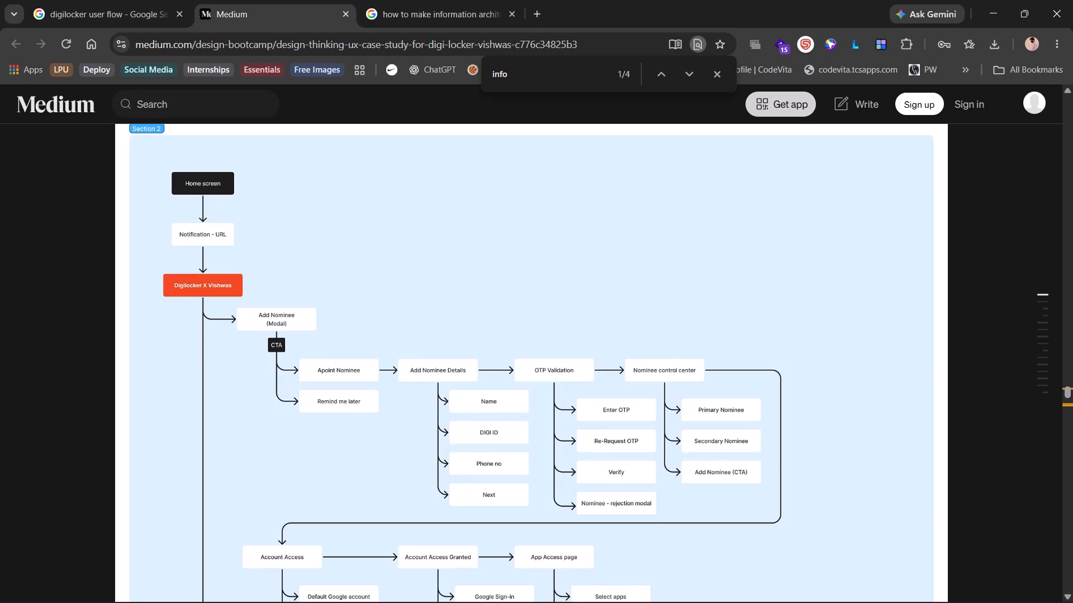
key(alt+Tab)
drag(199, 160, 201, 158)
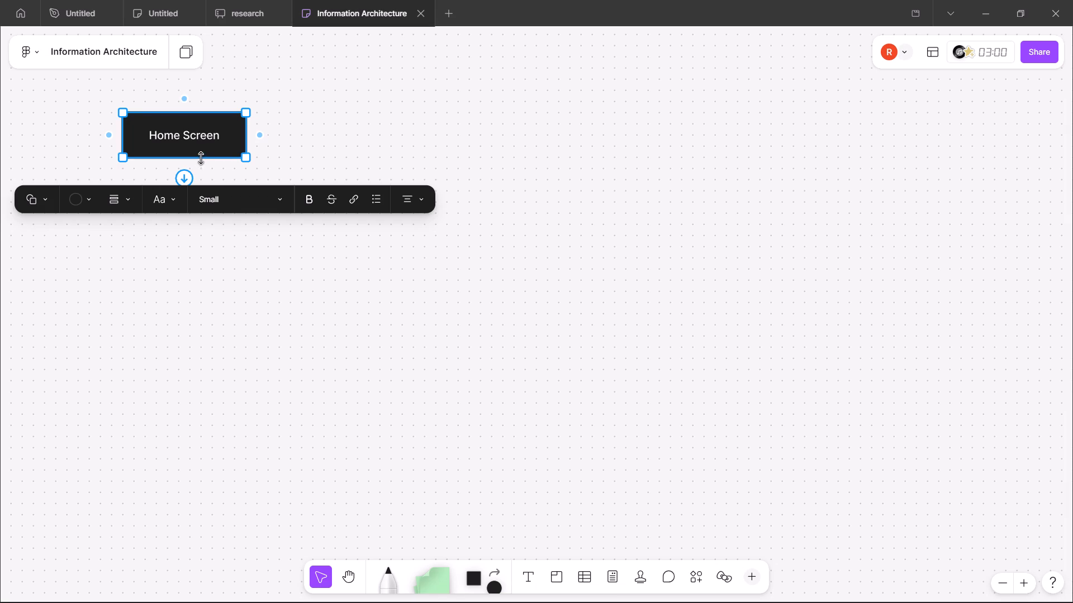
drag(201, 158, 204, 154)
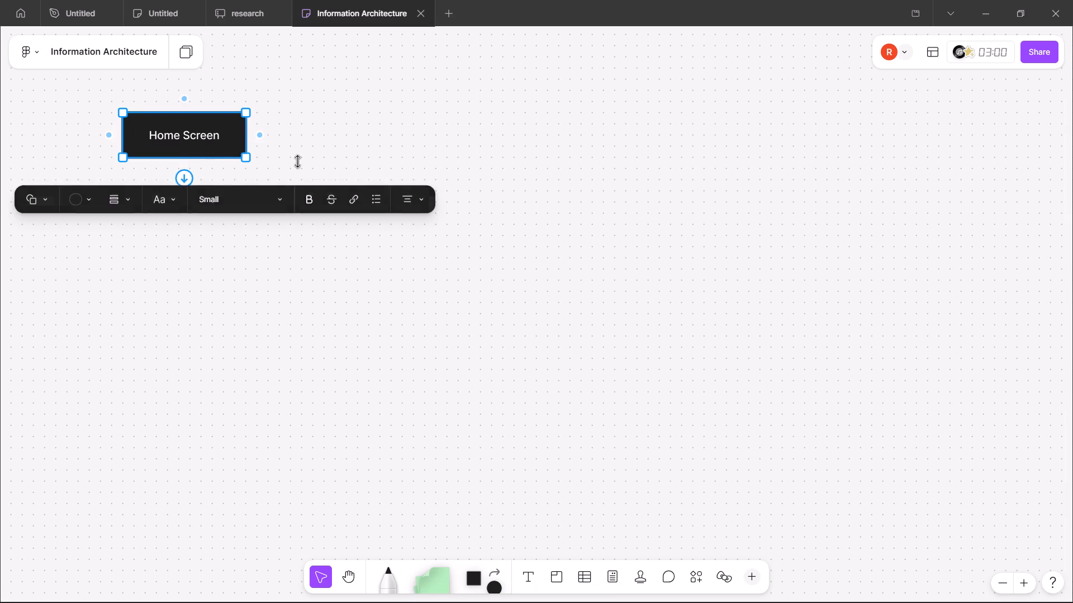
click(335, 157)
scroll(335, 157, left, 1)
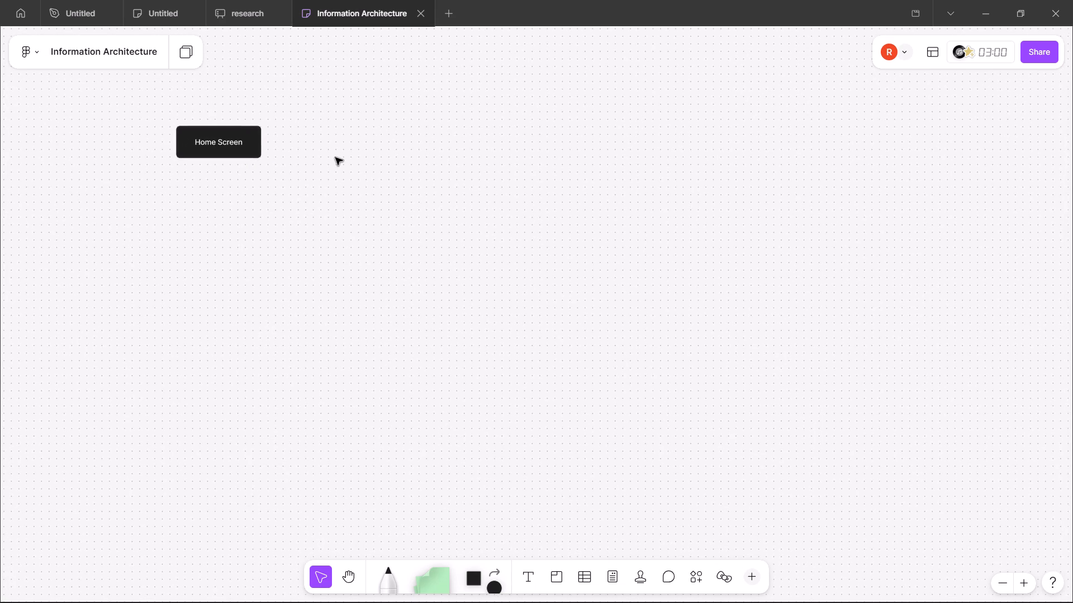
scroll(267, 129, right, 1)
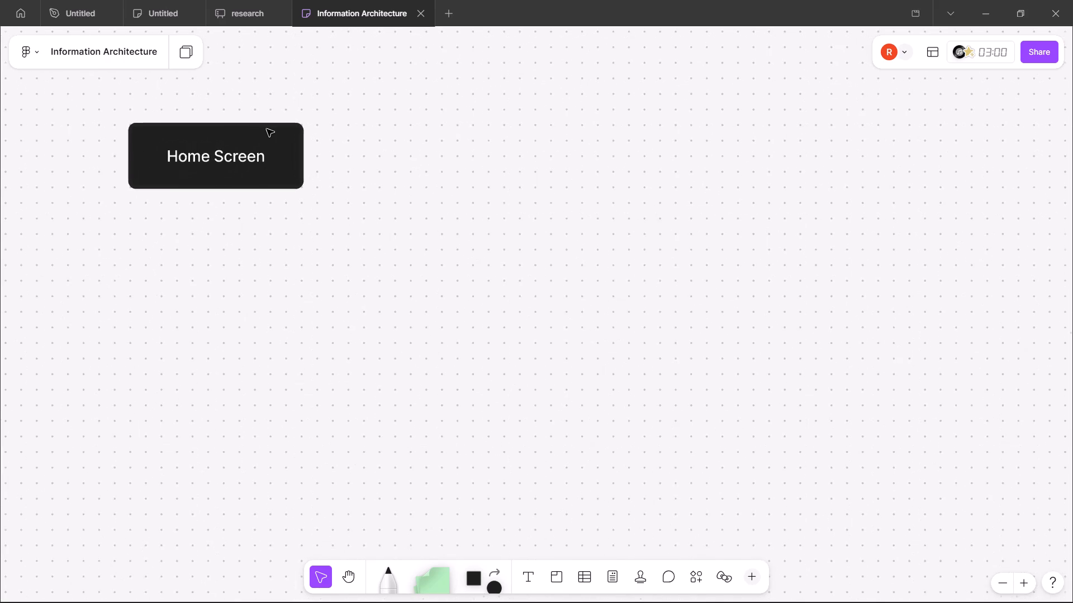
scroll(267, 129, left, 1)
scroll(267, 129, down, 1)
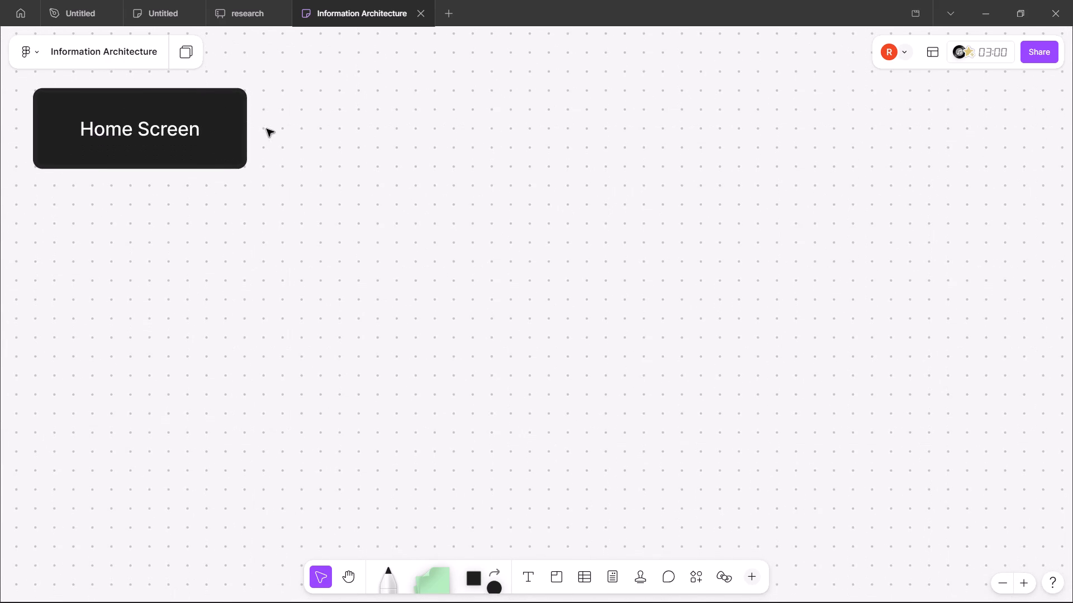
Following the case study diagram, add an arrow-connected shape below Home Screen labelled "Notification - URL".
scroll(267, 129, left, 1)
key(alt+Tab)
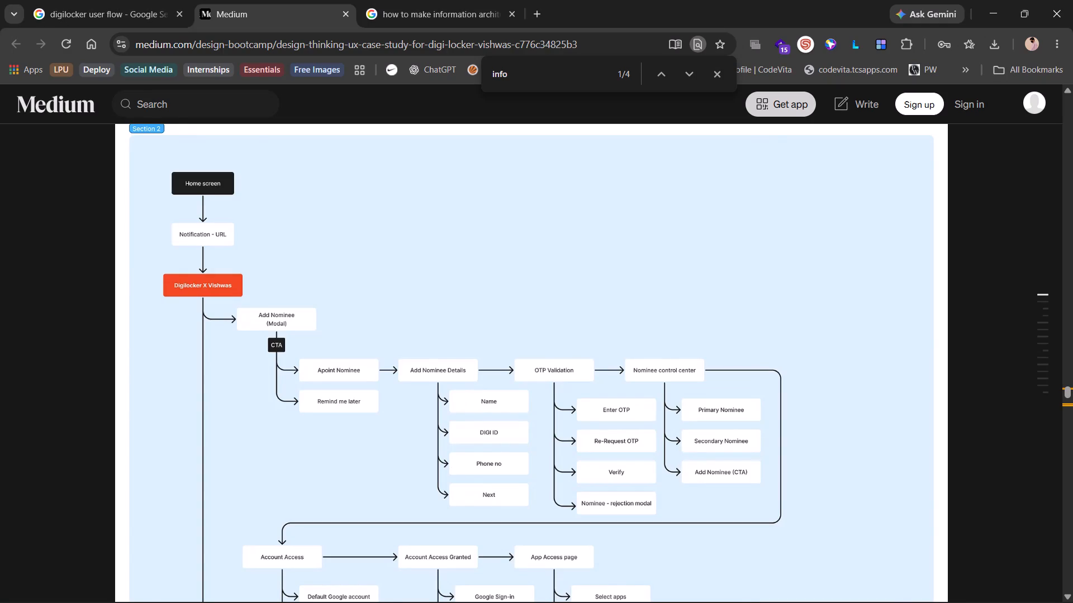
key(alt+Tab)
click(182, 149)
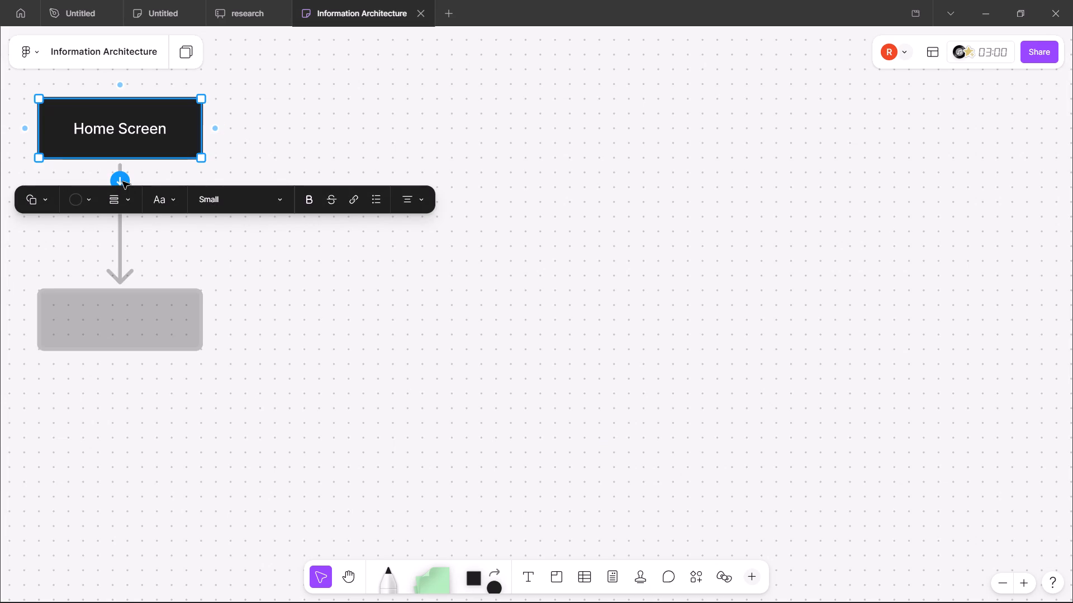
click(120, 180)
key(alt+Tab)
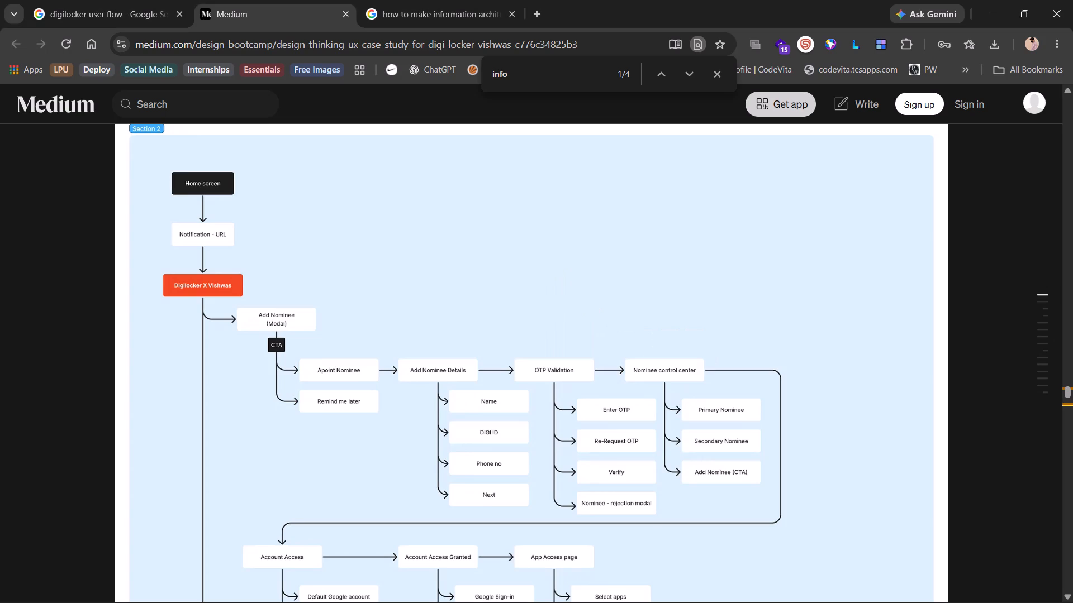
key(alt+Tab)
text(Noti)
text(fication -)
key(space)
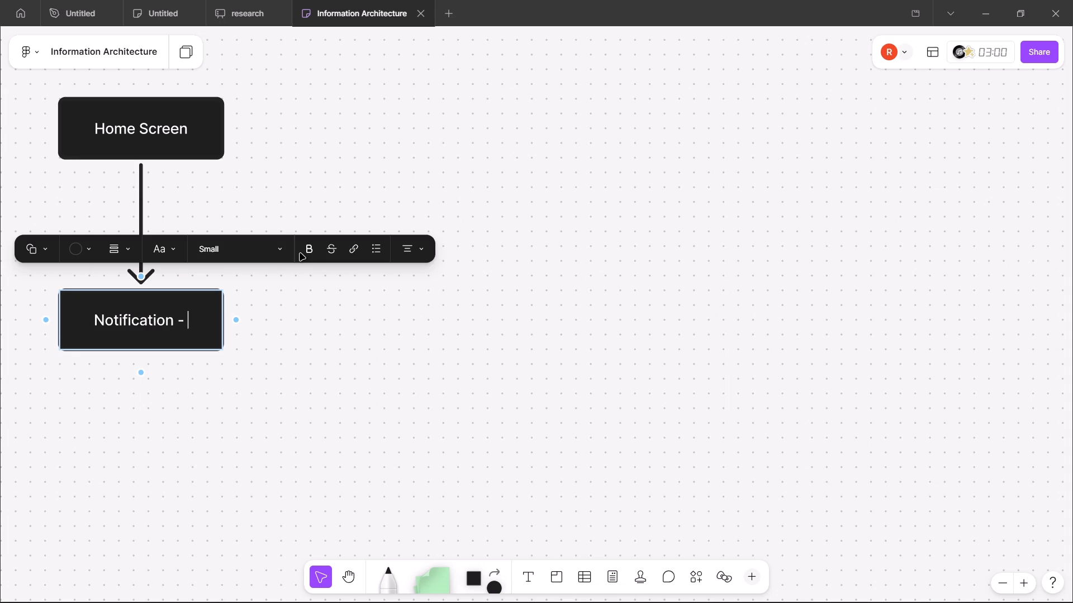
text(URL)
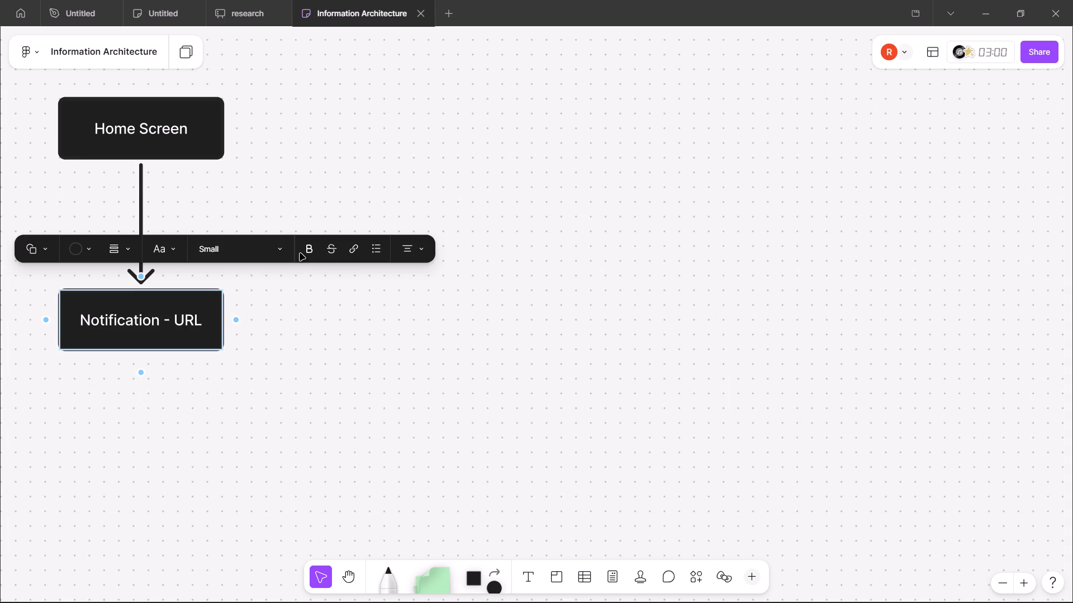
Make the "Notification - URL" and "Home Screen" labels bold.
key(ctrl+a)
click(307, 247)
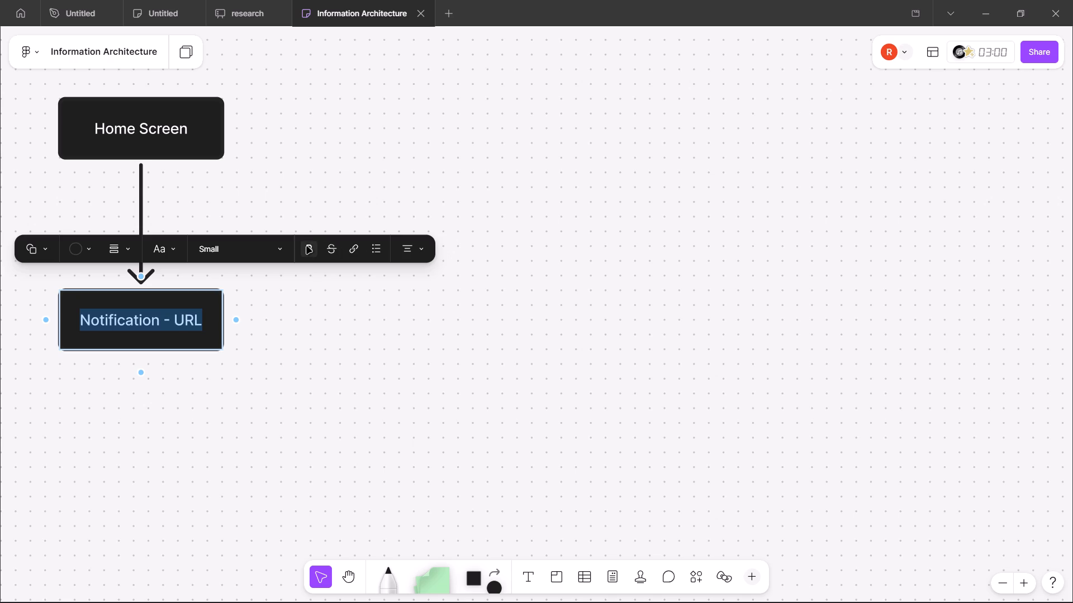
click(131, 127)
key(ctrl+a)
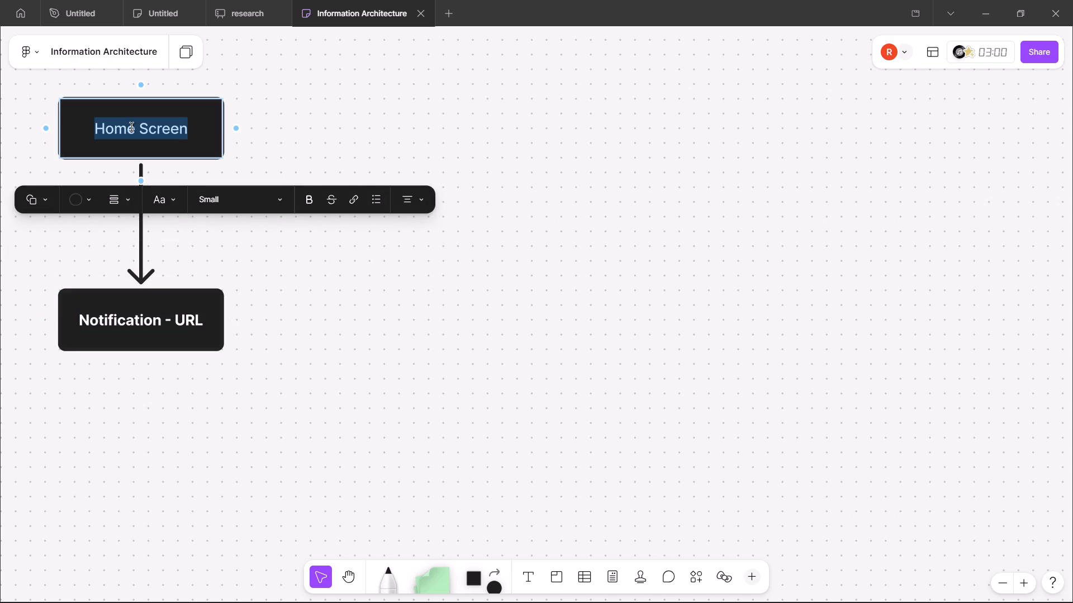
click(308, 195)
click(311, 130)
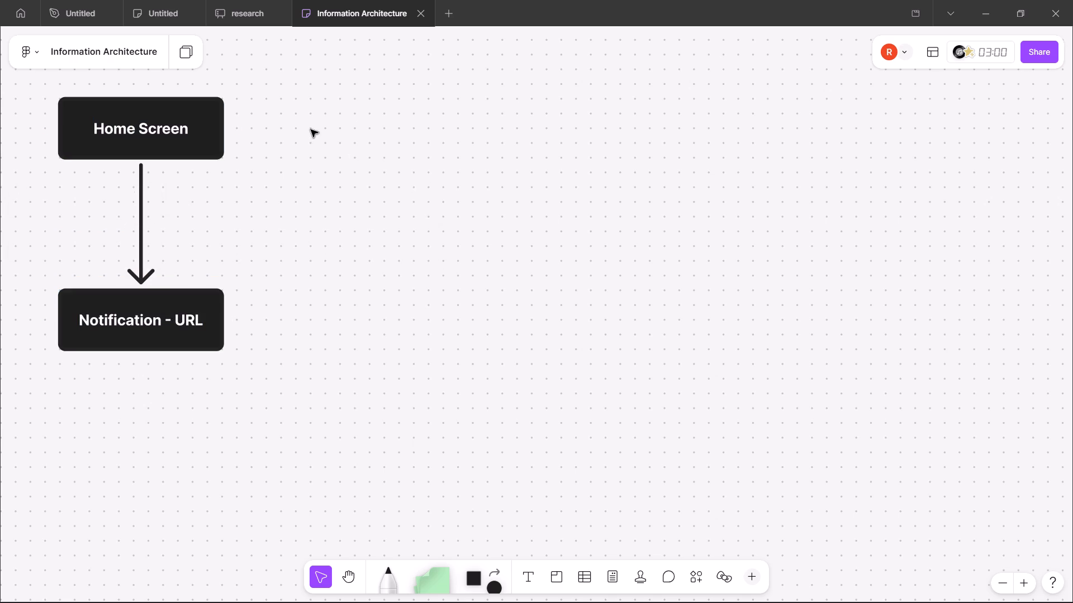
Fill the Notification - URL shape with white to match the case study diagram.
scroll(207, 317, right, 1)
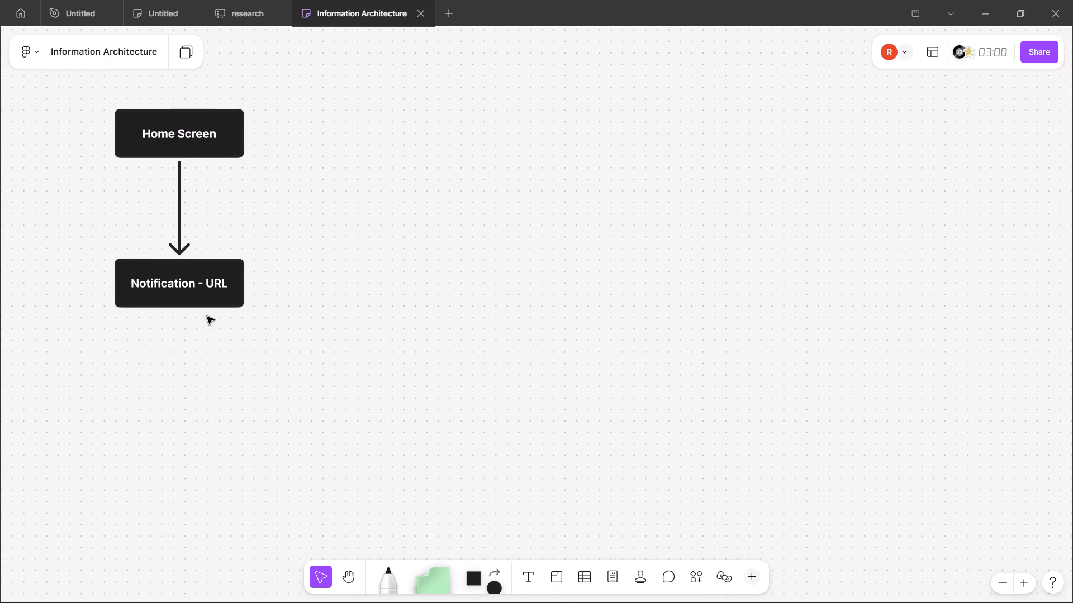
scroll(207, 317, right, 1)
key(alt+Tab)
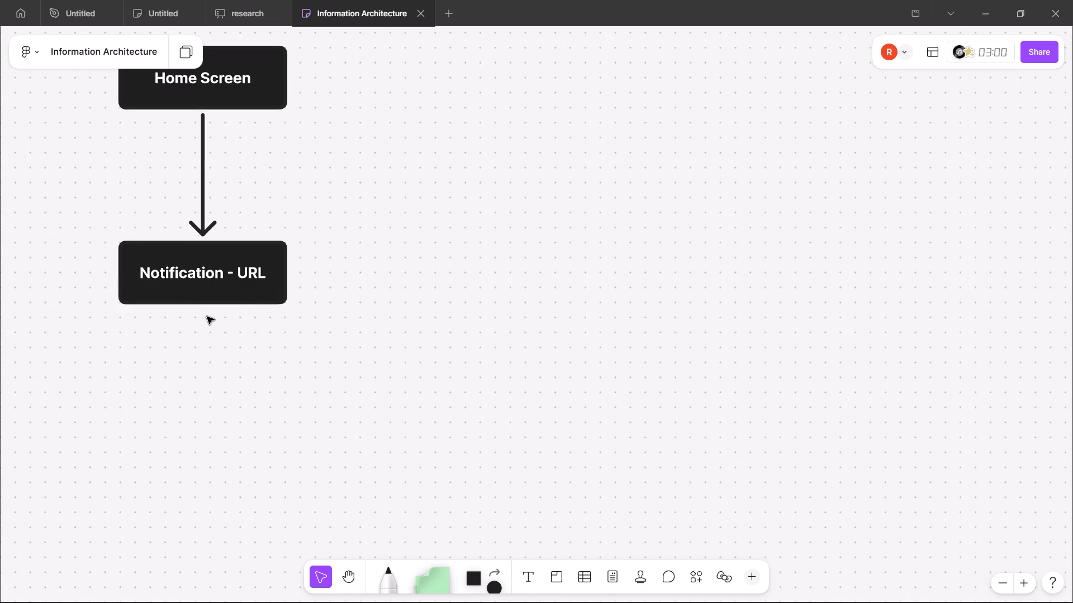
key(alt+Tab)
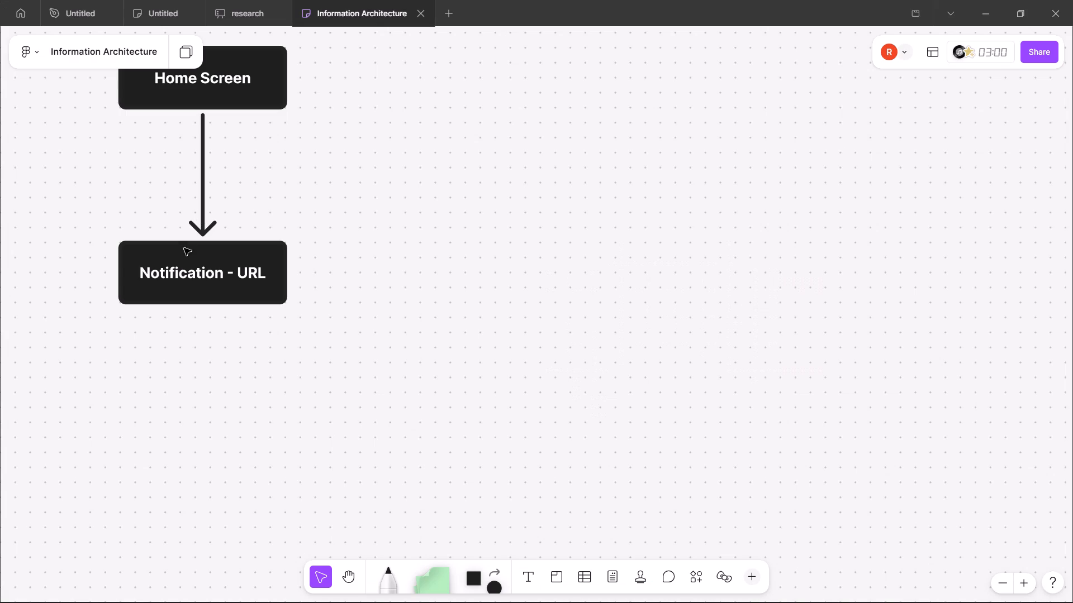
click(182, 257)
click(83, 201)
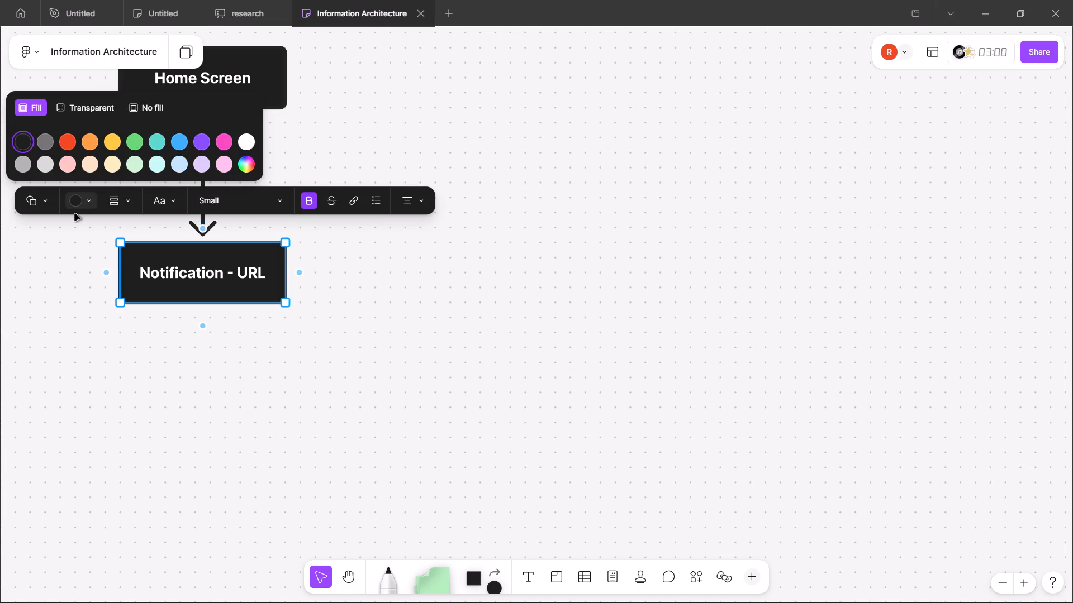
click(255, 148)
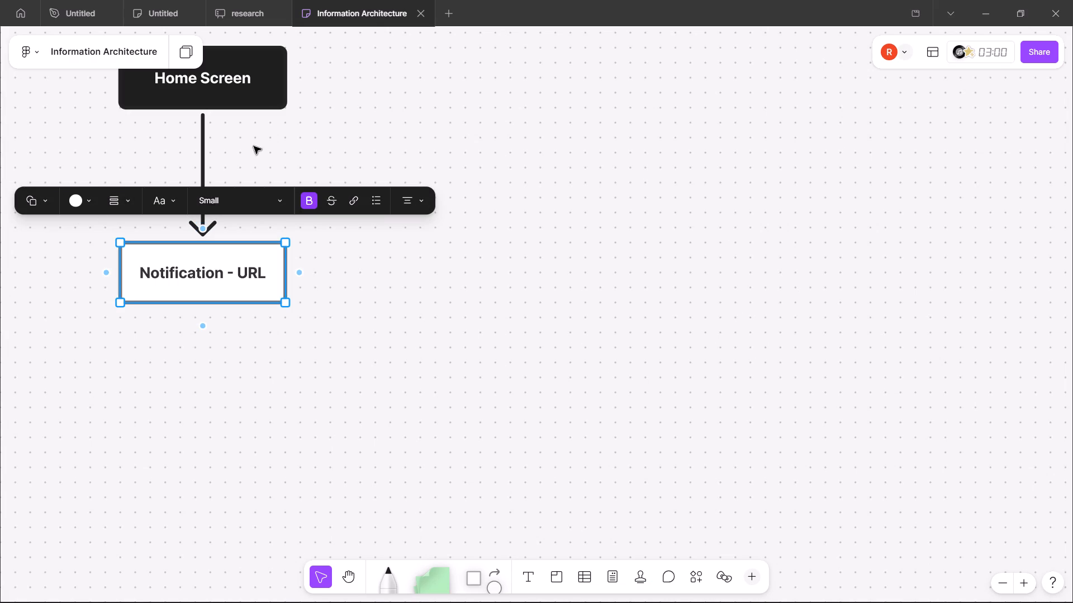
click(438, 108)
Following the case study diagram, add an arrow-connected shape below Notification - URL labelled "DigiLocker".
scroll(438, 108, up, 1)
key(alt+Tab)
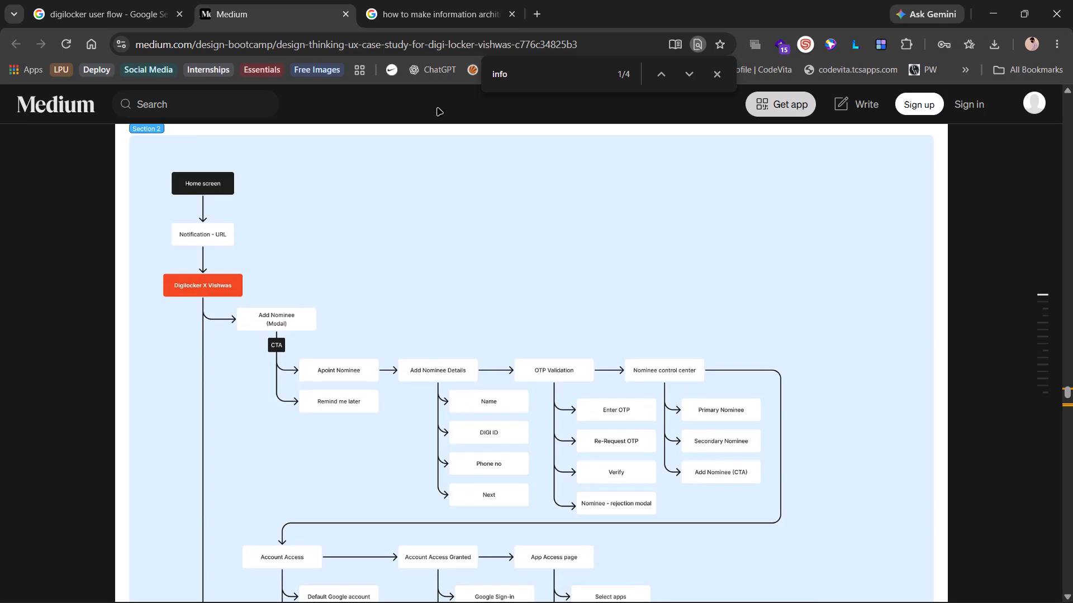
key(alt+Tab)
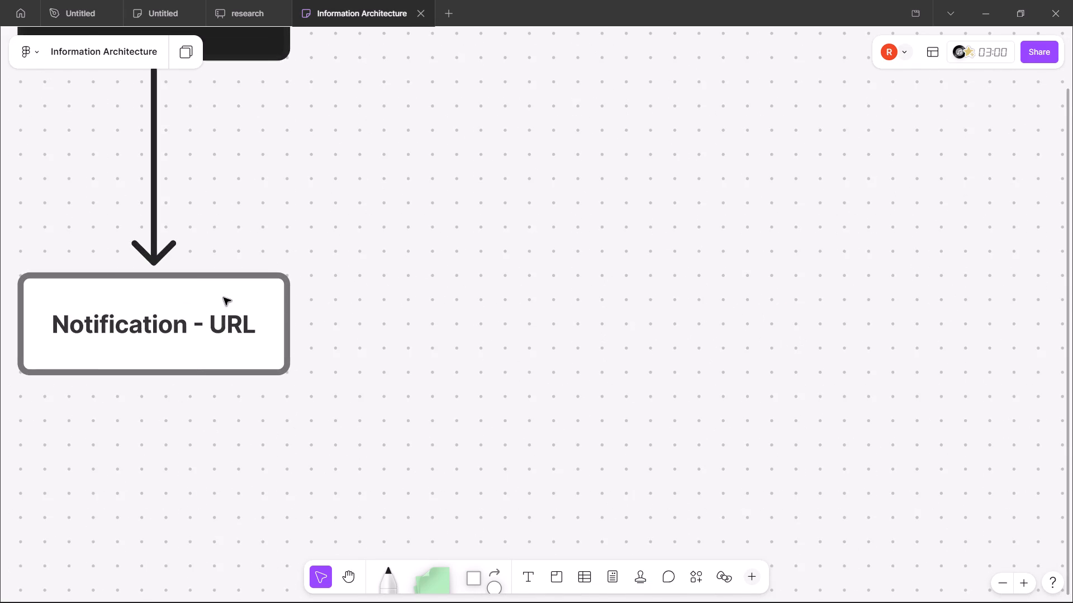
scroll(224, 298, right, 1)
key(alt+Tab)
key(alt+Tab)
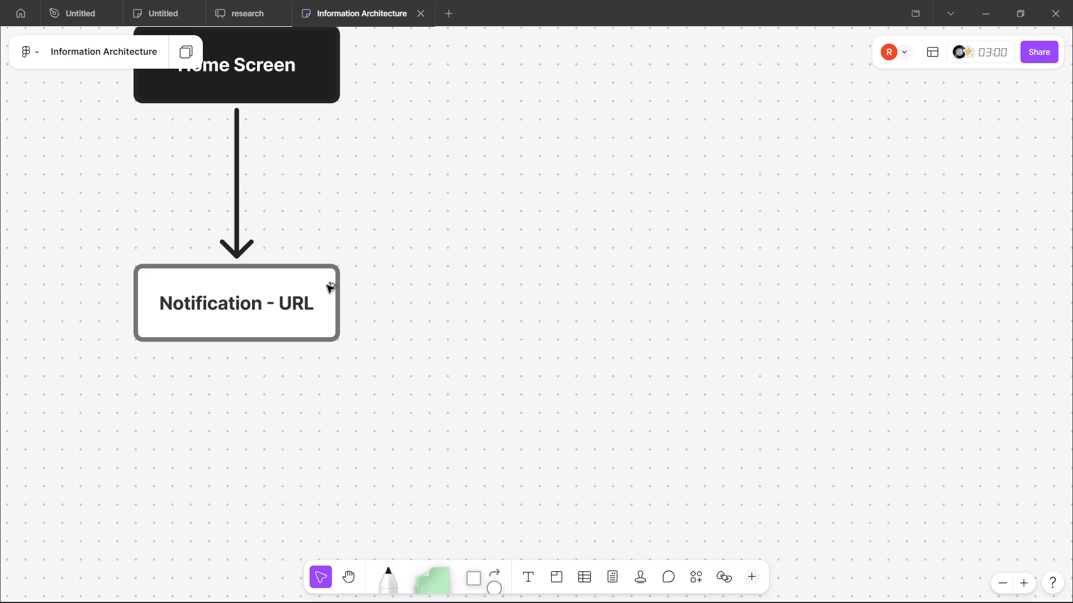
click(306, 288)
click(240, 362)
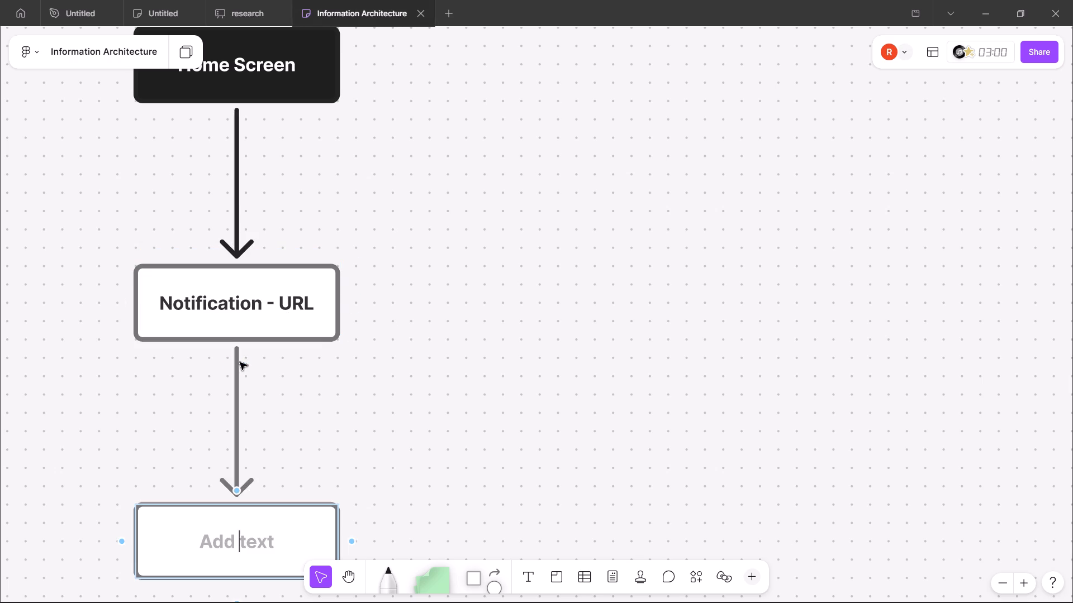
key(alt+Tab)
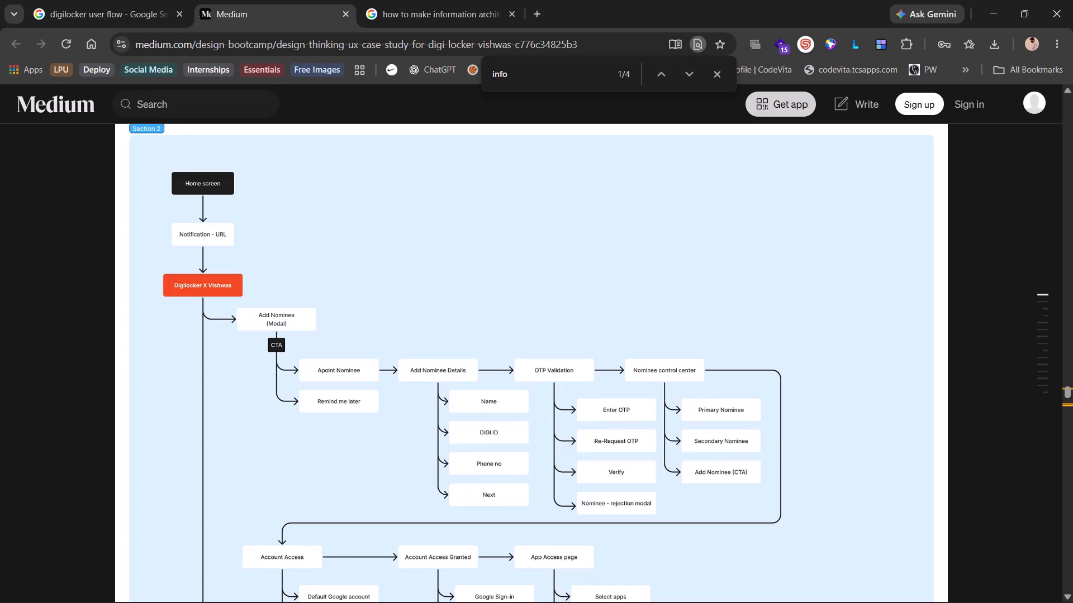
key(alt+Tab)
text(Digi)
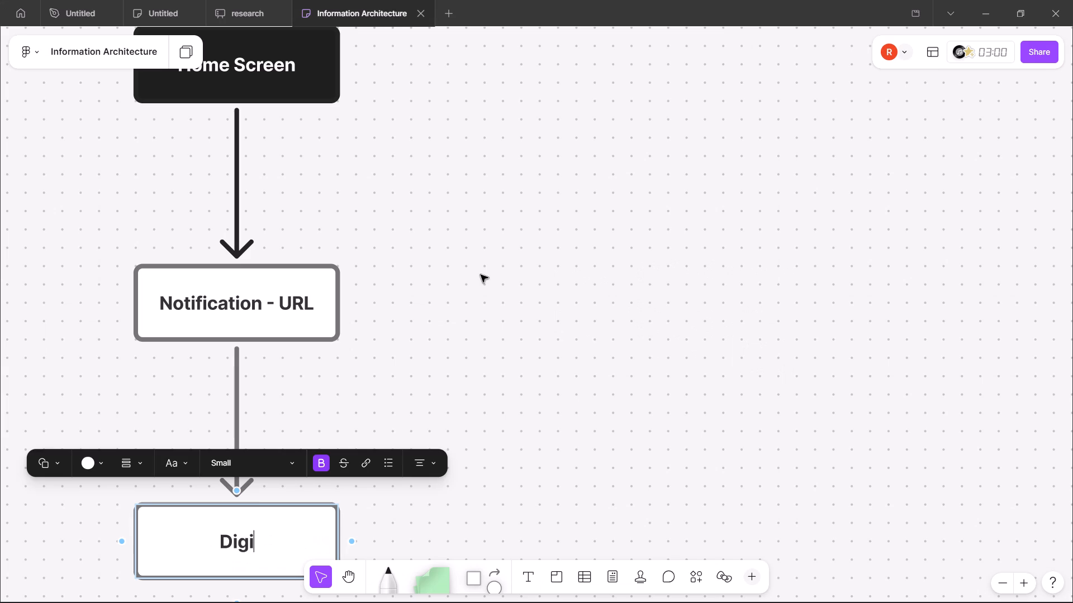
text(Locker)
click(542, 243)
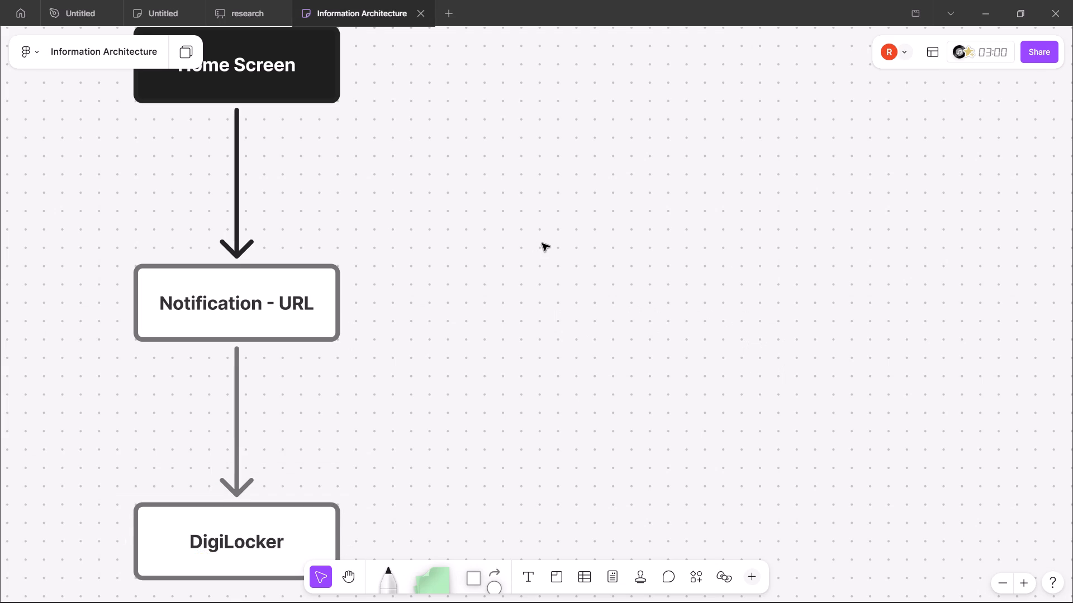
Check the case study diagram and open the fill colour choices for the DigiLocker shape.
scroll(542, 243, down, 1)
key(alt+Tab)
key(alt+Tab)
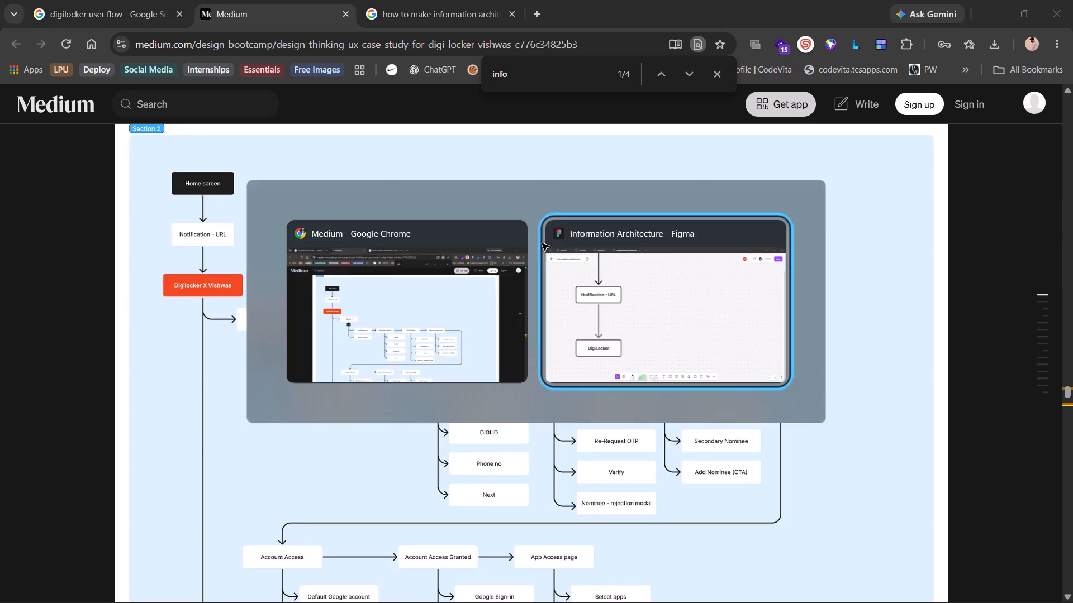
click(315, 421)
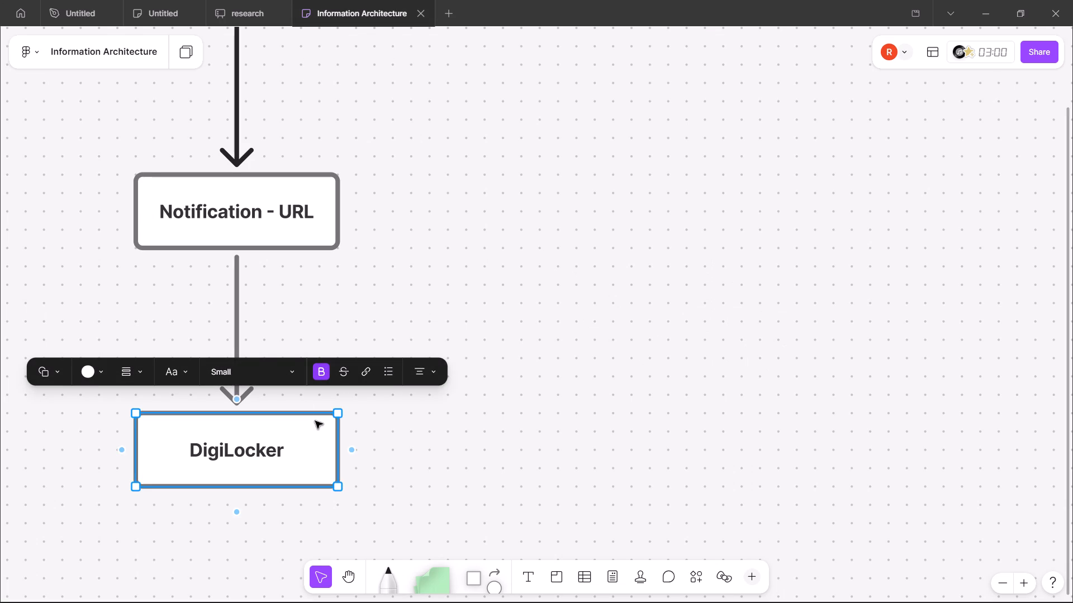
scroll(299, 185, down, 1)
click(99, 239)
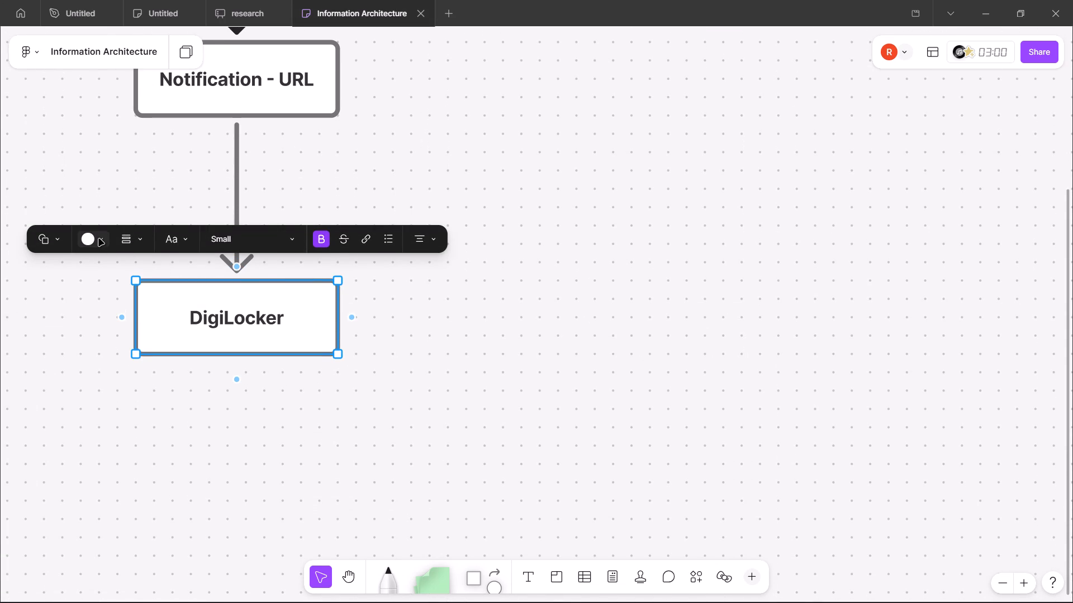
Look through the other open Figma files, including the user flow diagram.
click(232, 0)
click(169, 0)
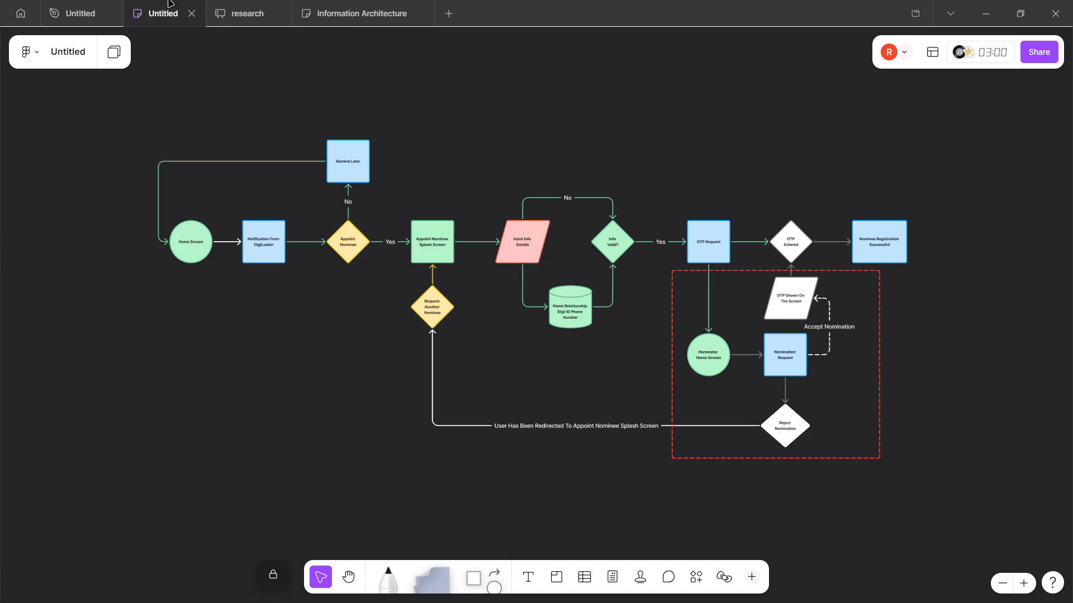
click(101, 0)
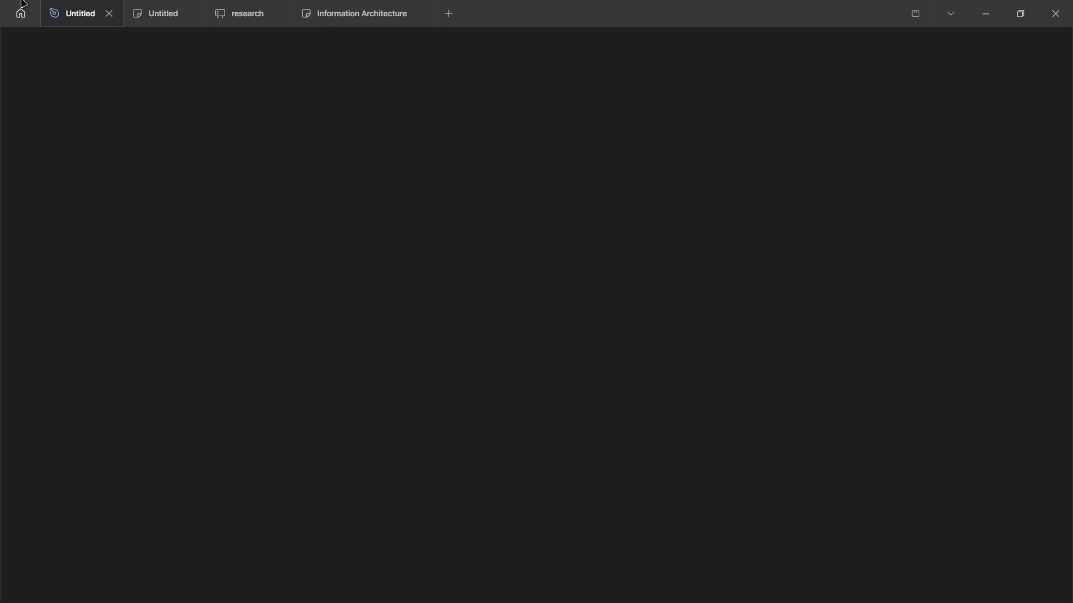
click(22, 0)
In Chrome, sample the purple #5D36EB from the case study's Digi-locker X Vishwas cover image with ColorZilla.
key(alt+Tab)
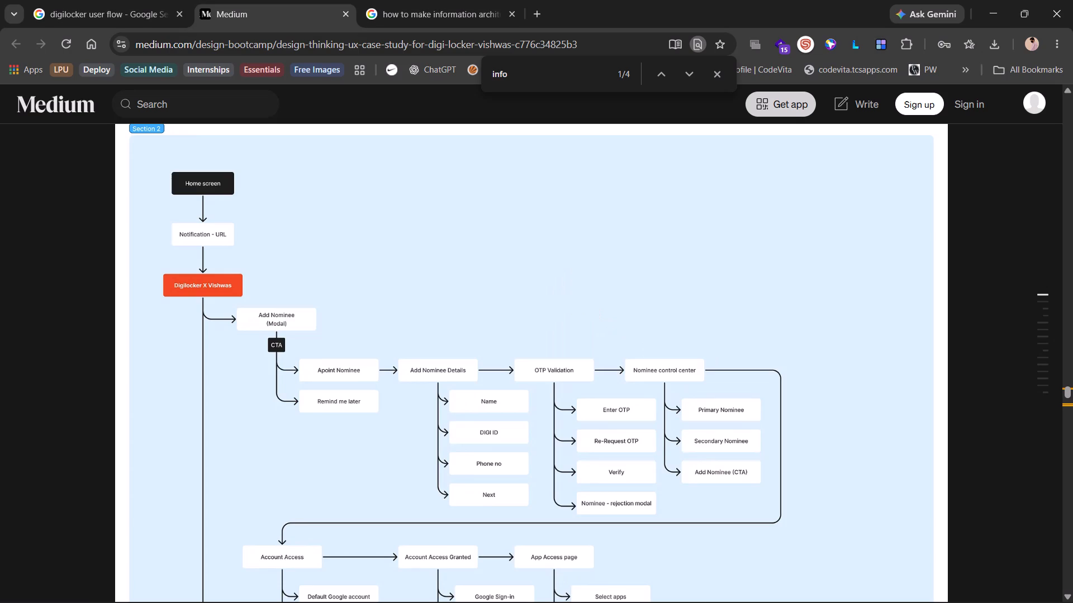
scroll(445, 221, up, 2)
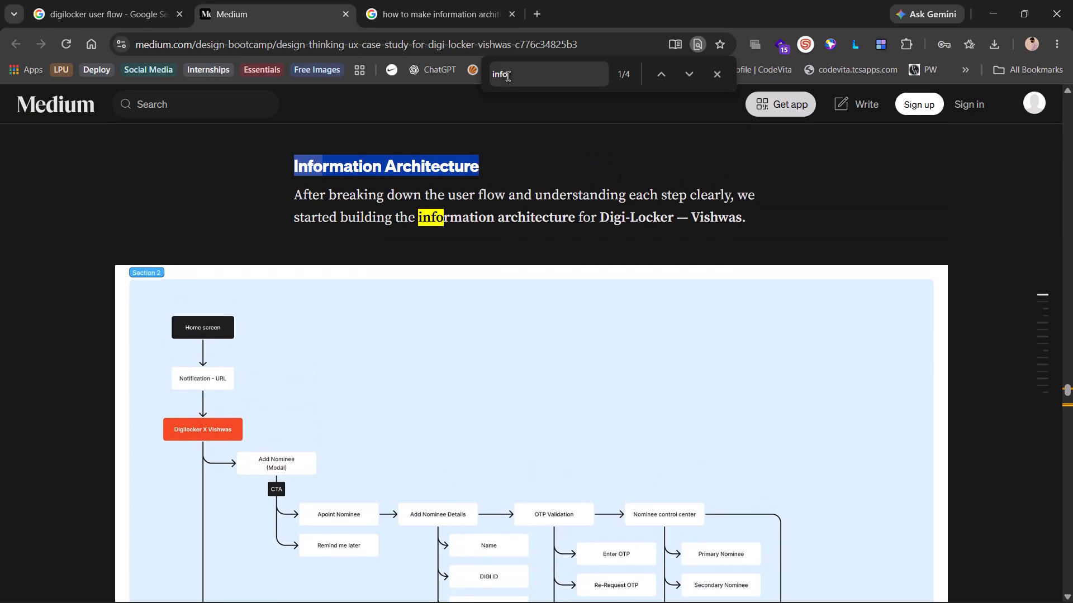
scroll(480, 200, up, 16)
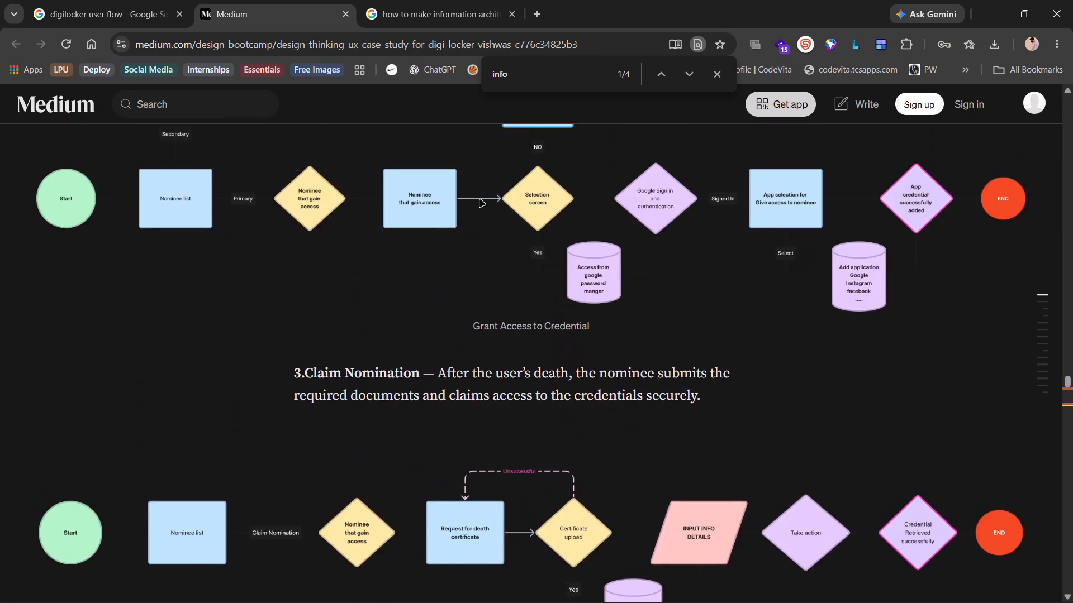
scroll(480, 200, up, 20)
scroll(480, 200, up, 20)
scroll(480, 200, up, 4)
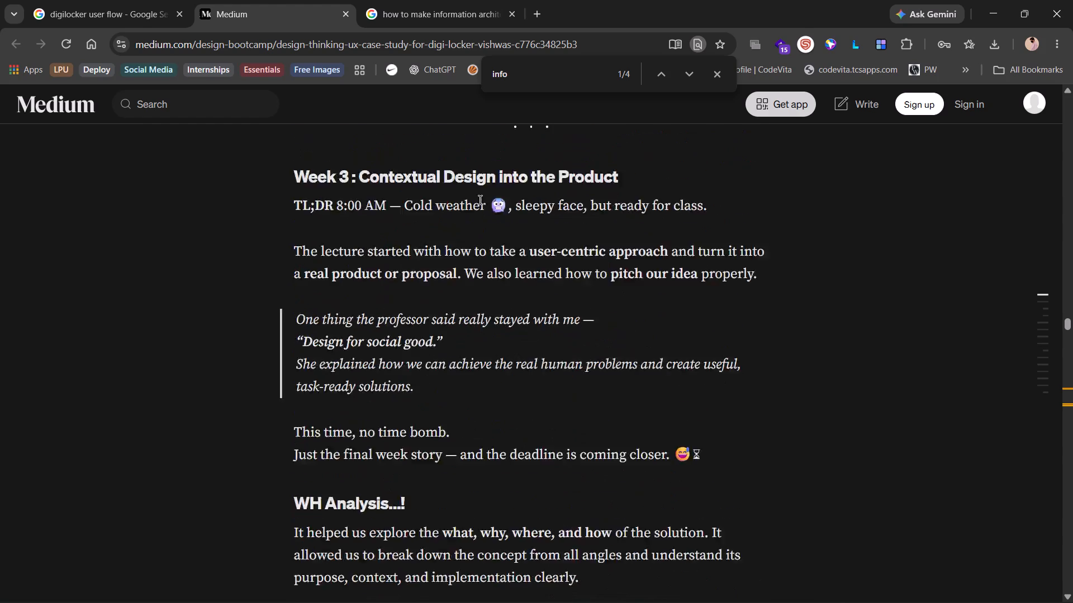
scroll(480, 200, up, 20)
scroll(480, 200, up, 20)
scroll(480, 200, up, 3)
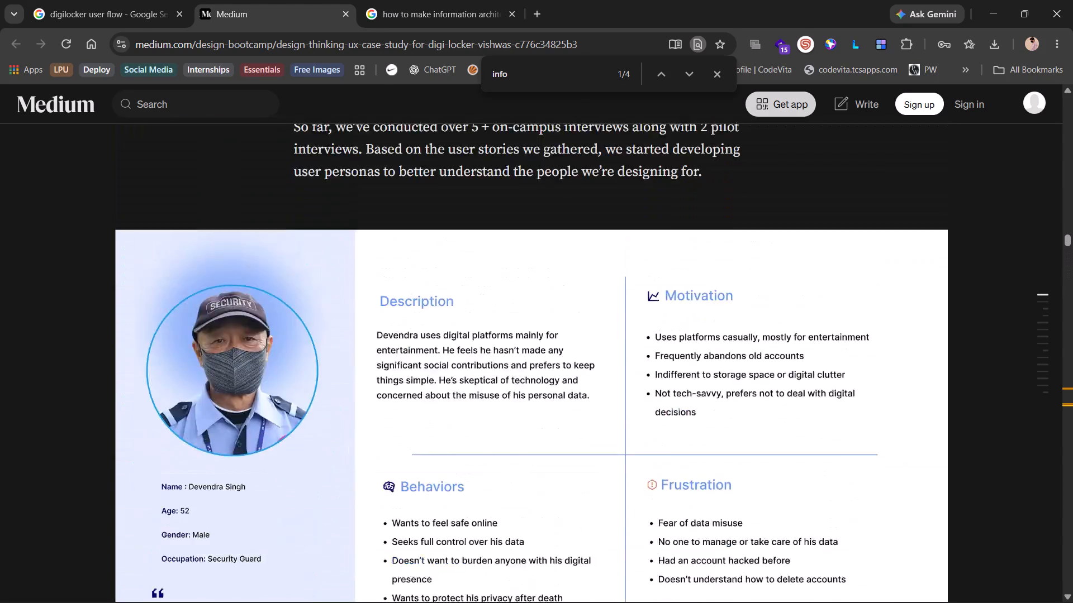
scroll(480, 200, up, 20)
scroll(480, 200, up, 20)
scroll(480, 200, up, 3)
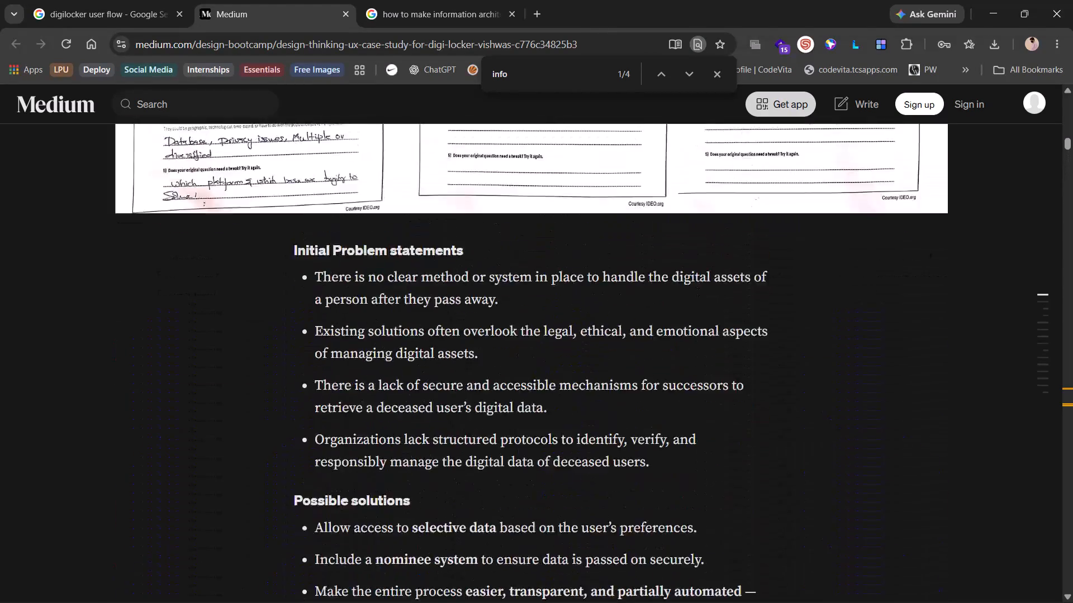
scroll(480, 200, up, 20)
scroll(480, 200, down, 4)
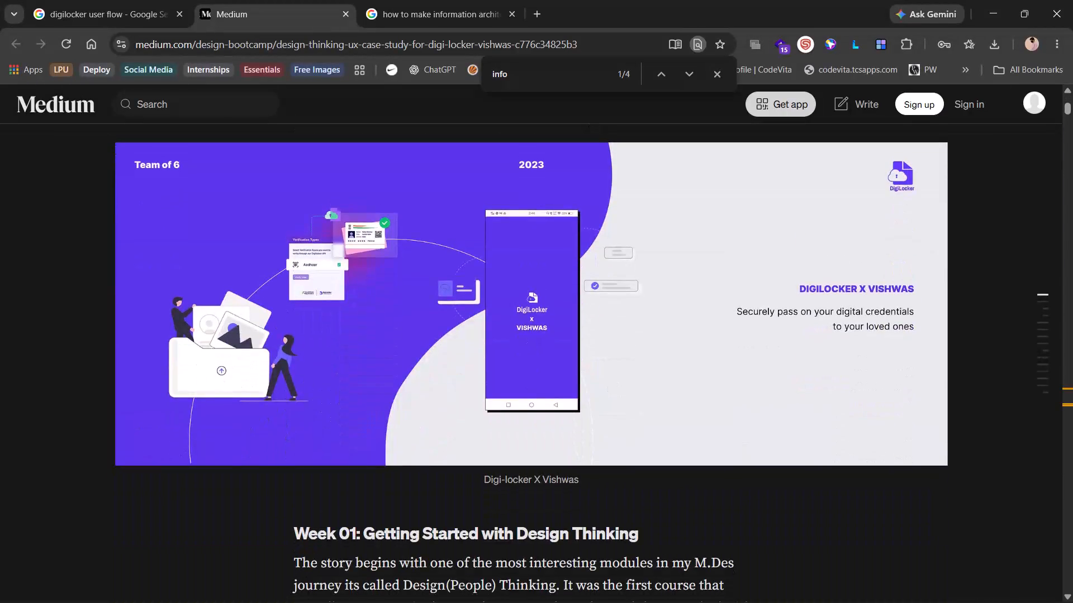
click(919, 36)
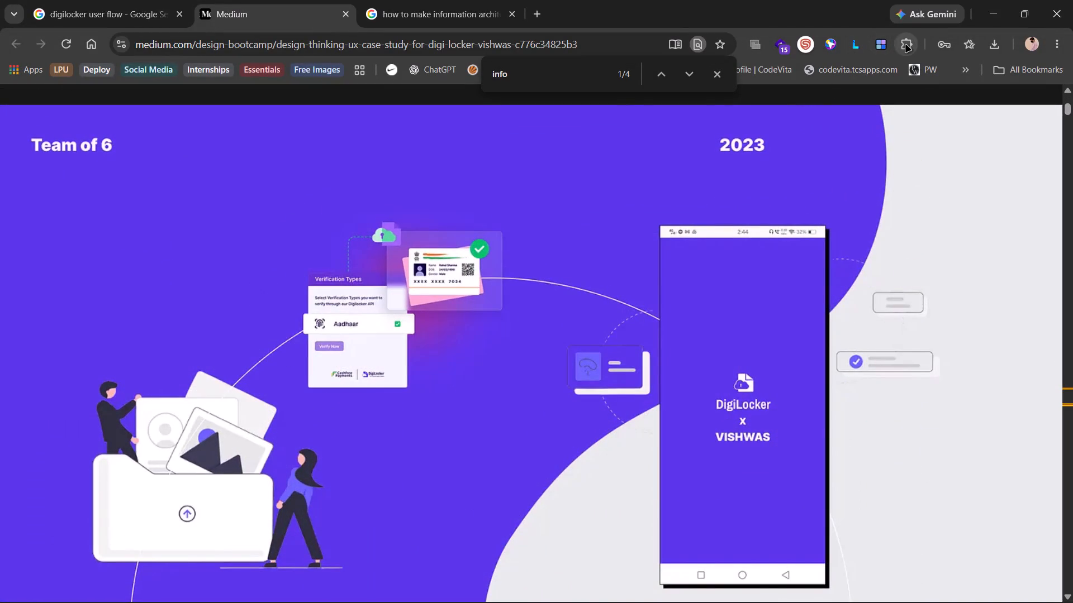
click(906, 45)
click(775, 177)
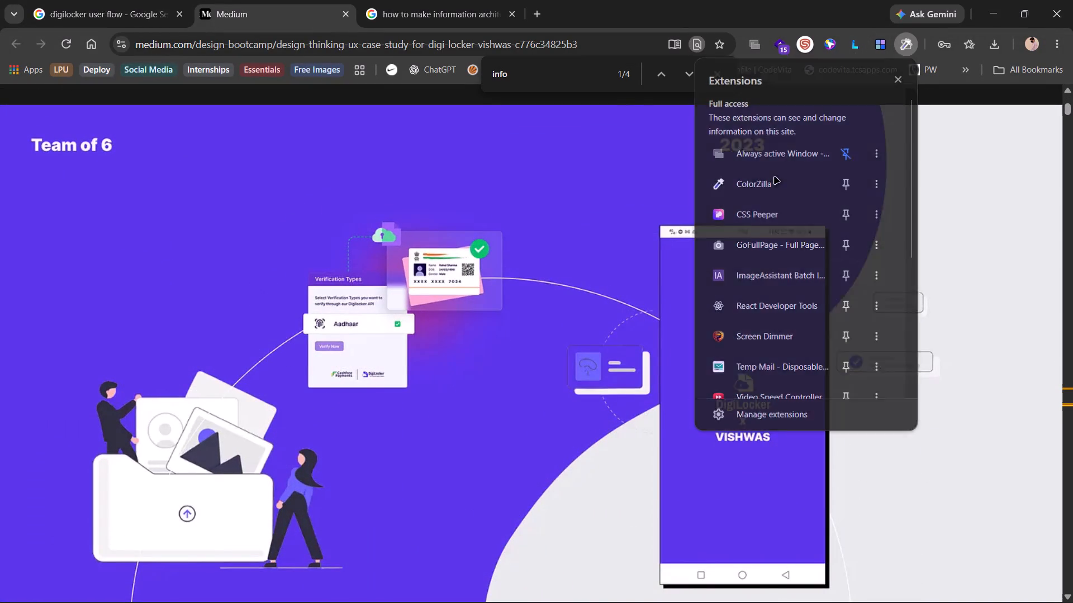
click(255, 239)
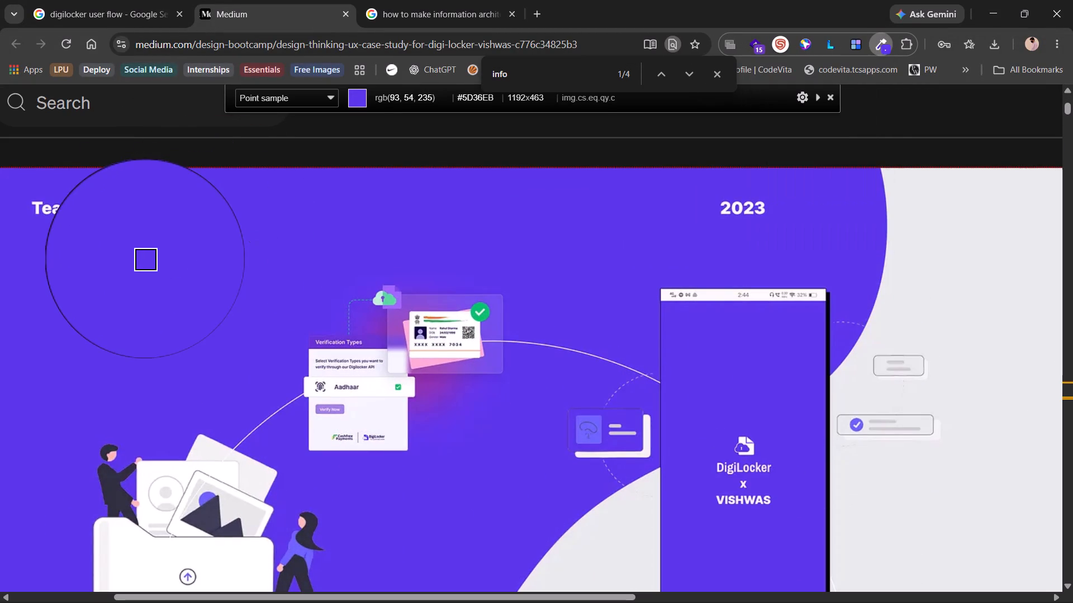
In Figma's Information Architecture file, fill the DigiLocker shape with the custom colour #5D36EB.
key(alt+Tab)
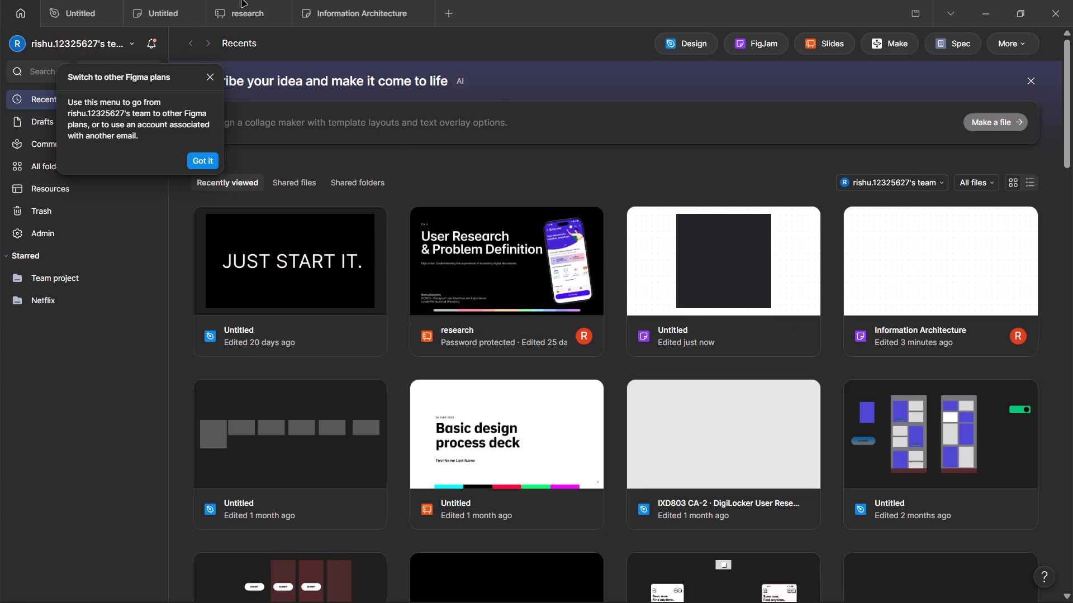
click(267, 0)
click(339, 0)
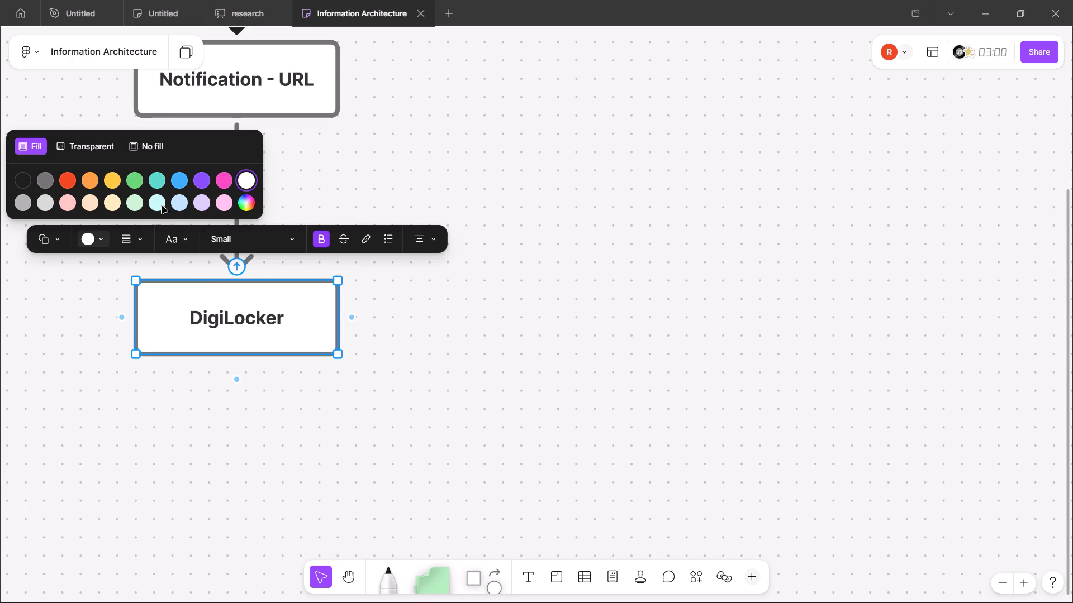
click(247, 197)
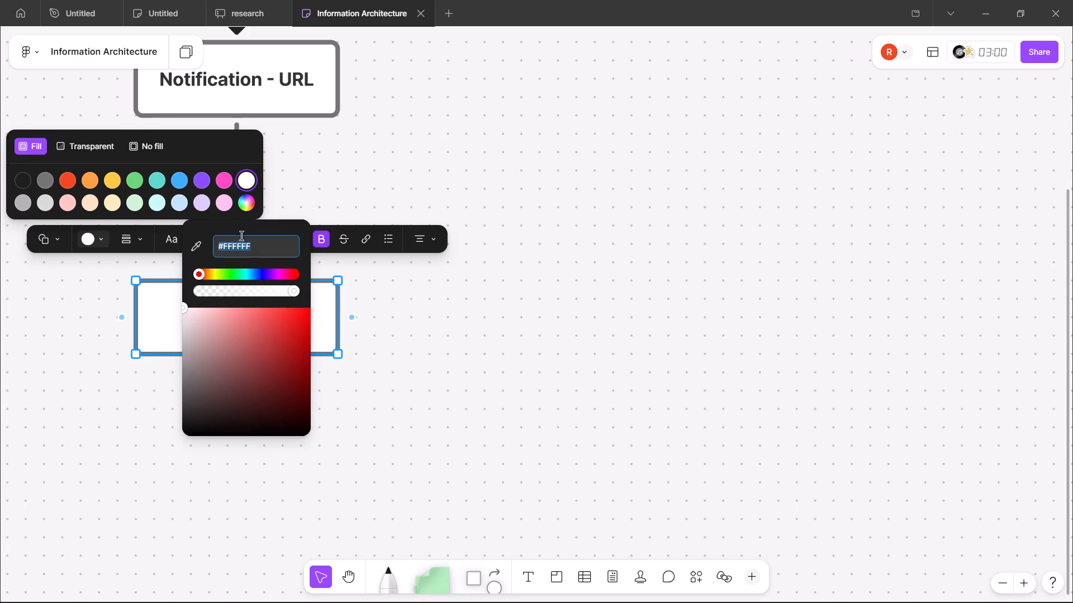
key(ctrl+v)
key(Return)
click(426, 193)
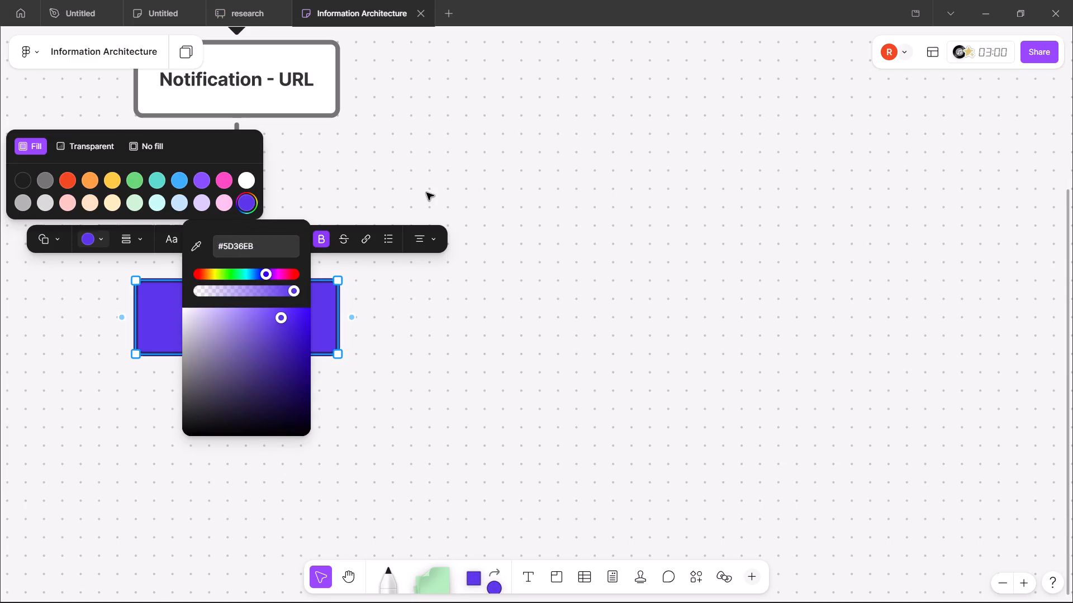
click(426, 193)
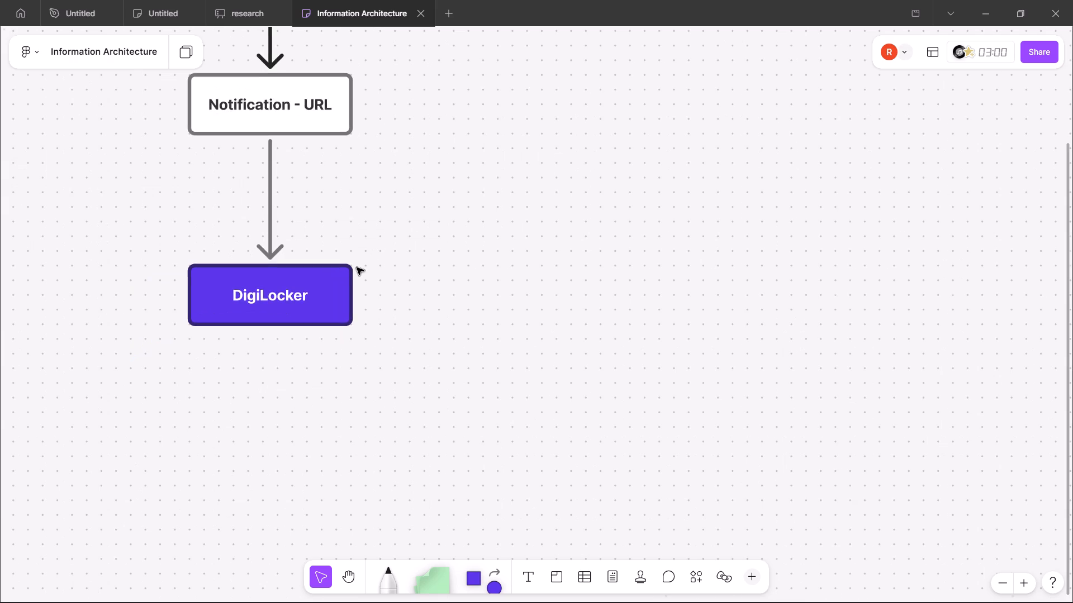
scroll(357, 267, up, 2)
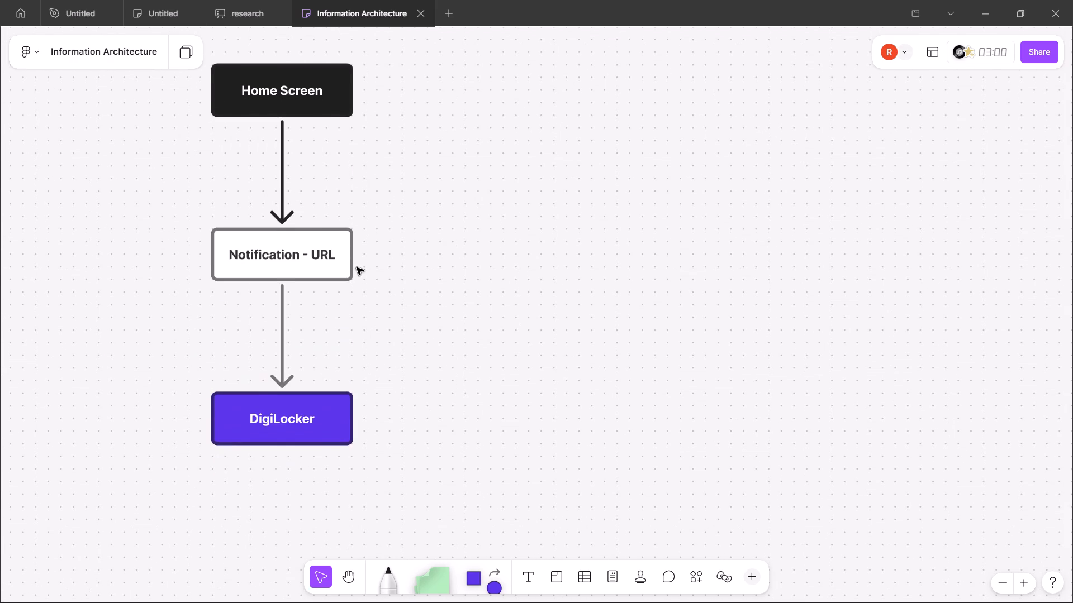
Search the case study for "infor" and examine which node follows DigiLocker in the Information Architecture diagram.
key(alt+Tab)
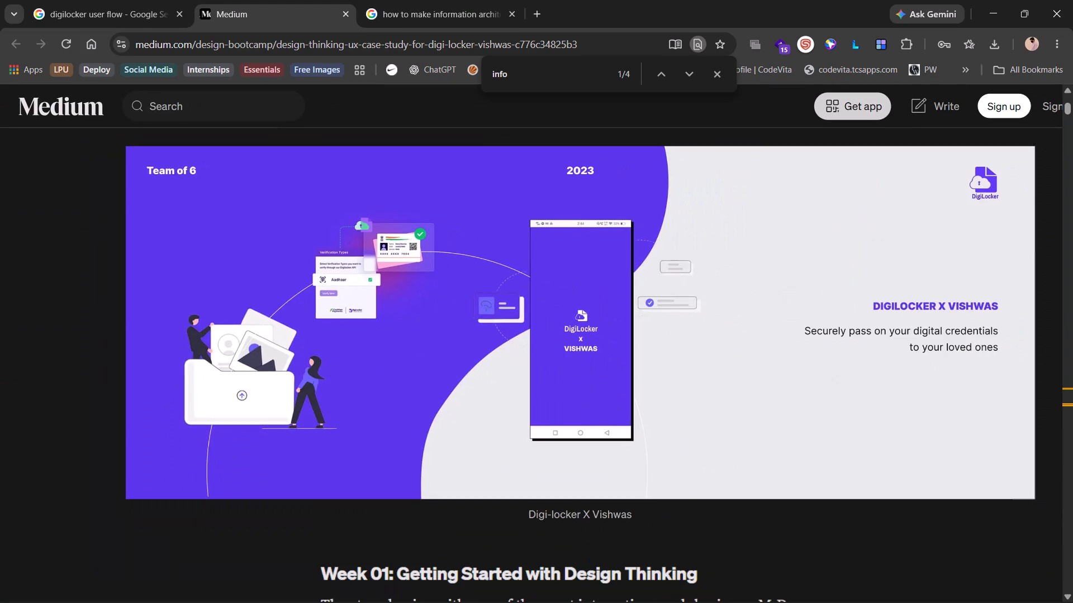
key(ctrl+f)
text(infor)
scroll(381, 368, down, 1)
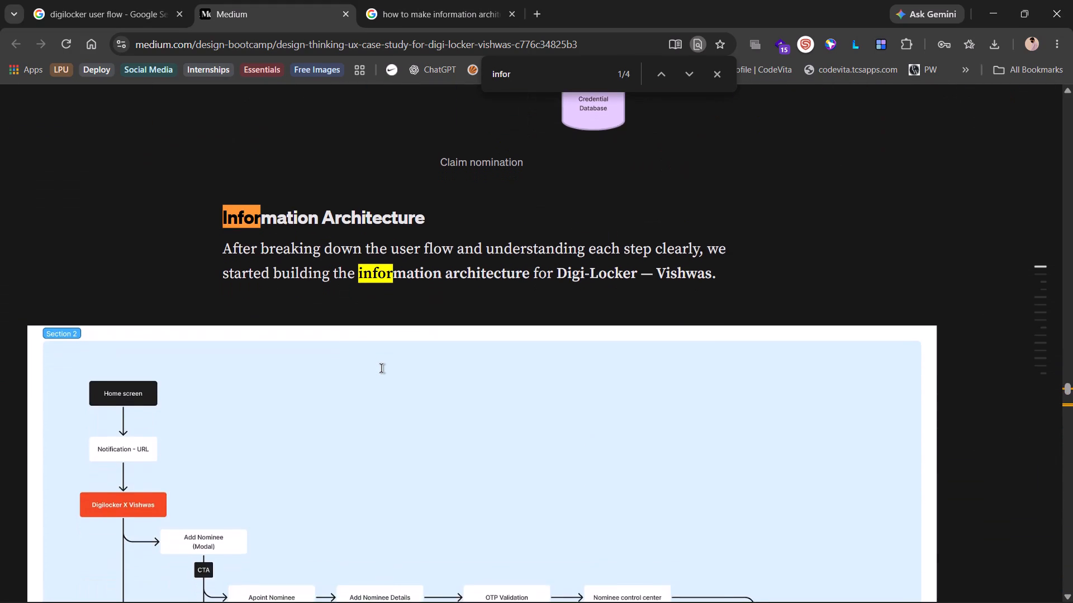
scroll(381, 368, down, 2)
key(alt+Tab)
scroll(339, 347, down, 1)
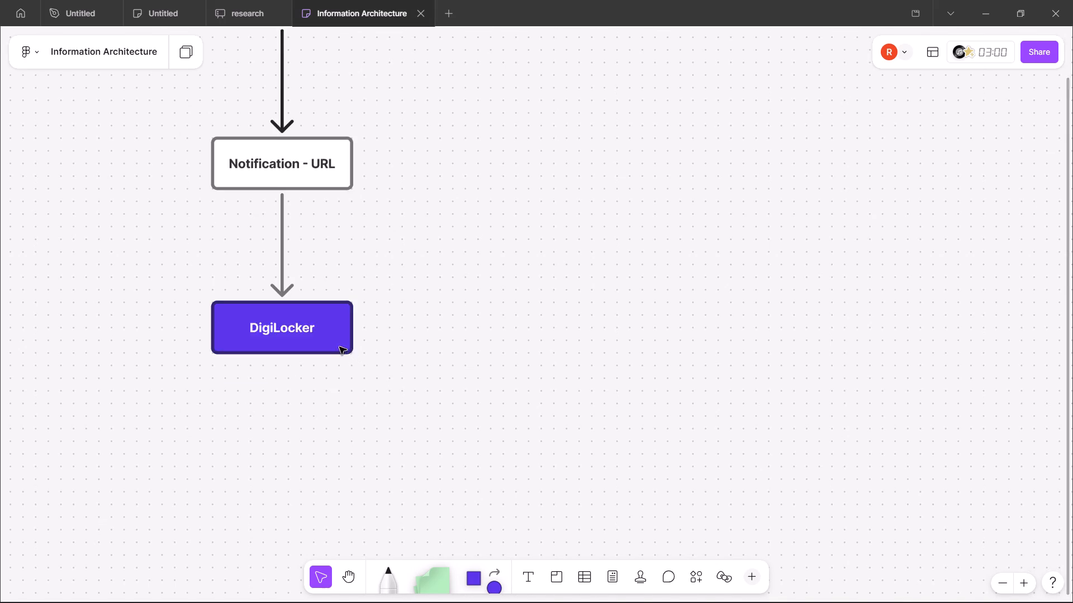
click(558, 228)
key(alt+Tab)
key(alt+Tab)
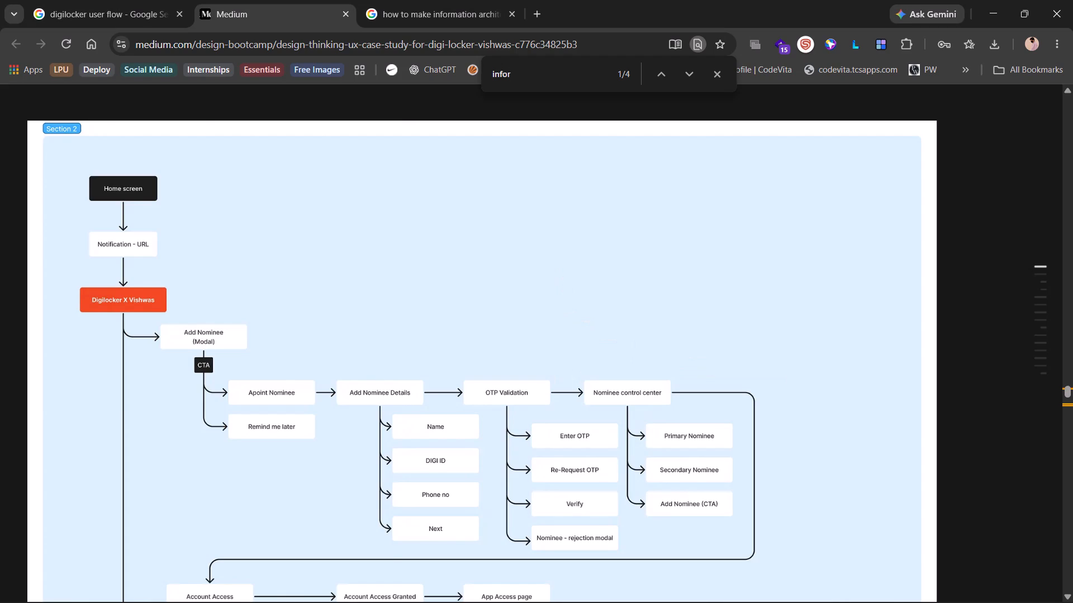
Place a copy of the DigiLocker shape diagonally below and to the right of the original.
click(342, 303)
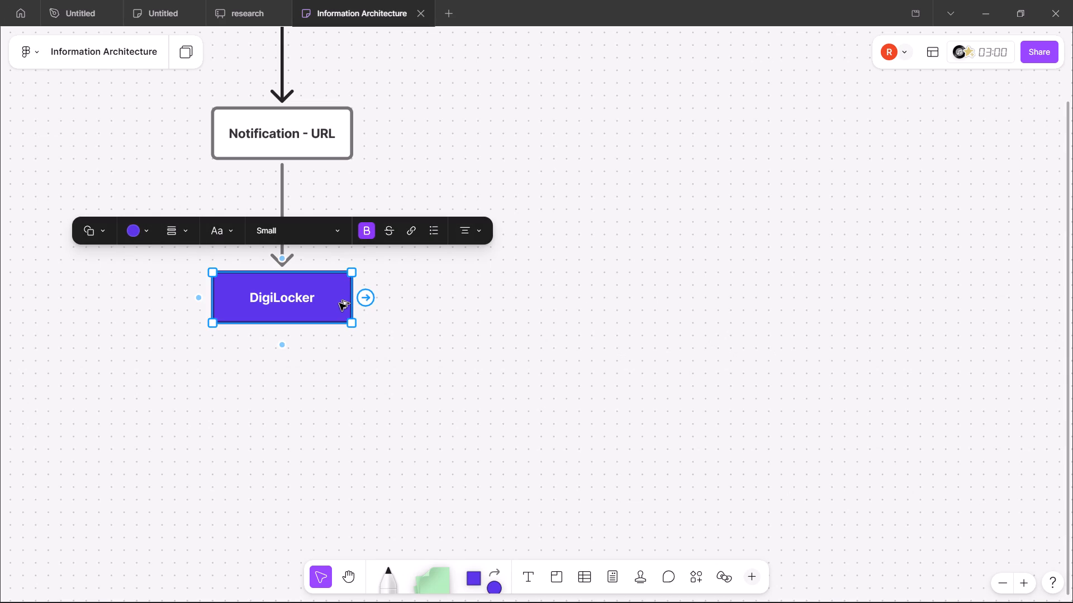
alt+drag(339, 303, 537, 366)
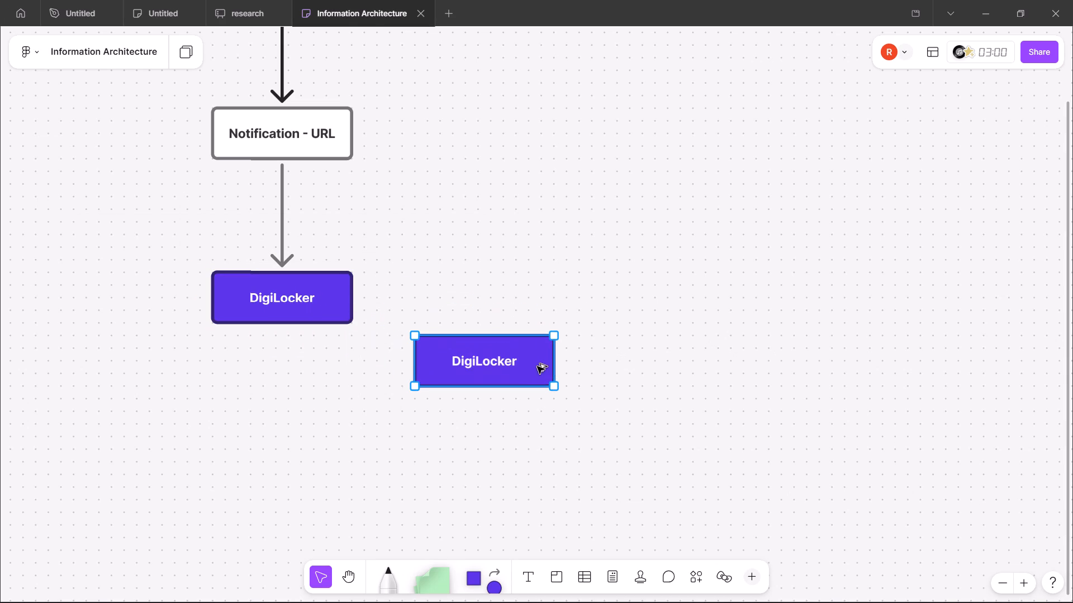
alt+drag(537, 366, 538, 368)
Relabel the copied shape "Add Nominee (Model)", with "(Model)" on its own second line.
double_click(496, 363)
key(BackSpace)
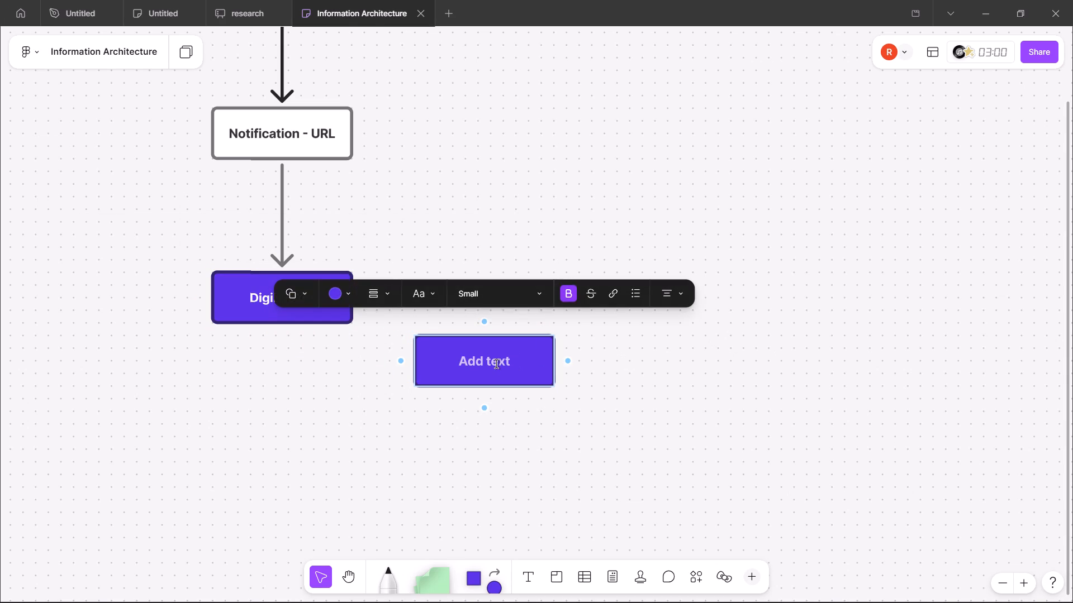
text(Add)
key(space)
key(alt+Tab)
key(alt+Tab)
text(Nominee)
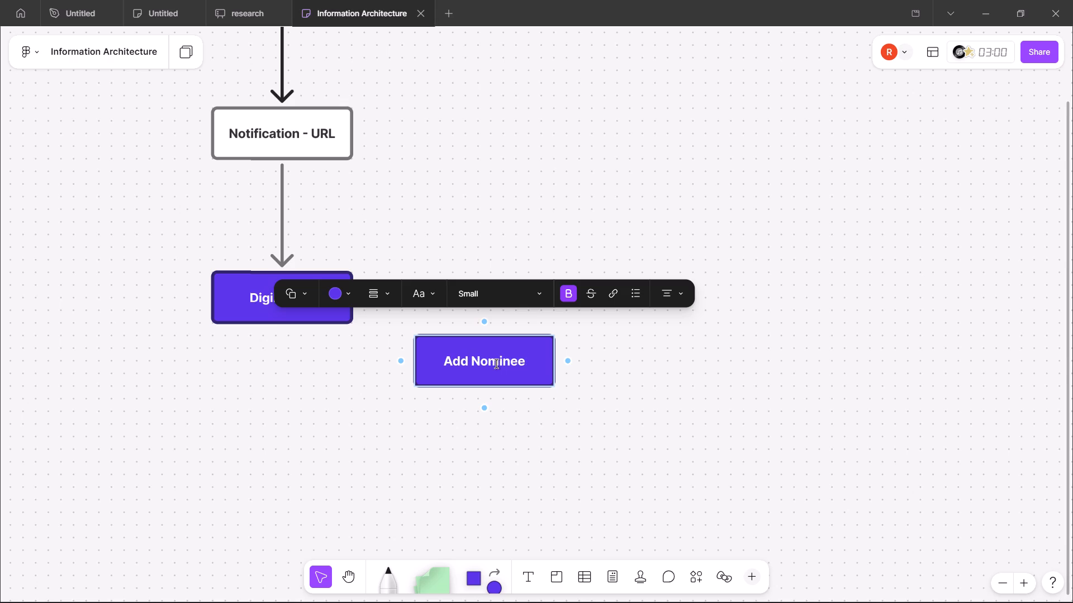
text((Model)
key(shift+parenright)
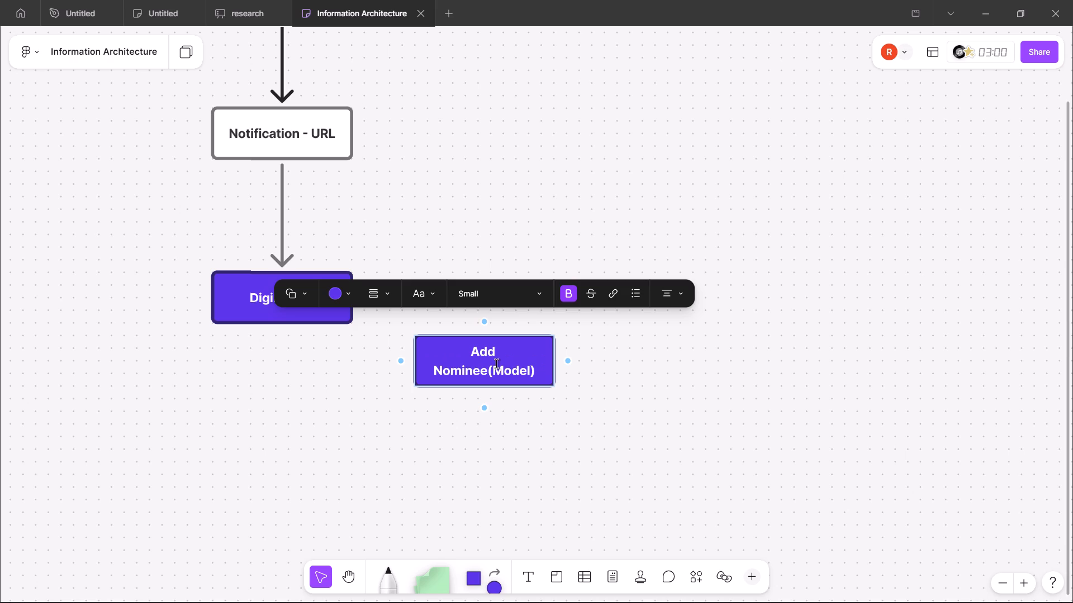
click(436, 370)
click(490, 374)
key(shift+Return)
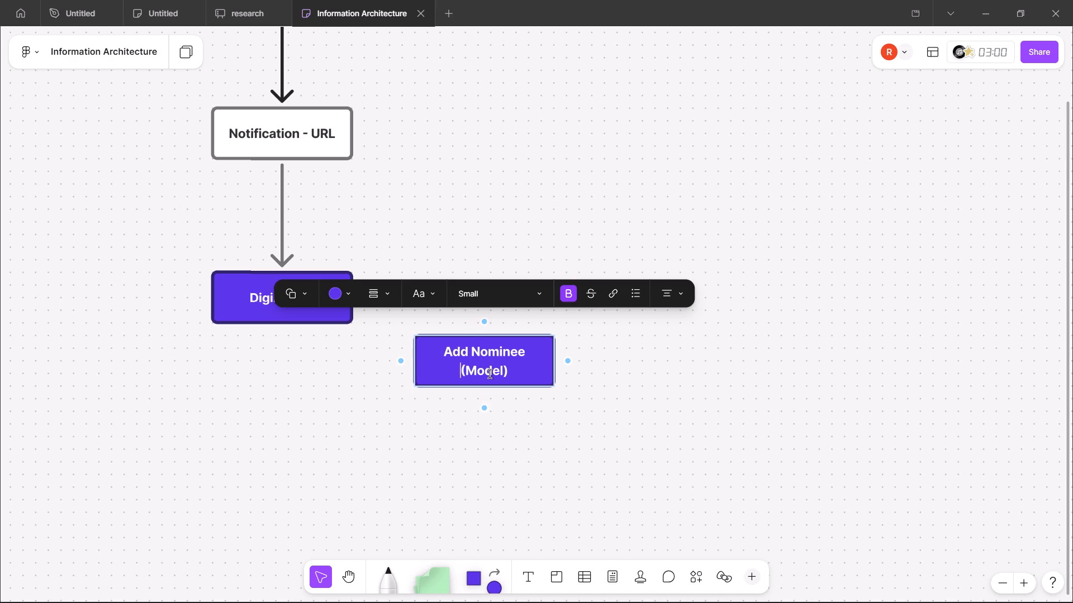
click(659, 375)
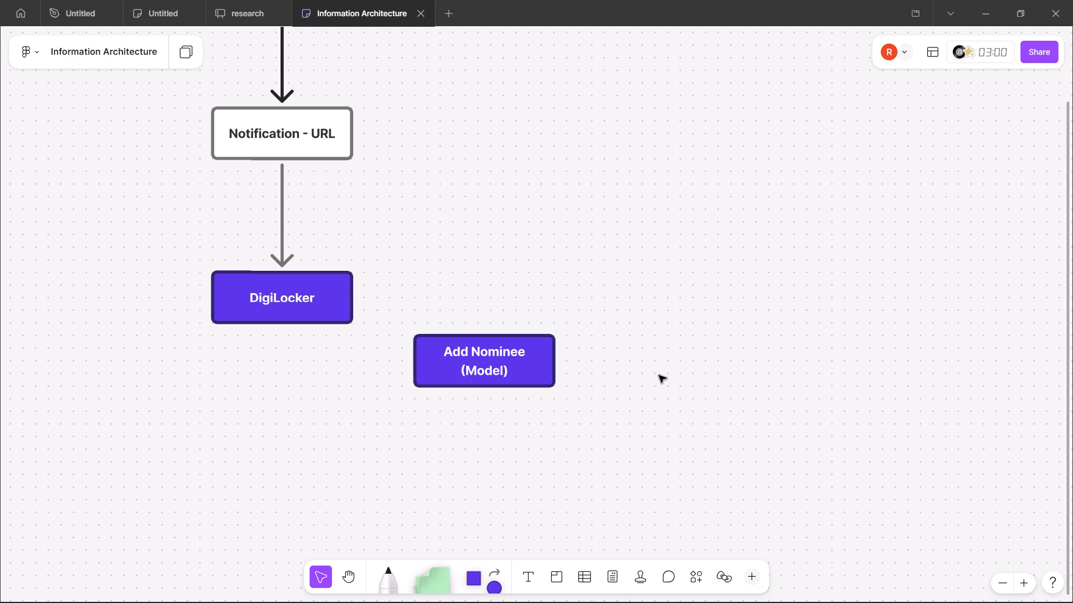
Move the Add Nominee (Model) shape straight down to leave more vertical space below DigiLocker.
drag(507, 367, 519, 402)
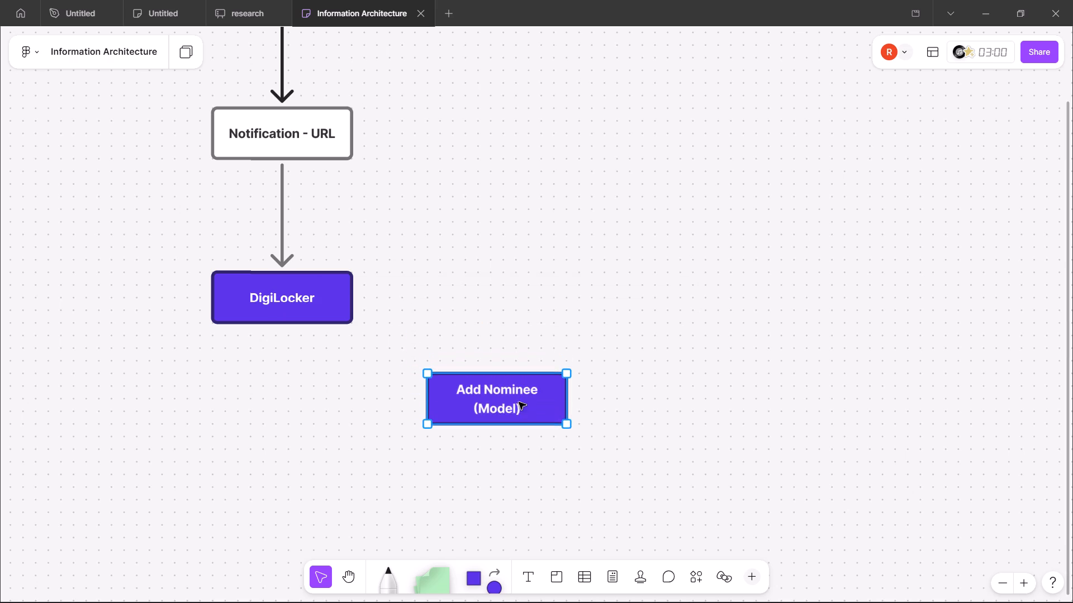
drag(519, 402, 509, 425)
scroll(490, 250, down, 1)
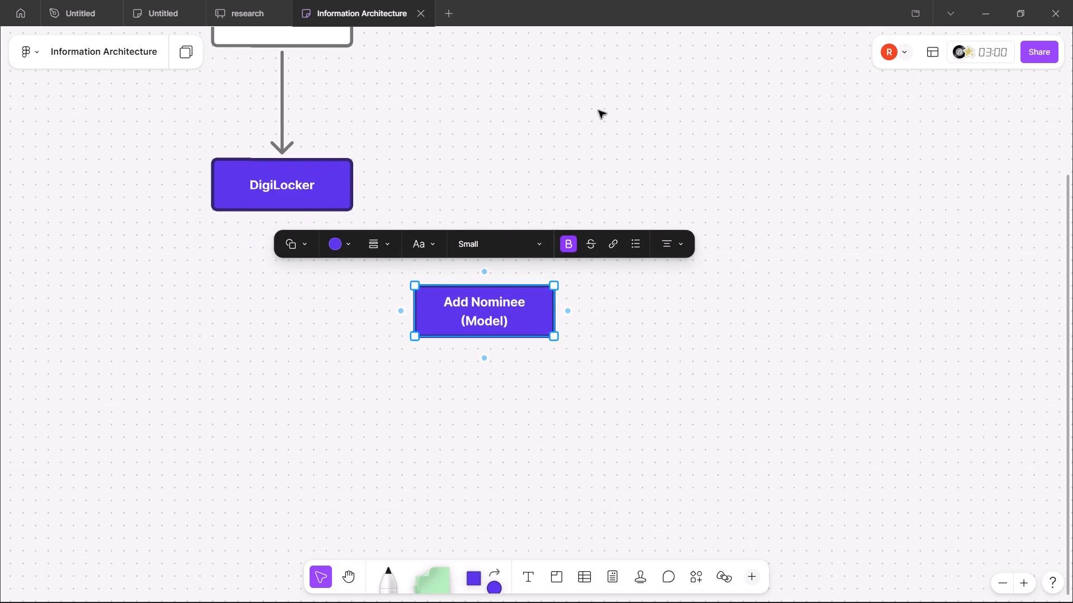
click(599, 111)
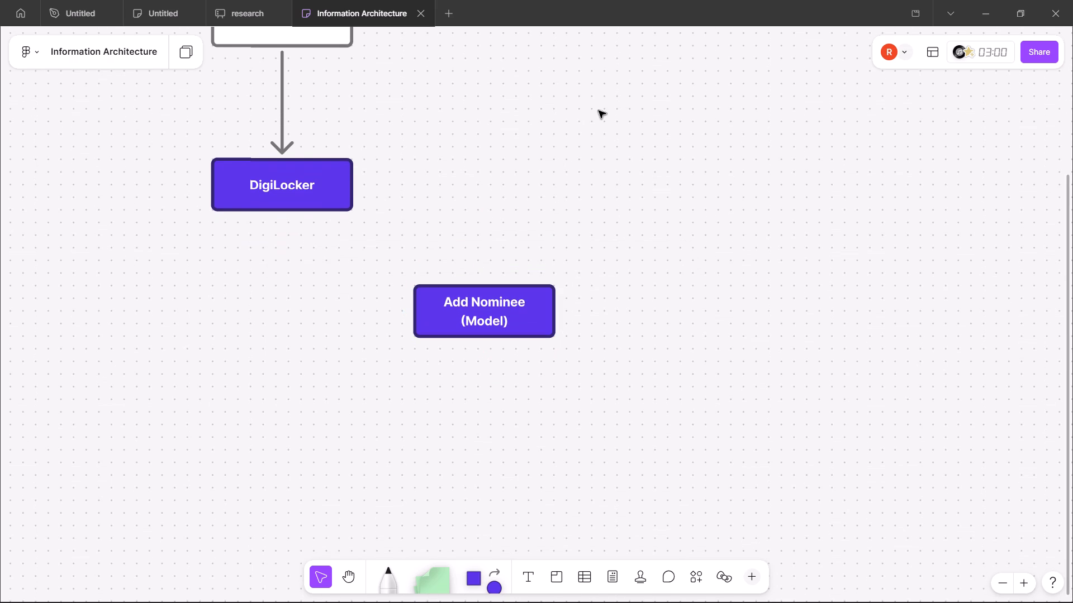
Change the fill of the Add Nominee (Model) shape to white.
key(alt+Tab)
key(alt+Tab)
click(536, 285)
click(341, 247)
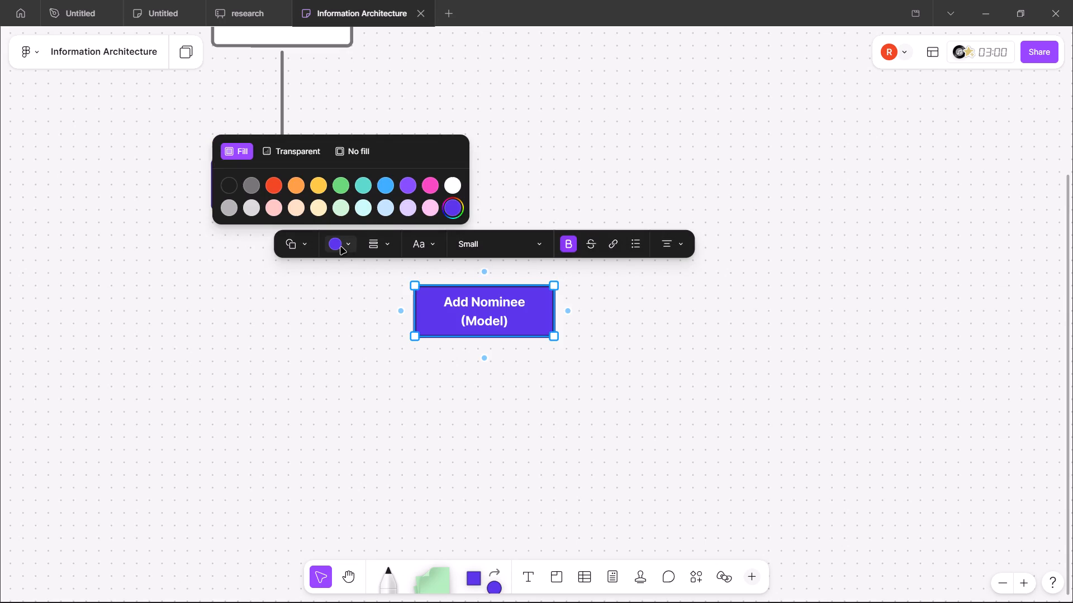
click(462, 188)
click(459, 188)
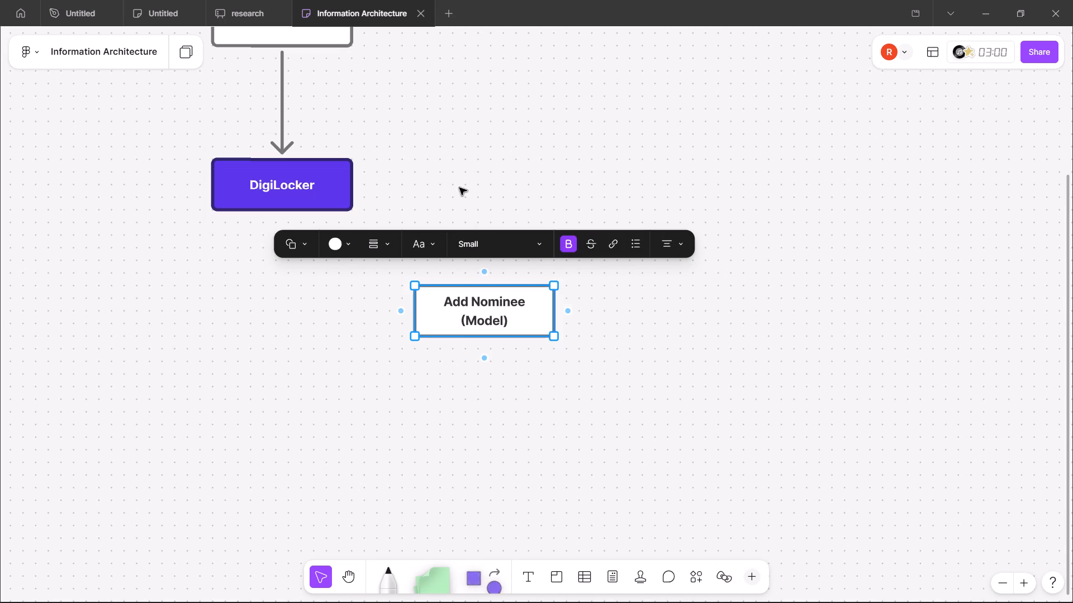
click(486, 176)
Connect the bottom of the DigiLocker shape to the near side of Add Nominee (Model) with an elbow arrow.
scroll(508, 245, up, 1)
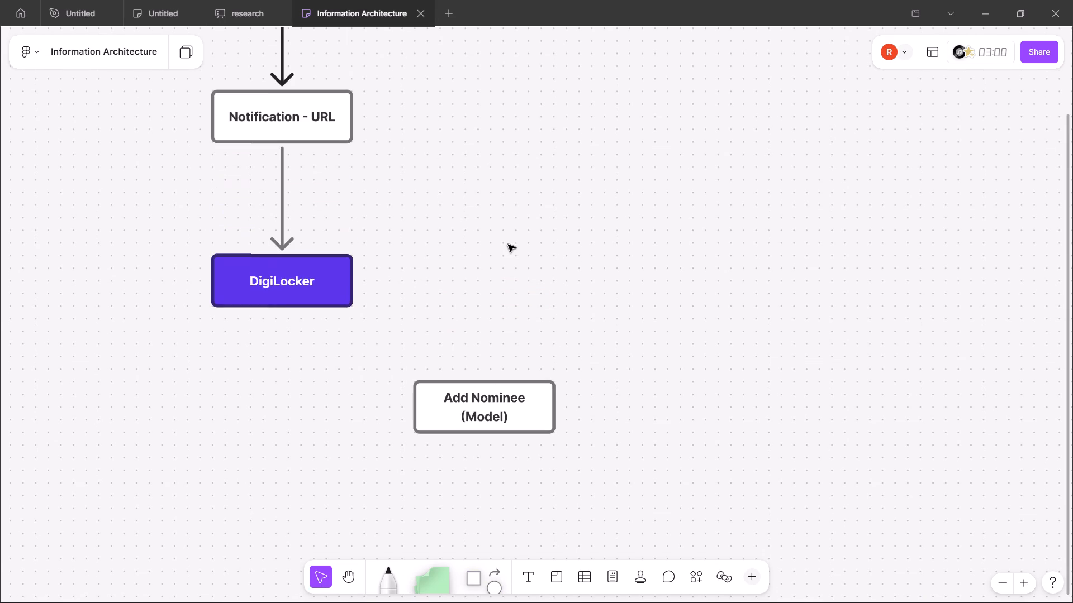
click(293, 301)
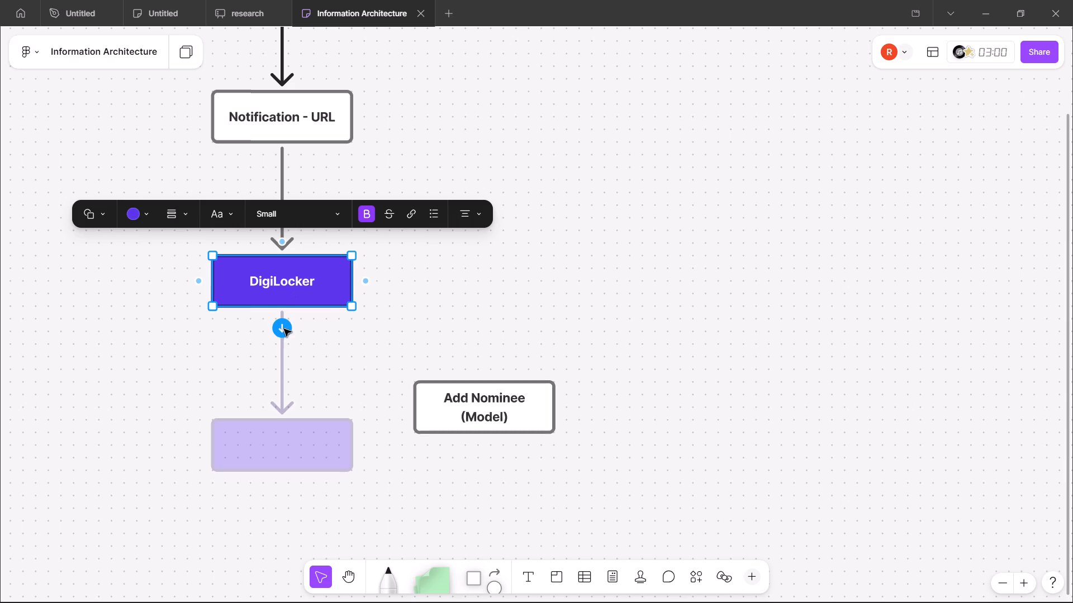
drag(282, 329, 384, 403)
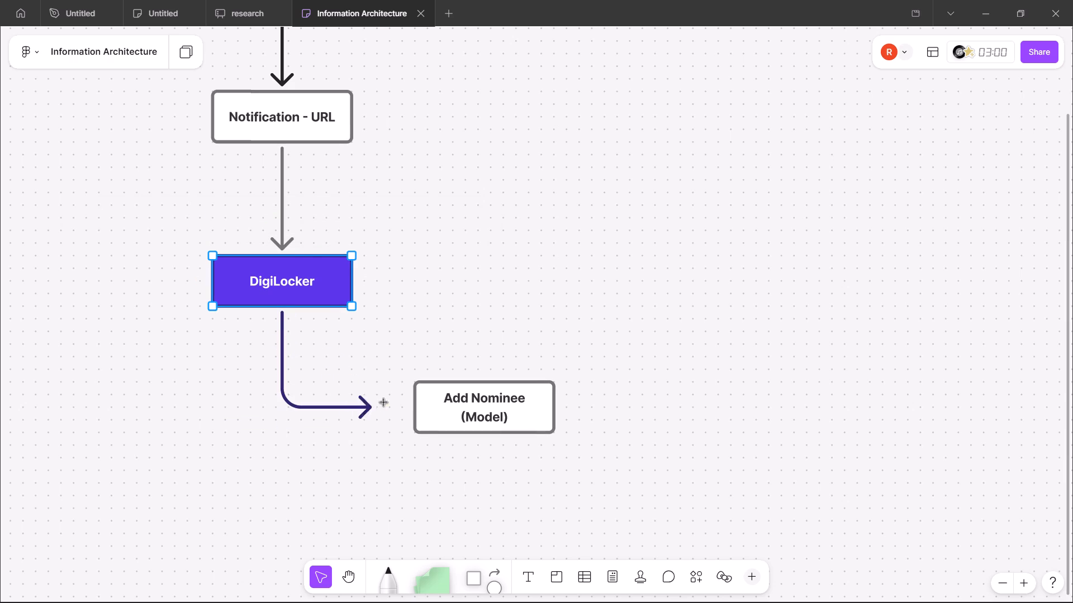
drag(384, 403, 414, 404)
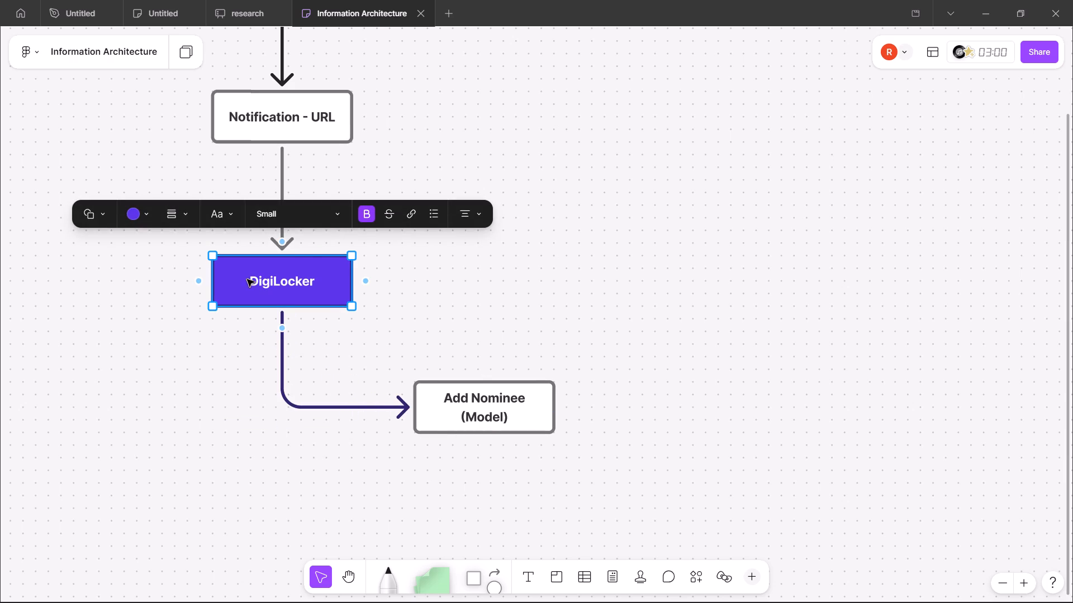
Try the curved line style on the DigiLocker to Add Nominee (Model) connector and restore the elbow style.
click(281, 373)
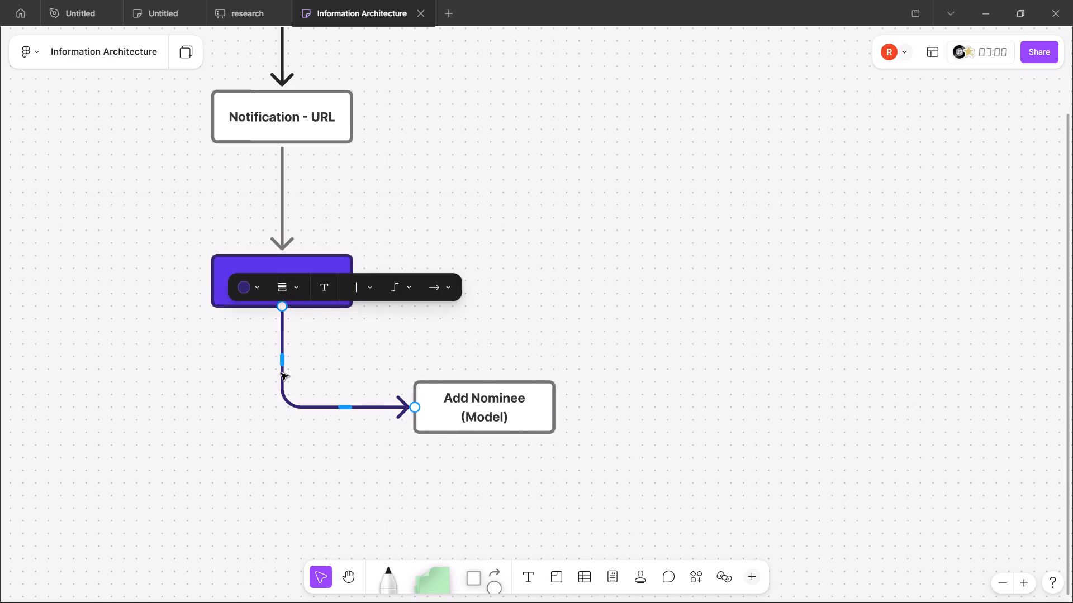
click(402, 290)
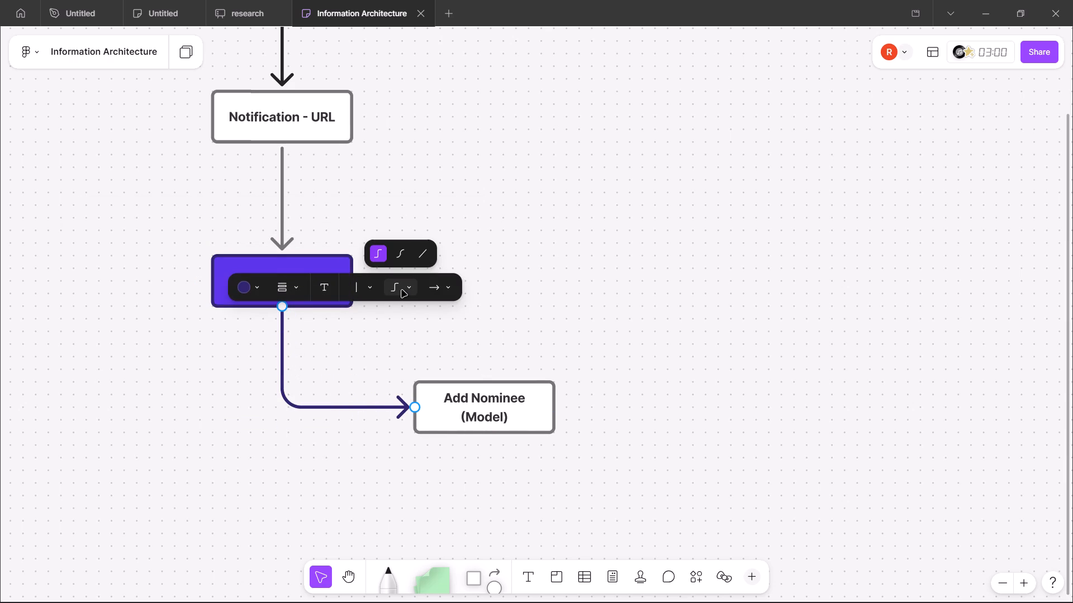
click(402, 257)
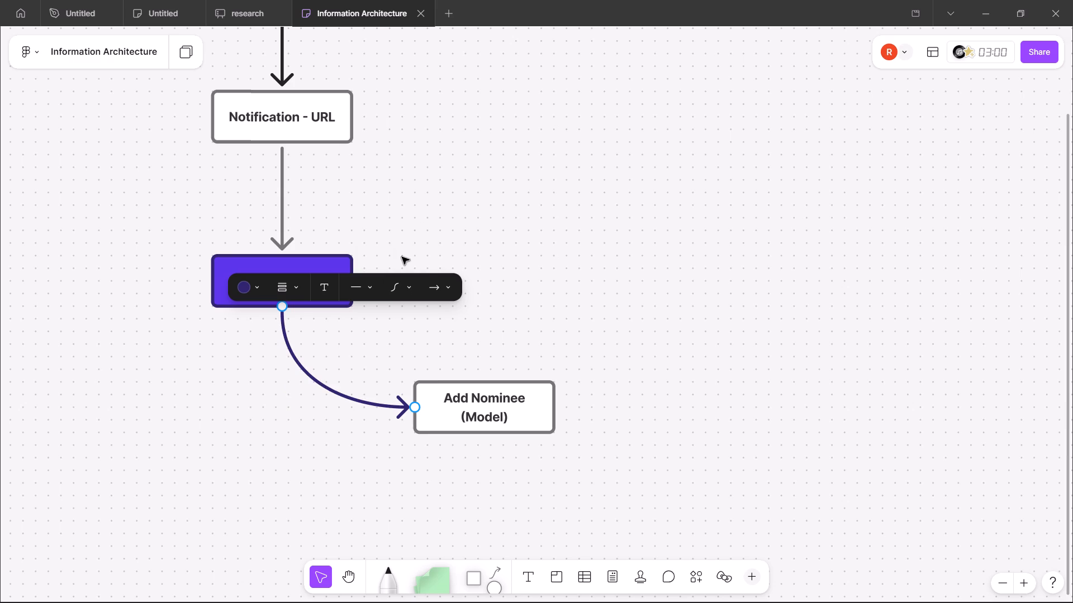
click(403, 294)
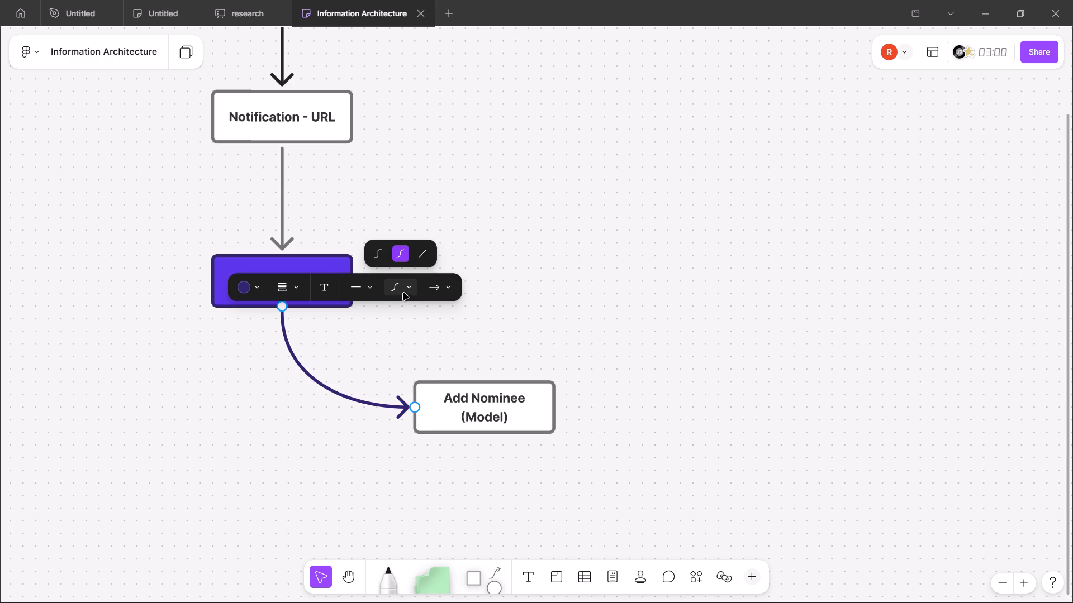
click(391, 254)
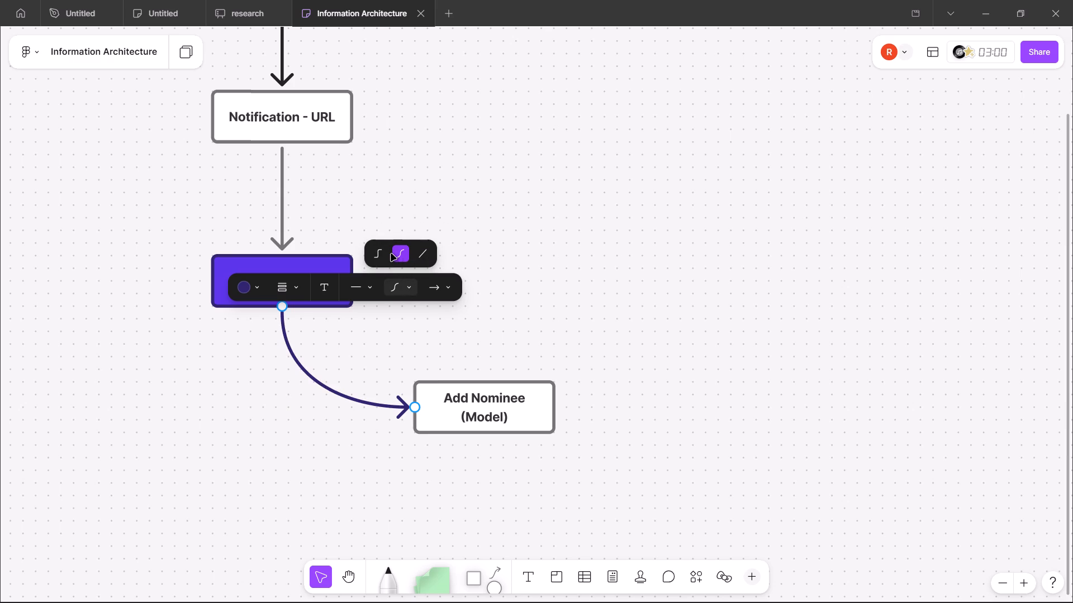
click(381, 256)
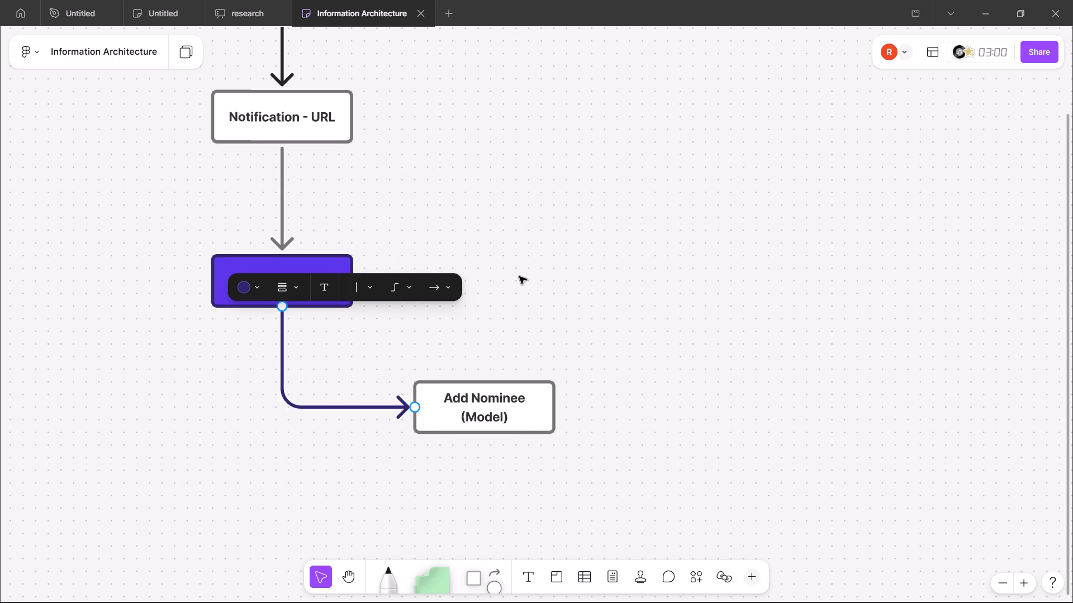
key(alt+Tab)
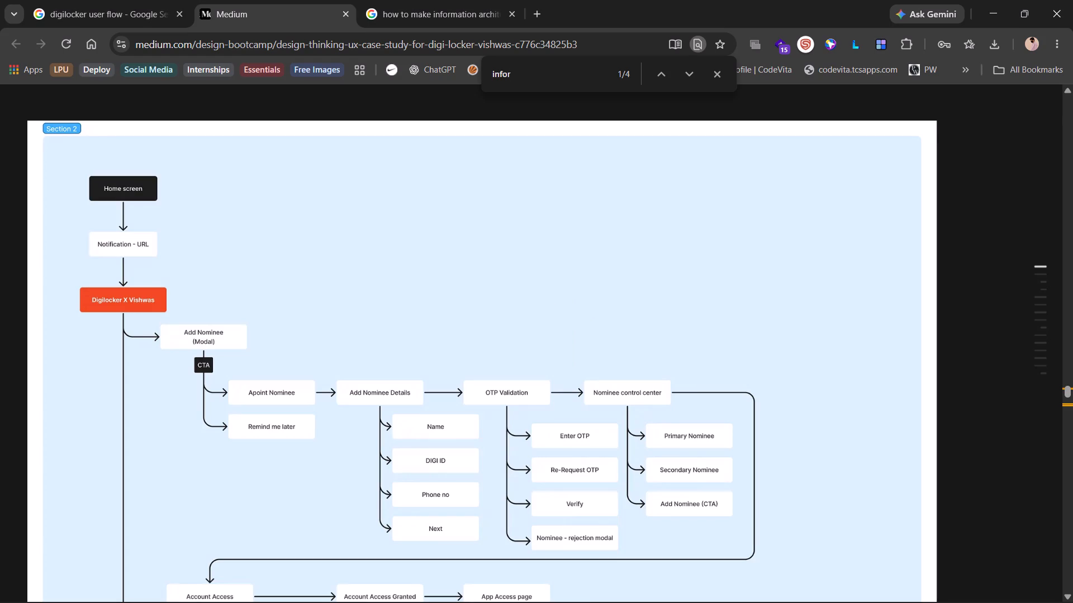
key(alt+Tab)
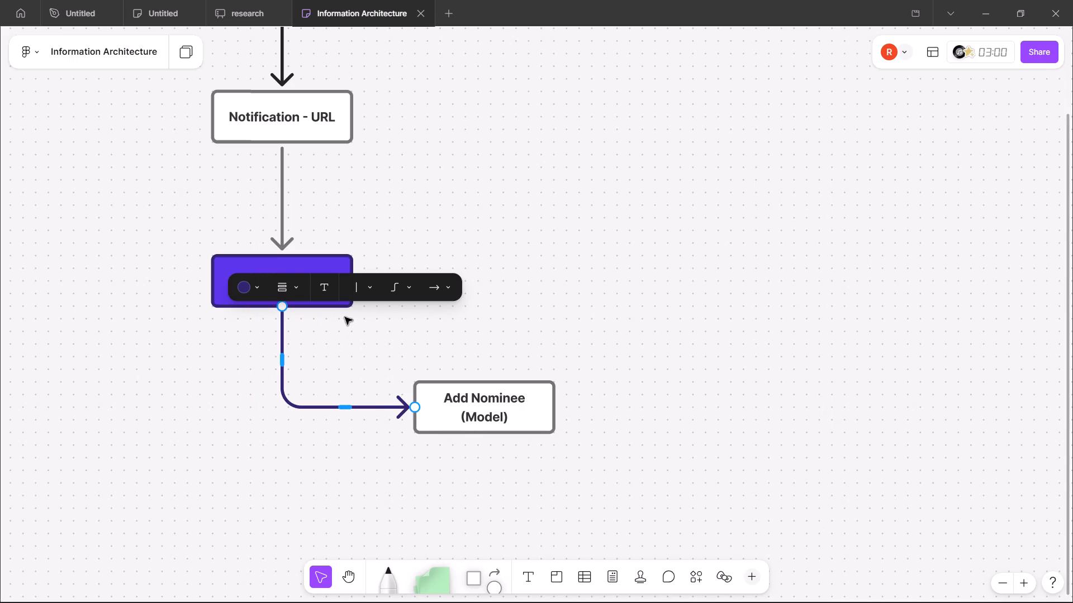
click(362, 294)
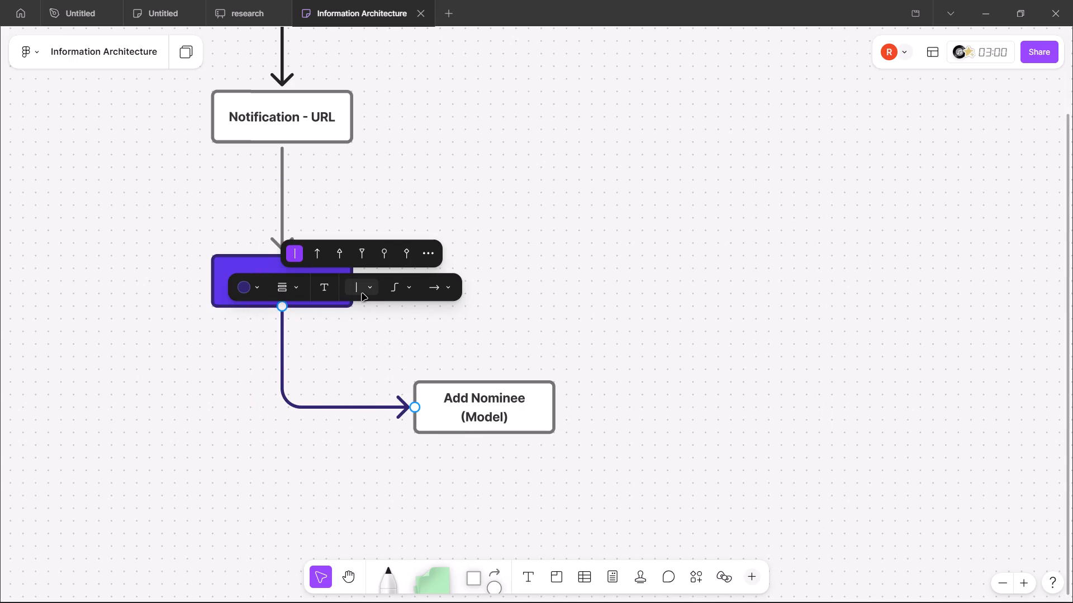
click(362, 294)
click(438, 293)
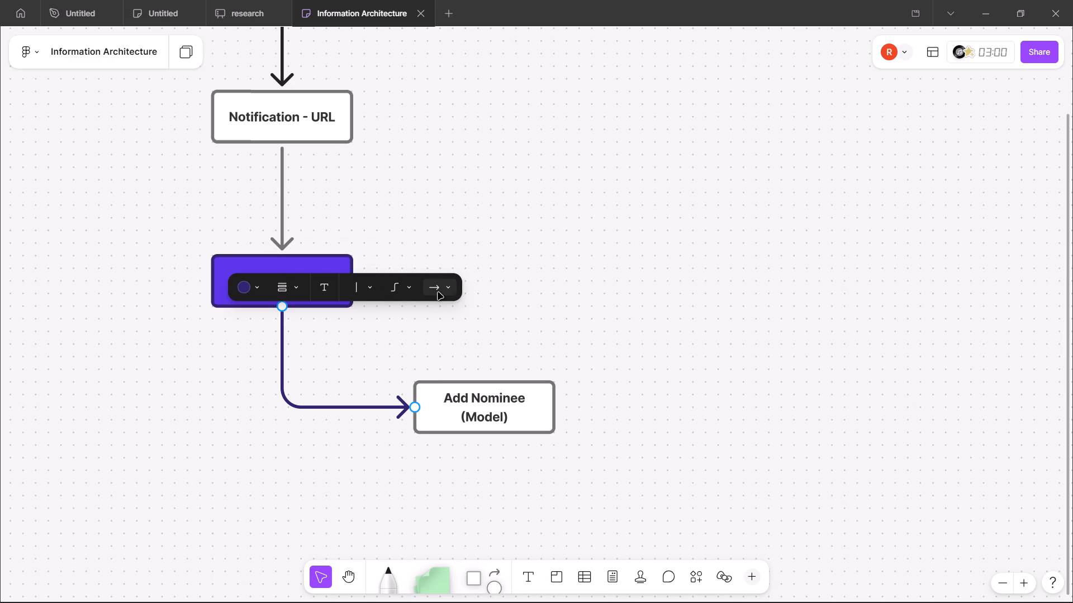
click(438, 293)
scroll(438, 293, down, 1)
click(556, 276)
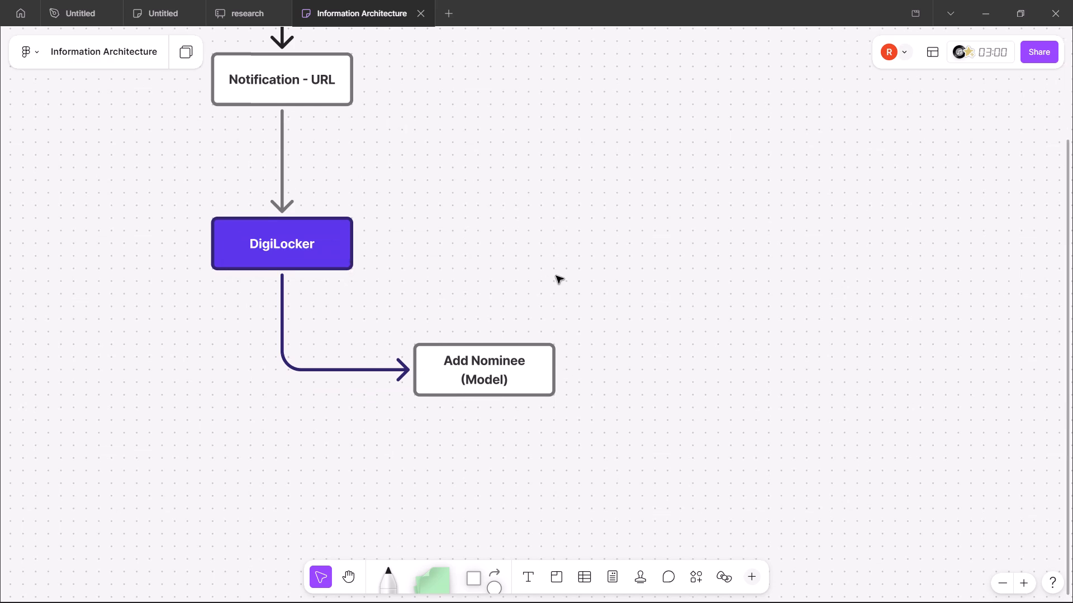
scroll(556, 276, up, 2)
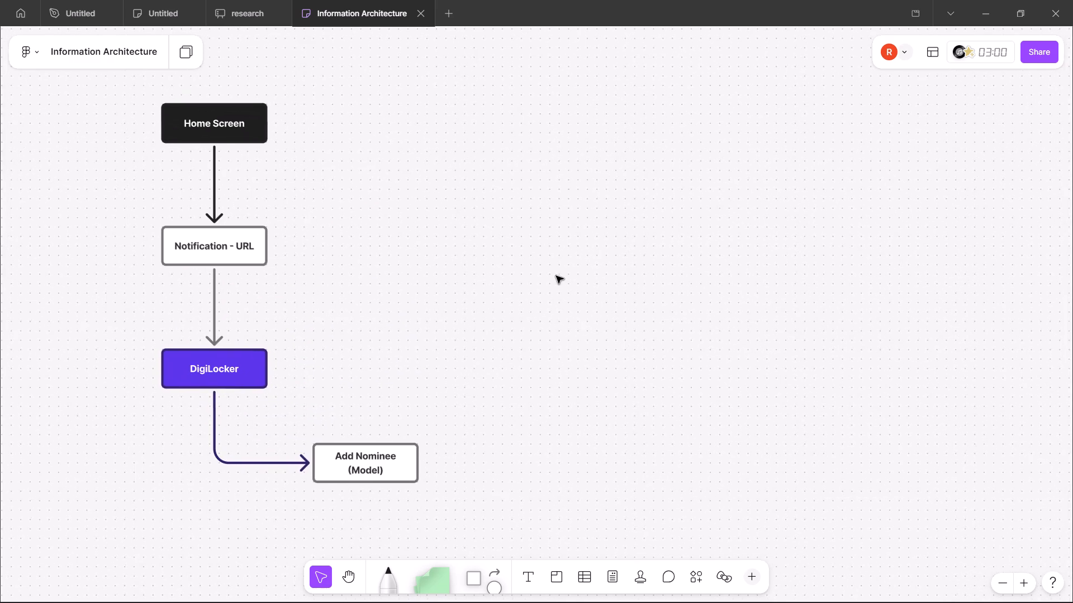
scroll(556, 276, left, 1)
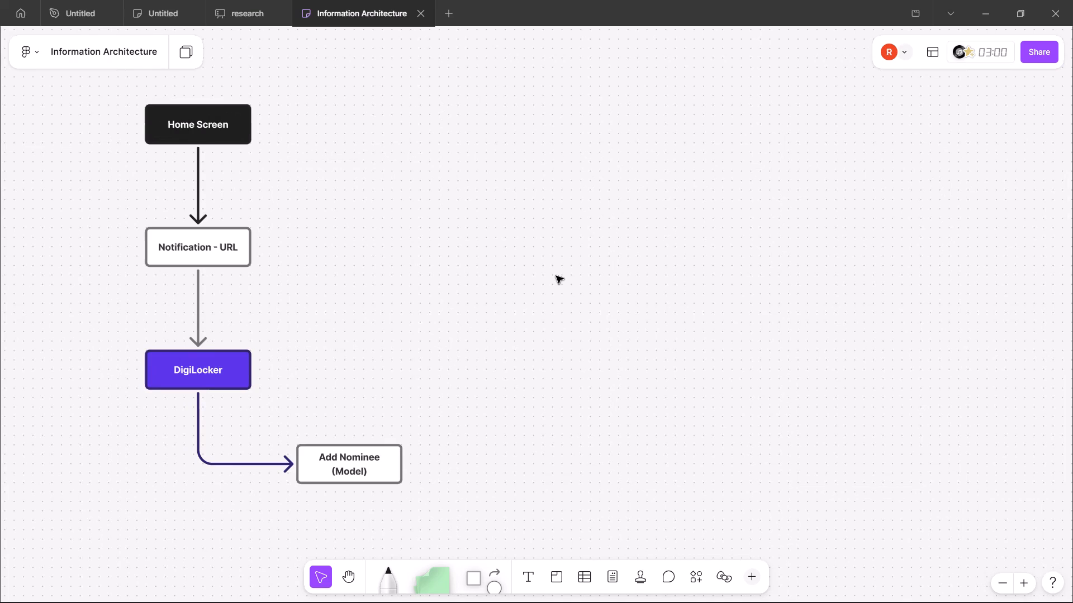
Examine the case study's Information Architecture diagram in the browser for the next branch leaving the Digilocker node after Add Nominee.
key(alt+Tab)
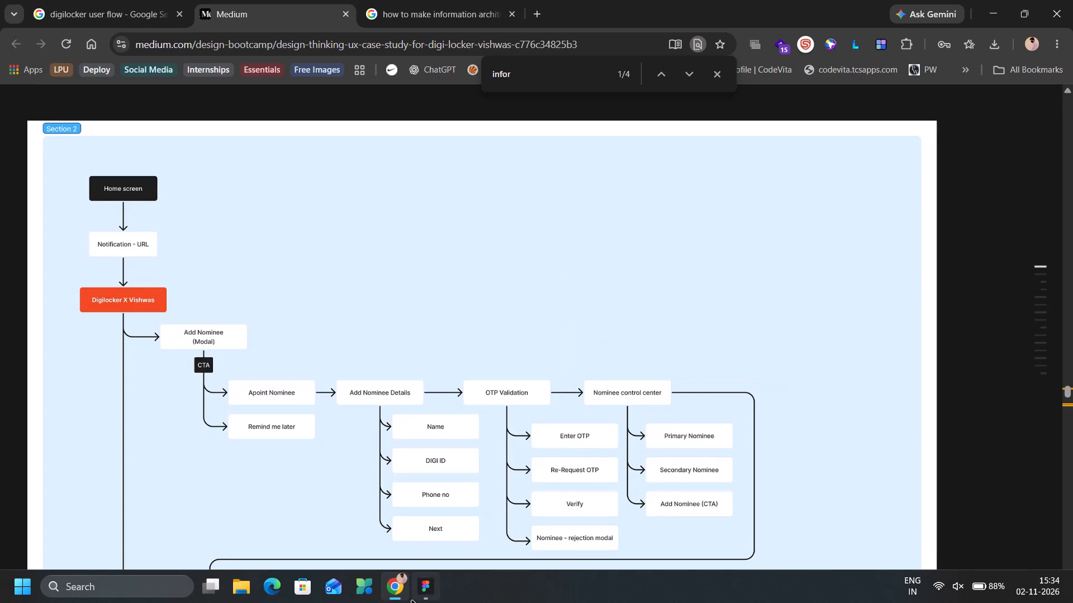
click(270, 594)
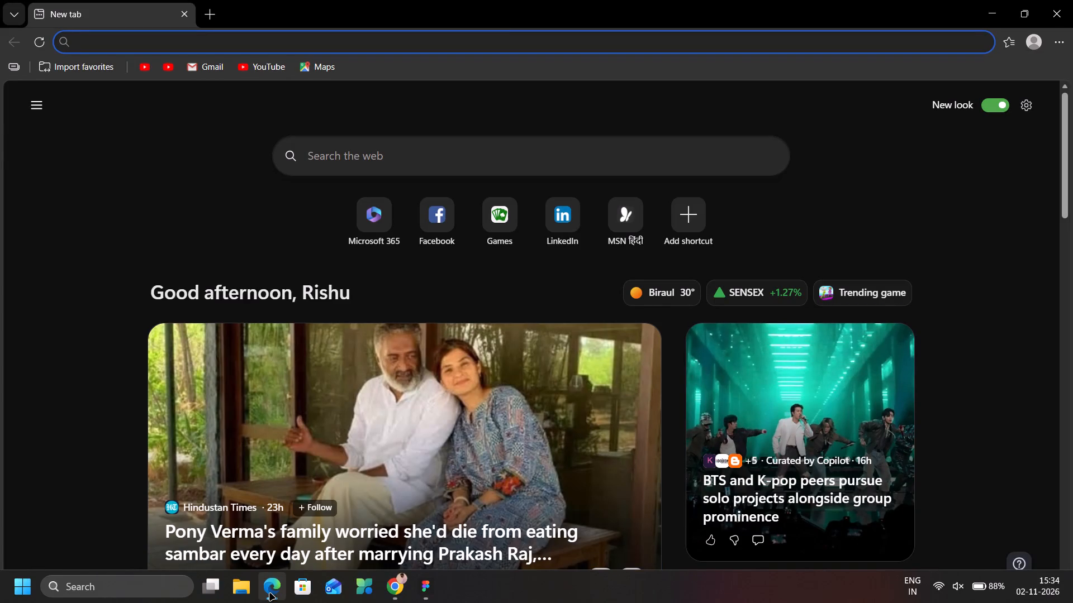
click(1072, 0)
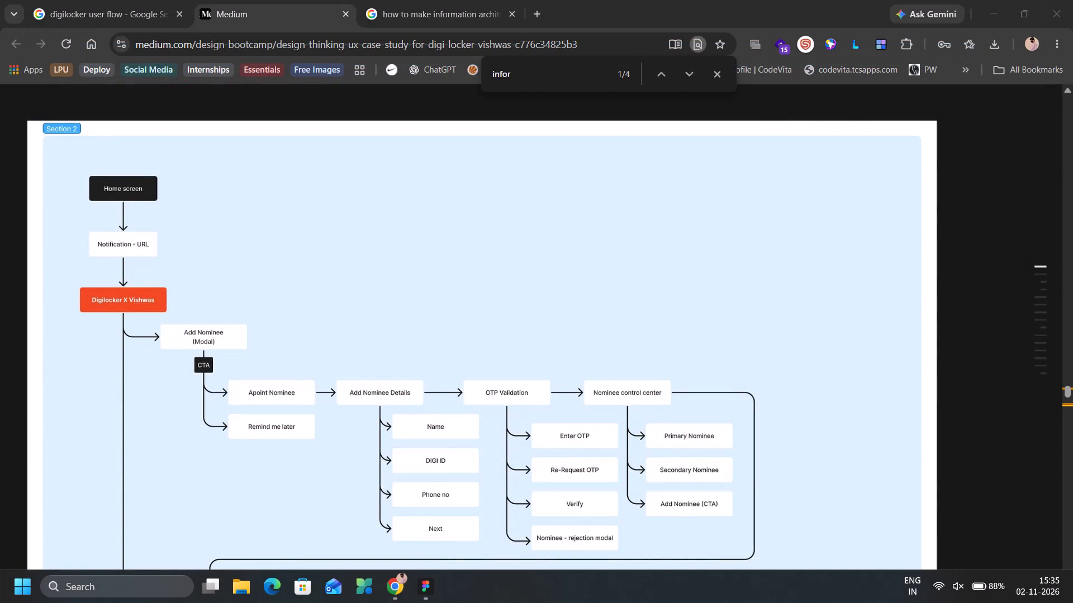
scroll(360, 372, right, 2)
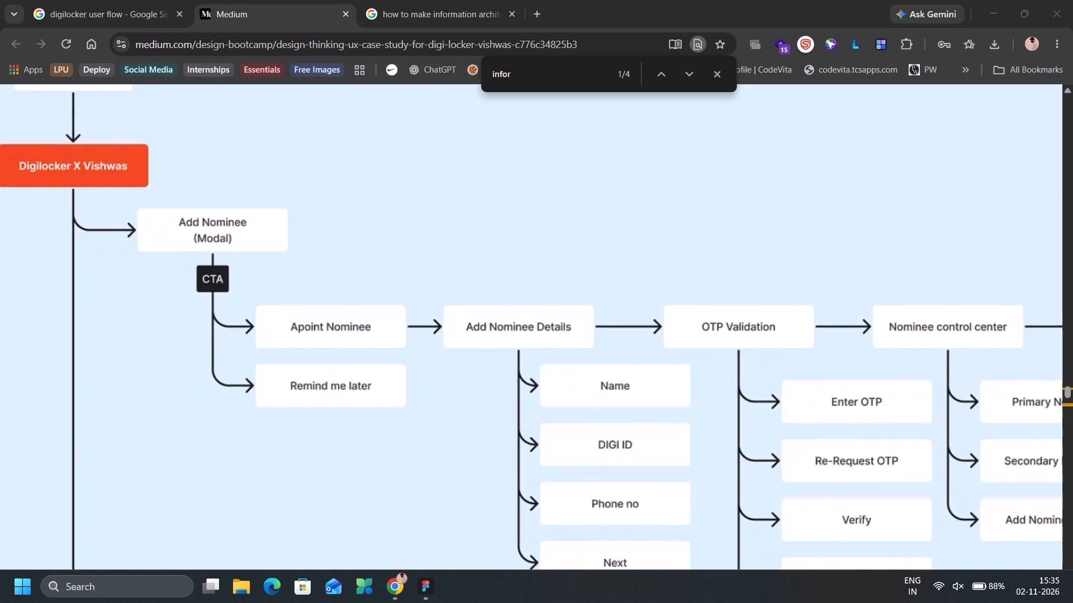
click(467, 287)
key(alt+Tab)
scroll(358, 322, down, 2)
key(alt+Tab)
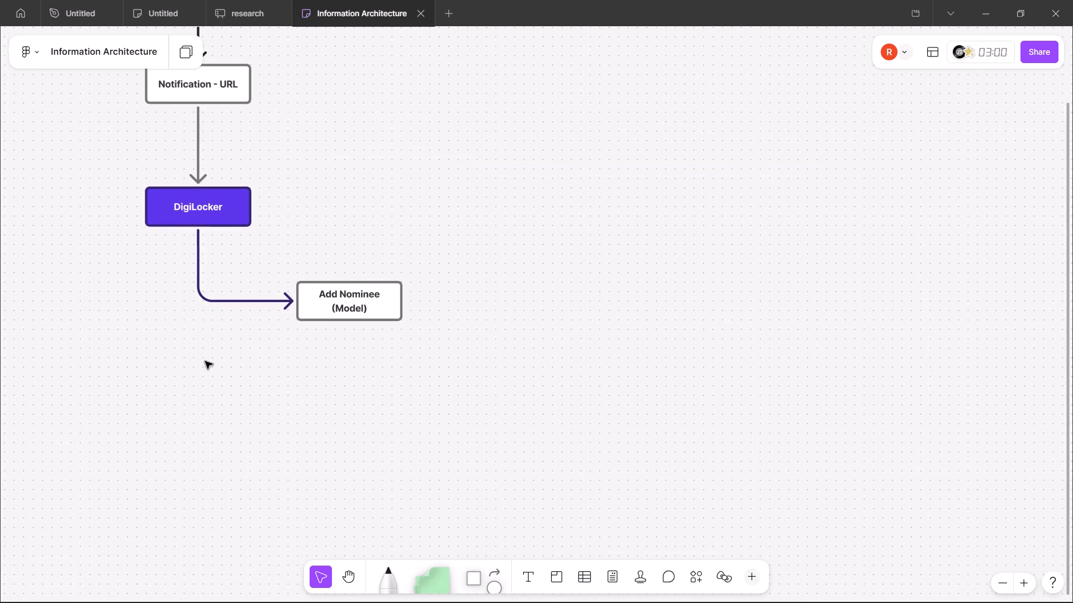
scroll(198, 362, down, 2)
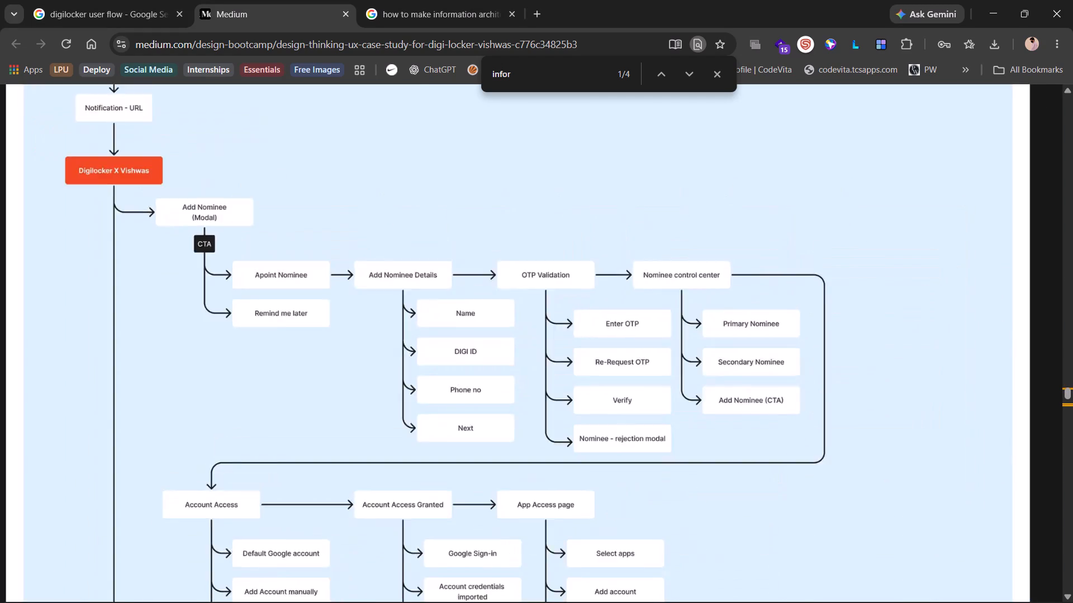
scroll(198, 362, down, 3)
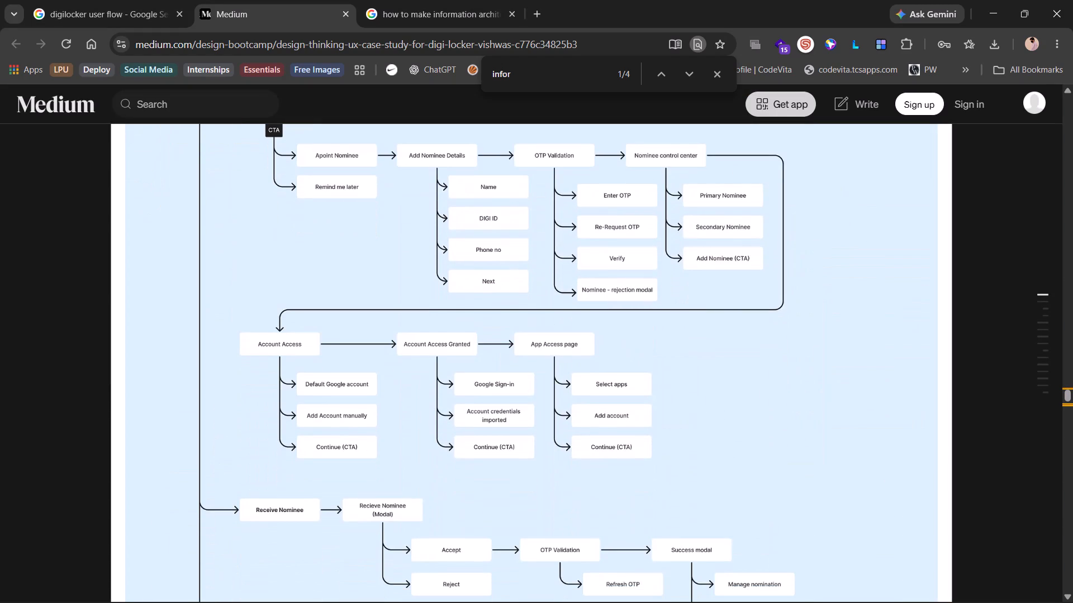
key(alt+Tab)
Duplicate the Add Nominee (Model) shape well below the original, vertically aligned with it, and relabel the copy "Receive Nominee".
click(330, 309)
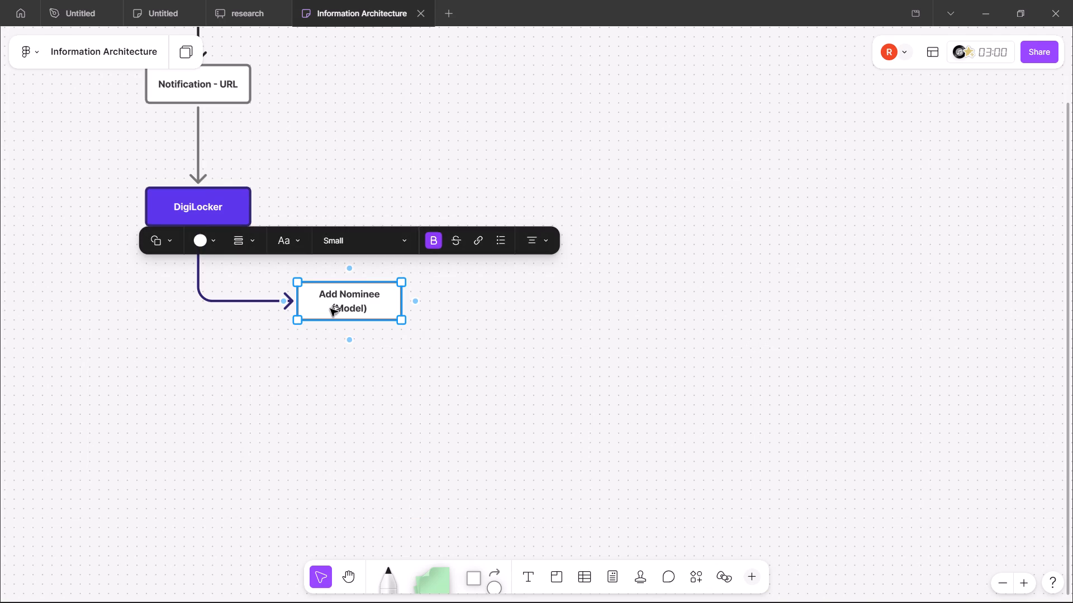
alt+drag(330, 309, 324, 542)
drag(334, 539, 345, 540)
triple_click(345, 540)
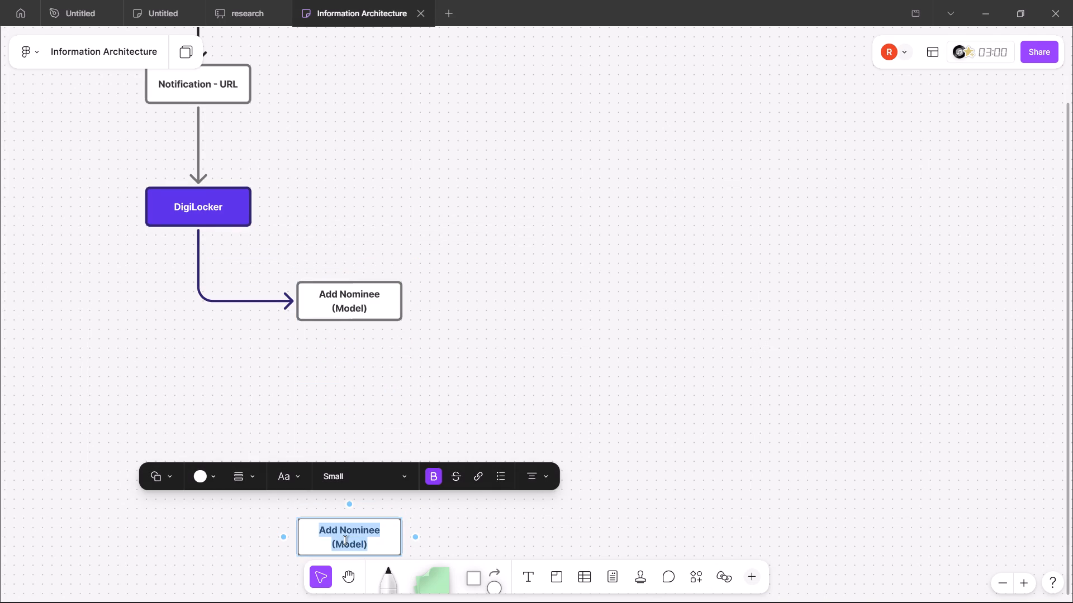
key(BackSpace)
text(Receive Nominee)
click(507, 329)
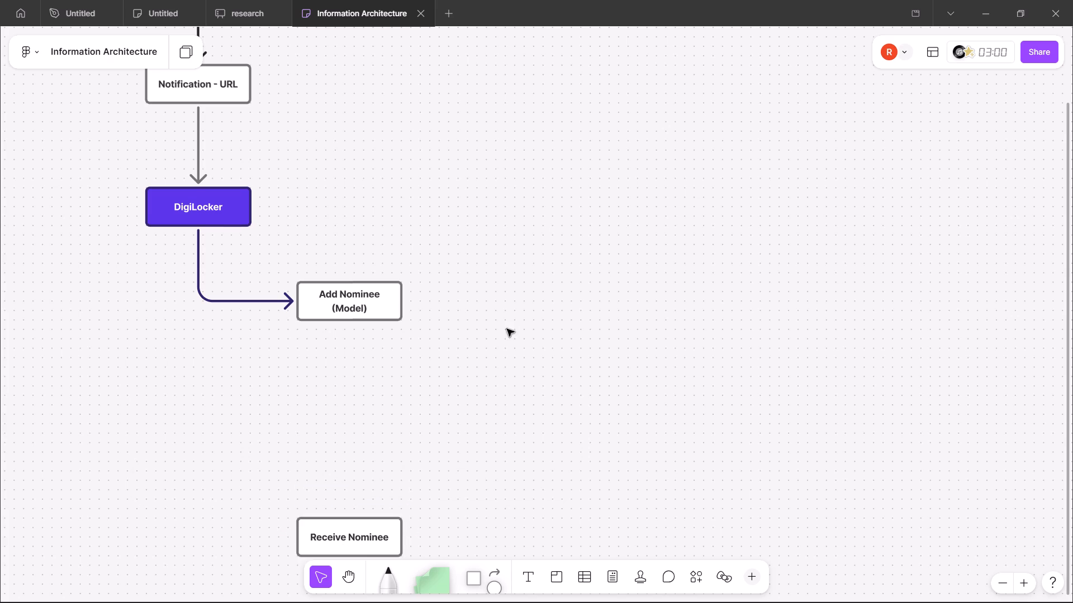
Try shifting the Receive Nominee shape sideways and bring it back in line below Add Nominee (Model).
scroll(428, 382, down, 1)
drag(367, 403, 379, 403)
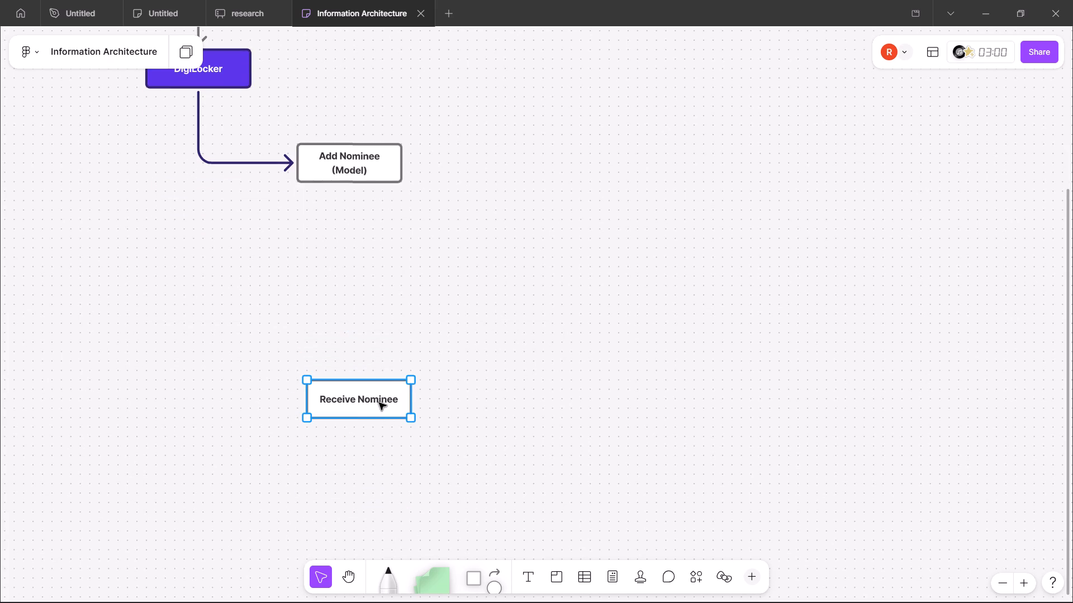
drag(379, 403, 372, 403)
Connect the bottom of the DigiLocker shape to the near side of Receive Nominee with an elbow arrow.
click(209, 130)
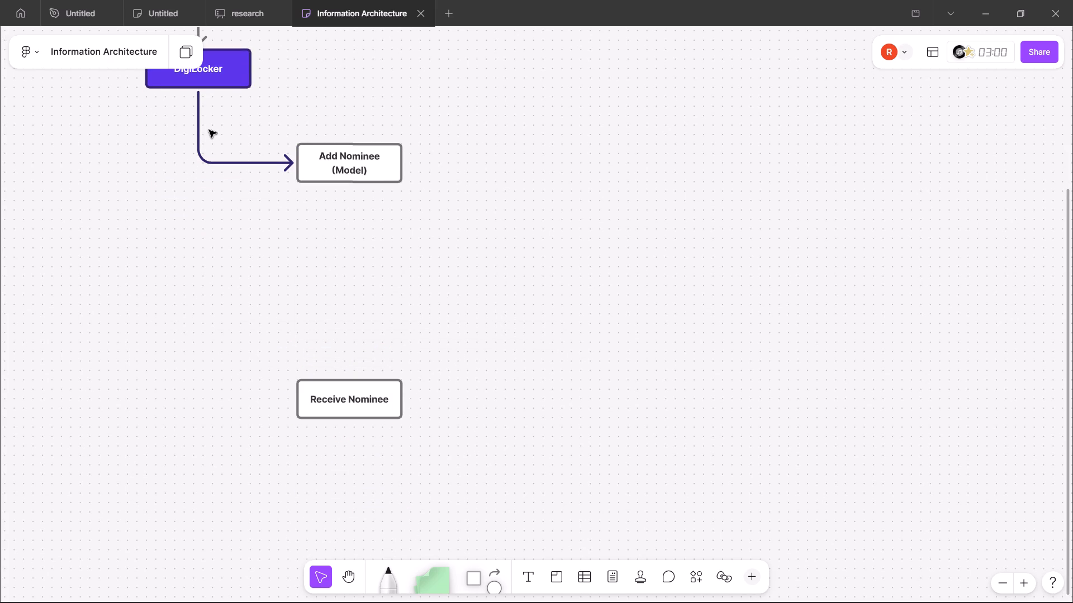
click(211, 82)
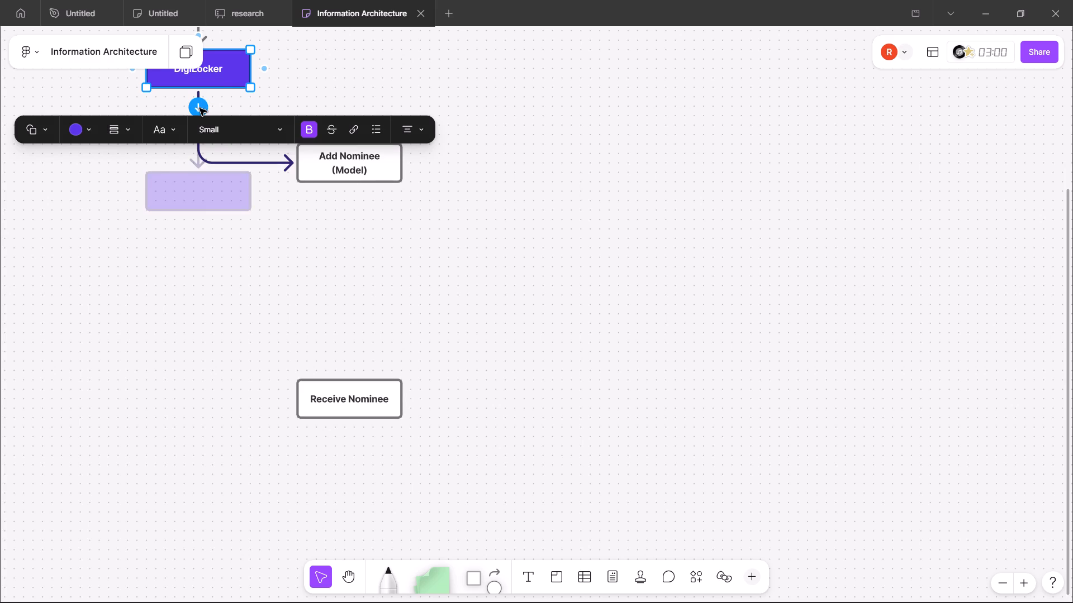
drag(200, 108, 298, 402)
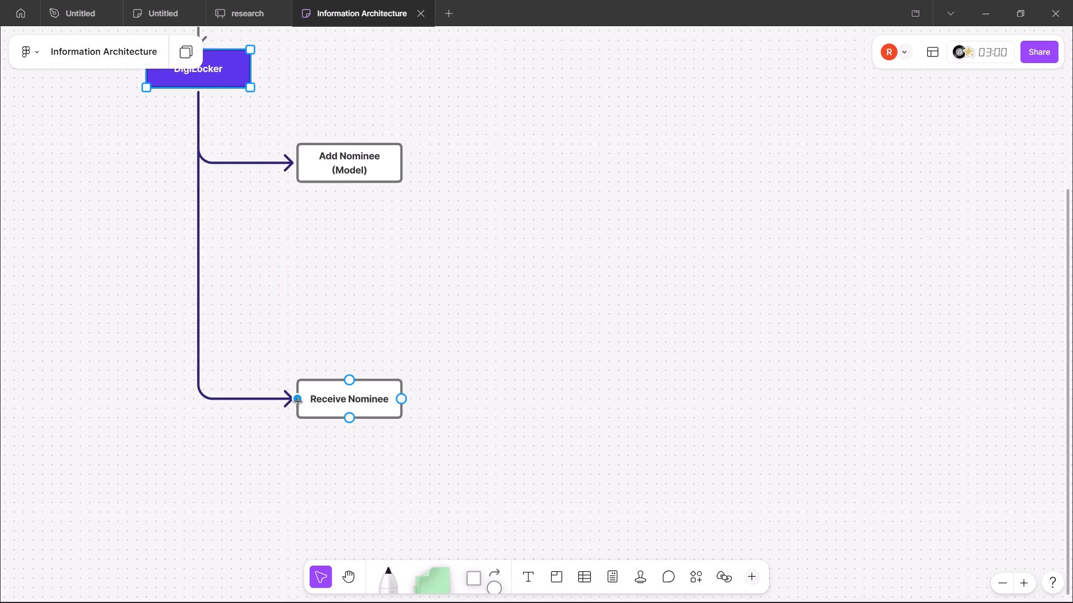
Adjust where the DigiLocker elbow arrow ends on the near side of Receive Nominee.
drag(298, 402, 306, 402)
click(481, 252)
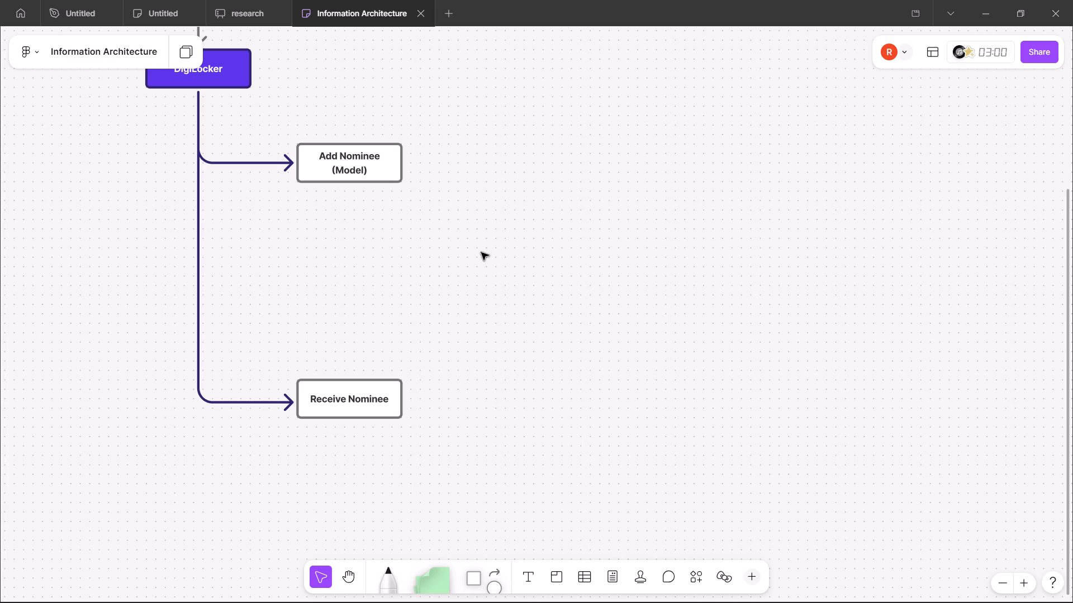
Examine the case study's Information Architecture diagram in the browser for the branch that follows Receive Nominee.
key(alt+Tab)
scroll(396, 383, down, 2)
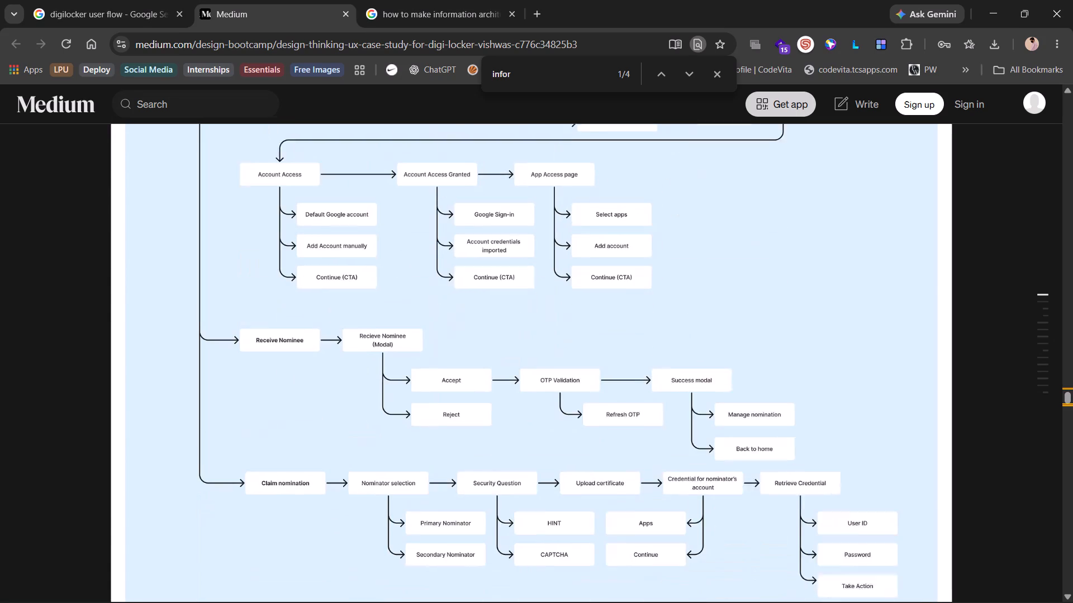
scroll(396, 383, down, 1)
key(alt+Tab)
scroll(396, 383, down, 1)
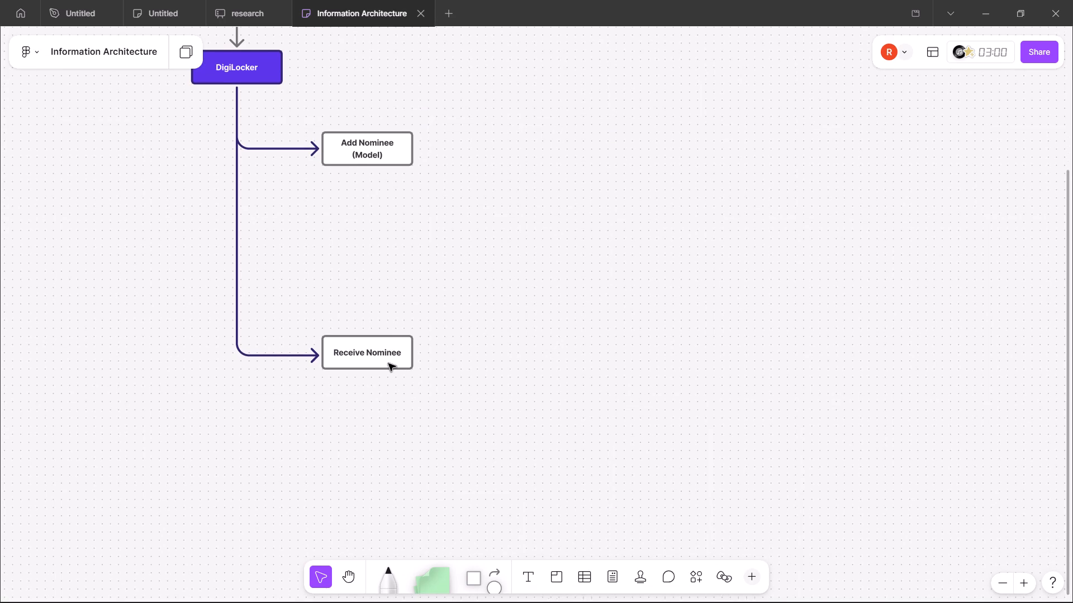
key(alt+Tab)
scroll(388, 363, up, 5)
key(alt+Tab)
Duplicate the Receive Nominee shape well below the original, keeping it vertically aligned with the shapes above.
scroll(388, 363, down, 1)
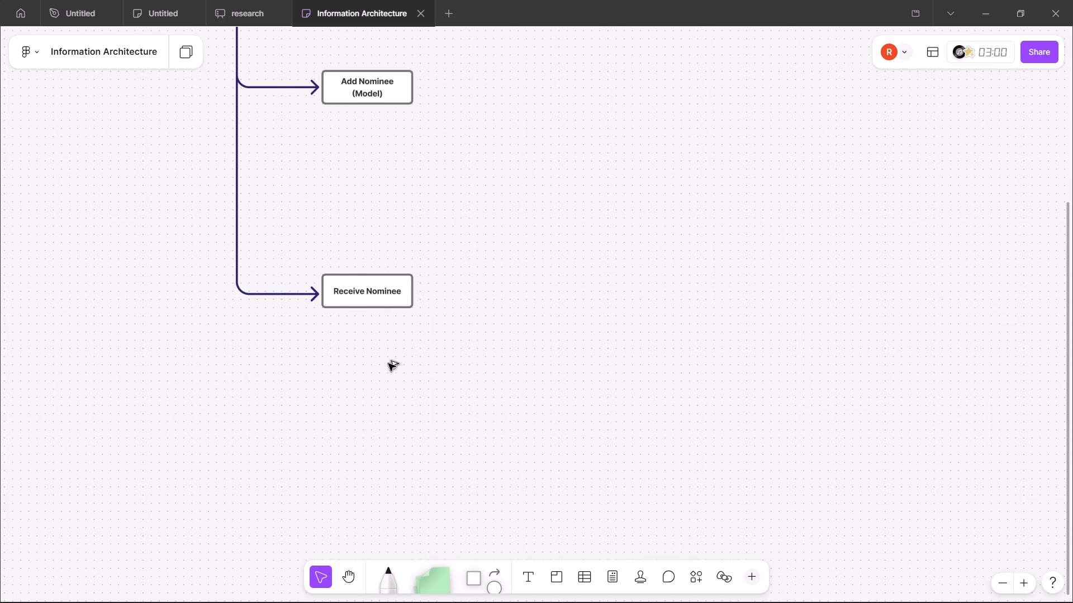
click(378, 285)
alt+drag(378, 285, 380, 358)
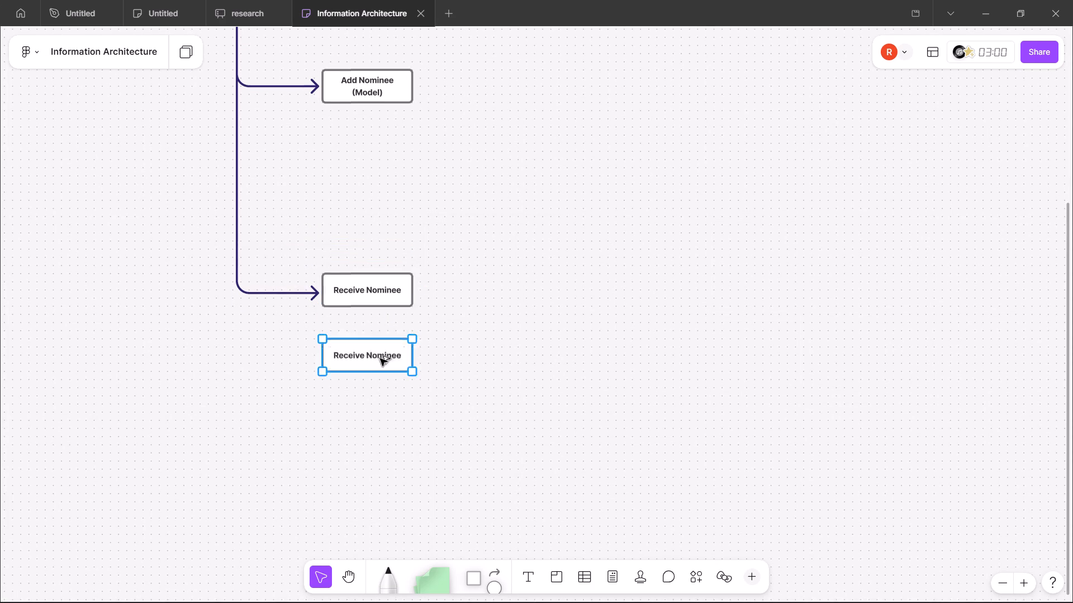
alt+drag(380, 358, 378, 432)
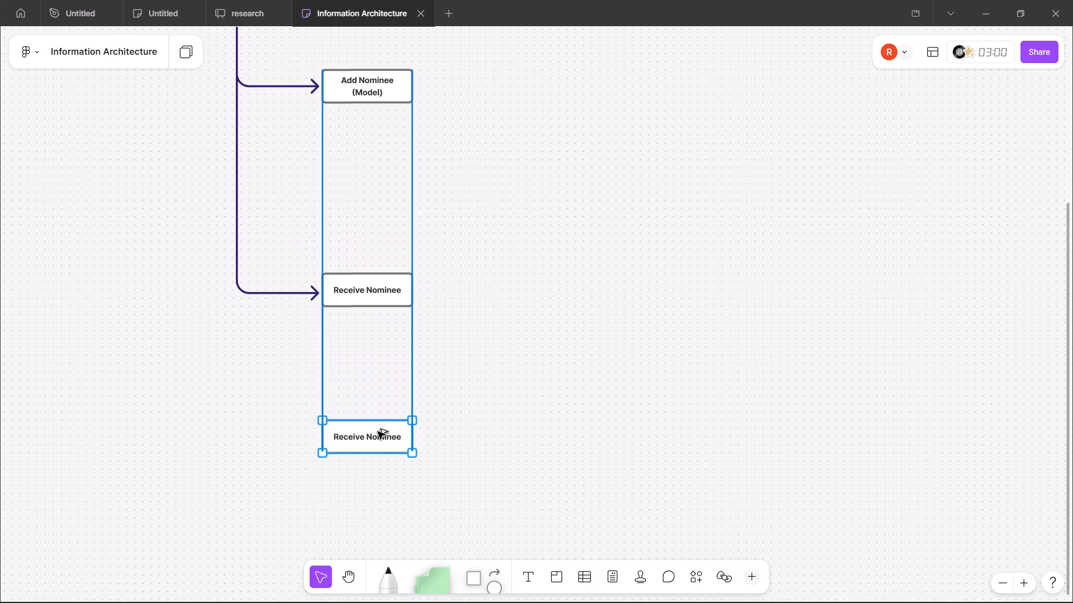
alt+drag(378, 432, 377, 450)
Relabel the copied shape "Claim Nomination" in bold text.
double_click(371, 454)
key(BackSpace)
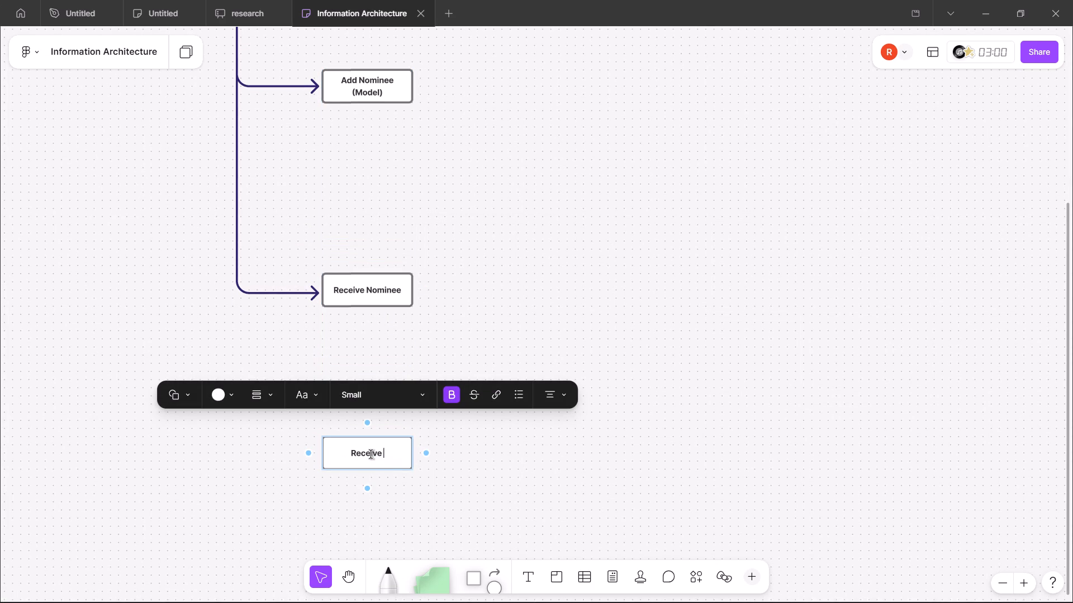
key(BackSpace)
key(BackSpace)
key(BackSpace)
key(BackSpace)
key(BackSpace)
key(BackSpace)
key(BackSpace)
key(BackSpace)
key(BackSpace)
key(BackSpace)
key(BackSpace)
key(BackSpace)
key(BackSpace)
key(shift+c)
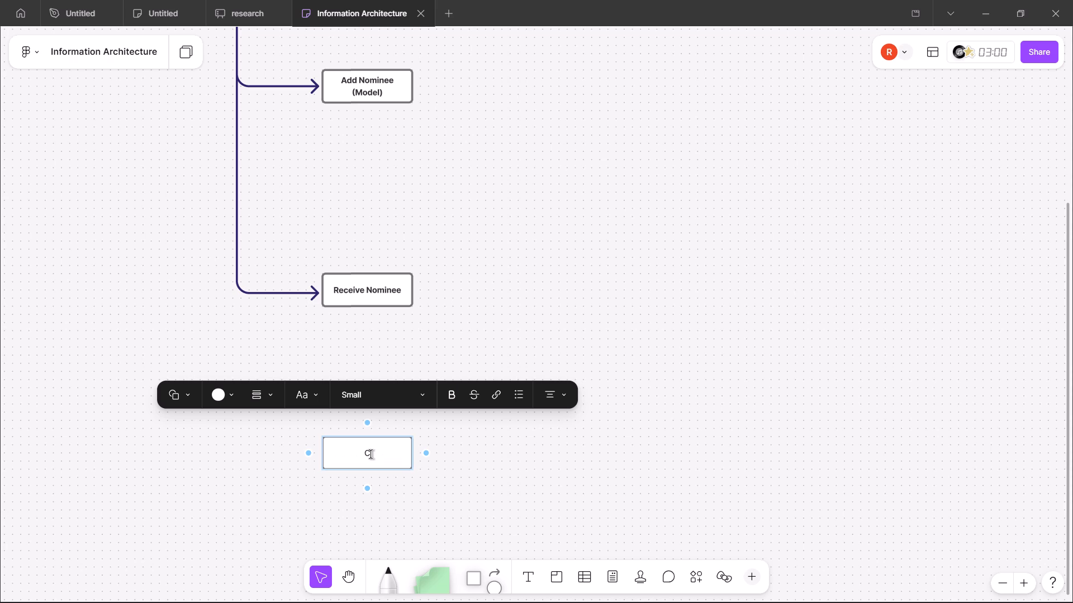
key(BackSpace)
key(BackSpace)
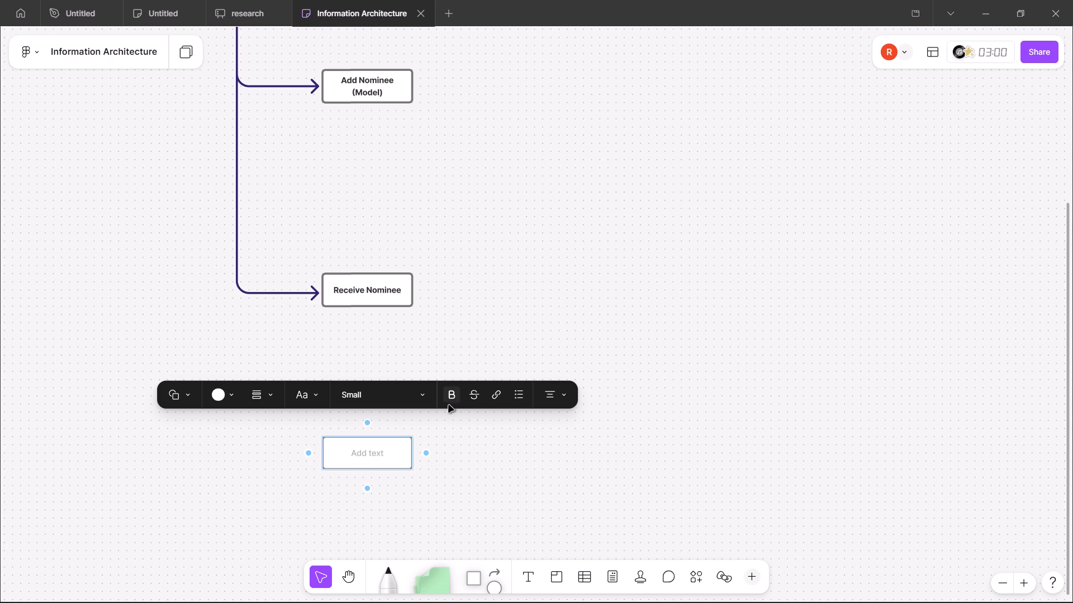
click(458, 395)
text(Claim Nominar)
key(BackSpace)
text(tion)
click(569, 240)
Connect the bottom of the DigiLocker shape to the near side of Claim Nomination with an elbow arrow.
scroll(472, 276, up, 2)
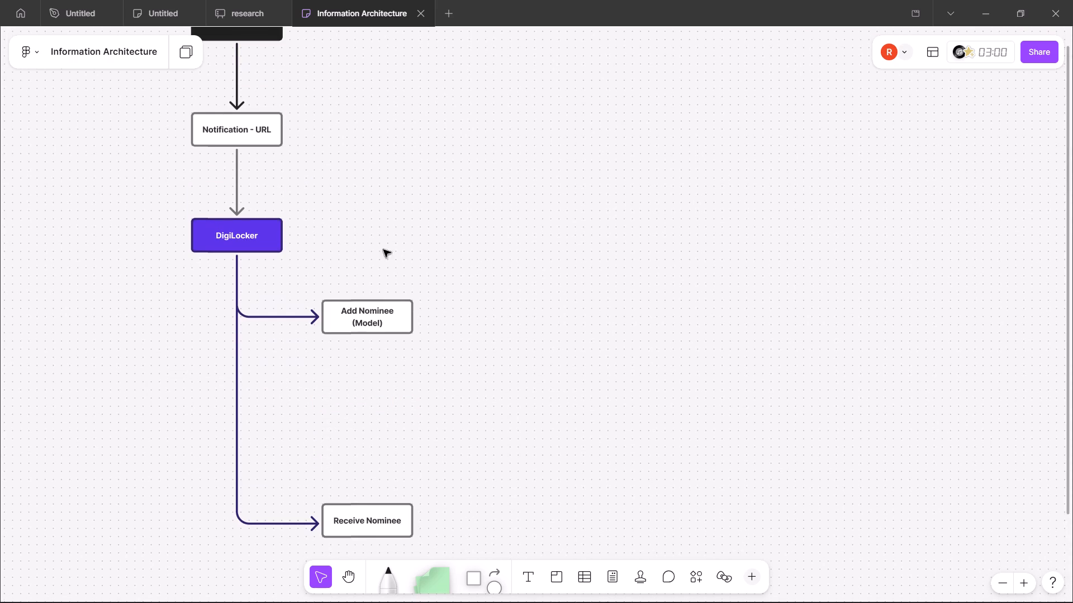
click(246, 247)
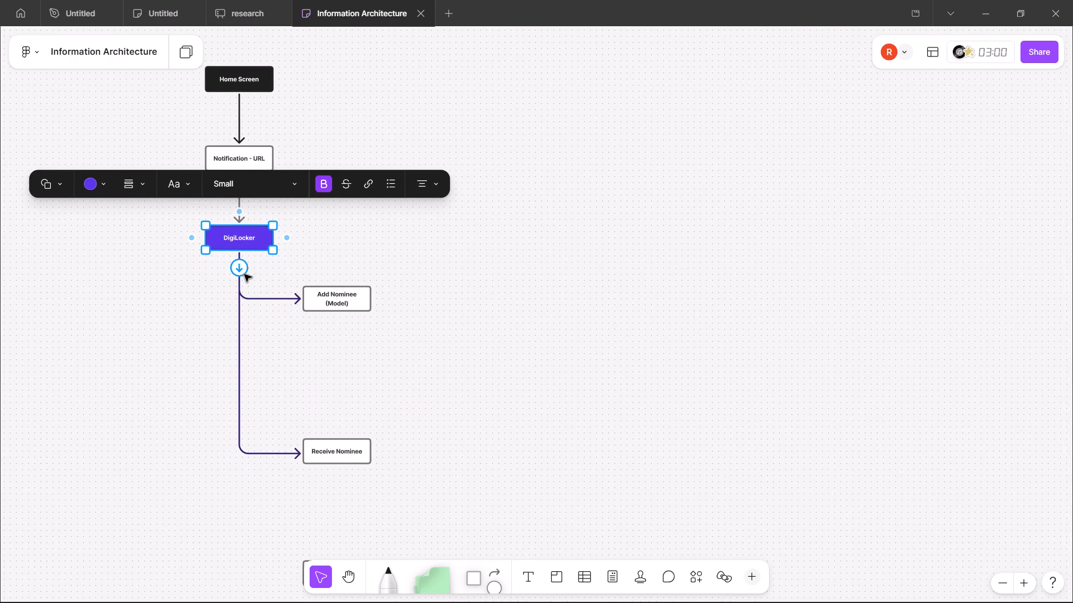
scroll(244, 274, down, 1)
drag(239, 161, 243, 483)
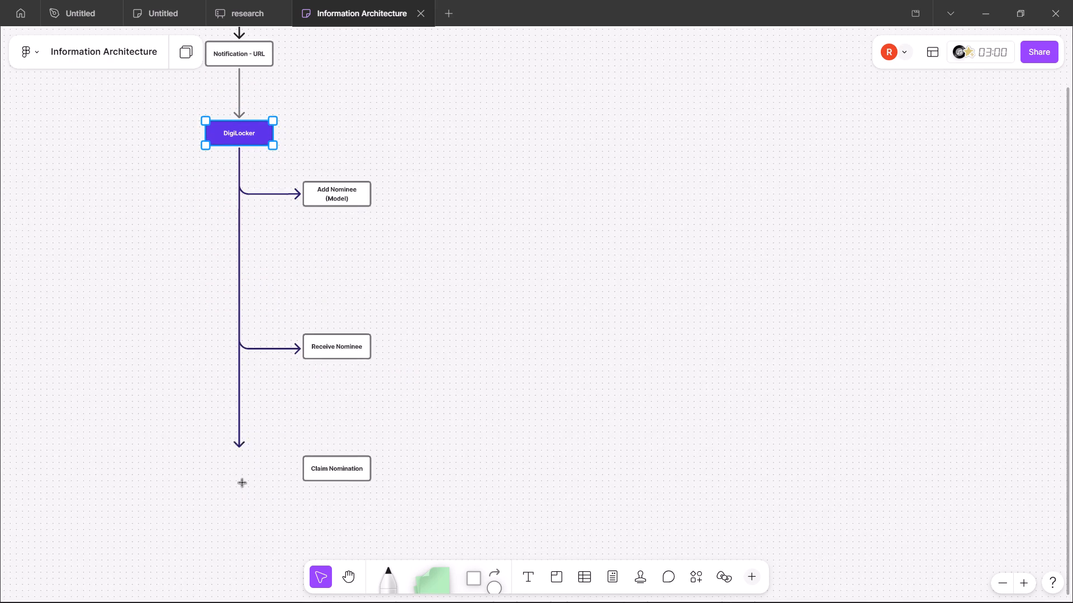
drag(243, 483, 302, 472)
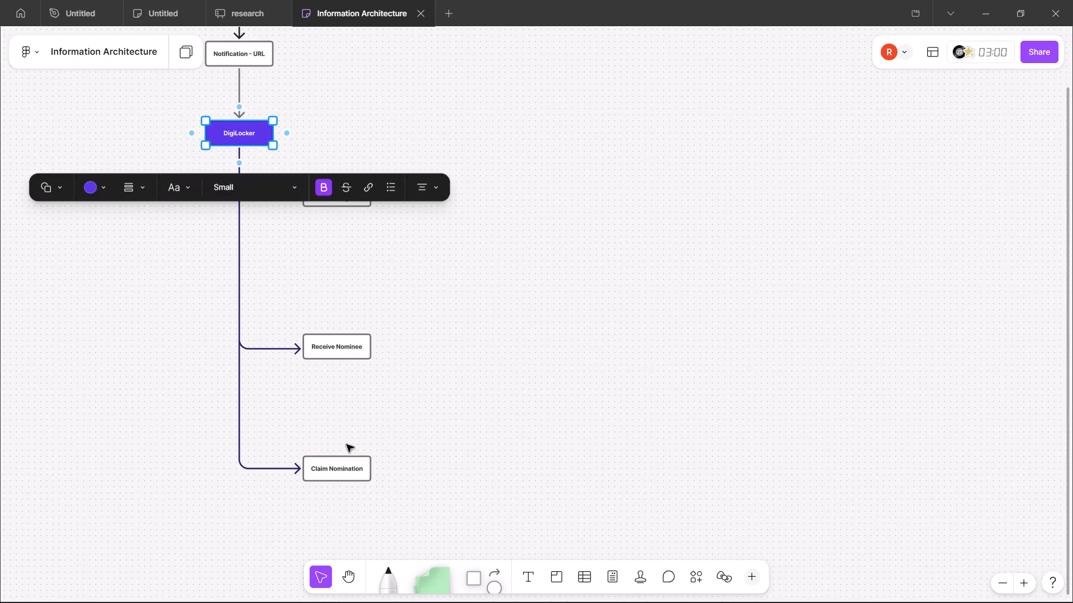
click(436, 384)
Move Receive Nominee up so it is evenly spaced between Add Nominee (Model) and Claim Nomination.
drag(359, 351, 359, 339)
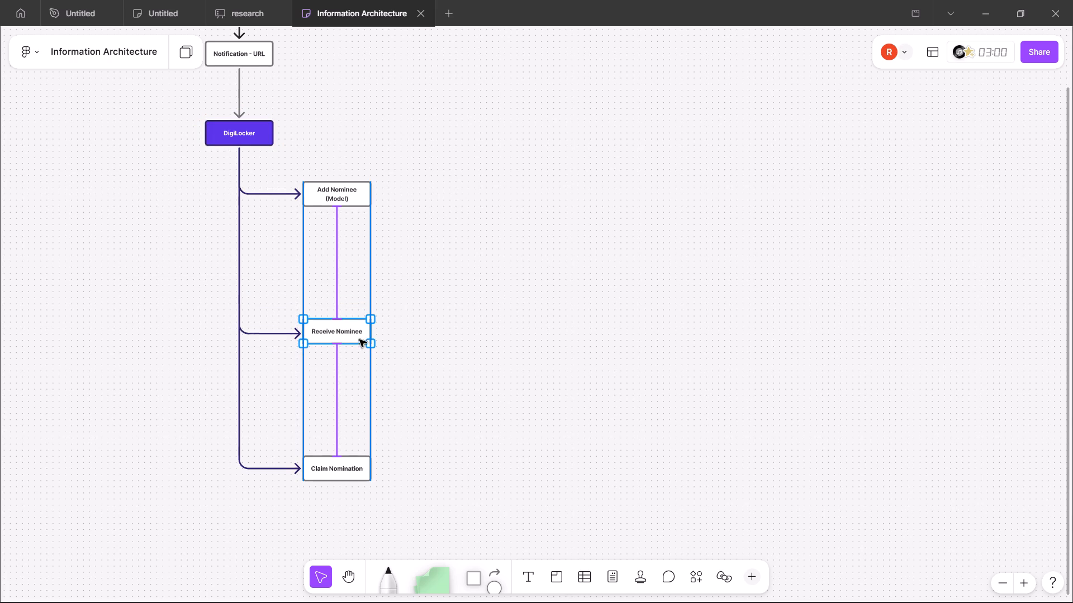
drag(359, 339, 359, 338)
click(442, 312)
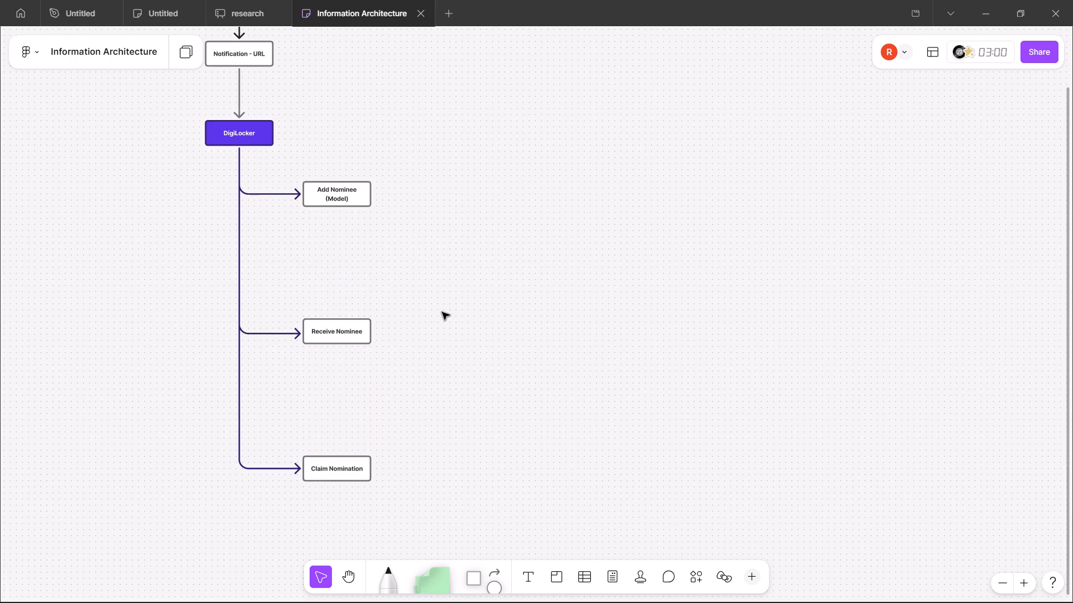
Following the case study, add a connected shape below Add Nominee (Model) and label it "Appoint Nominee".
scroll(459, 282, up, 1)
scroll(459, 282, down, 1)
scroll(459, 282, left, 1)
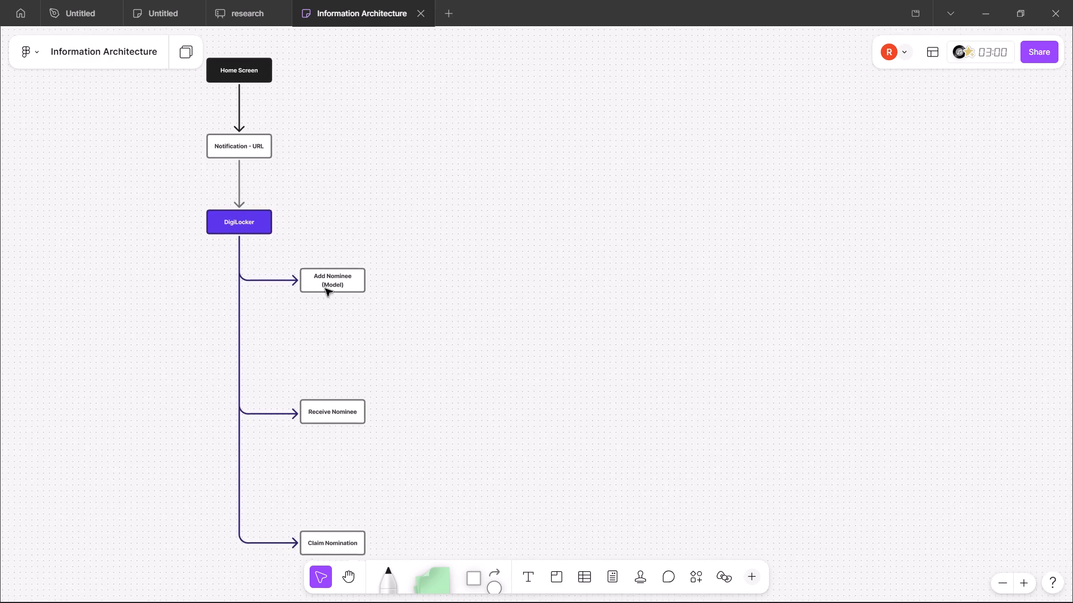
key(alt+Tab)
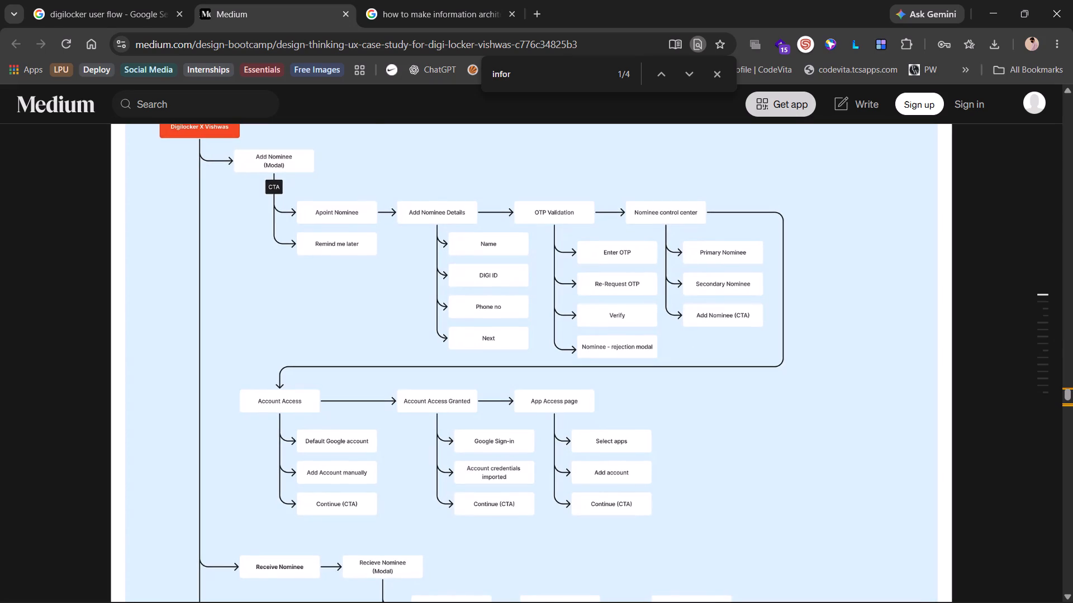
scroll(333, 215, up, 1)
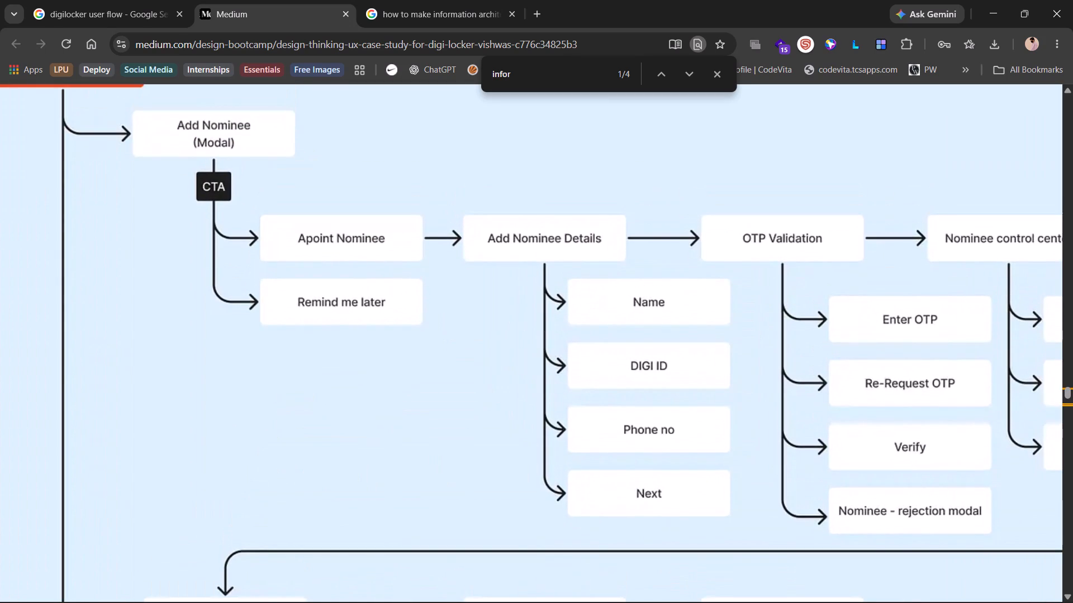
key(alt+Tab)
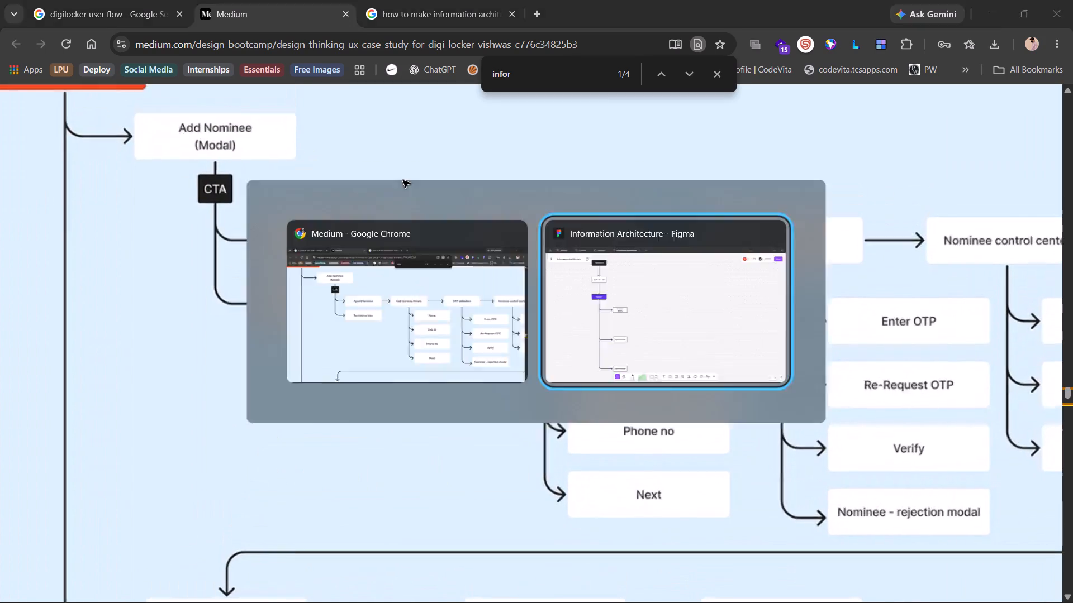
click(340, 272)
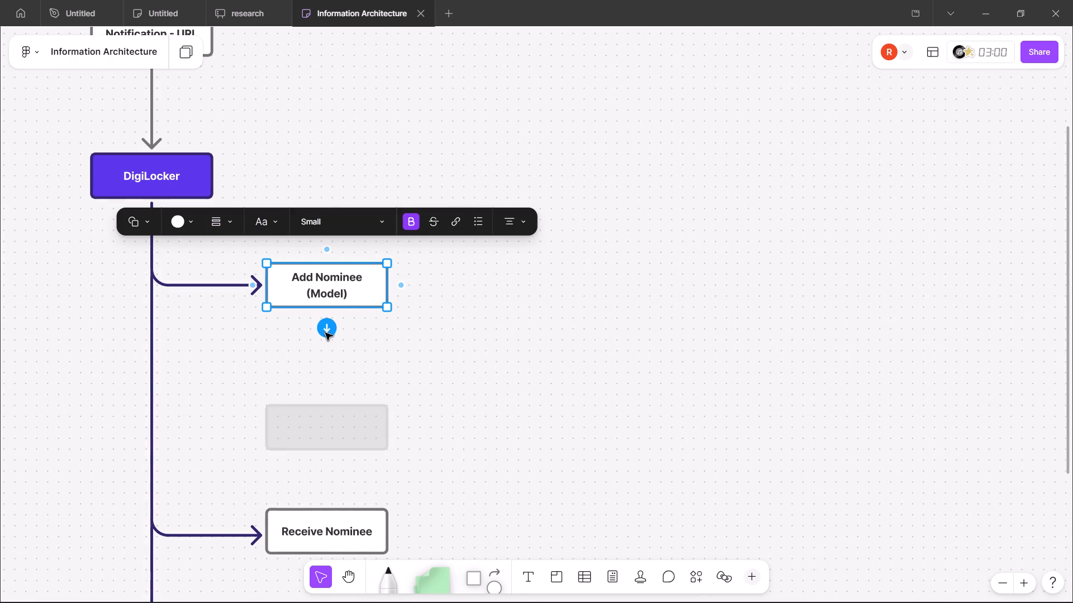
click(325, 329)
text(Appoint)
key(space)
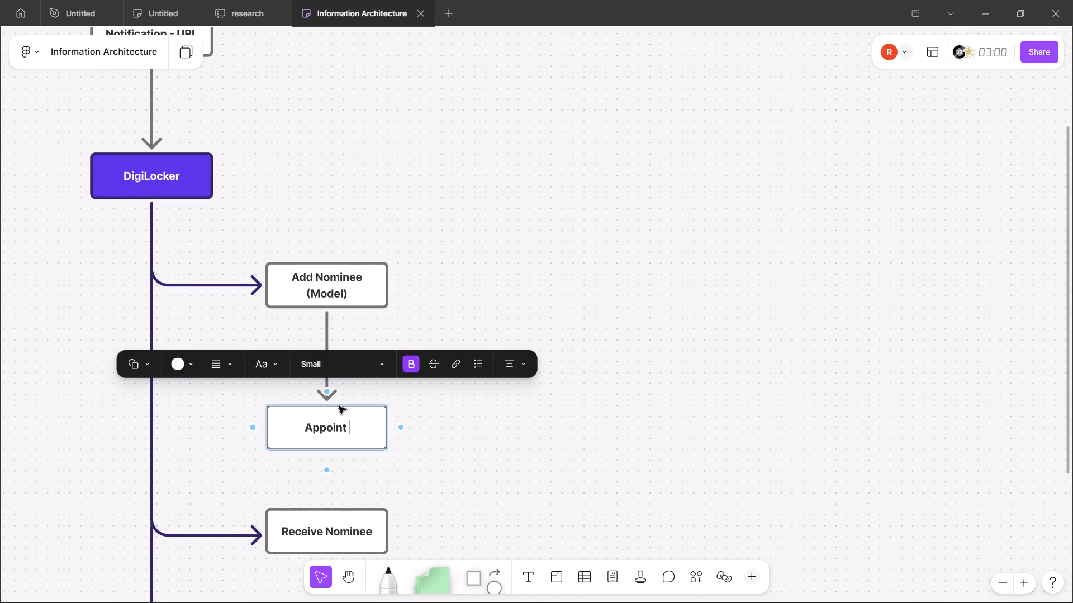
key(alt+Tab)
key(alt+Tab)
key(shift+n)
text(ominee)
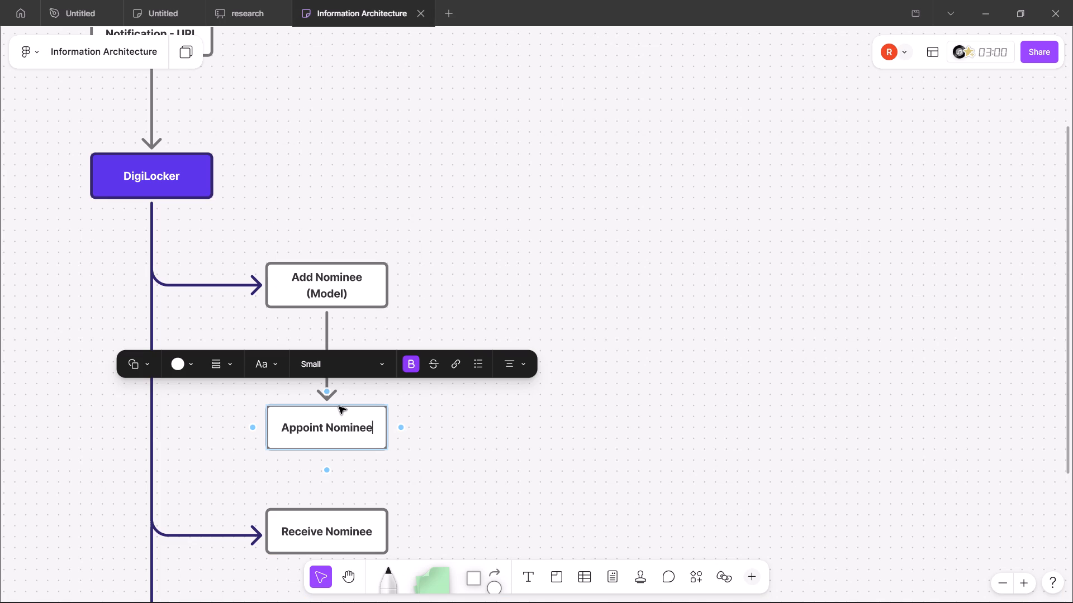
click(486, 240)
Check the case study layout and move Appoint Nominee diagonally up and away from DigiLocker, offset below Add Nominee (Model).
key(alt+Tab)
key(alt+Tab)
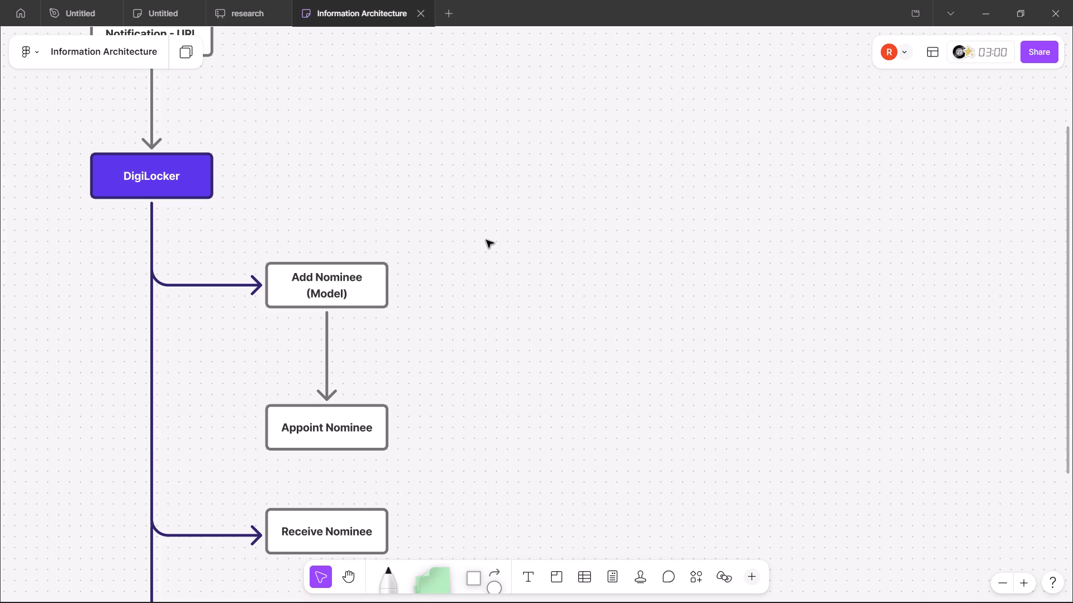
key(alt+Tab)
key(alt+Tab)
drag(354, 433, 482, 395)
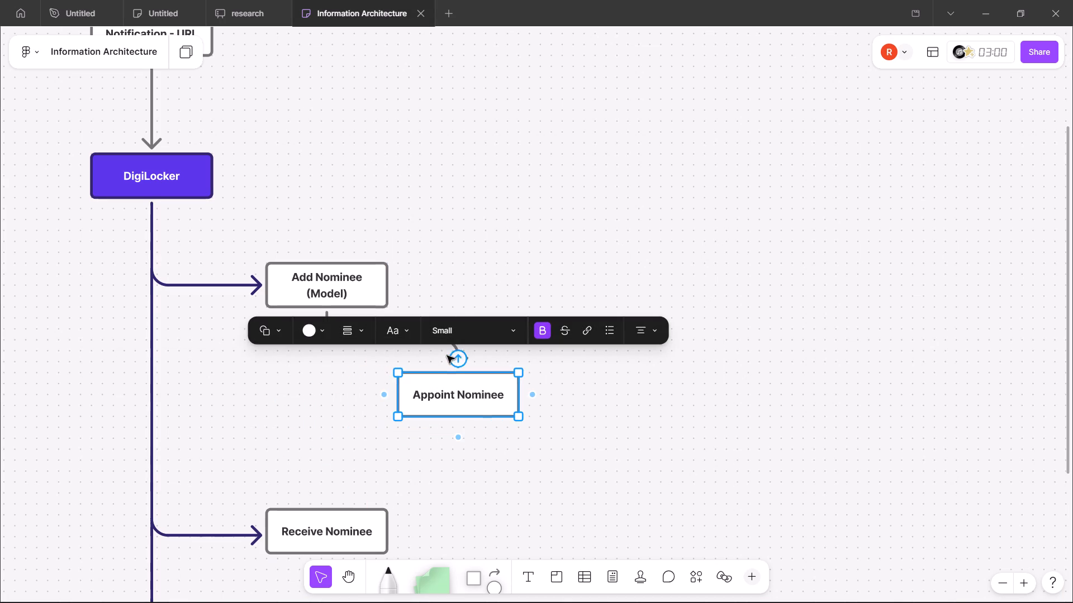
click(395, 288)
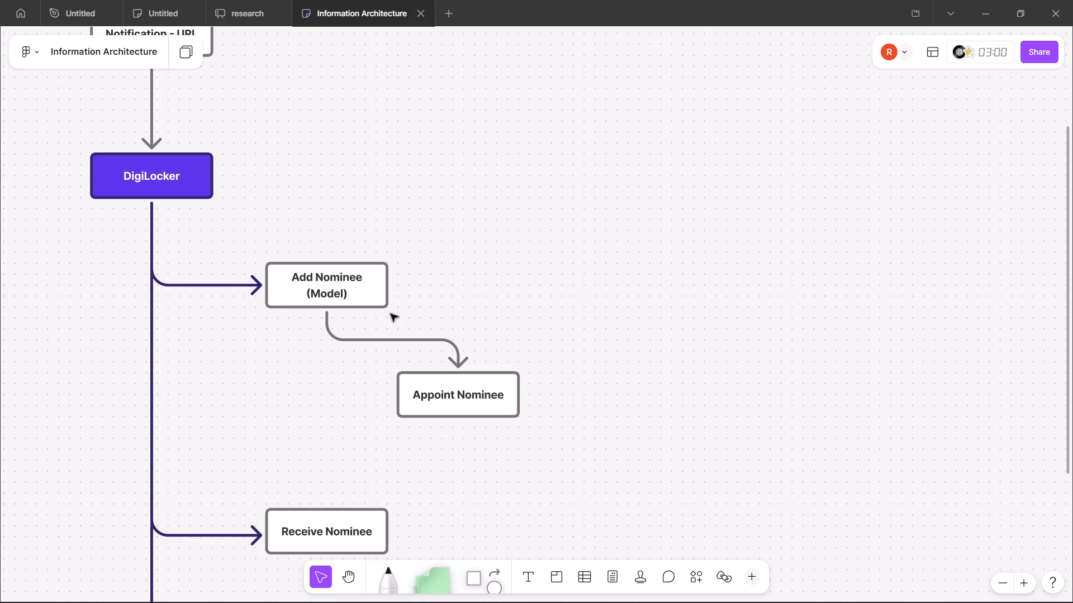
Reattach the end of the Add Nominee (Model) arrow to the near side of Appoint Nominee.
click(392, 340)
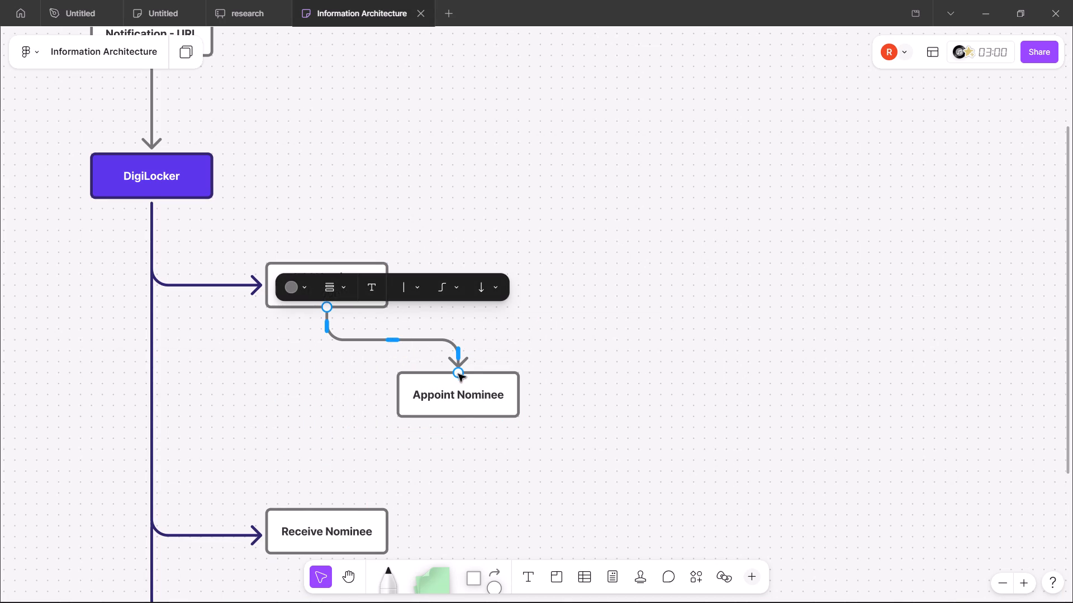
drag(458, 374, 394, 386)
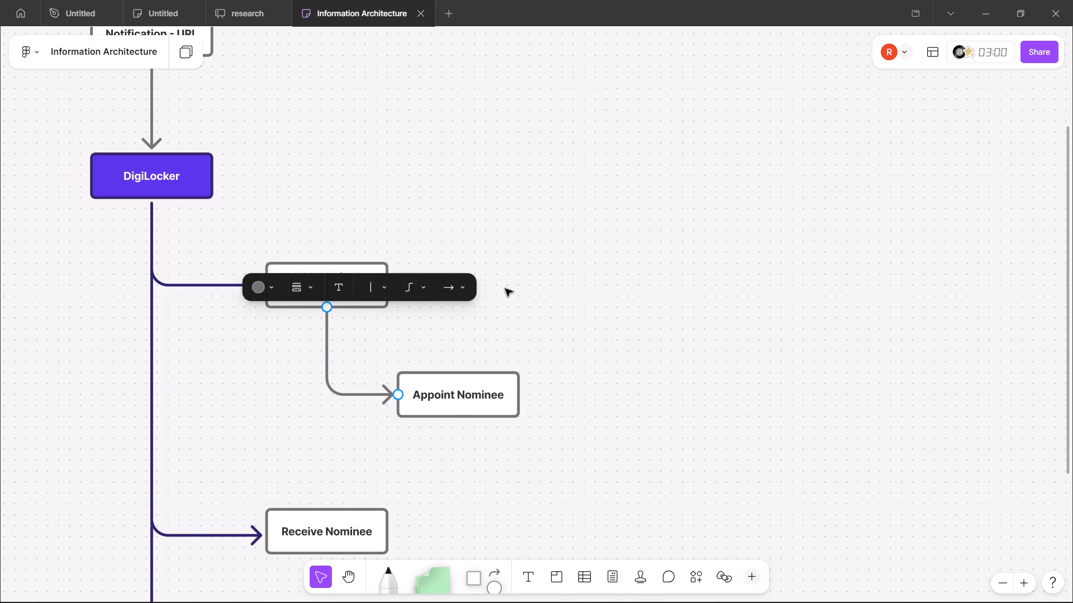
click(505, 289)
Compare with the case study's connectors and recolor the arrow from Add Nominee (Model) to Appoint Nominee black.
scroll(505, 289, down, 1)
key(alt+Tab)
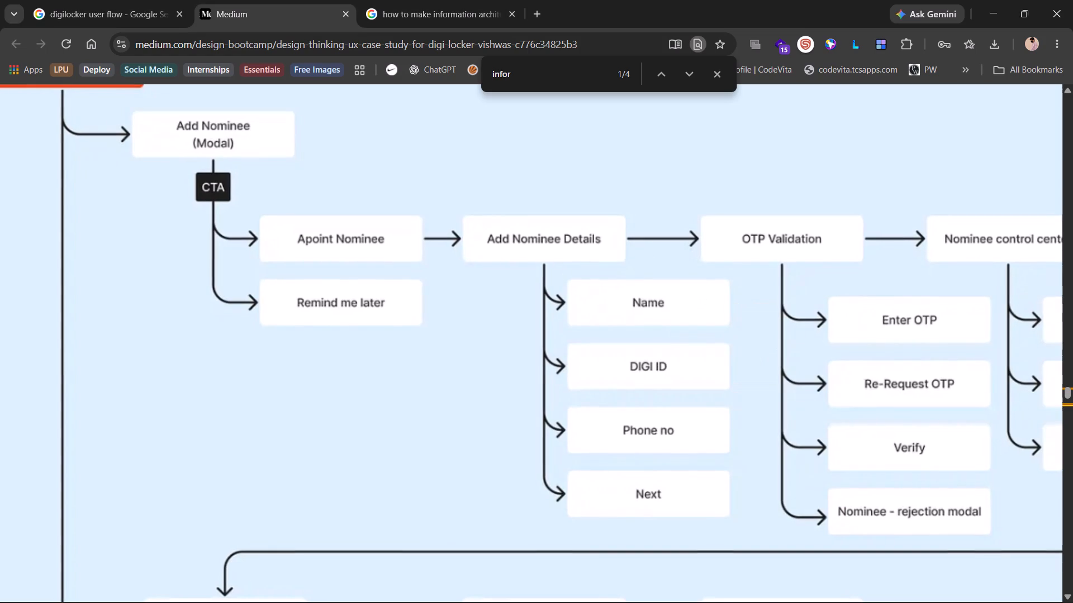
key(alt+Tab)
key(alt+Tab)
key(alt+Tab)
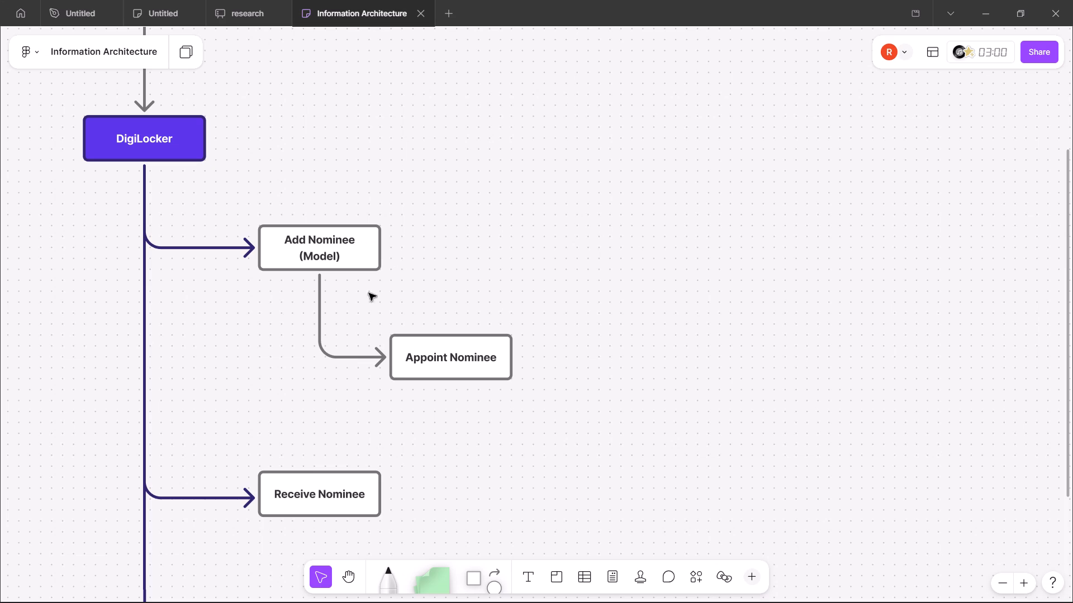
click(322, 324)
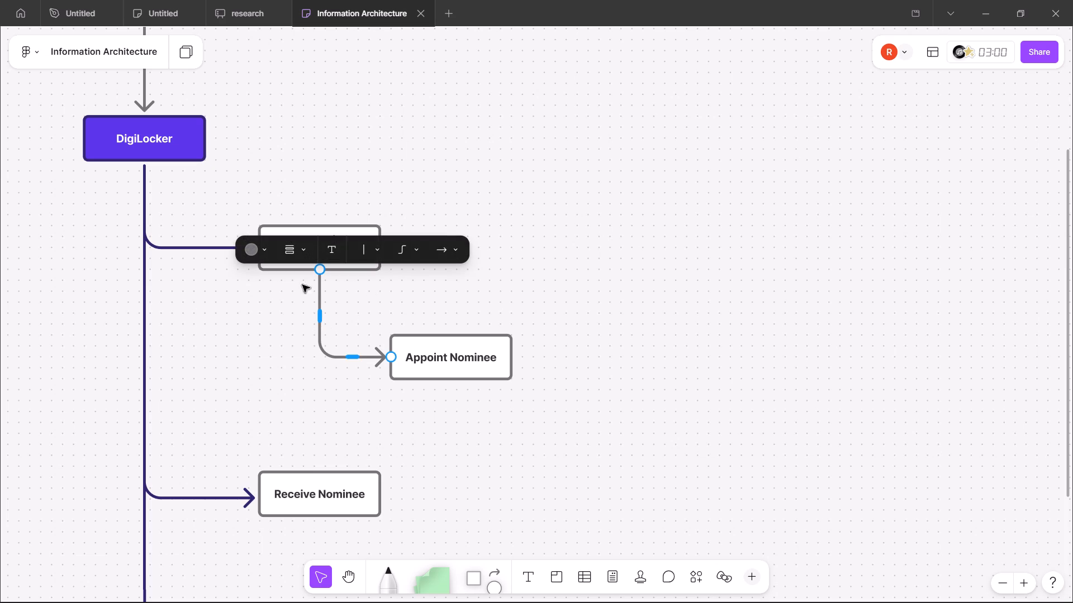
click(265, 250)
click(145, 189)
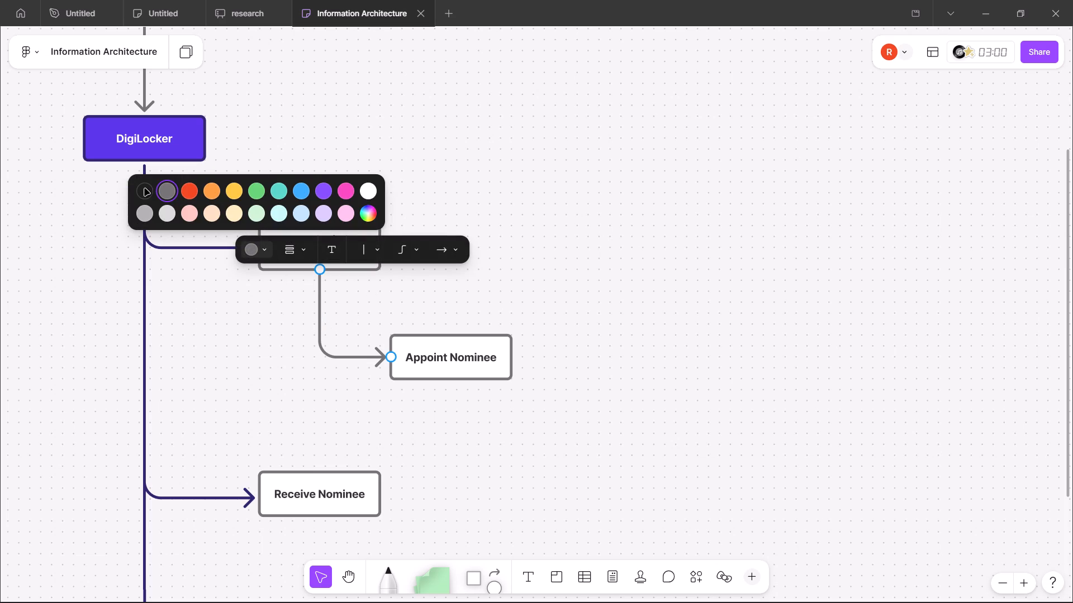
Recolor the arrow from DigiLocker to Add Nominee (Model) black.
click(176, 249)
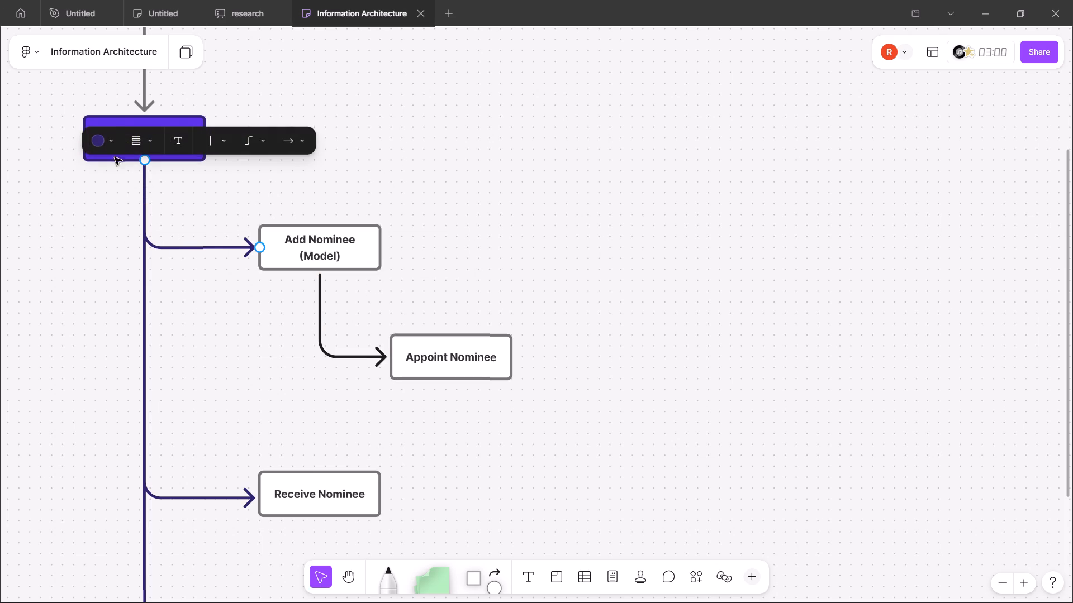
click(109, 146)
click(26, 85)
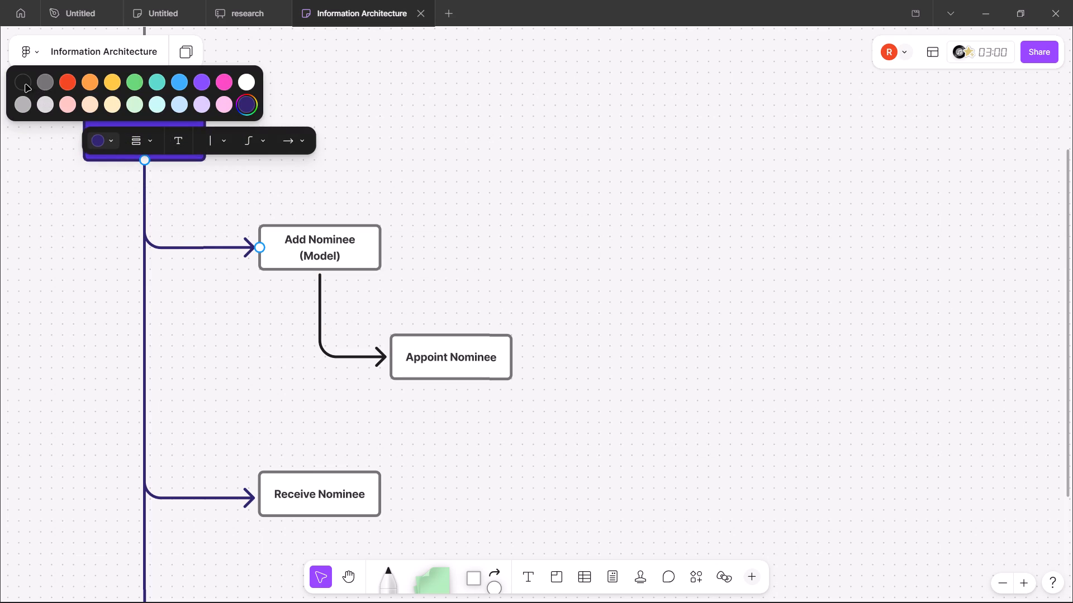
Recolor the long trunk connector running down from DigiLocker past Receive Nominee black.
click(143, 294)
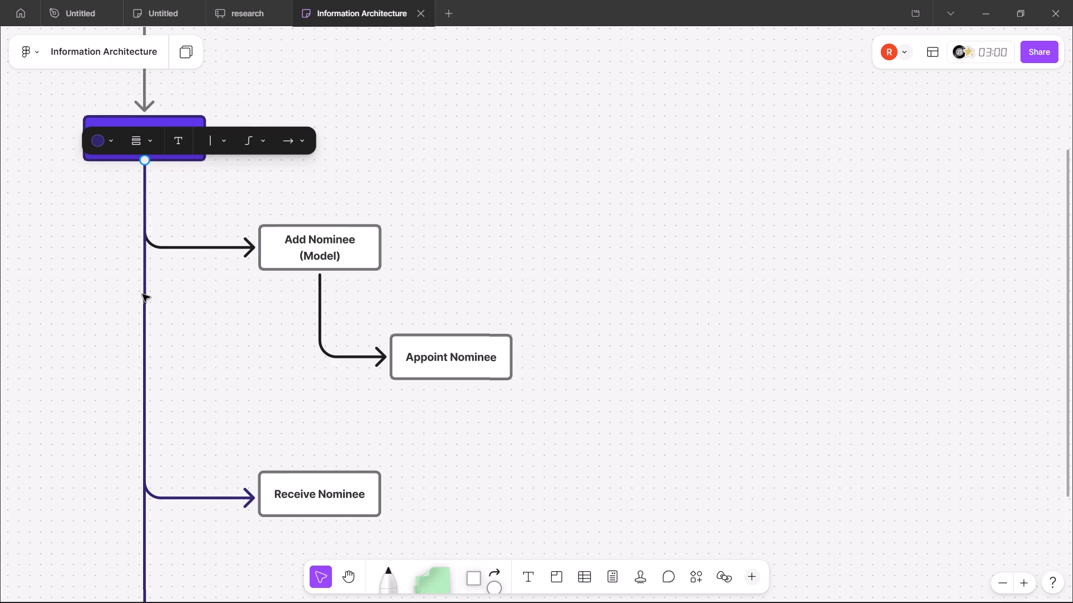
click(103, 142)
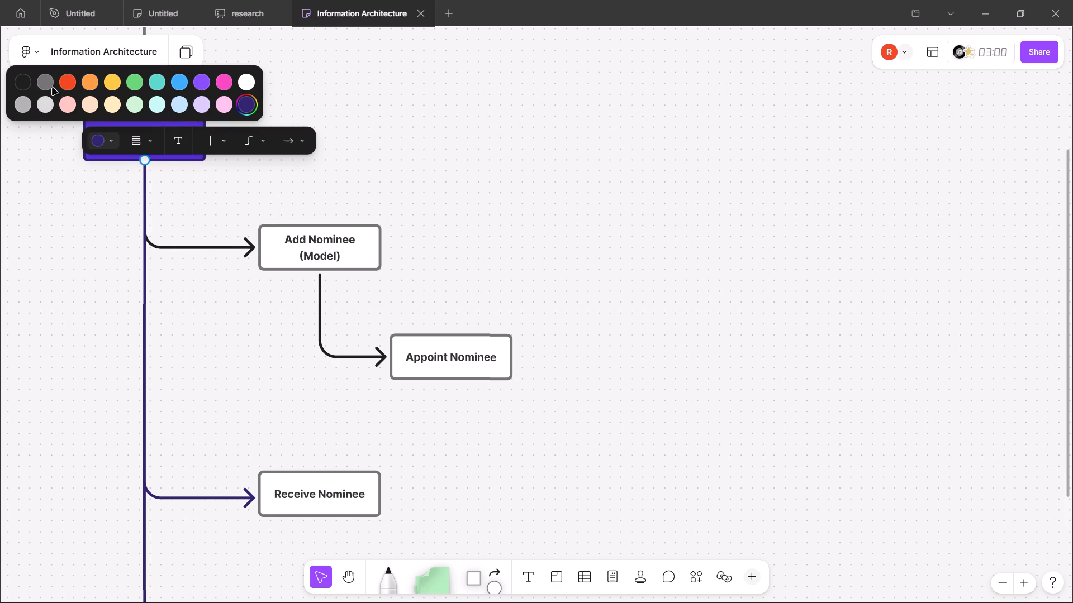
click(24, 78)
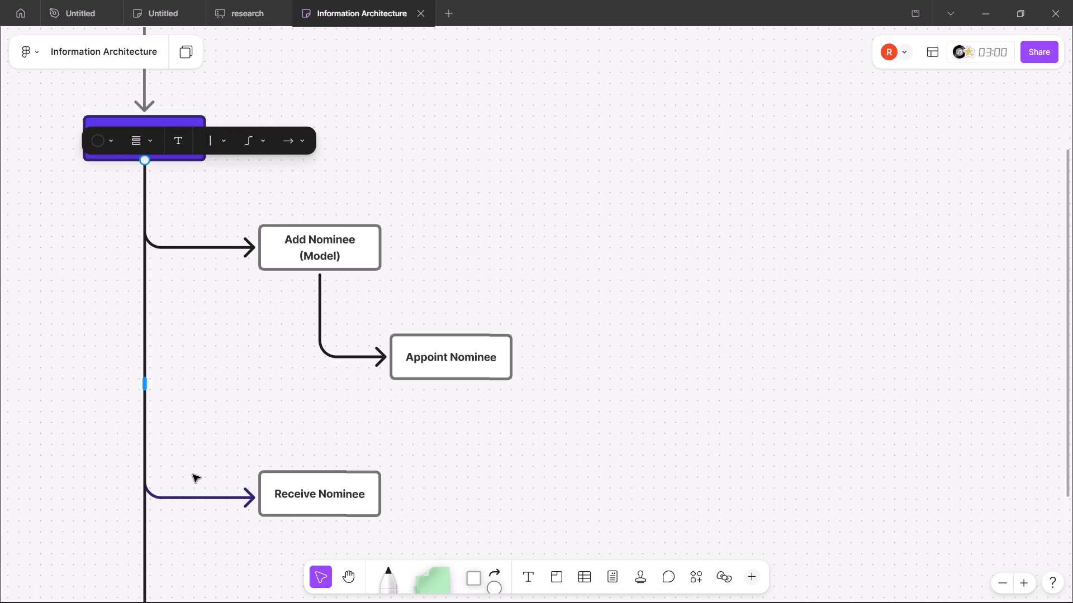
Recolor the arrow from DigiLocker to Receive Nominee black.
click(220, 495)
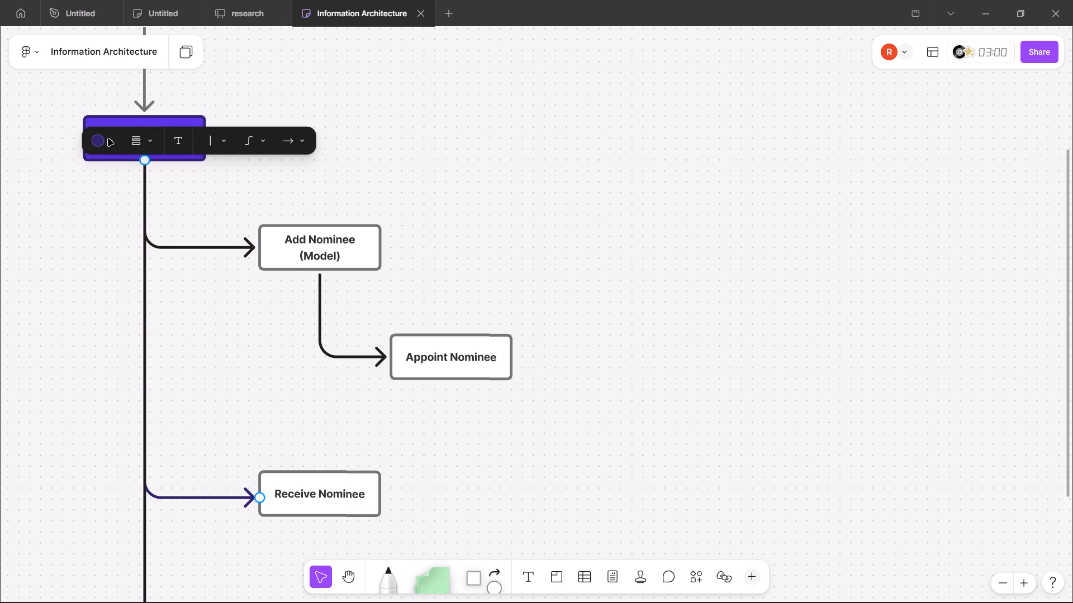
click(102, 133)
click(22, 84)
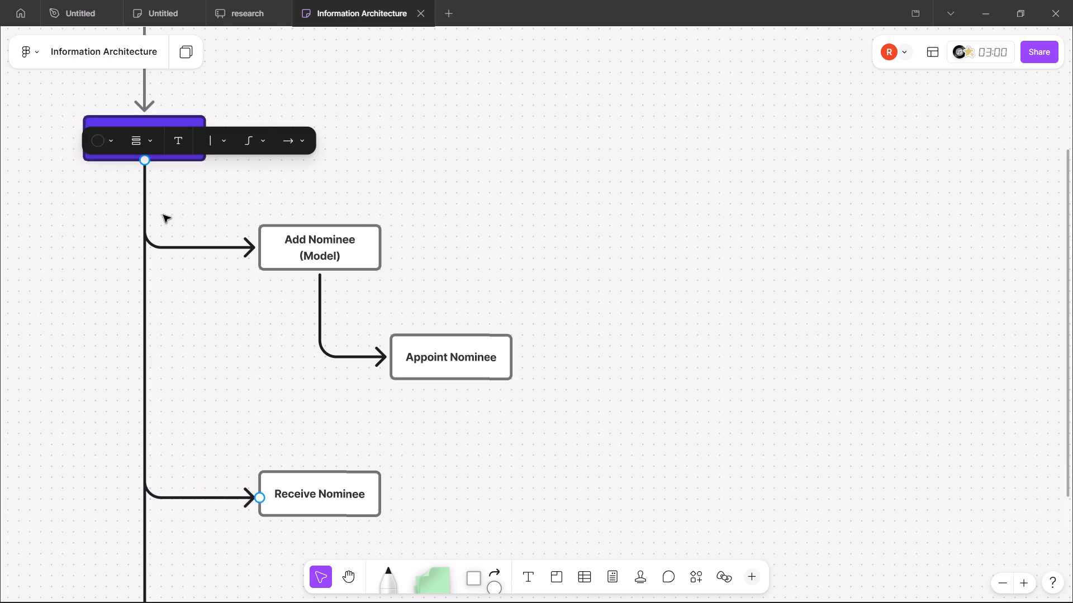
Recolor the arrow from Notification - URL to DigiLocker black.
scroll(167, 228, up, 1)
click(146, 244)
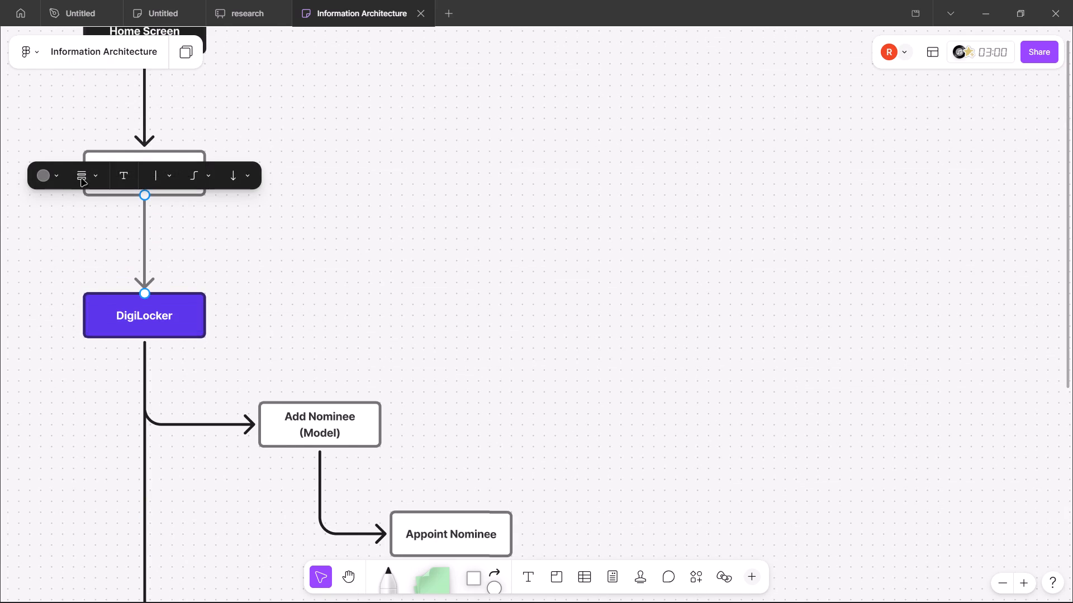
click(54, 171)
click(28, 117)
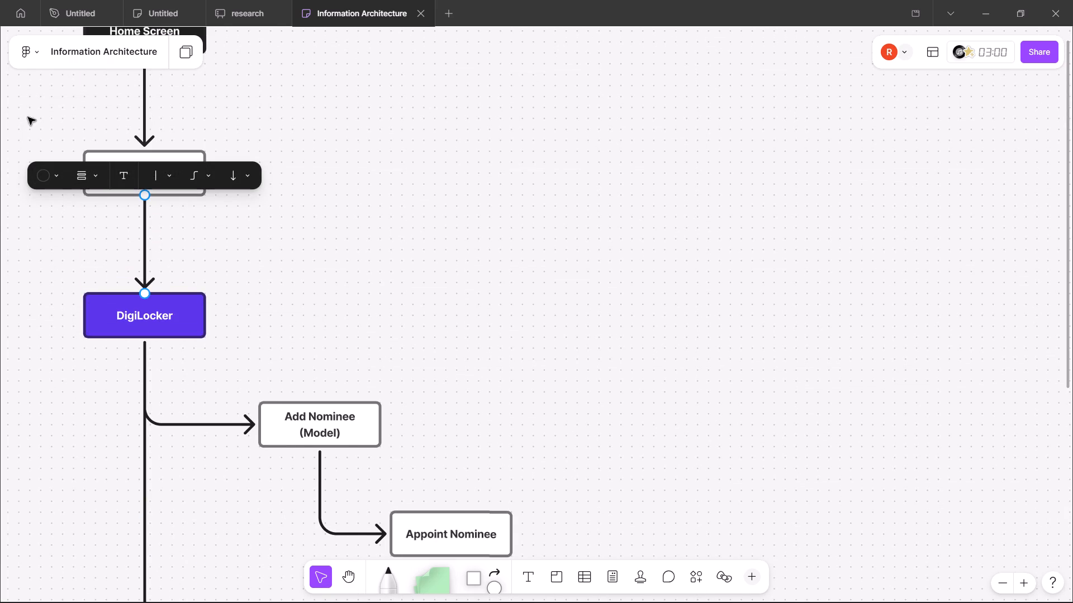
click(400, 227)
Check the case study's spacing and move Appoint Nominee slightly up, closer to Add Nominee (Model).
scroll(400, 227, down, 1)
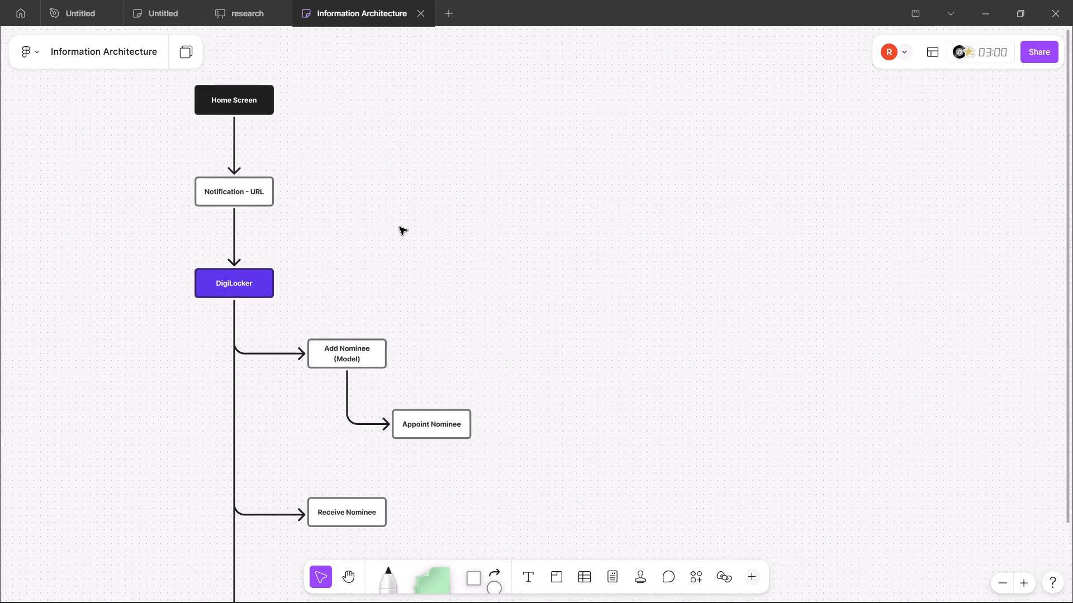
scroll(400, 227, down, 1)
key(alt+Tab)
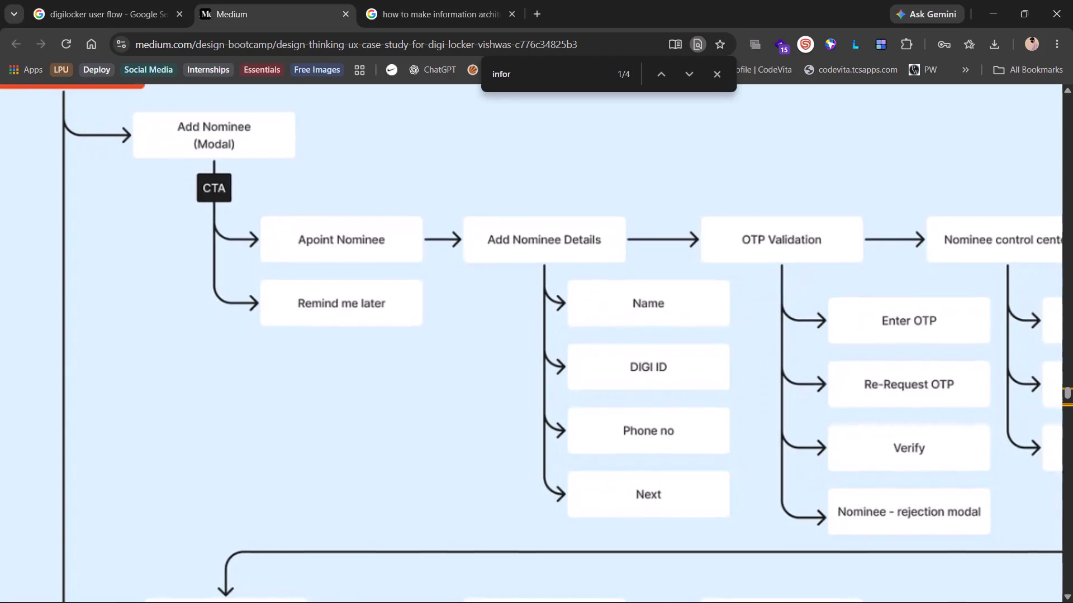
key(alt+Tab)
drag(377, 399, 381, 379)
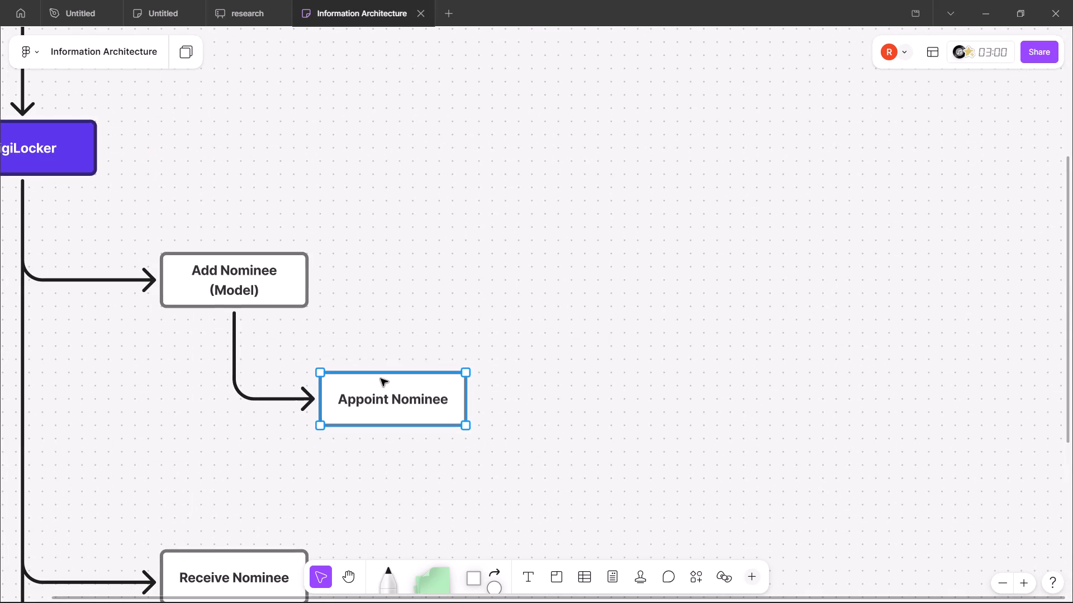
drag(381, 379, 381, 376)
Label the arrow from Add Nominee (Model) to Appoint Nominee with "CTA" in bold.
click(244, 380)
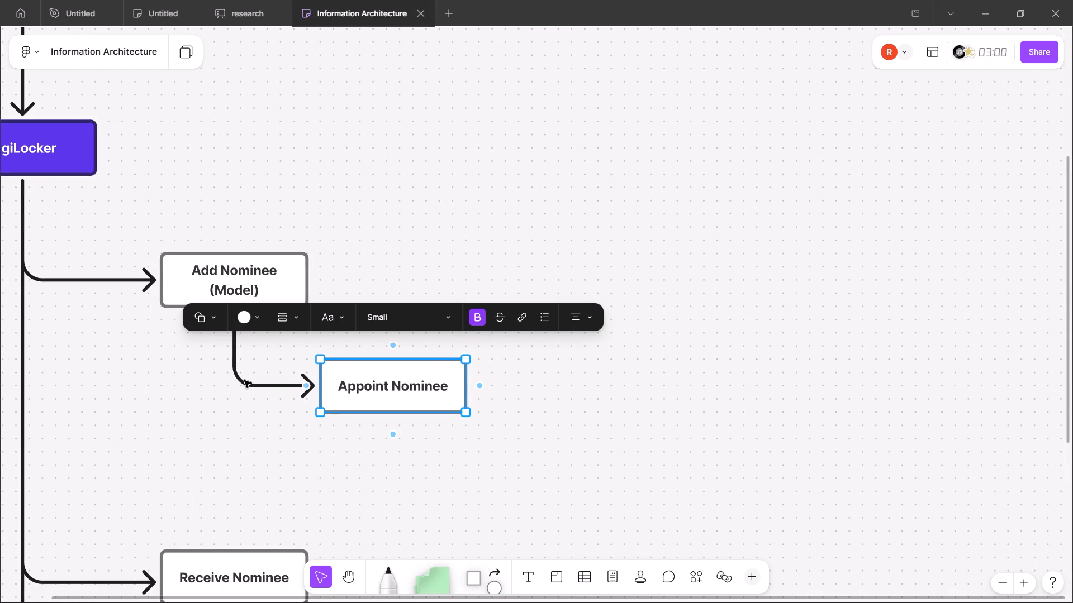
click(253, 285)
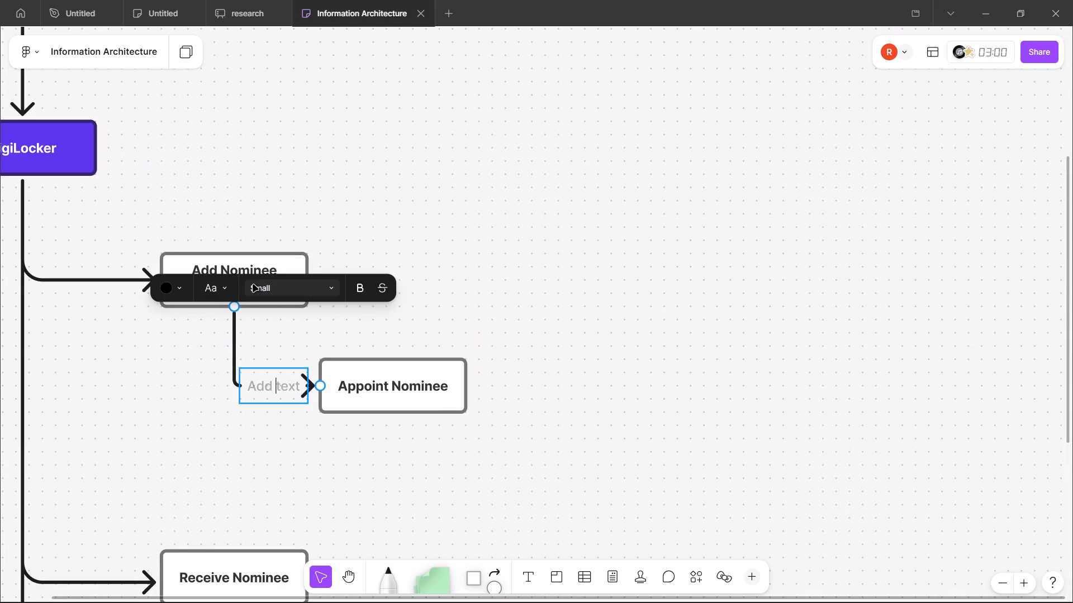
key(shift+c)
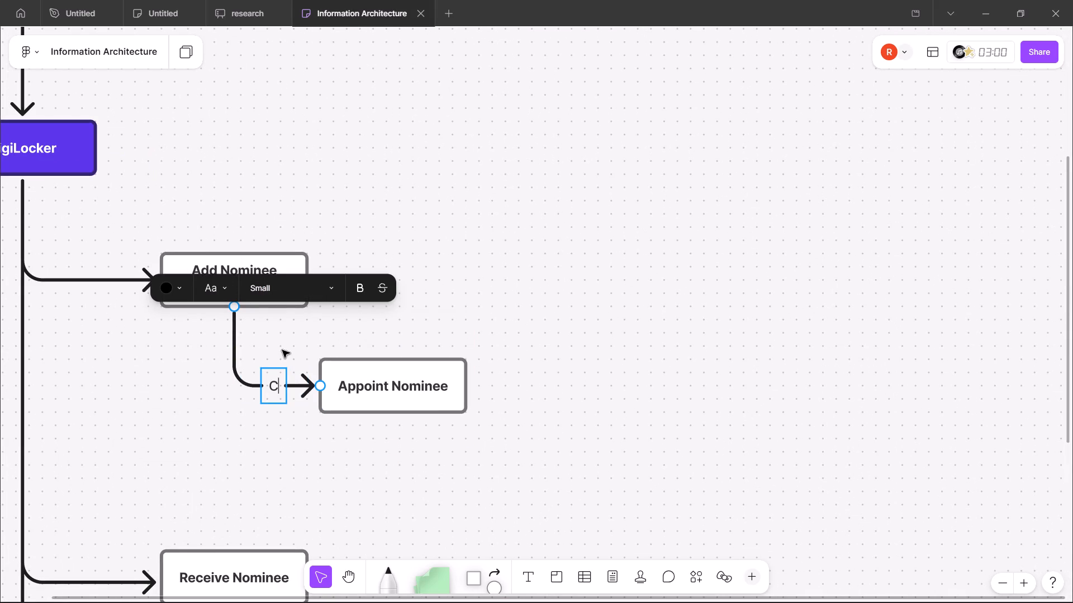
text(TA)
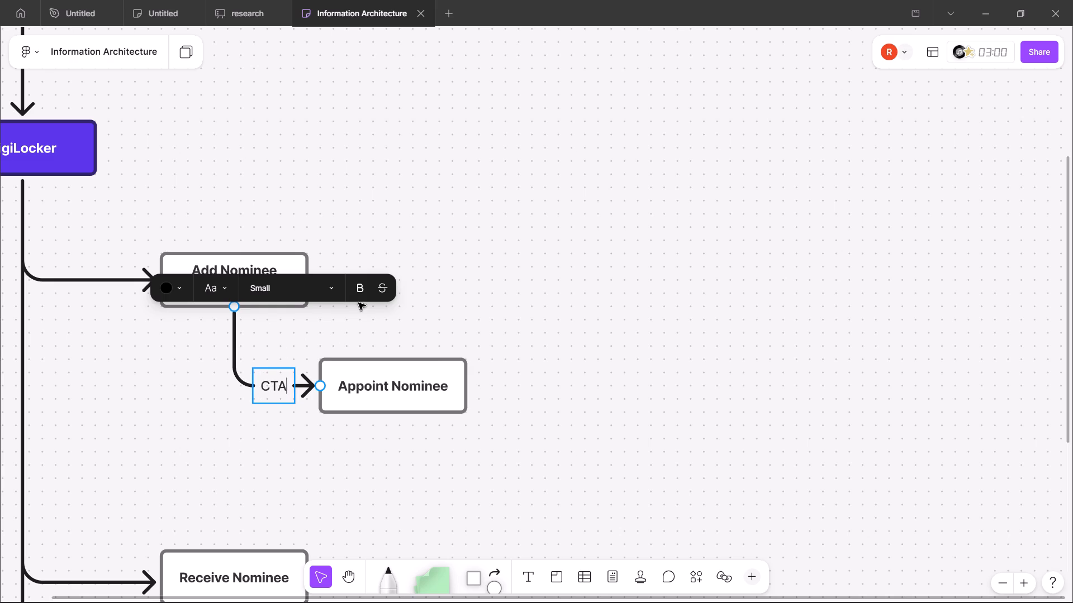
click(365, 283)
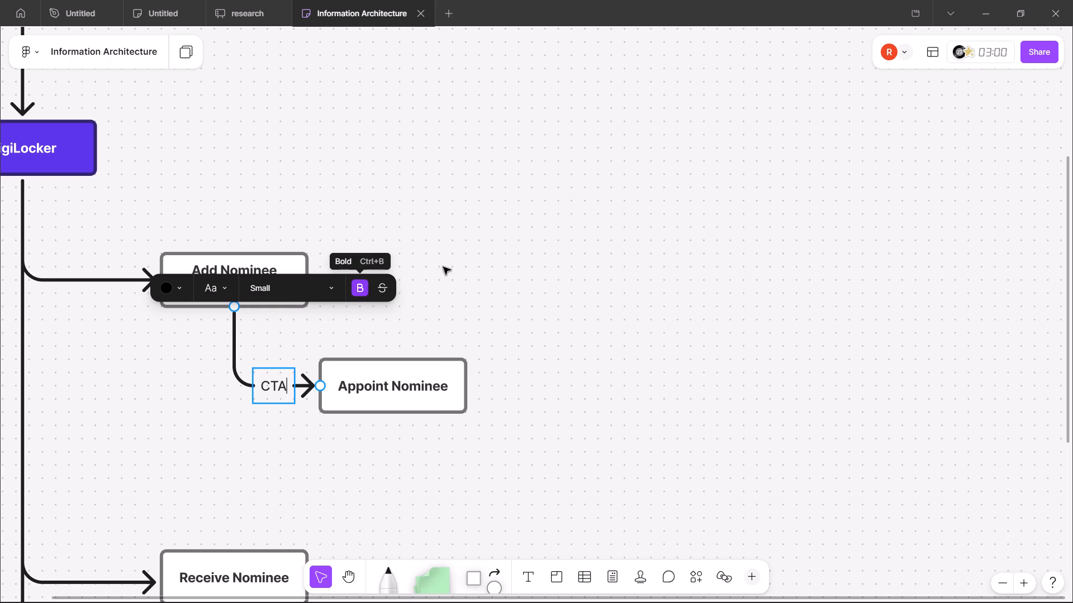
click(283, 384)
key(ctrl+a)
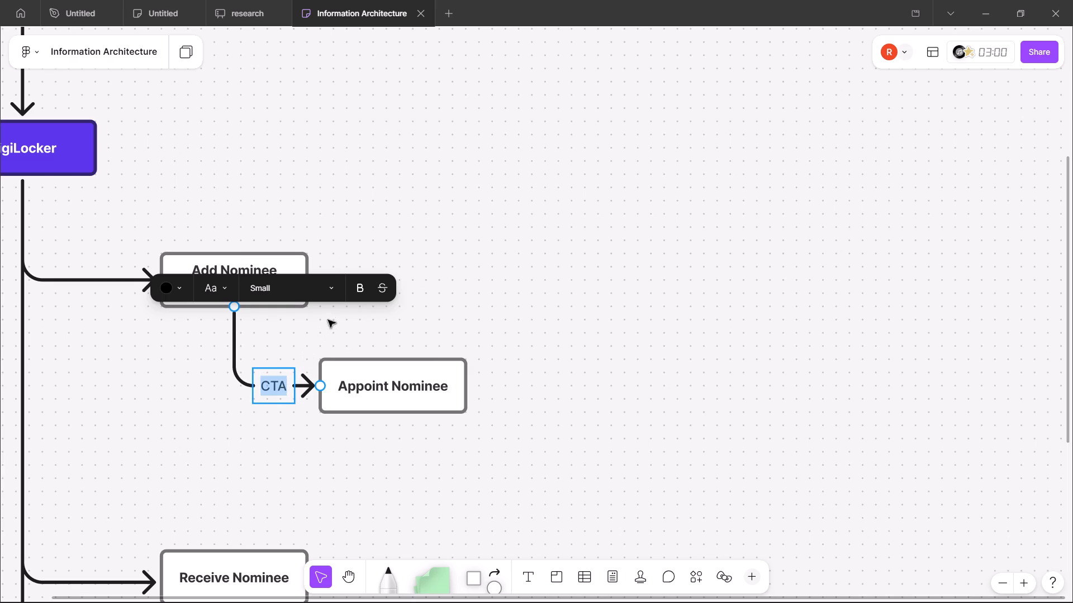
click(364, 293)
click(462, 233)
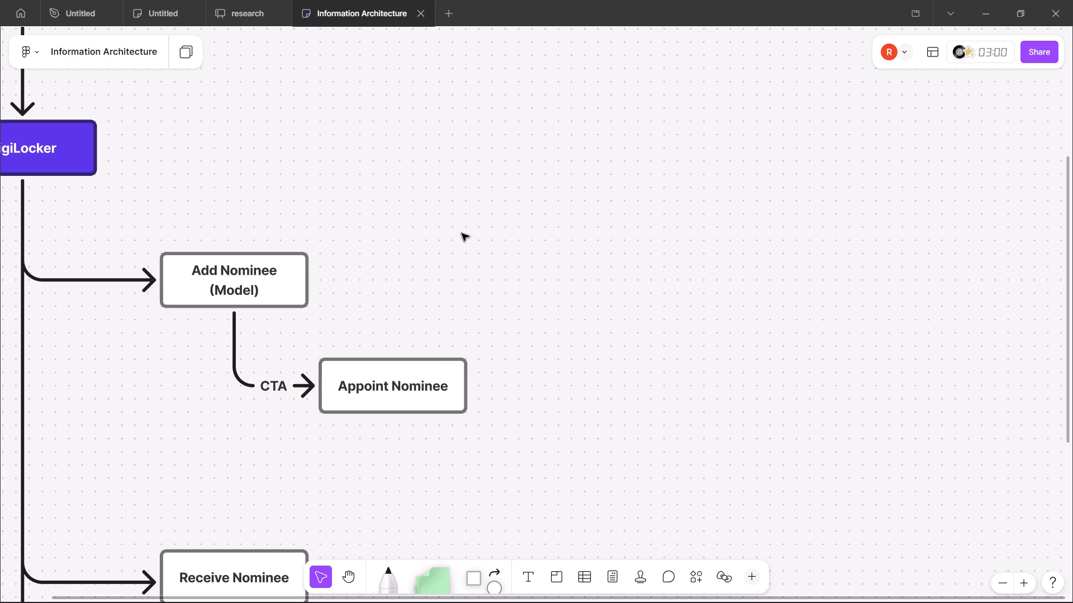
click(462, 233)
Compare with the case study and move the CTA label along its arrow onto the vertical part beneath Add Nominee (Model).
key(alt+Tab)
key(alt+Tab)
scroll(234, 329, up, 1)
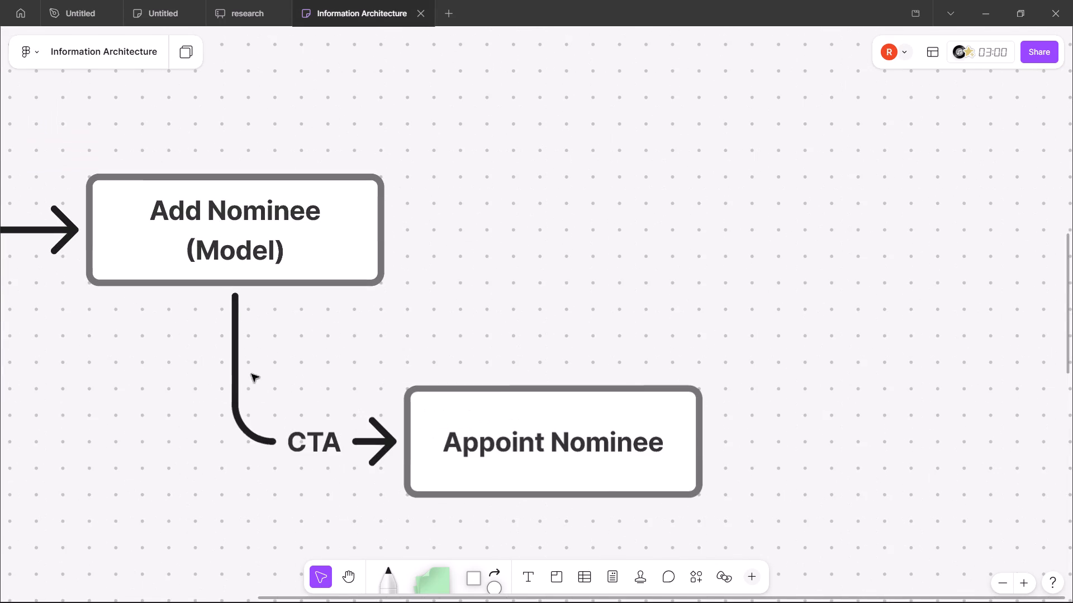
click(306, 444)
drag(319, 441, 282, 438)
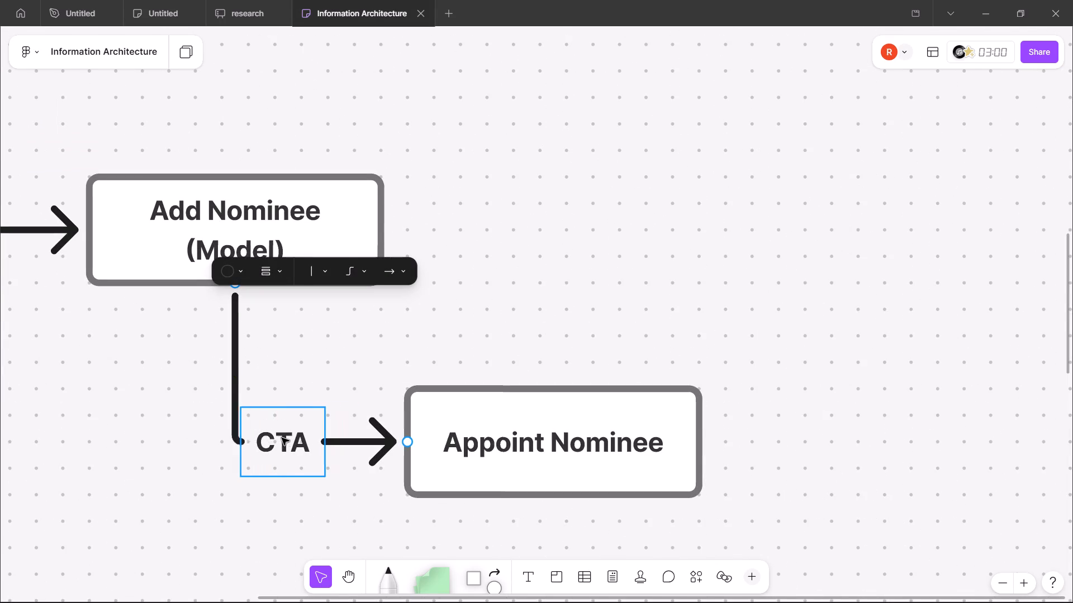
drag(282, 438, 243, 369)
click(581, 252)
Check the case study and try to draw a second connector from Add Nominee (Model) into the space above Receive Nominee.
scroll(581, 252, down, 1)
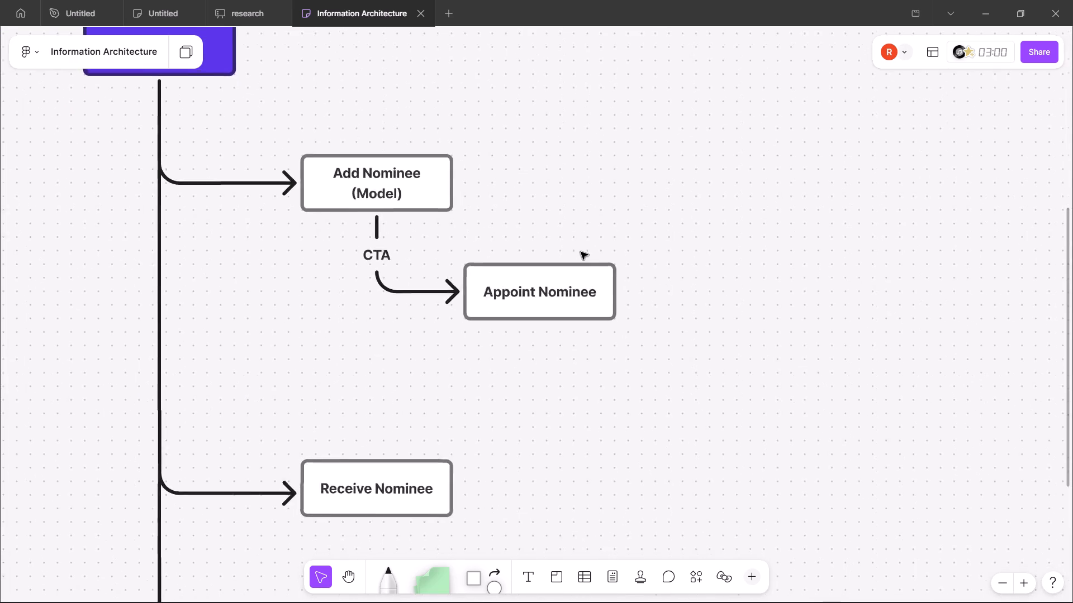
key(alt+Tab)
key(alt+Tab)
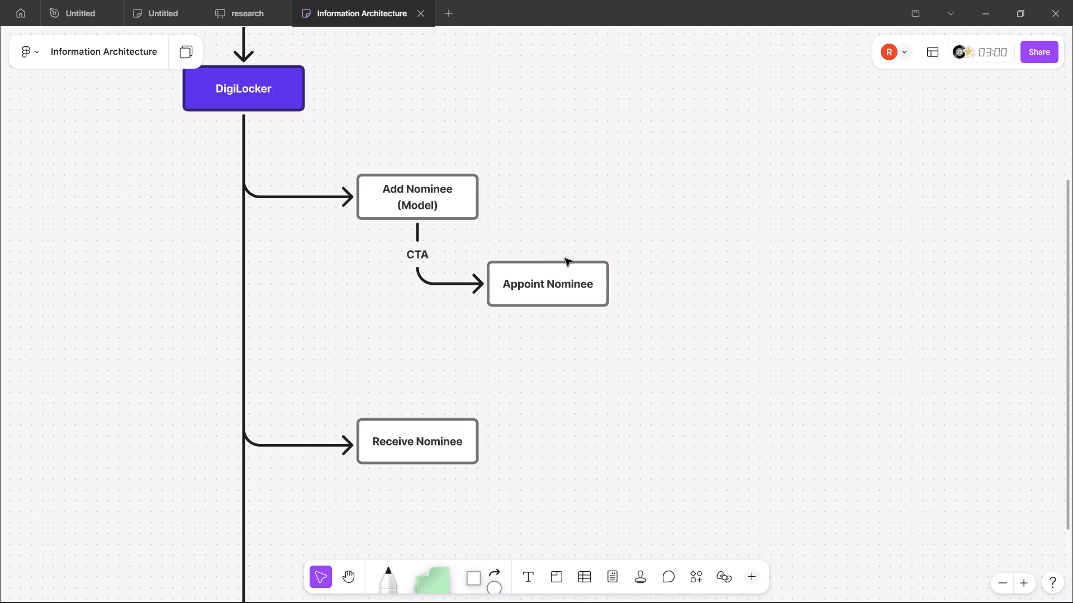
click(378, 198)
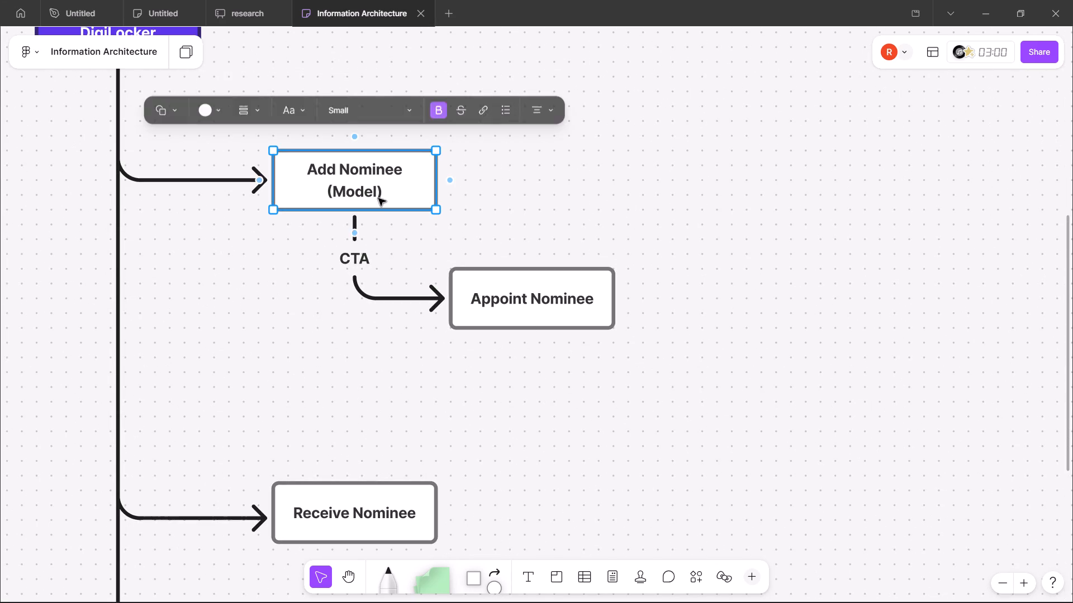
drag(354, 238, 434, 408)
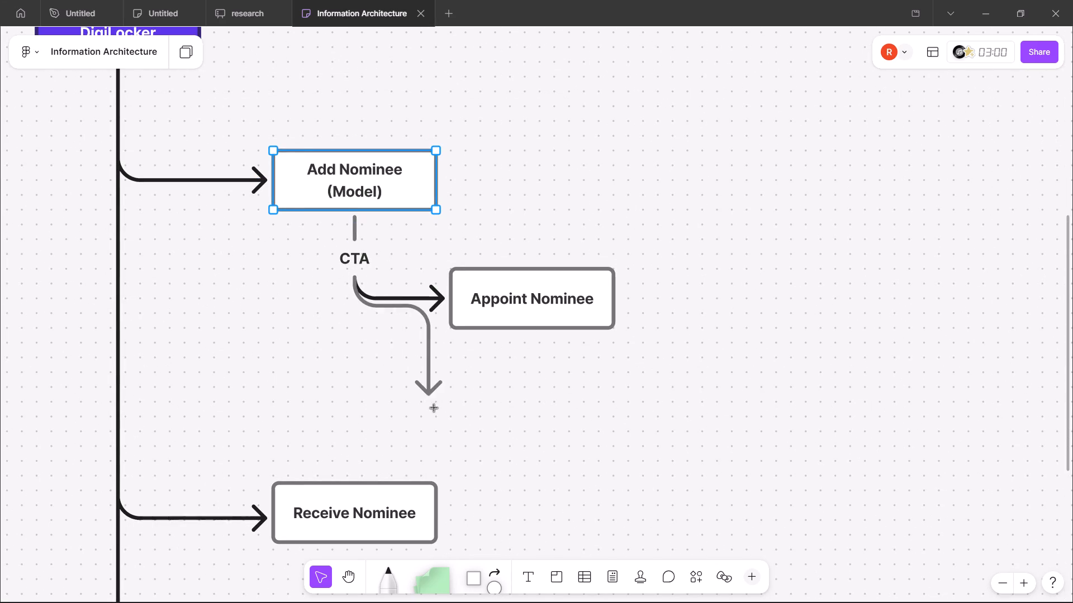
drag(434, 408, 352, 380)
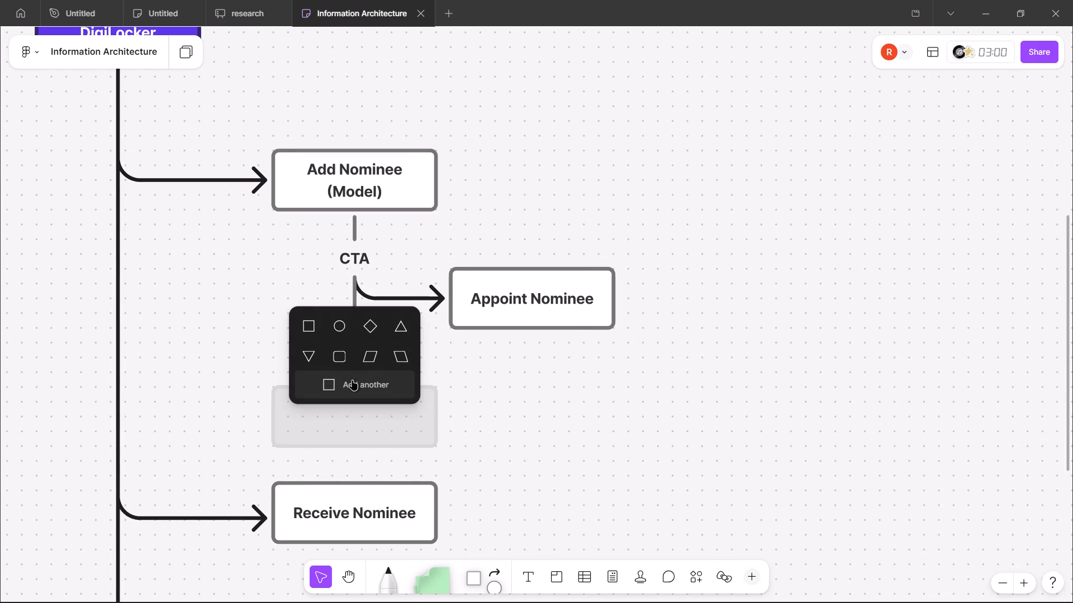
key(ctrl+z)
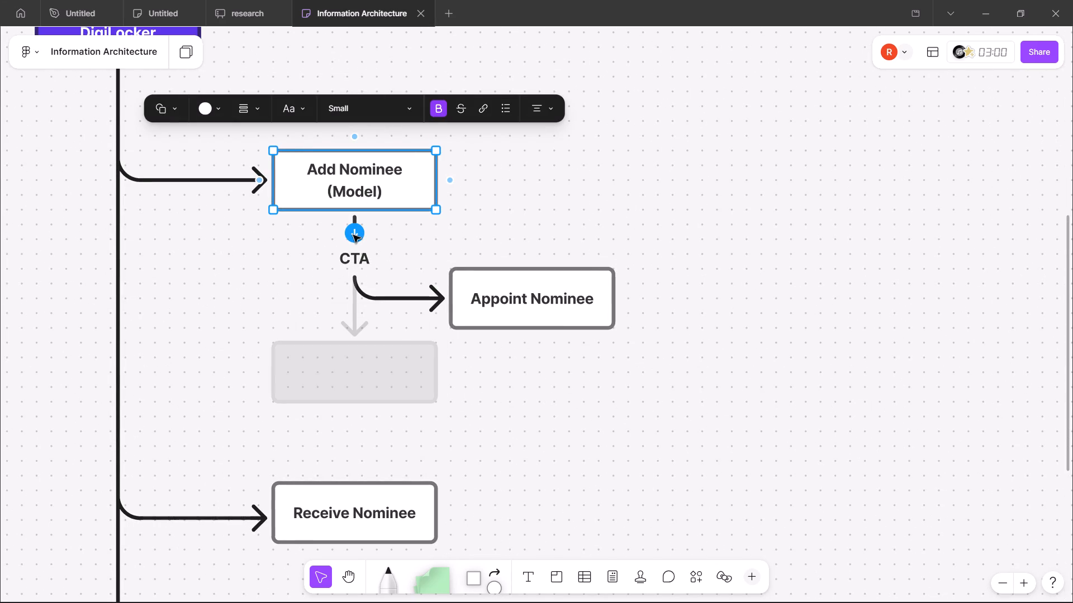
Add a connected box directly below Add Nominee (Model) and label it "Remind Me Later", following the case study.
click(353, 235)
key(alt+Tab)
key(alt+Tab)
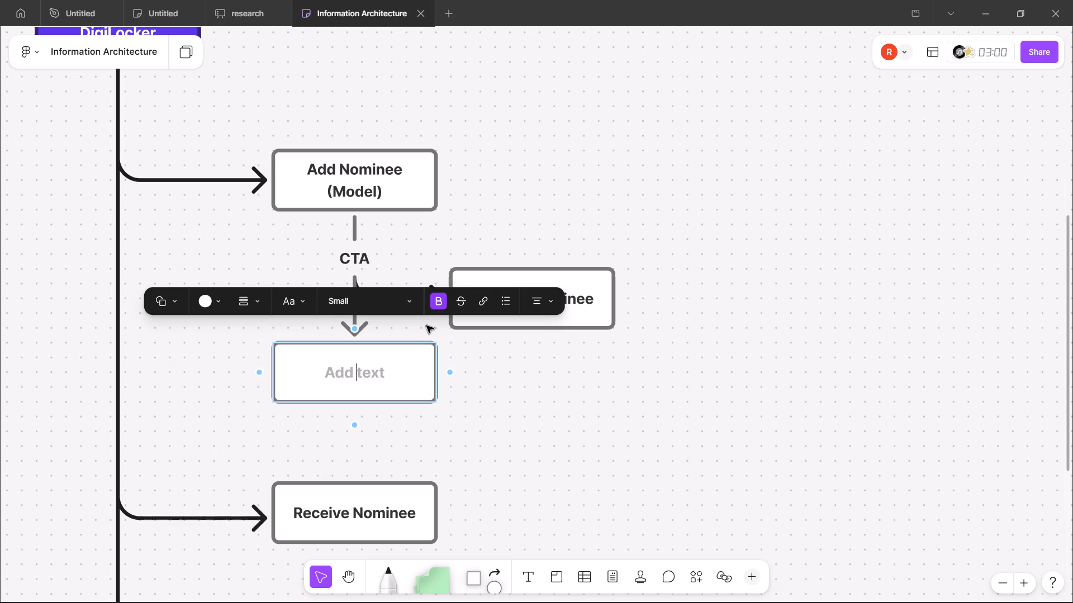
text(Reming)
key(BackSpace)
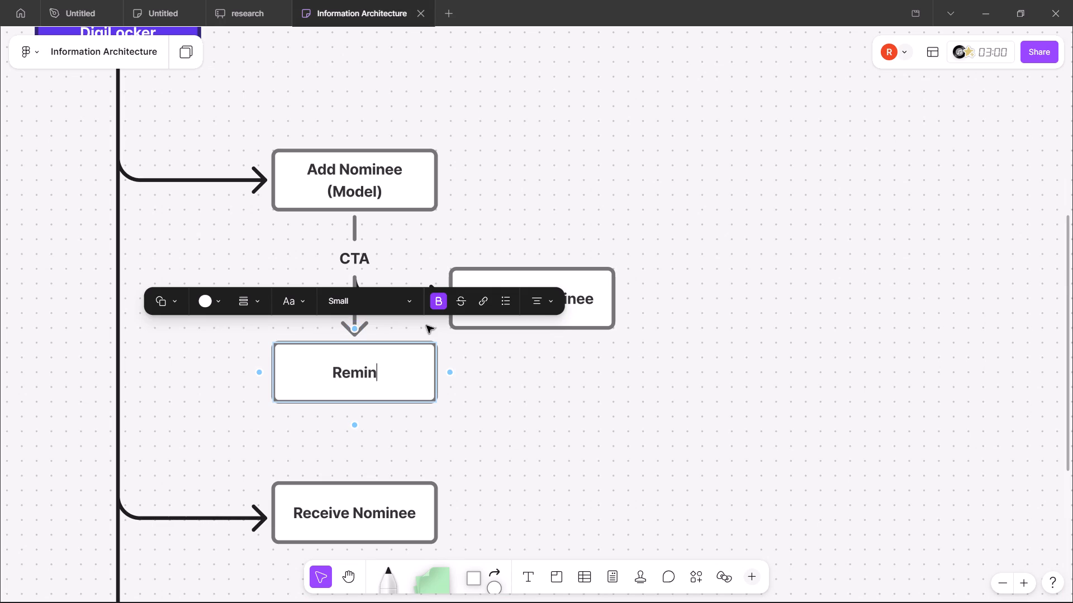
text(f)
key(space)
key(BackSpace)
key(BackSpace)
text(d Me Lat)
key(BackSpace)
text(ter)
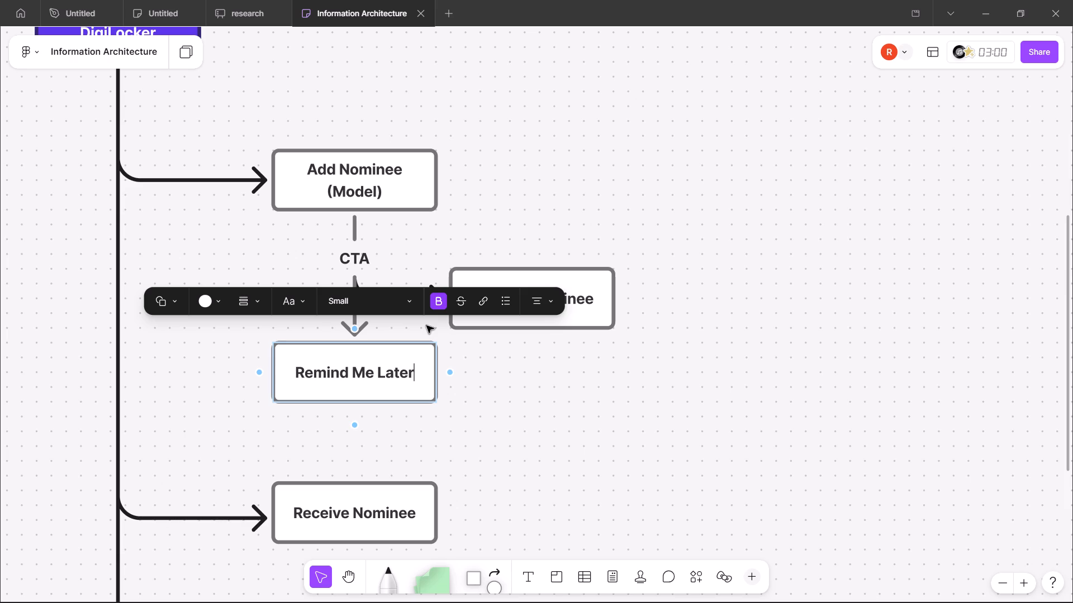
click(468, 390)
Move Remind Me Later directly below Appoint Nominee, aligned with it.
drag(404, 381, 495, 406)
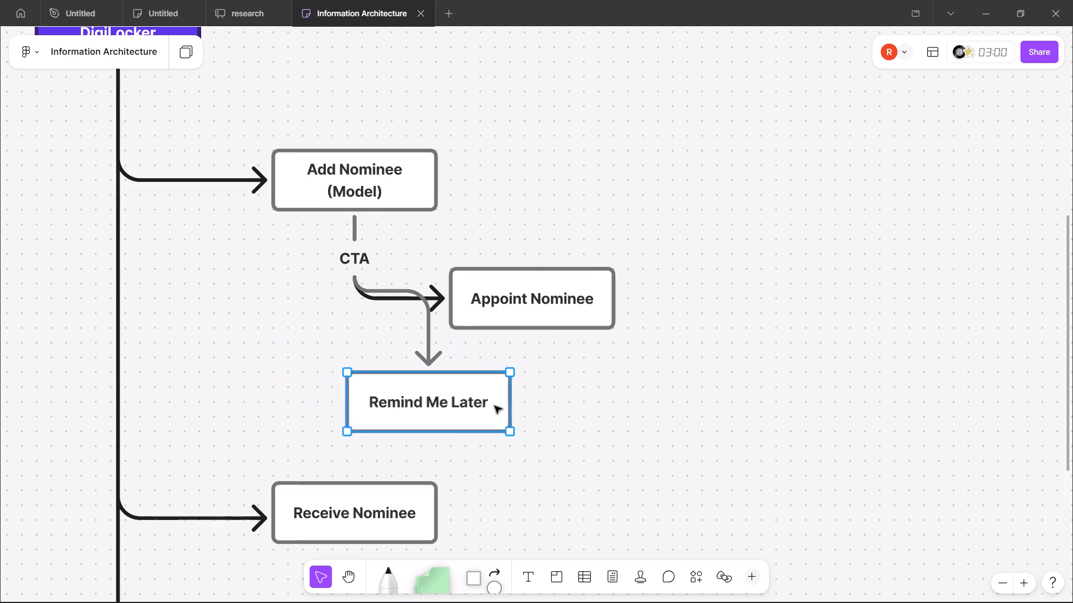
drag(495, 406, 588, 420)
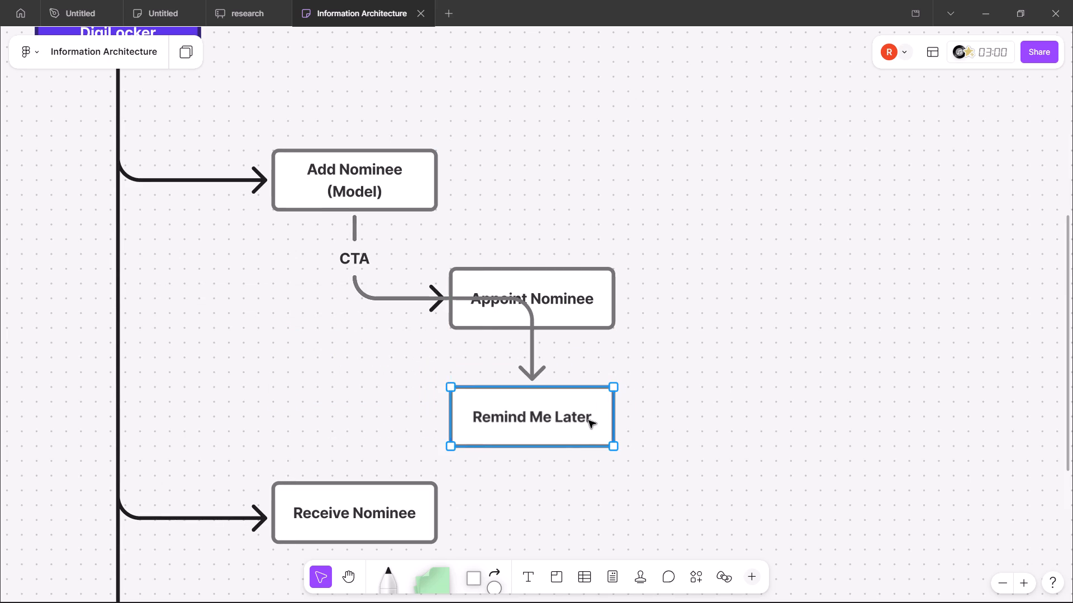
drag(588, 420, 588, 418)
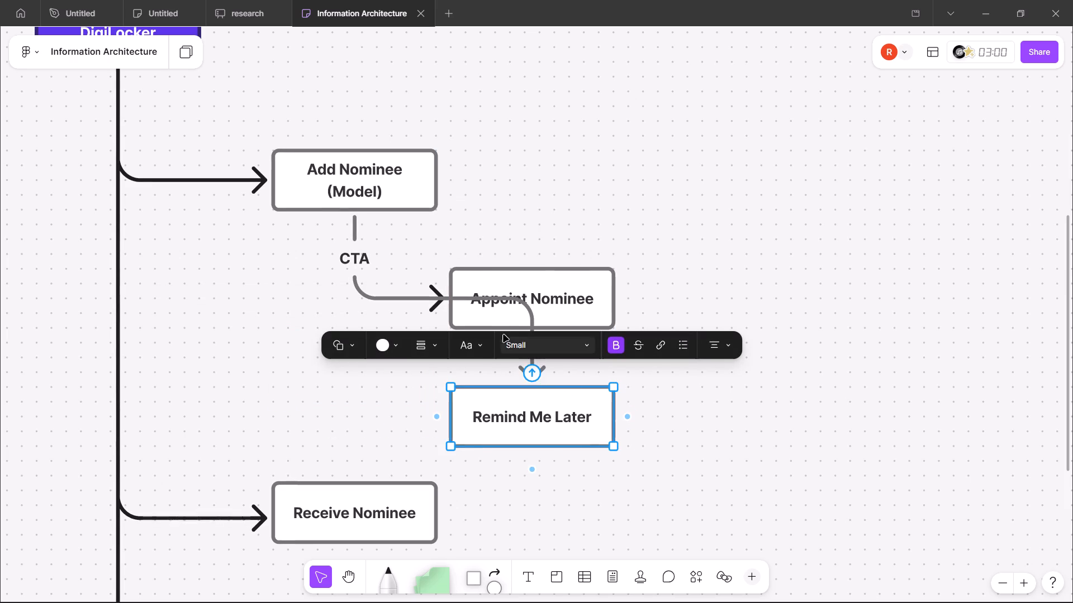
click(559, 221)
Reattach the end of the Add Nominee (Model) arrow to the near side of Remind Me Later.
click(531, 370)
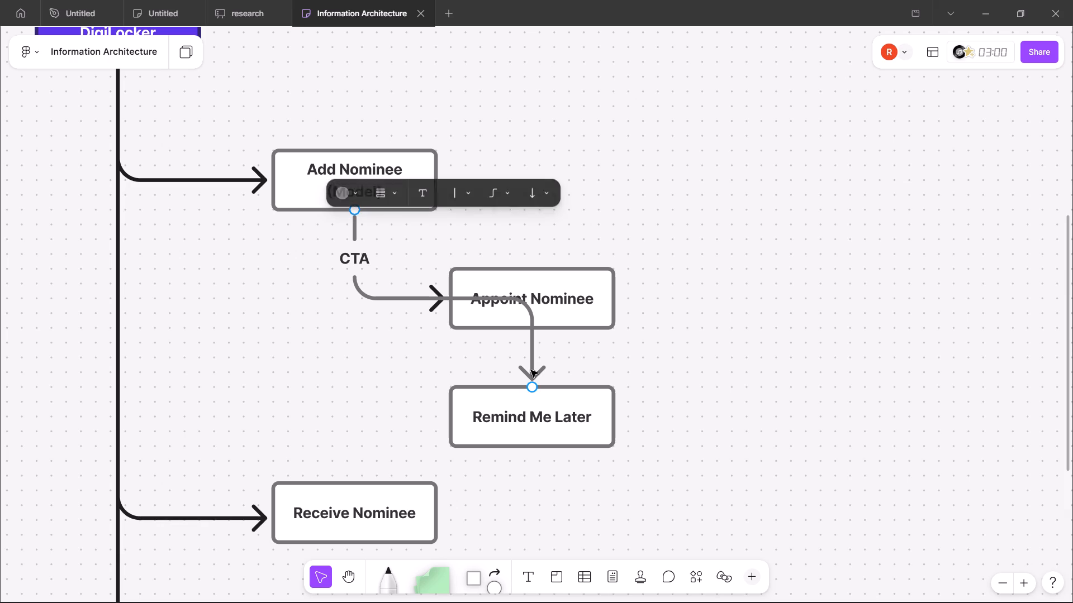
drag(531, 391, 439, 414)
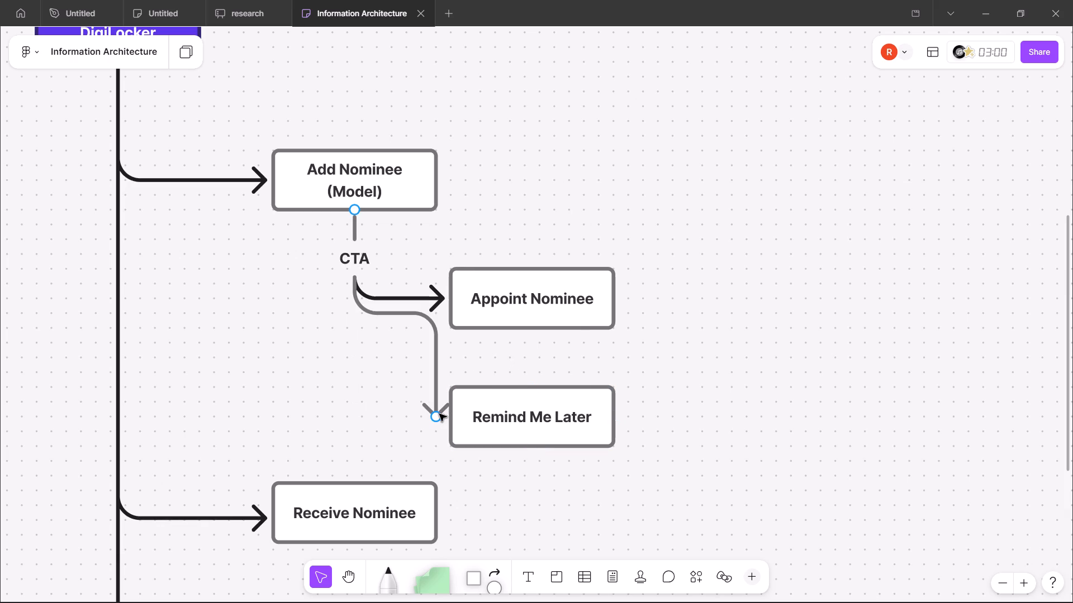
drag(439, 414, 455, 417)
Recolor the arrow from Add Nominee (Model) to Remind Me Later black.
click(311, 188)
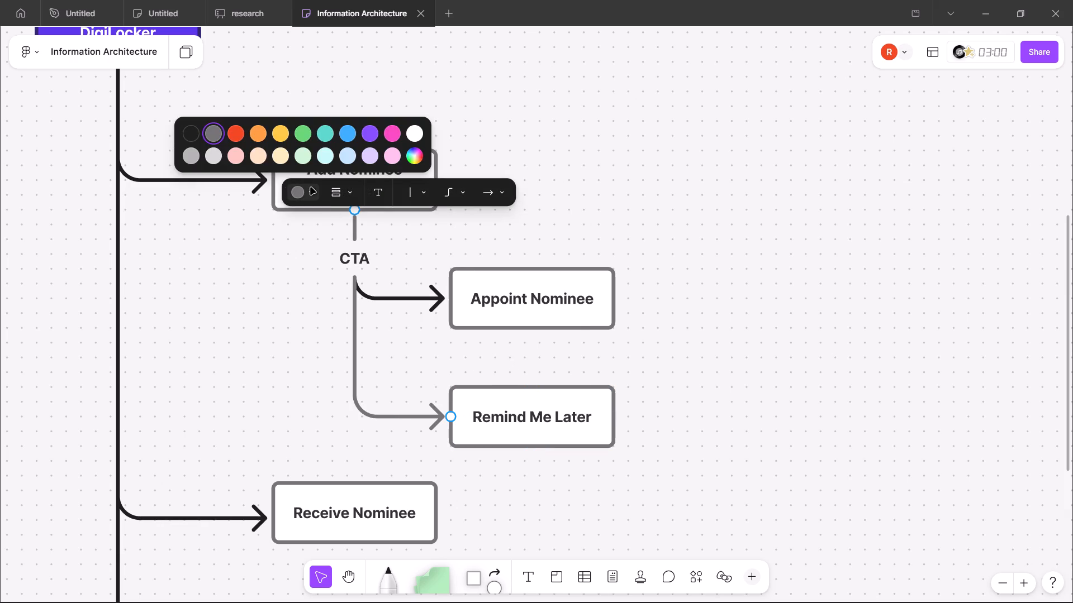
click(189, 133)
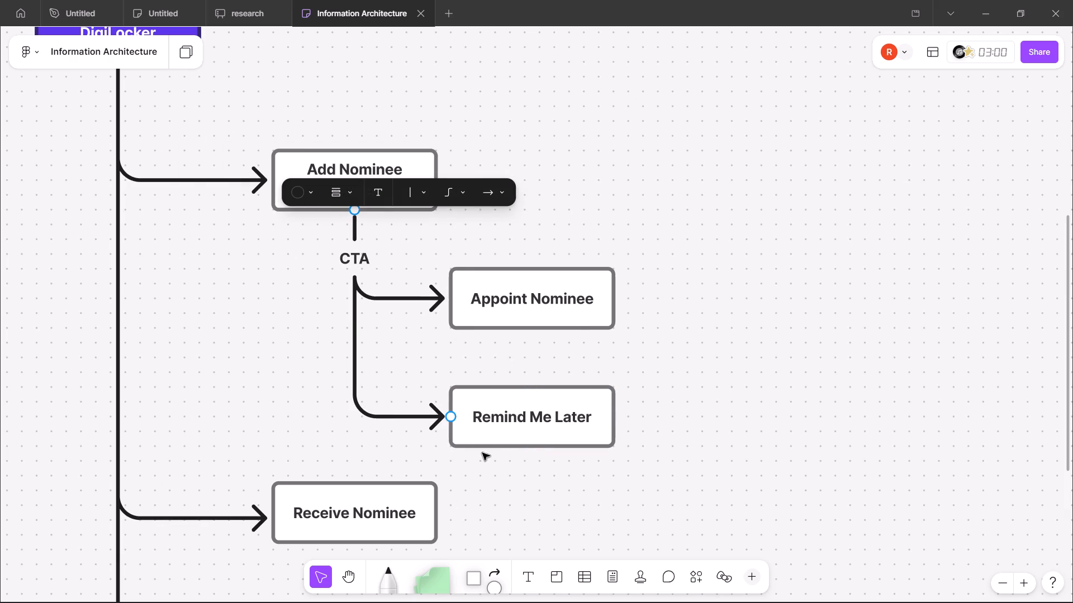
Move the Remind Me Later box slightly up, closer to Appoint Nominee and still aligned with it.
drag(522, 439, 528, 419)
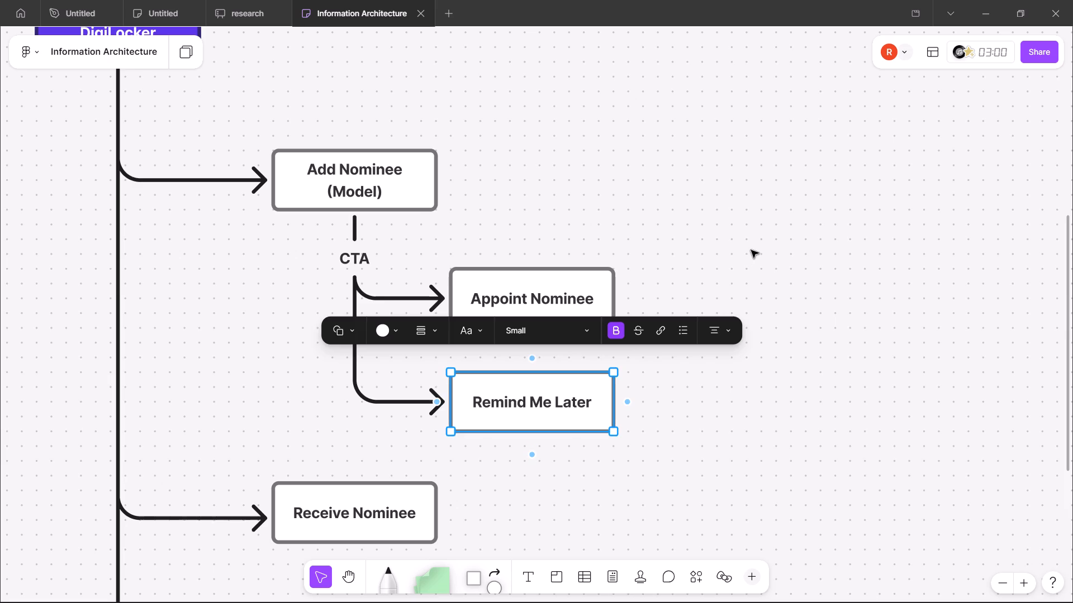
click(751, 250)
Examine the case study's branch that continues from Appoint Nominee and compare it with the FigJam diagram.
scroll(751, 250, left, 2)
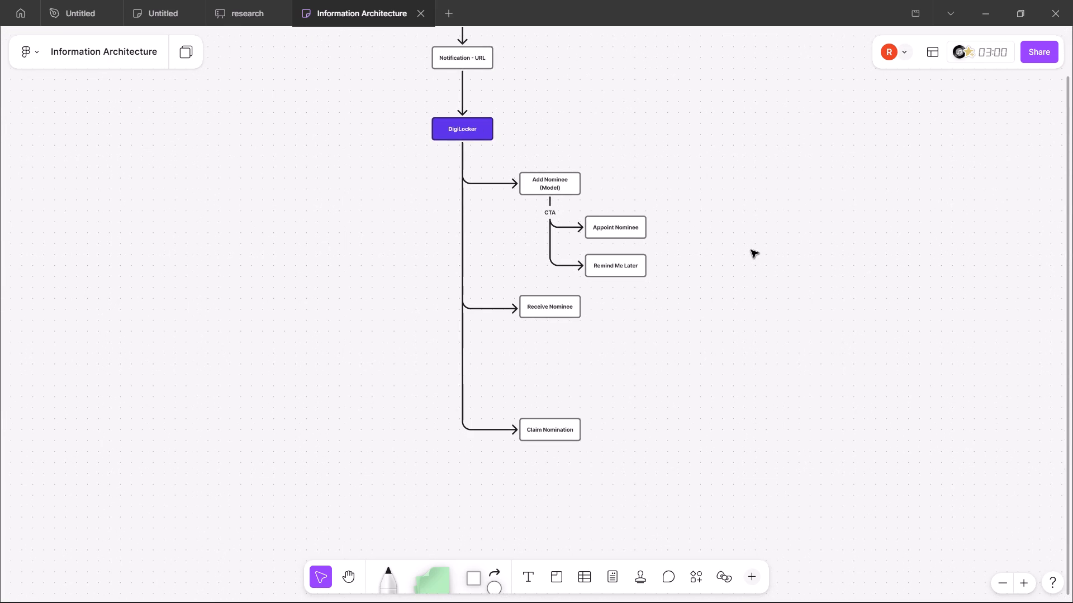
key(alt+Tab)
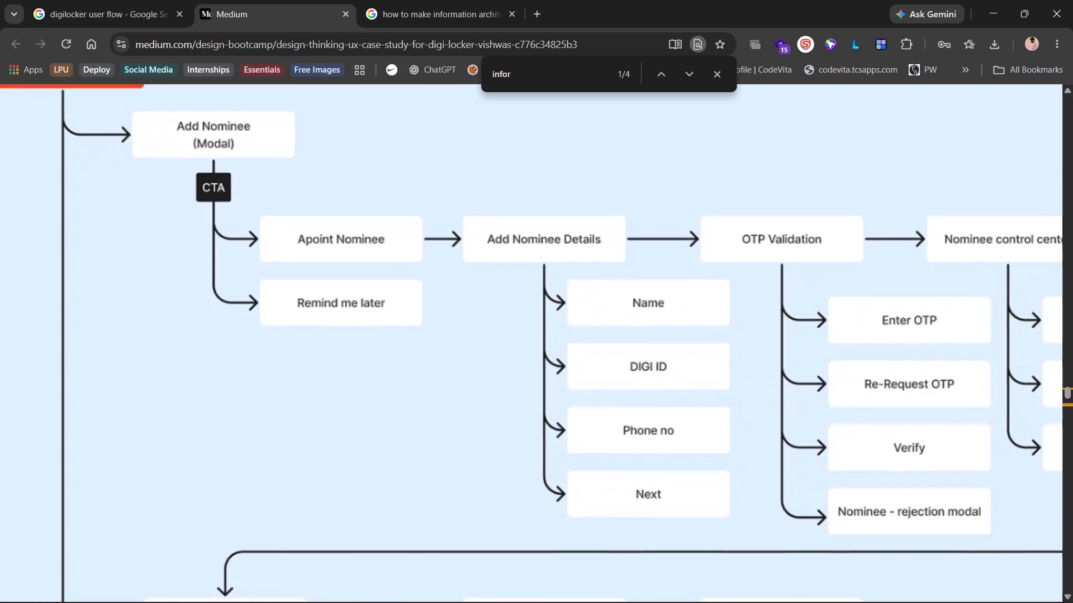
click(493, 329)
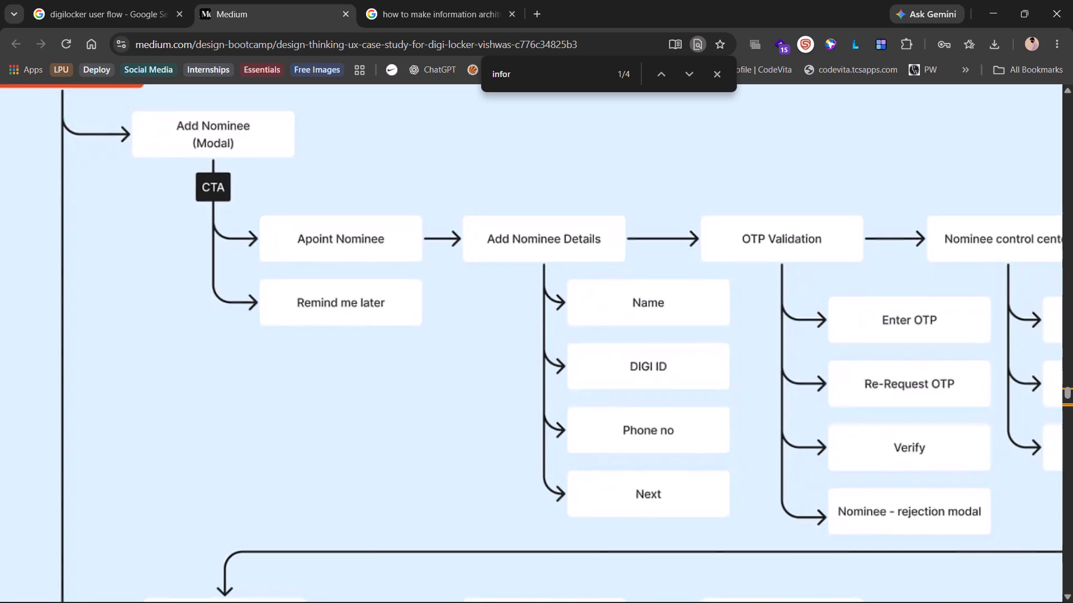
scroll(493, 329, left, 2)
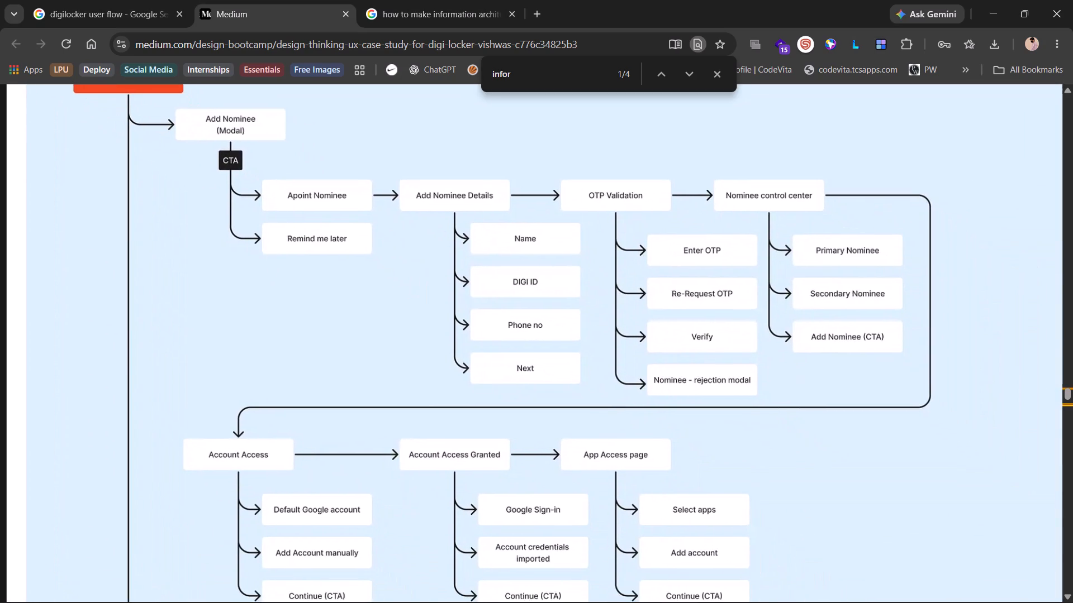
scroll(493, 219, up, 1)
key(alt+Tab)
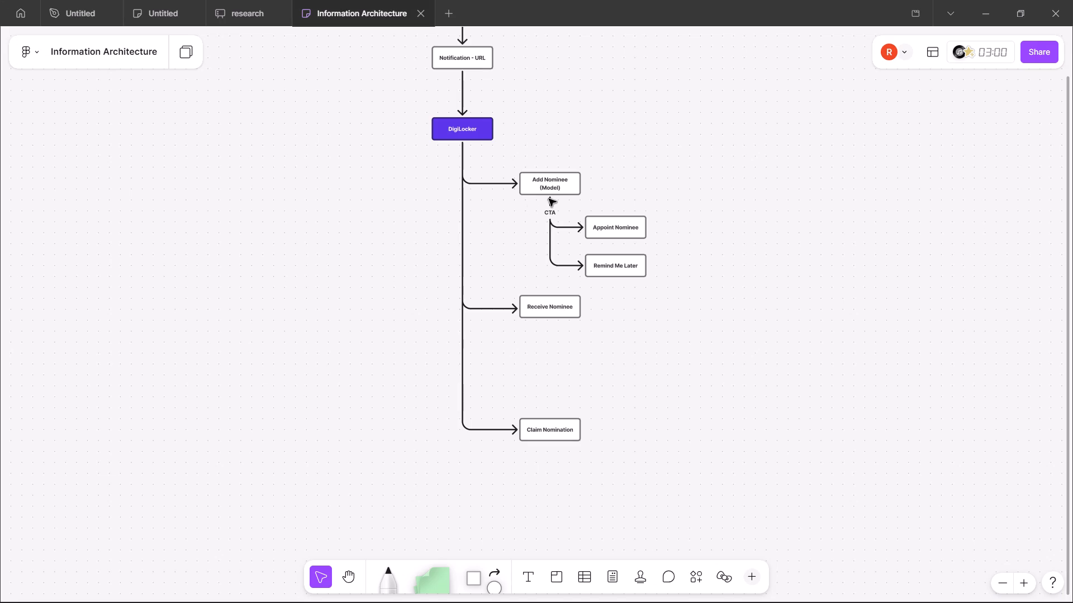
scroll(549, 199, left, 2)
key(alt+Tab)
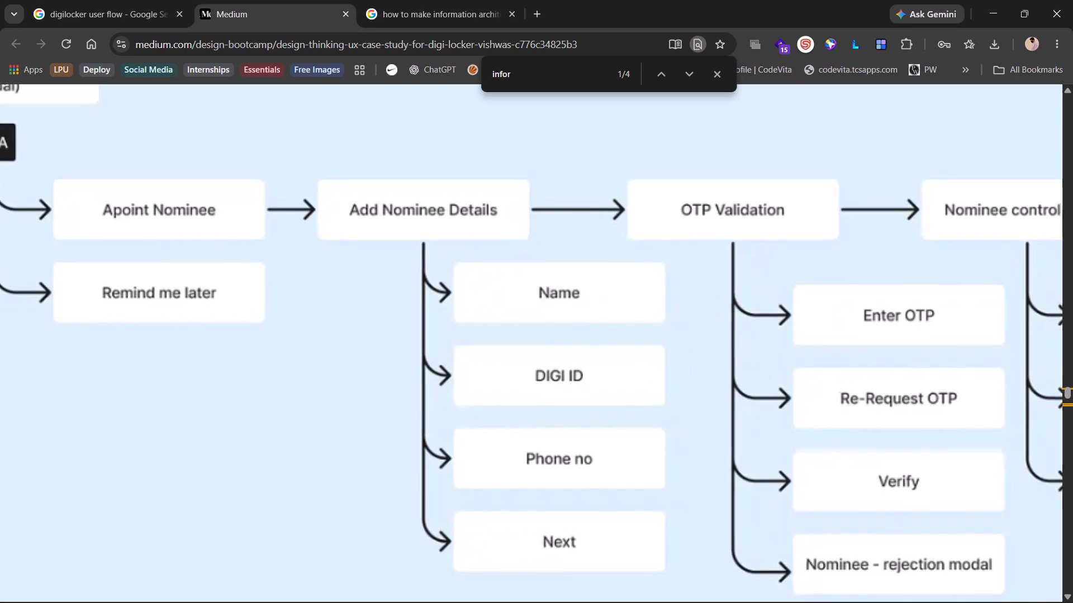
key(alt+Tab)
Add a connected box to the right of Appoint Nominee and label it "Add Nominee Name".
click(553, 271)
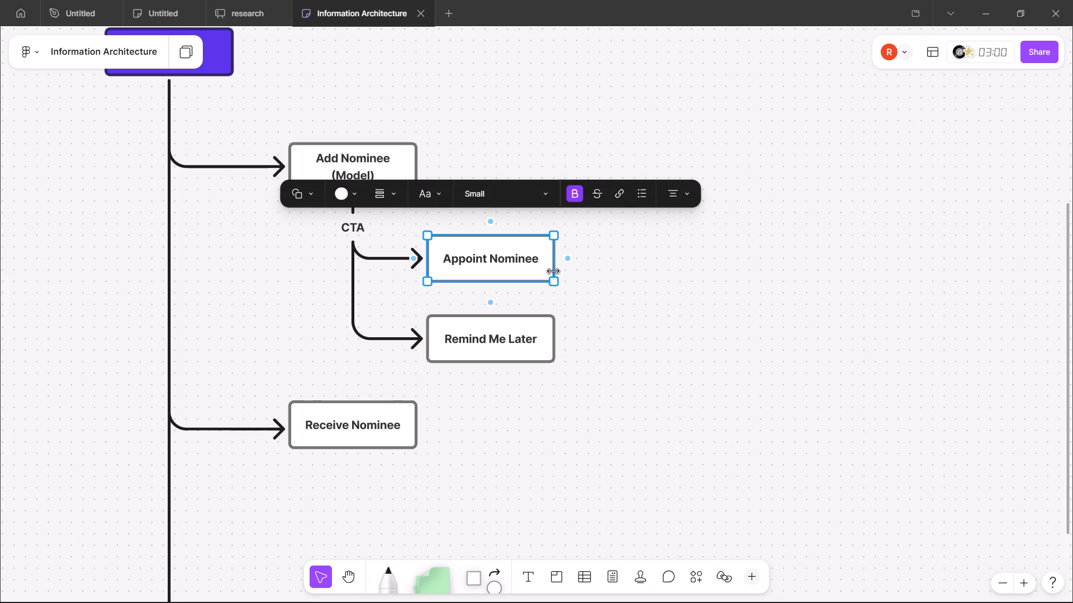
click(567, 262)
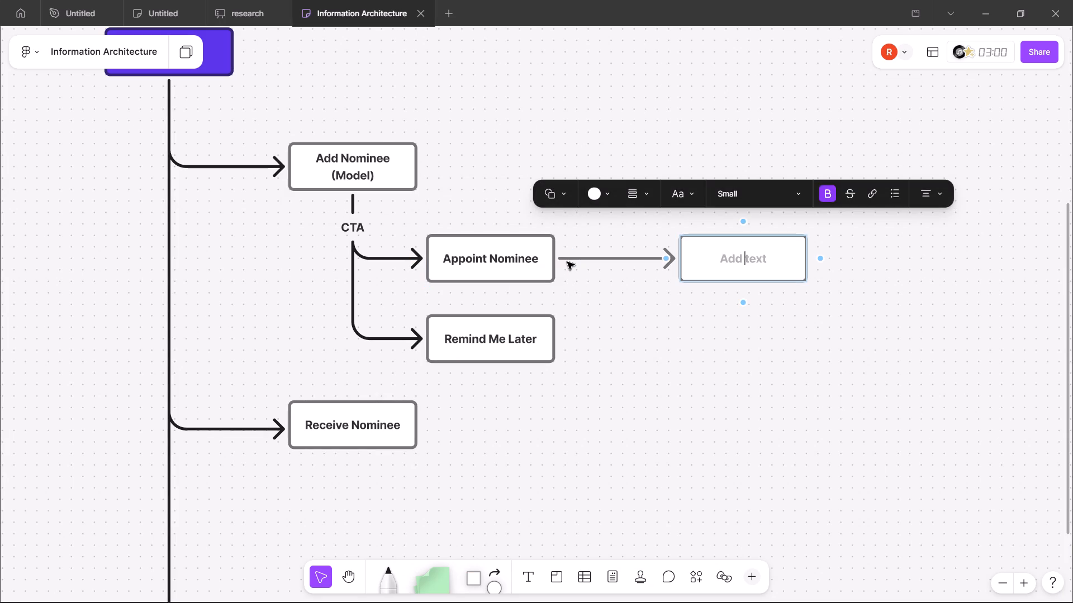
text(Add Nominee Name)
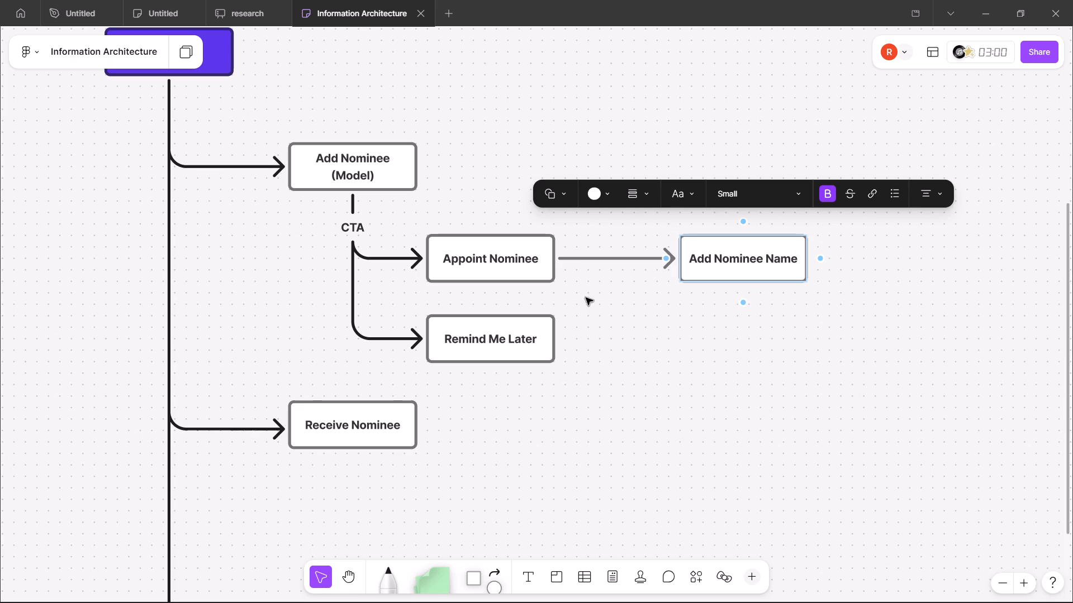
click(662, 374)
key(alt+Tab)
key(alt+Tab)
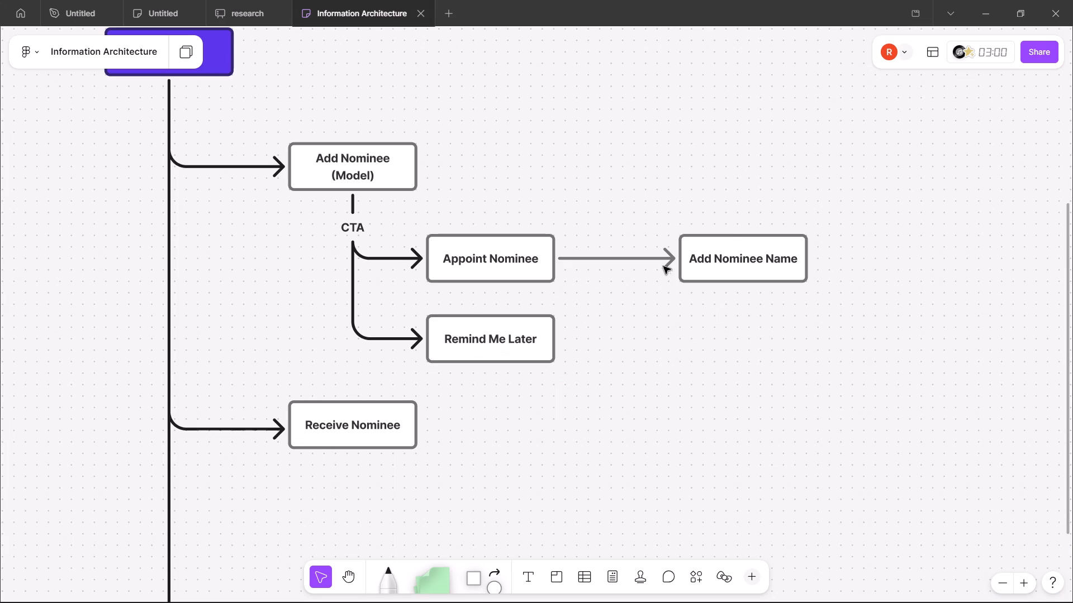
Recolor the arrow from Appoint Nominee to Add Nominee Name black.
click(654, 259)
click(526, 231)
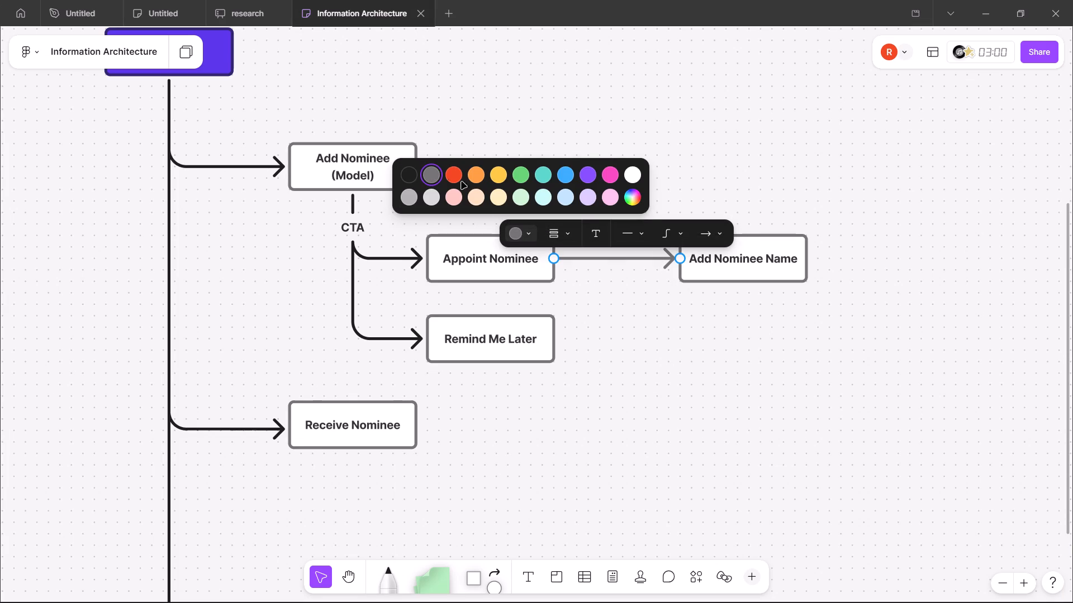
click(403, 173)
click(672, 409)
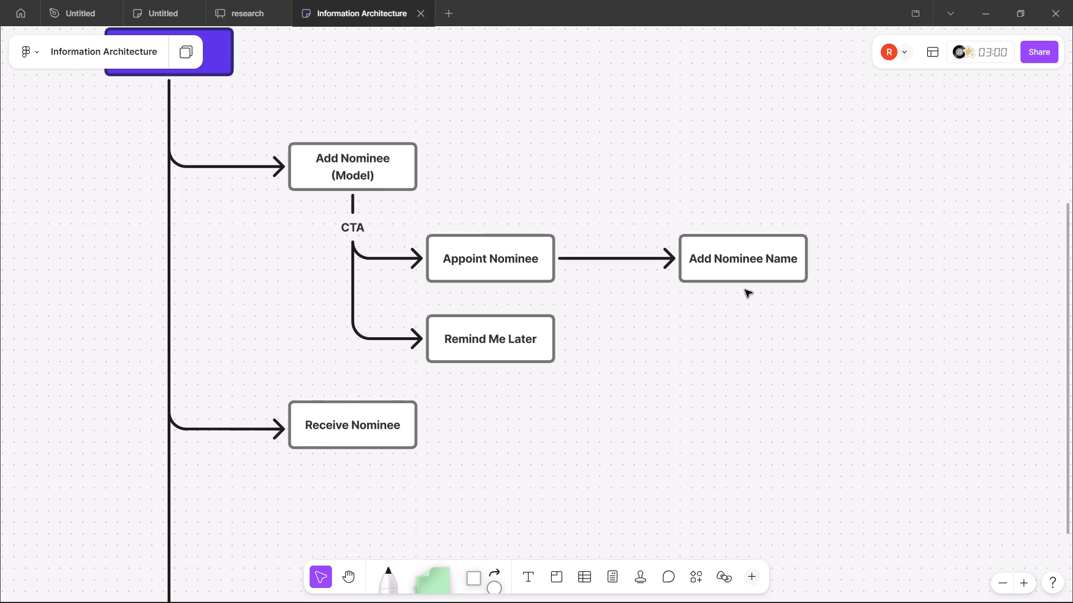
Move Add Nominee Name closer to Appoint Nominee, shortening the arrow while keeping both boxes in line.
click(765, 266)
drag(765, 266, 743, 266)
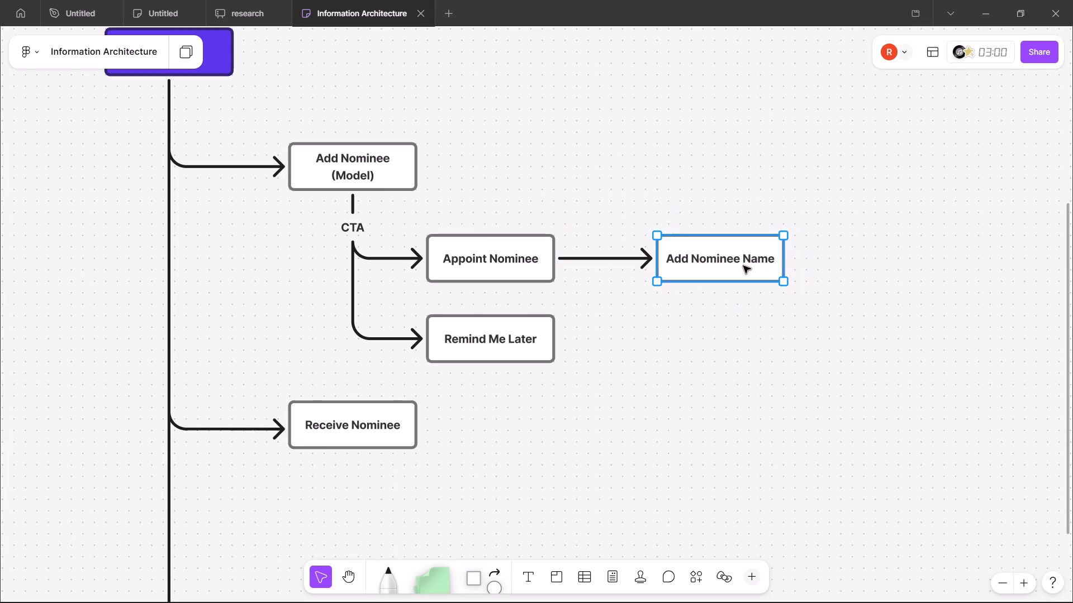
drag(743, 266, 680, 269)
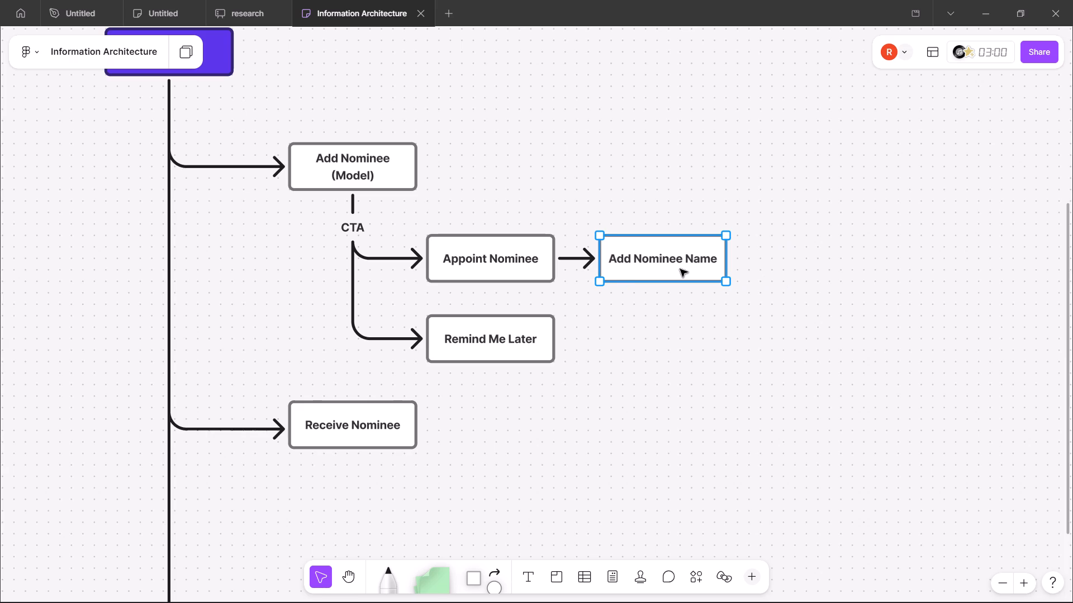
drag(680, 269, 699, 267)
click(761, 358)
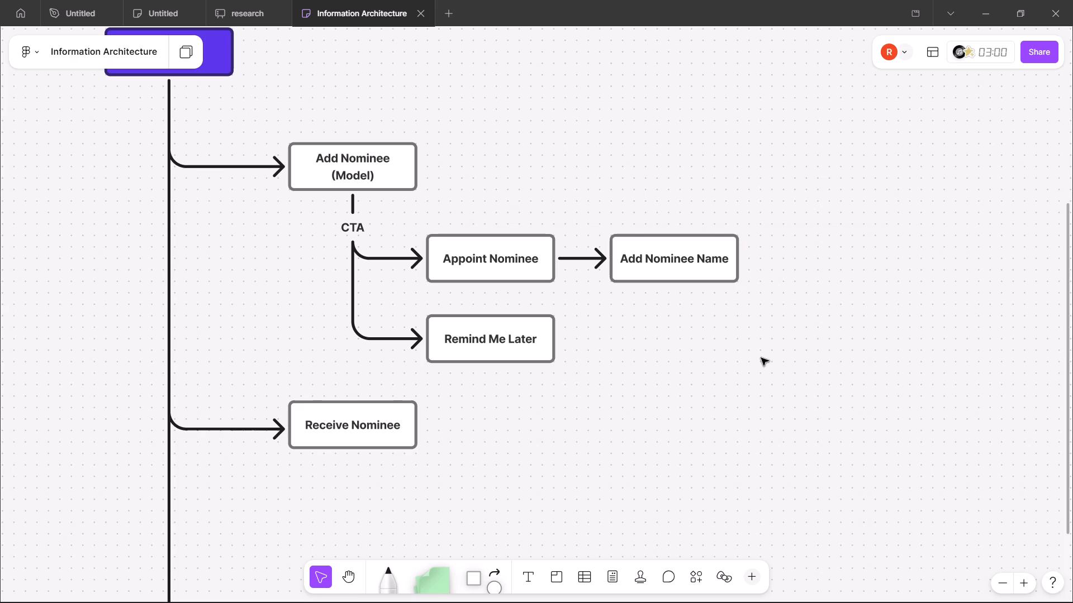
Examine the child boxes under Add Nominee Details in the Medium case study, then return to the FigJam diagram.
key(alt+Tab)
scroll(649, 283, left, 2)
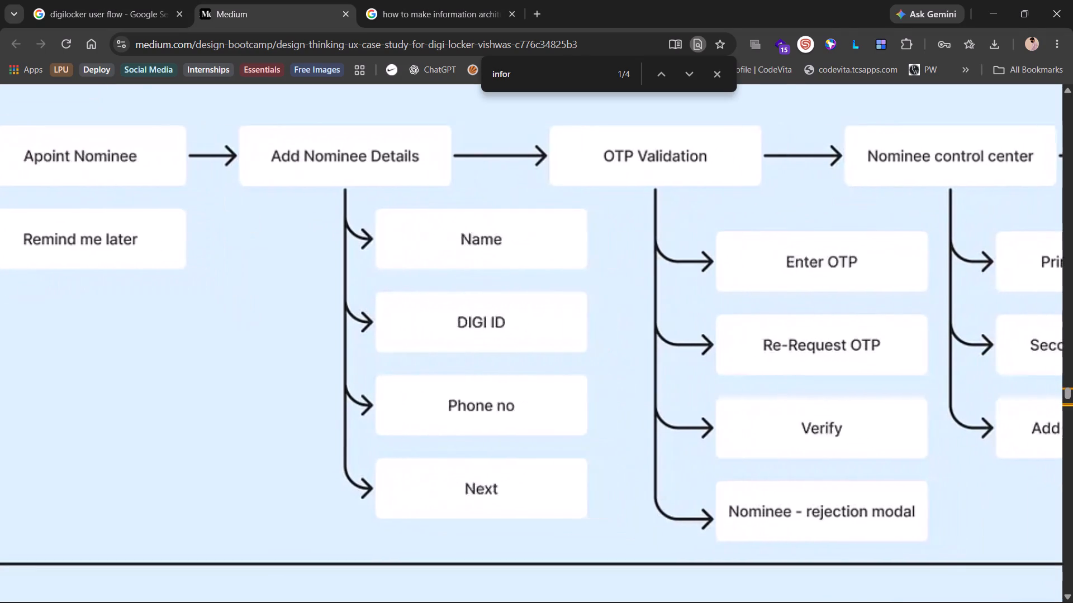
scroll(649, 283, left, 3)
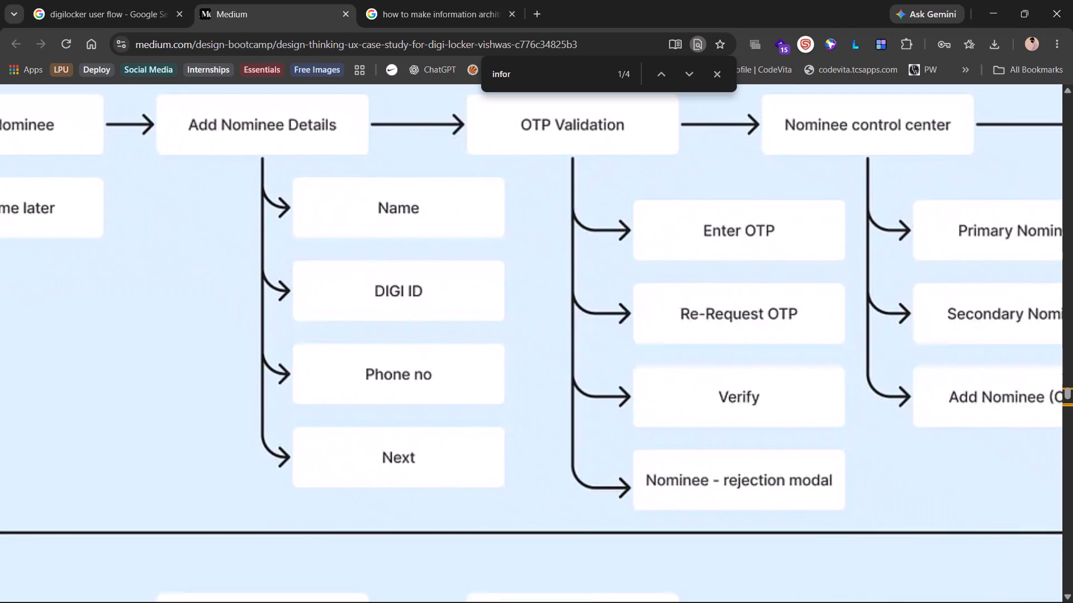
key(alt+Tab)
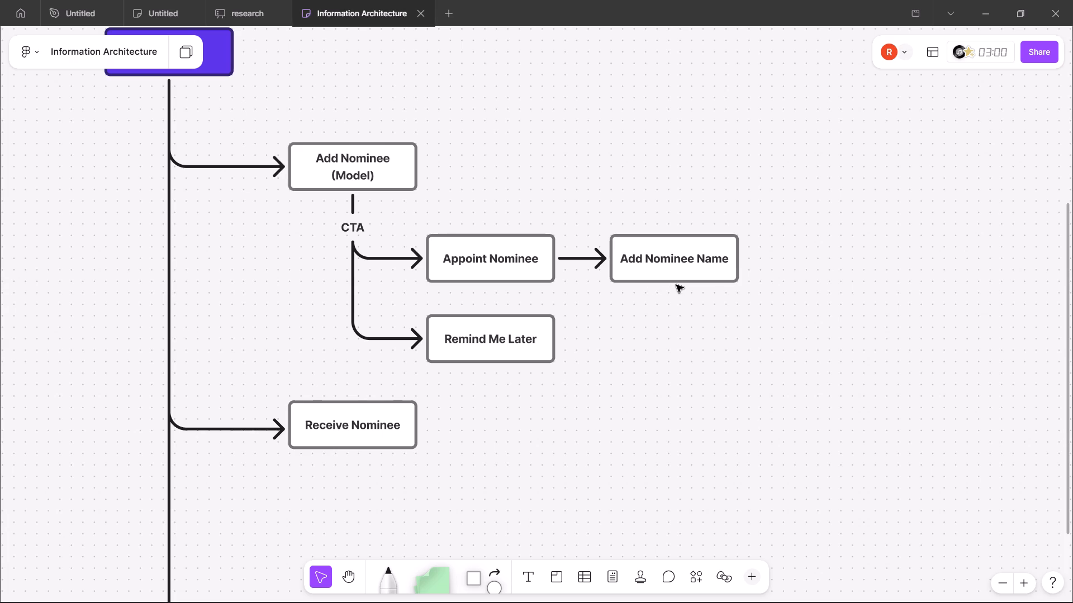
scroll(676, 285, left, 1)
key(alt+Tab)
scroll(676, 285, right, 1)
key(alt+Tab)
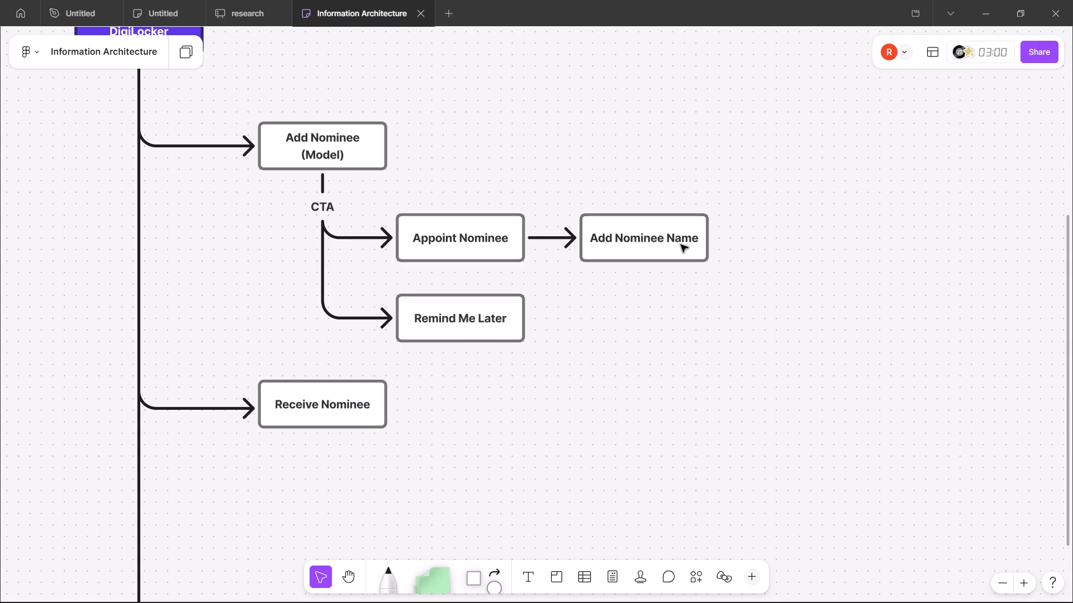
Add a connected box directly below Add Nominee Name and label it "Name", following the case study.
click(681, 245)
click(644, 286)
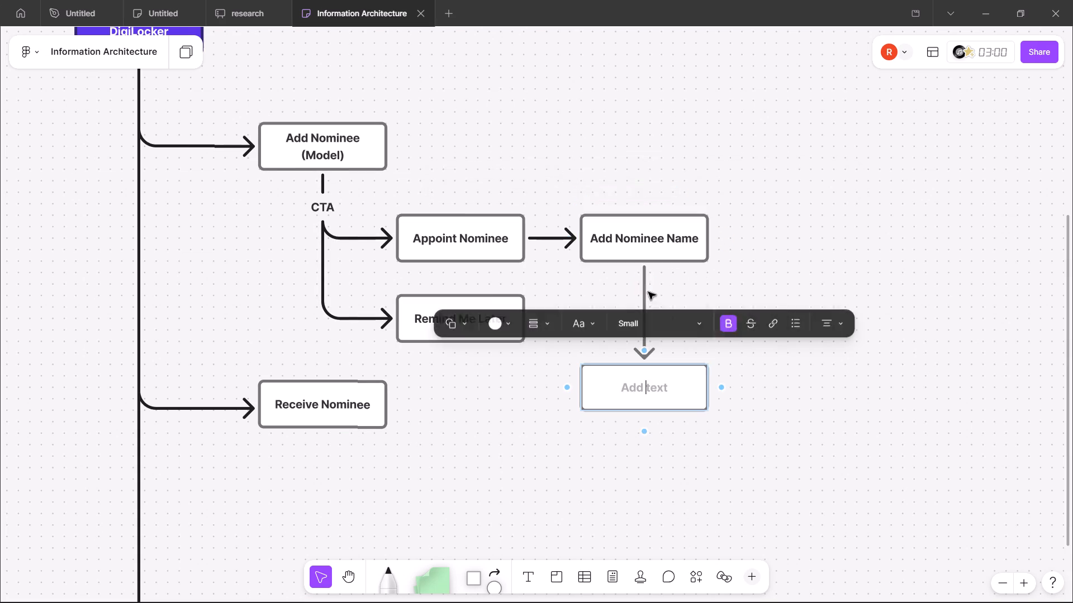
key(alt+Tab)
key(alt+Tab)
text(Name)
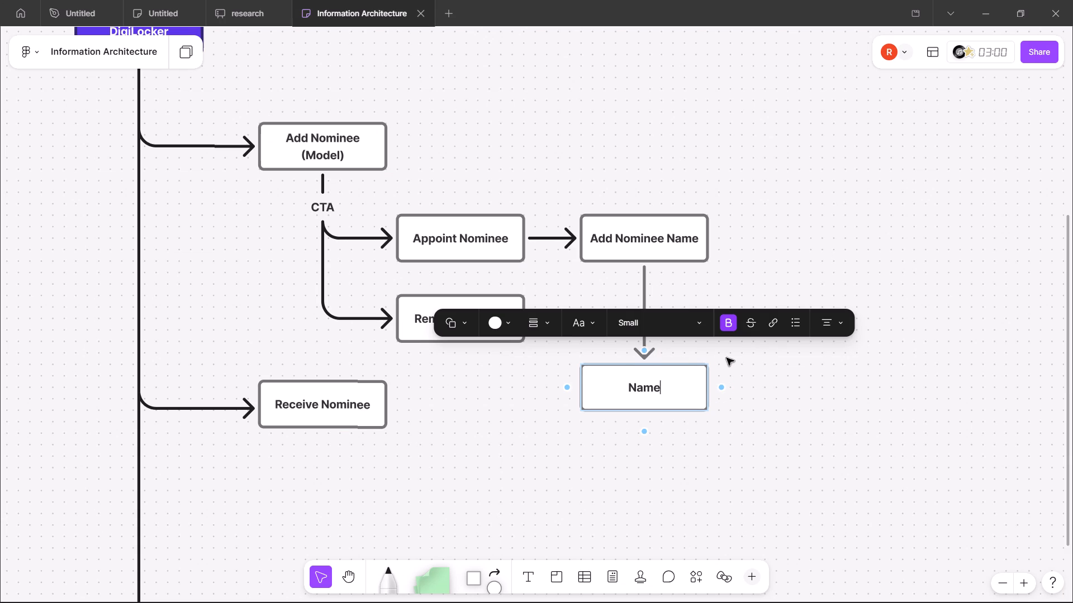
click(771, 384)
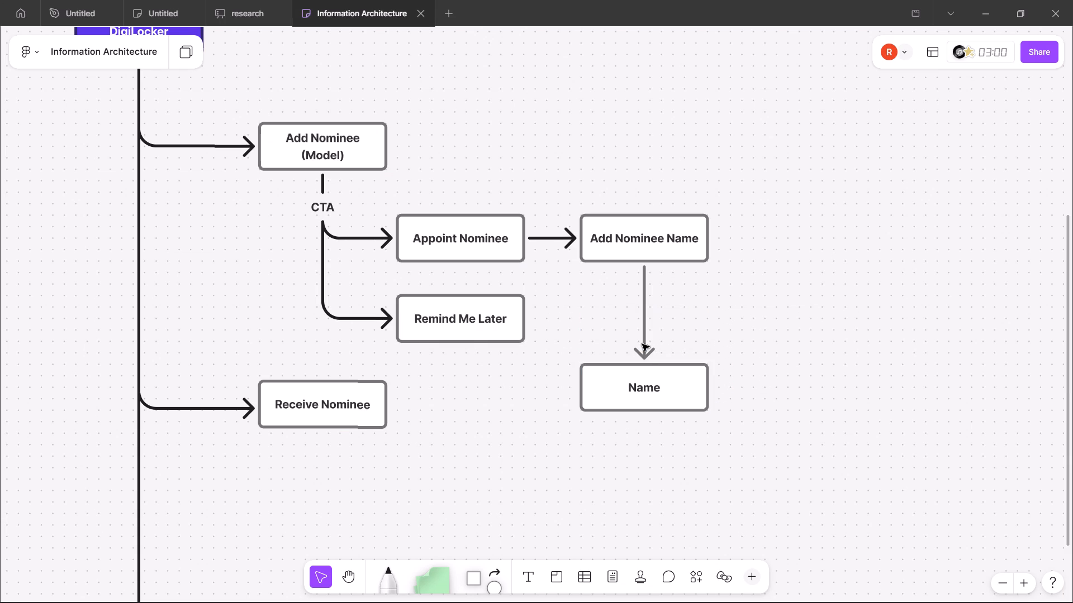
Reattach the end of the Add Nominee Name arrow to the left side of the Name box.
click(642, 344)
drag(646, 367, 590, 380)
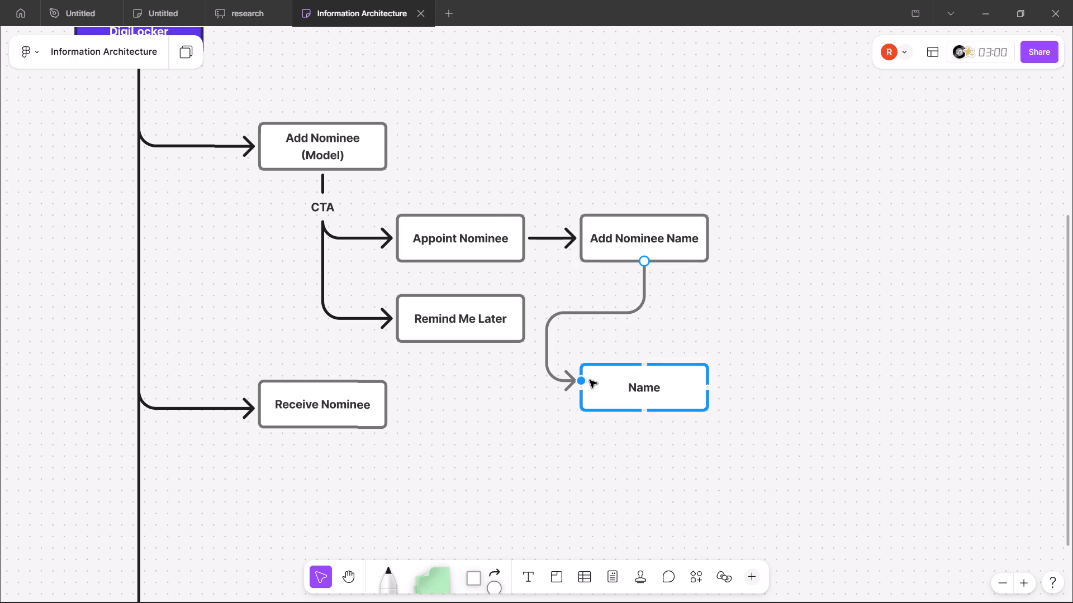
drag(590, 380, 590, 384)
click(735, 308)
Add a second connected child box below Add Nominee Name and label it "DIGI ID", following the case study.
click(671, 247)
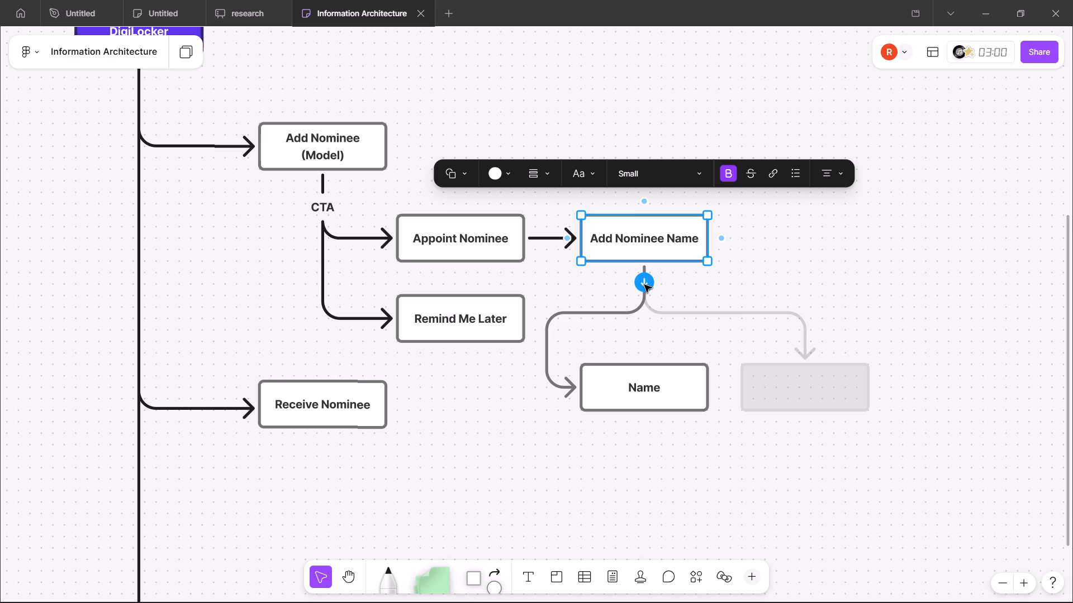
click(644, 285)
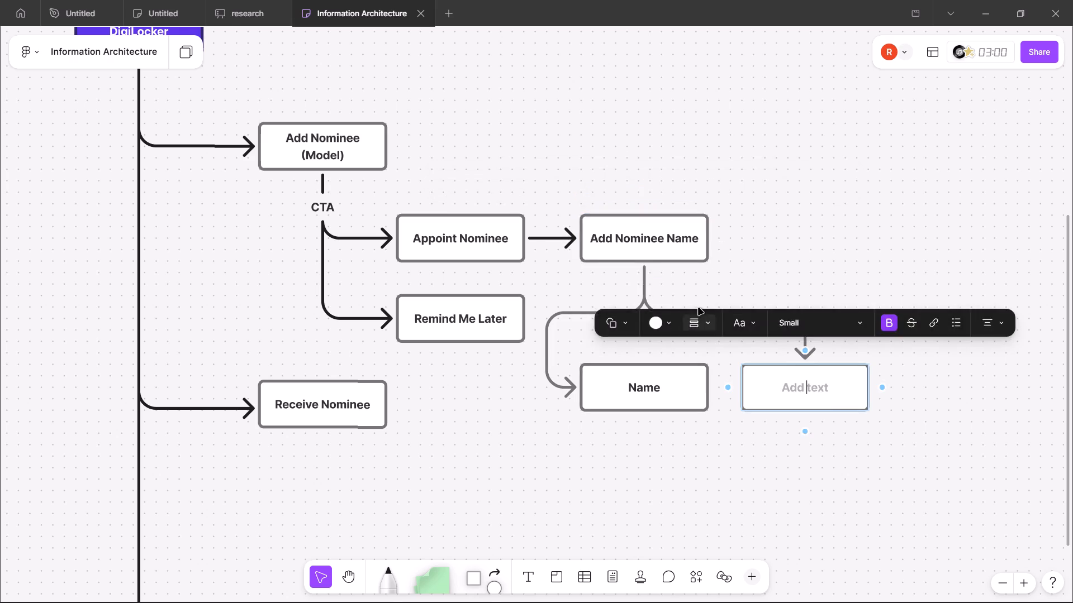
key(alt+Tab)
key(alt+Tab)
text(DIGI)
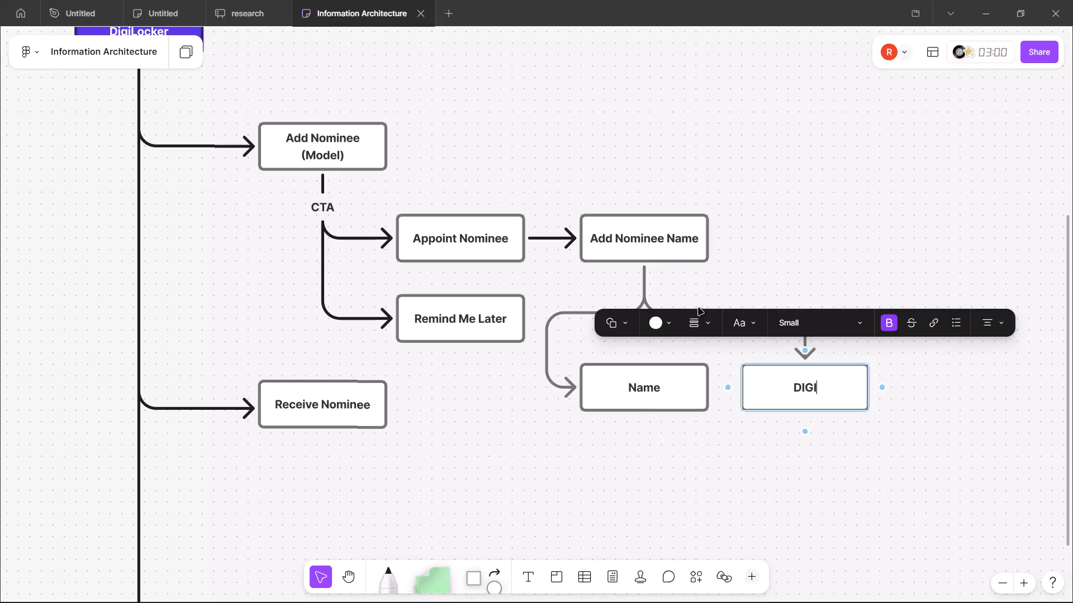
key(space)
text(ID)
key(alt+Tab)
key(alt+Tab)
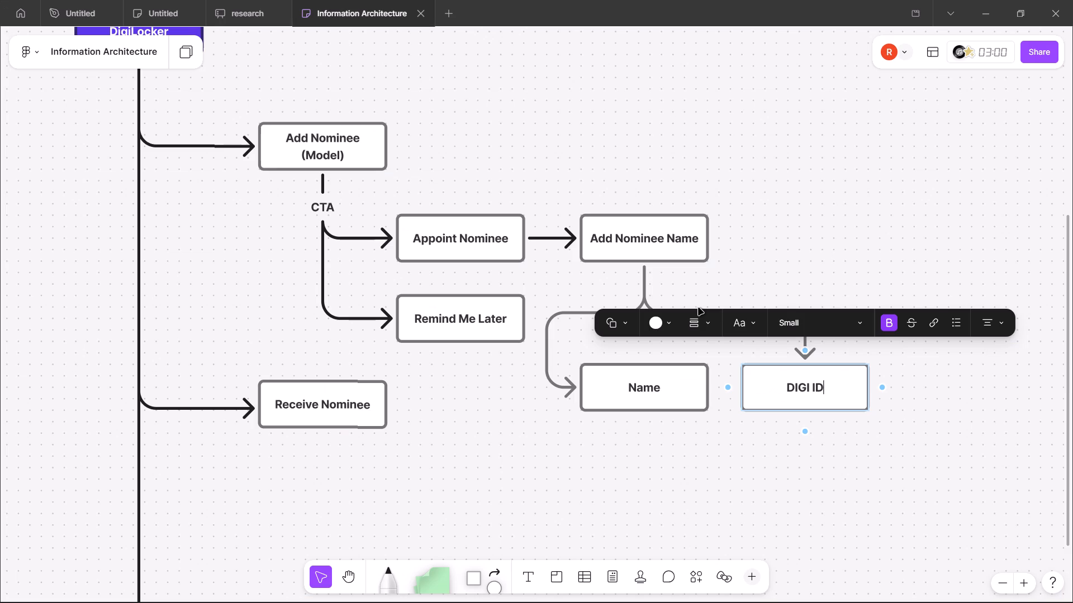
click(789, 251)
Add a third connected child box below Add Nominee Name and label it "Phone No", following the case study.
click(695, 245)
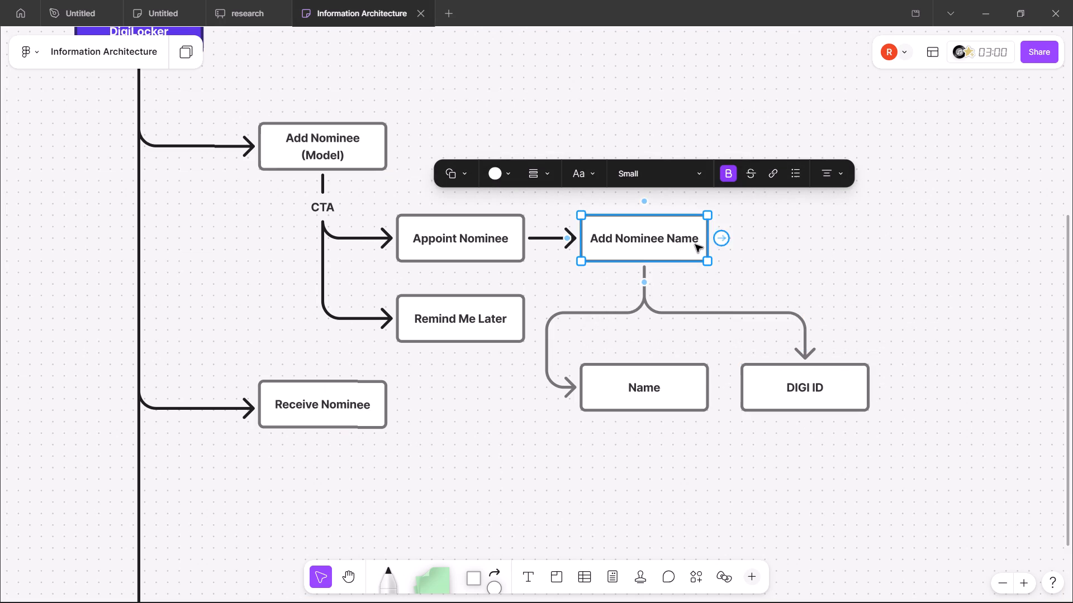
click(643, 287)
key(alt+Tab)
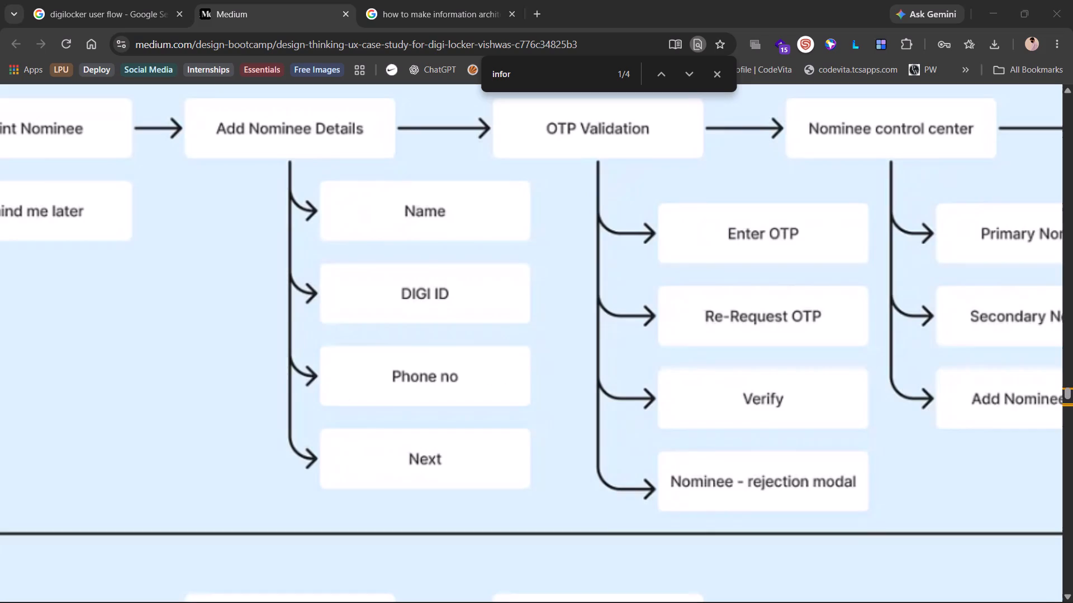
key(alt+Tab)
text(Phone No)
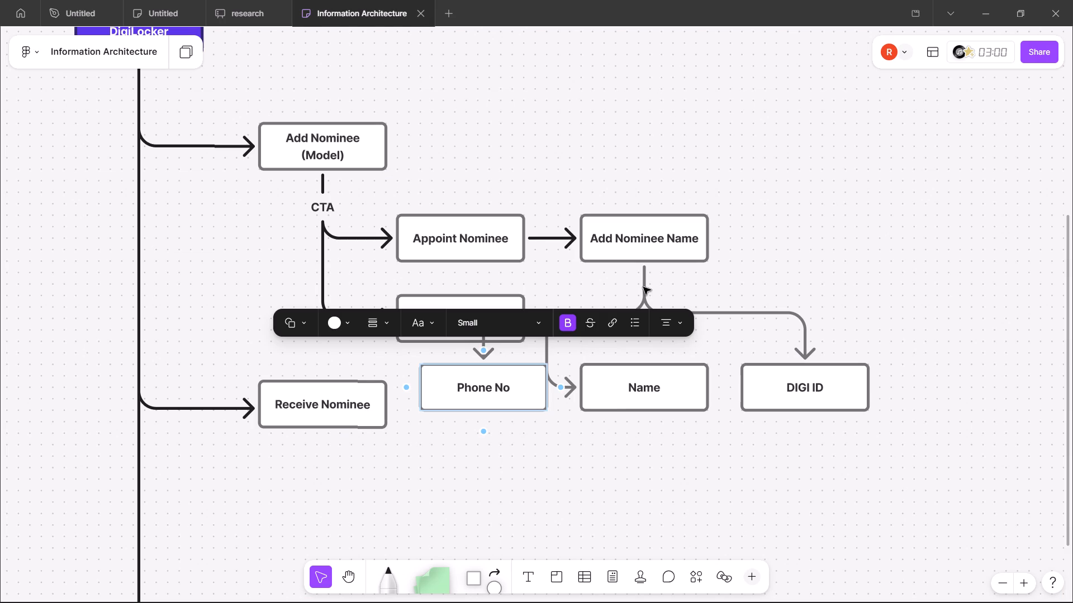
key(alt+Tab)
key(alt+Tab)
click(842, 214)
Add a fourth connected child box below Add Nominee Name and label it "Next".
click(652, 257)
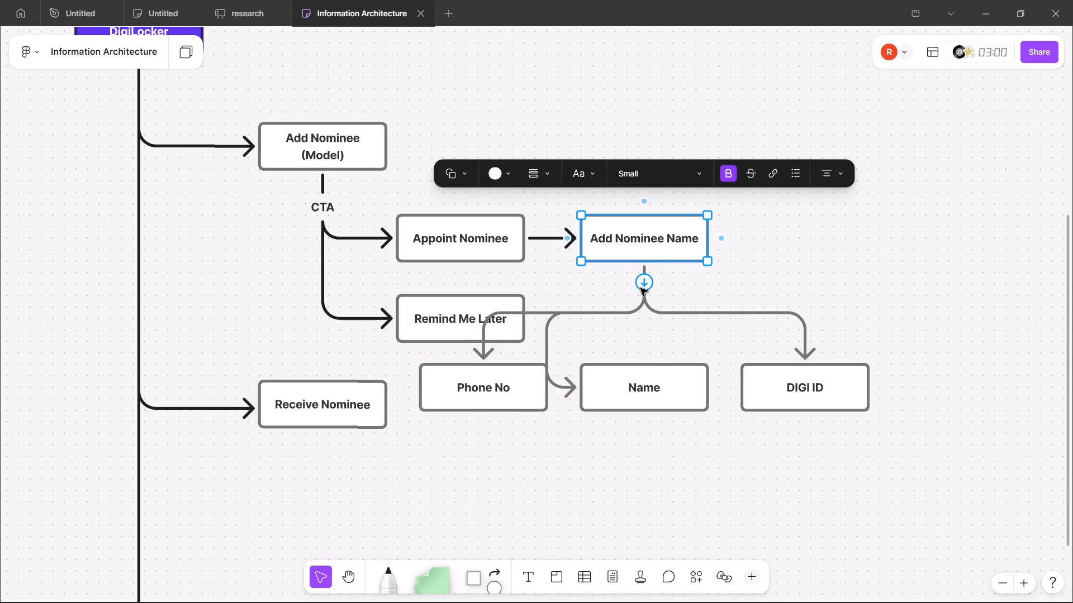
click(642, 285)
text(Next)
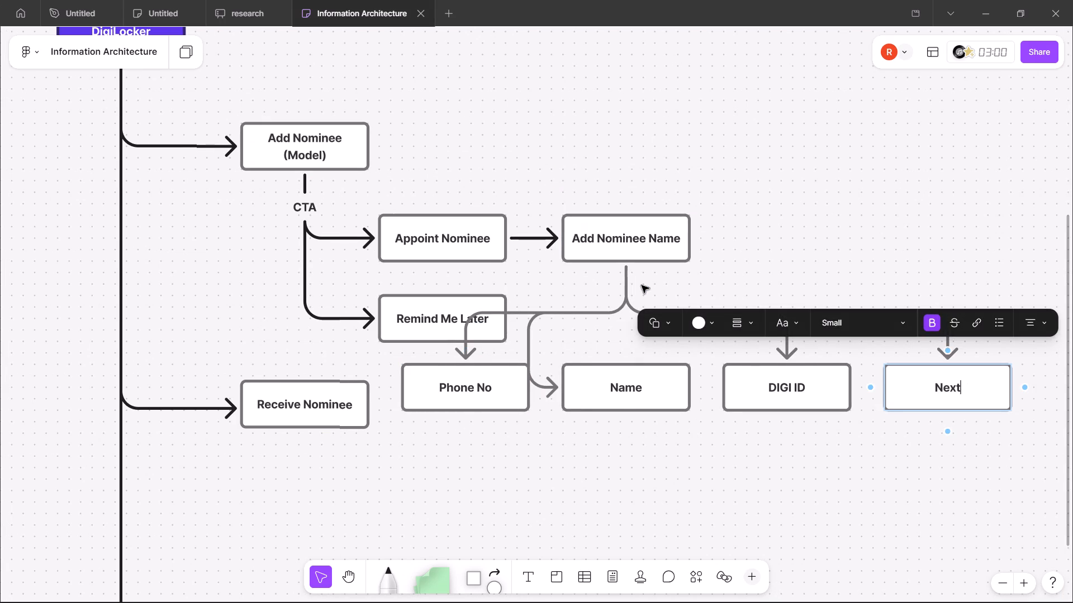
Place the DIGI ID box directly below the Name box, with both shifted right of the Add Nominee Name connector line.
click(777, 198)
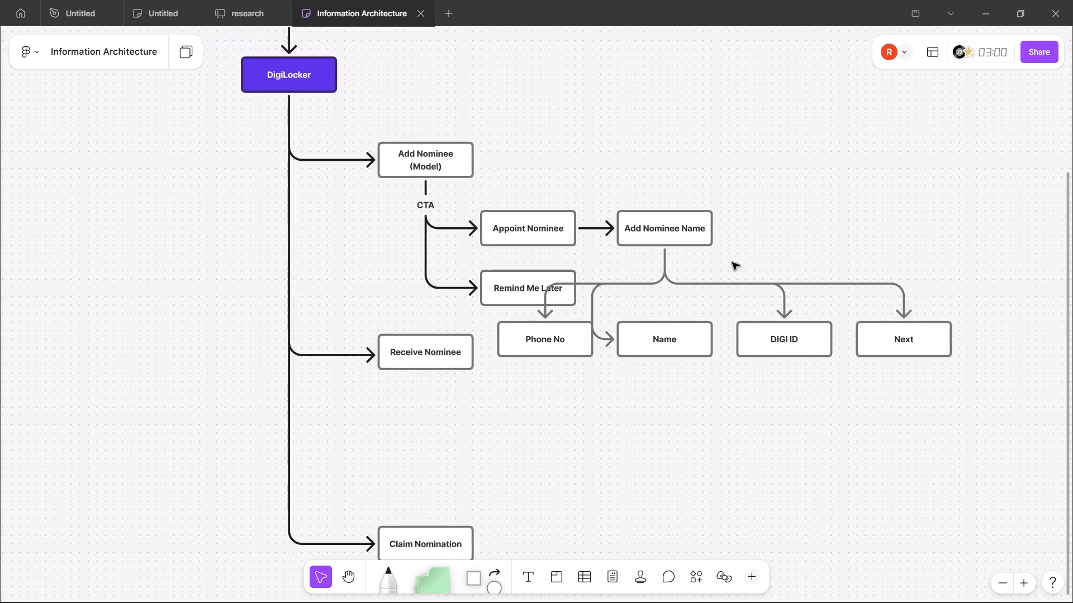
scroll(706, 275, down, 1)
drag(774, 309, 767, 317)
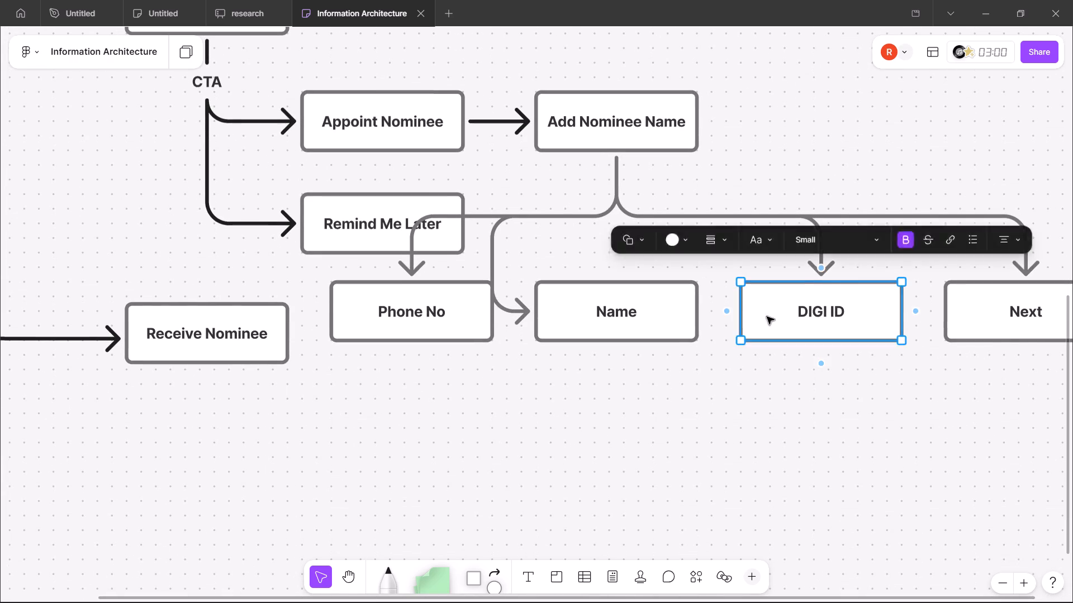
drag(767, 317, 566, 439)
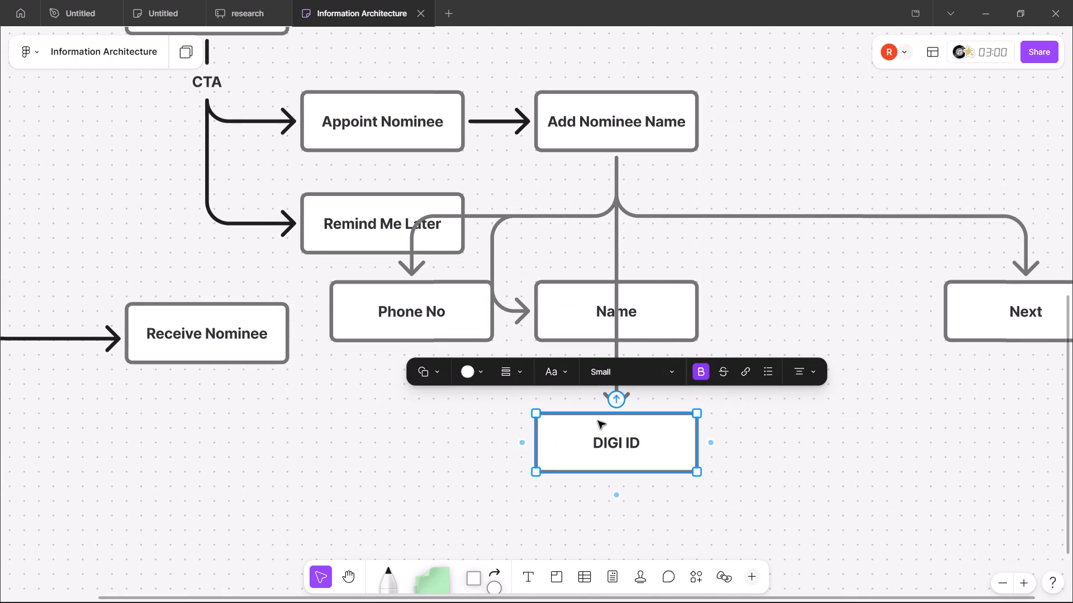
key(alt+Tab)
key(alt+Tab)
drag(640, 313, 784, 307)
scroll(784, 307, left, 1)
drag(536, 416, 687, 405)
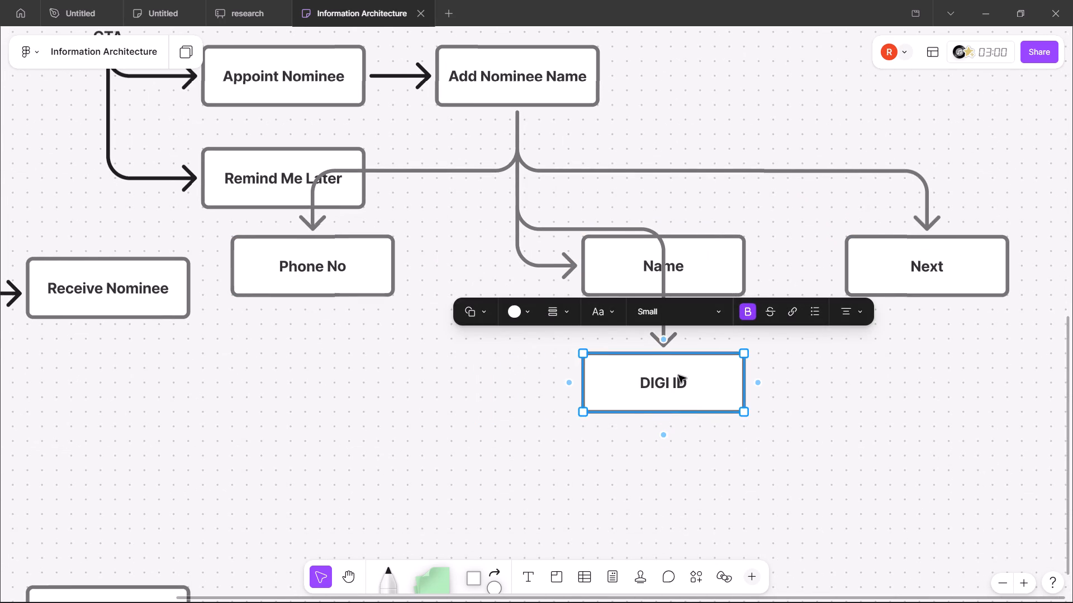
click(831, 358)
Reattach the end of the DIGI ID arrow to the left side of the DIGI ID box.
click(670, 341)
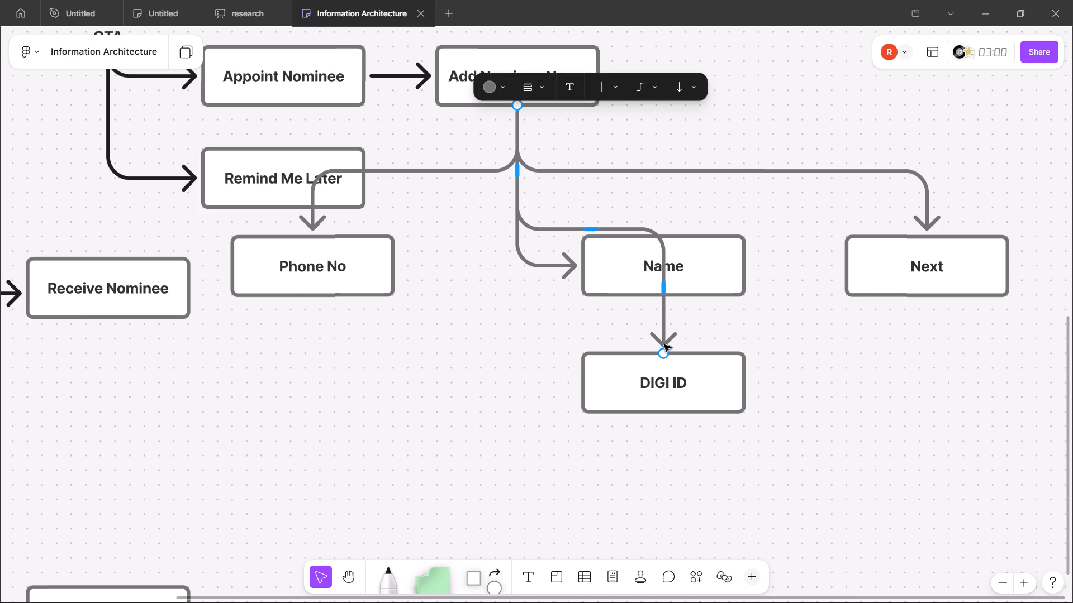
click(662, 346)
drag(662, 350, 588, 373)
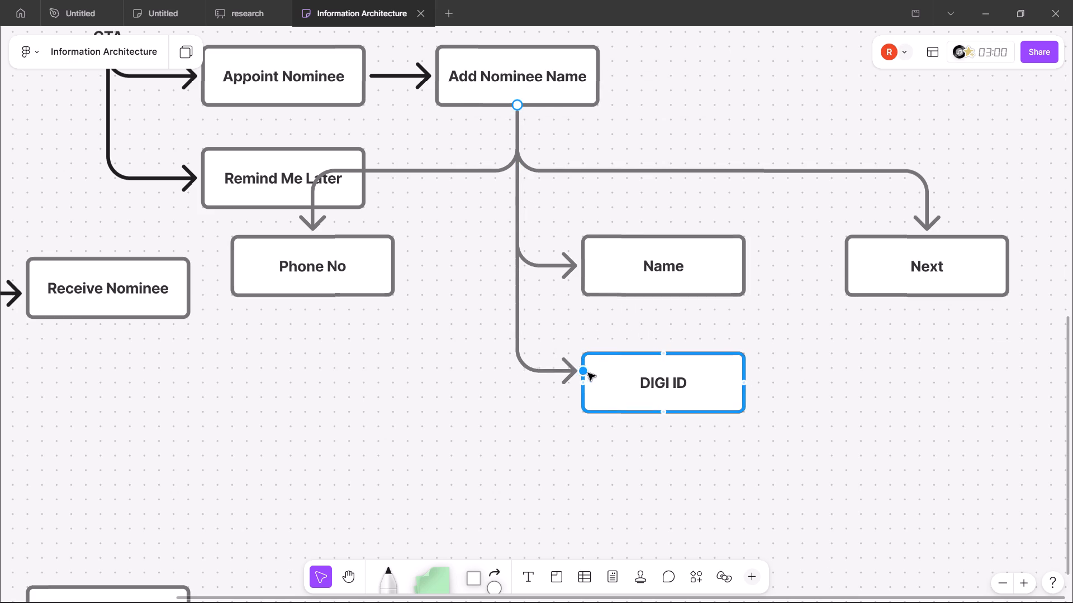
drag(588, 373, 582, 376)
click(881, 351)
Move the Phone No box below DIGI ID, aligned and evenly spaced with the boxes above it.
scroll(881, 351, left, 1)
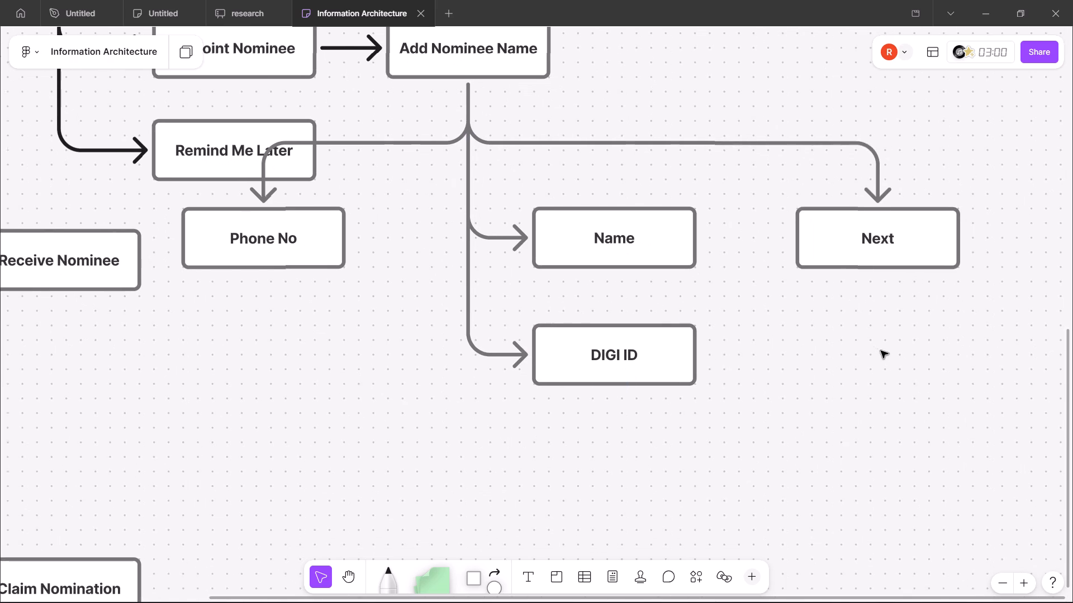
drag(281, 227, 615, 461)
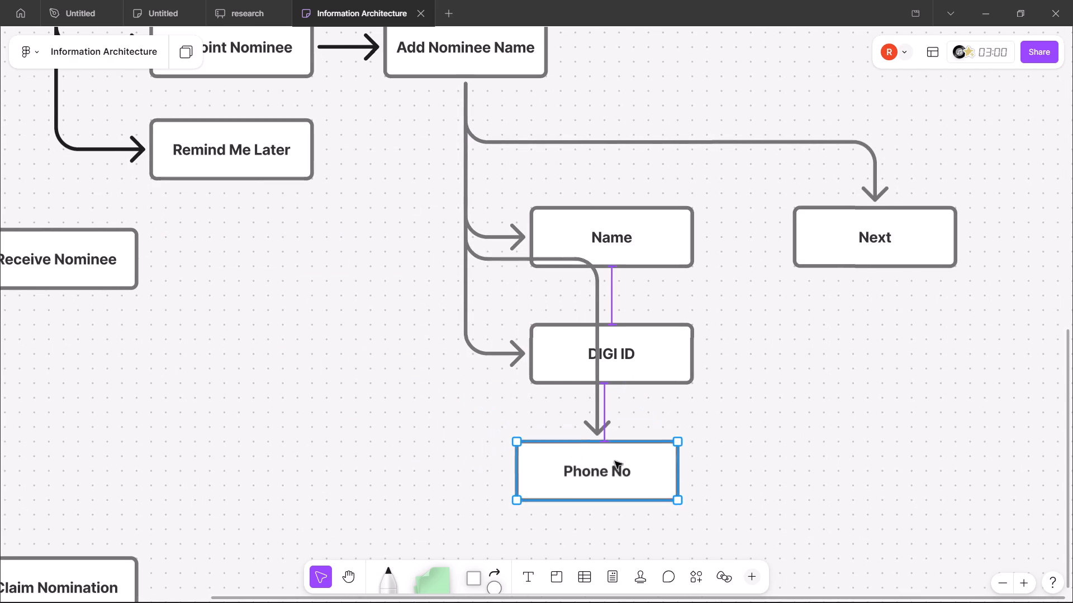
drag(615, 461, 634, 458)
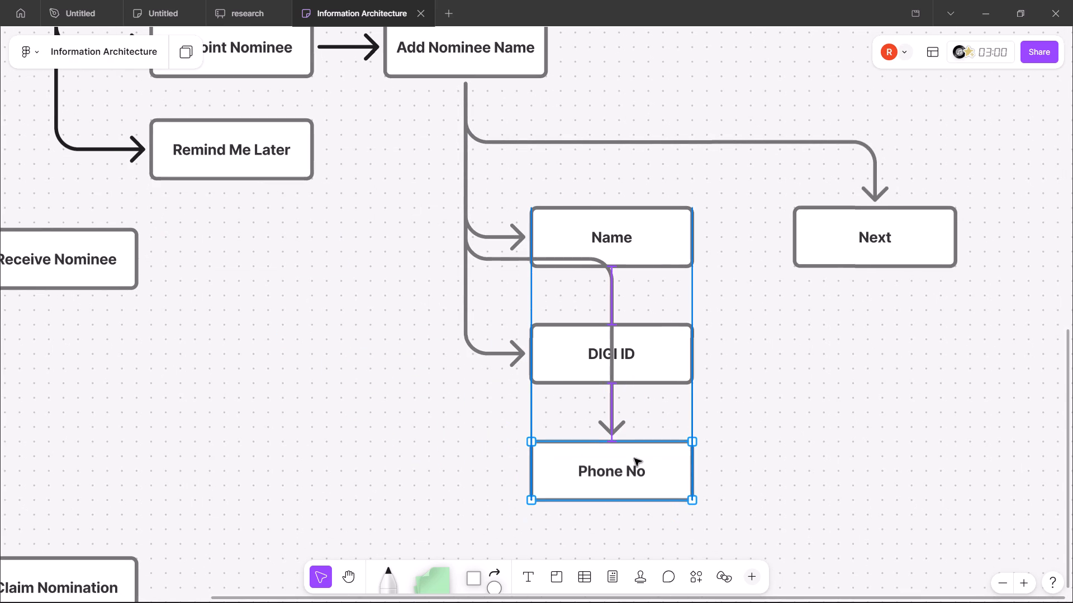
drag(634, 458, 634, 459)
click(776, 453)
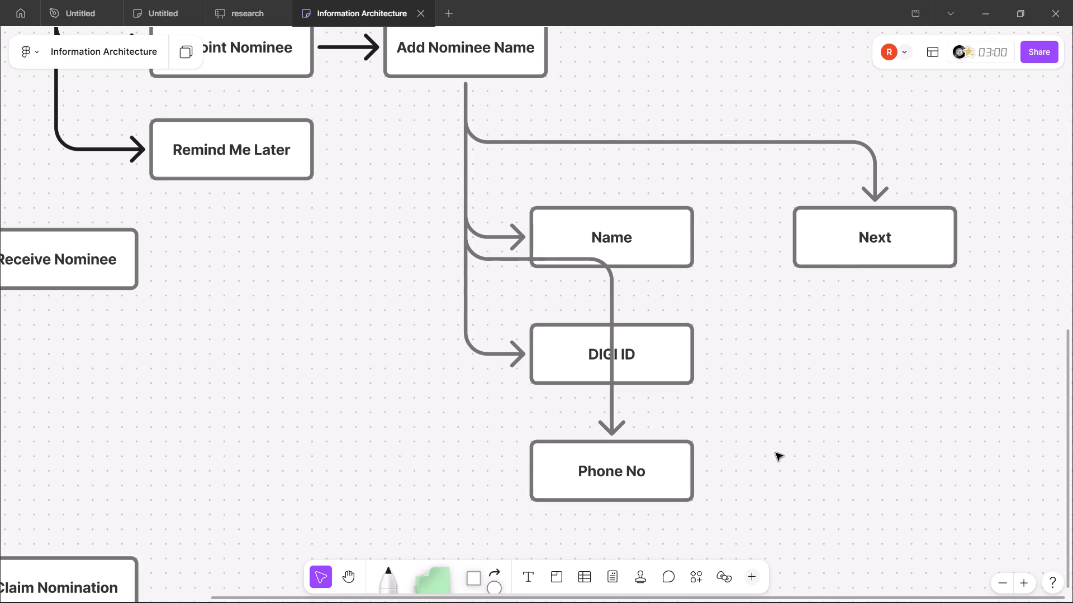
Reattach the end of the Phone No arrow to the left side of the Phone No box.
click(607, 416)
drag(614, 439, 542, 451)
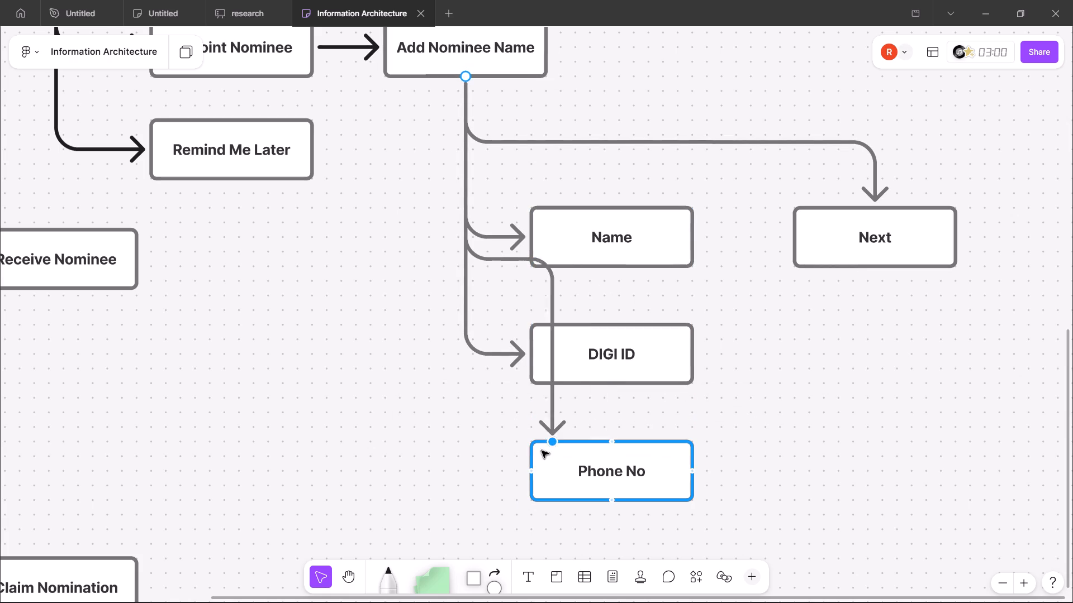
drag(542, 451, 531, 481)
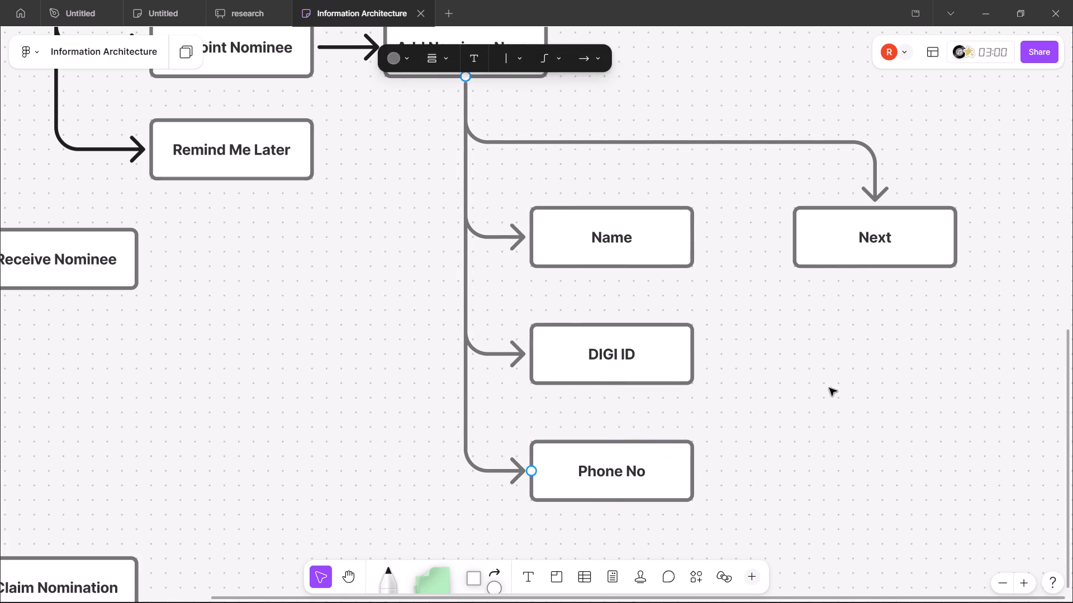
click(829, 388)
Move the Next box below Phone No, aligned and evenly spaced with the rest of the column.
scroll(829, 388, down, 1)
drag(818, 139, 578, 494)
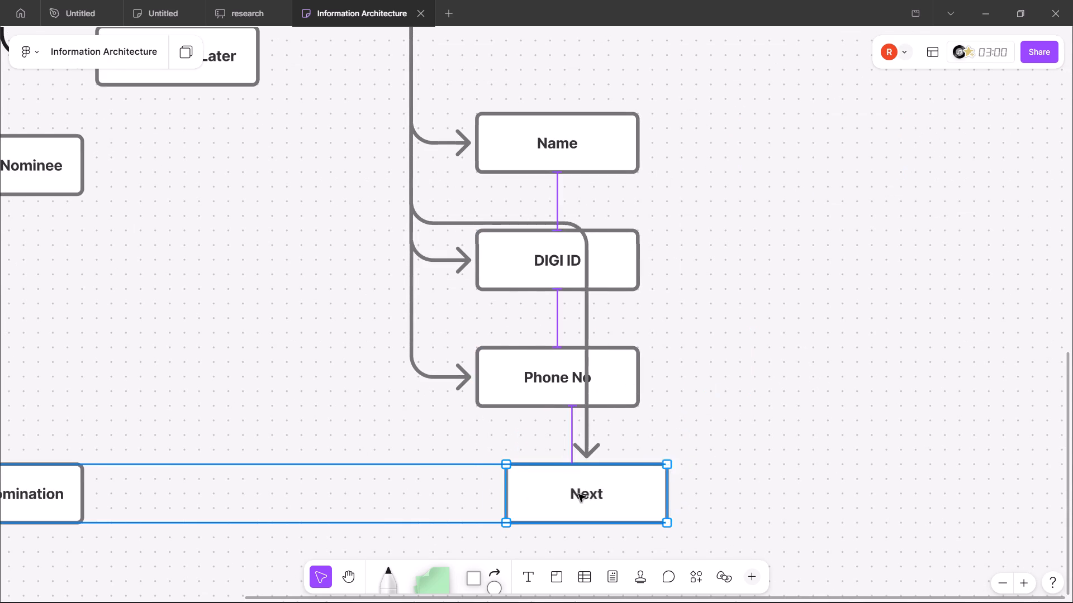
drag(578, 494, 552, 484)
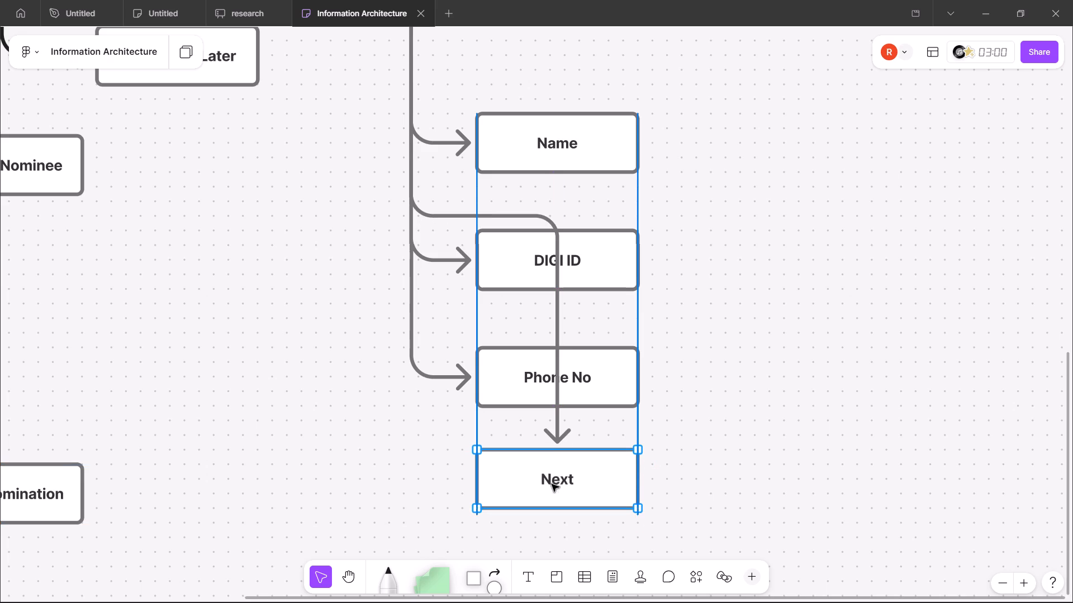
drag(552, 484, 554, 488)
click(685, 460)
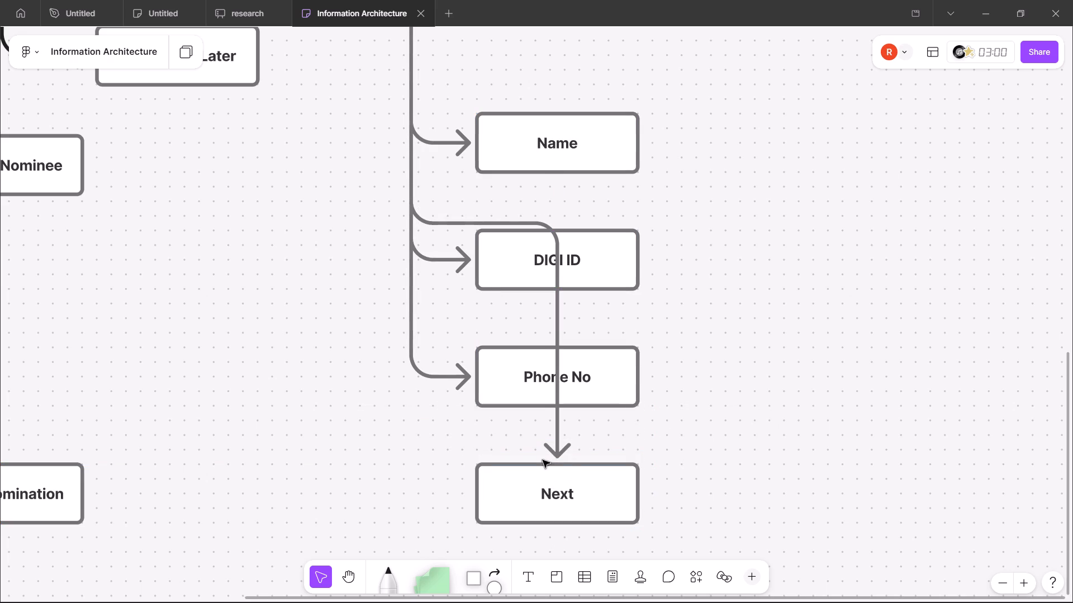
Reattach the end of the Next arrow to the left side of the Next box.
click(557, 443)
drag(558, 462, 489, 470)
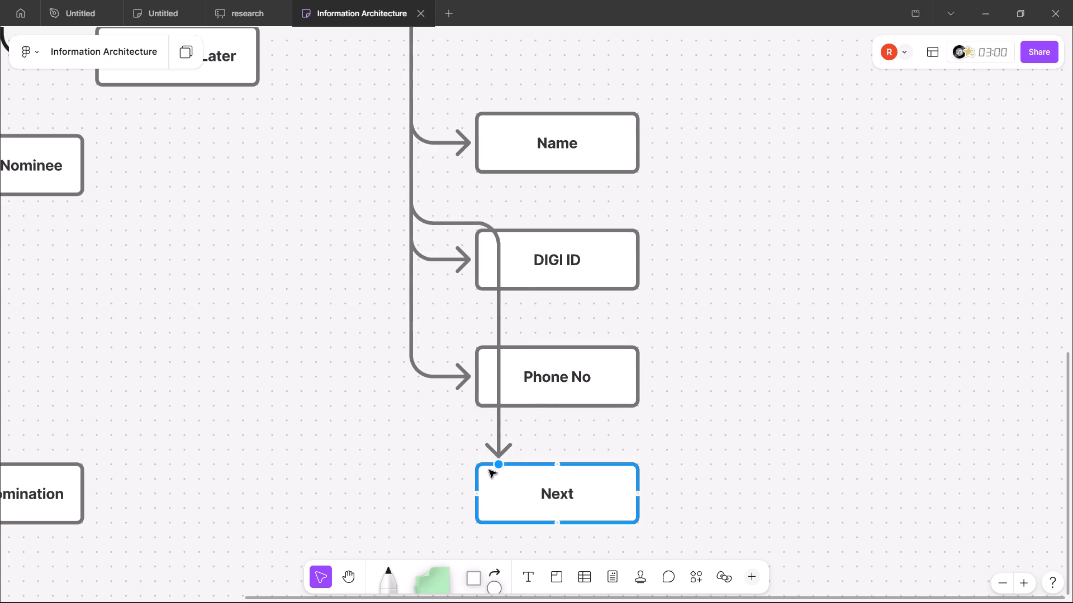
drag(489, 470, 482, 500)
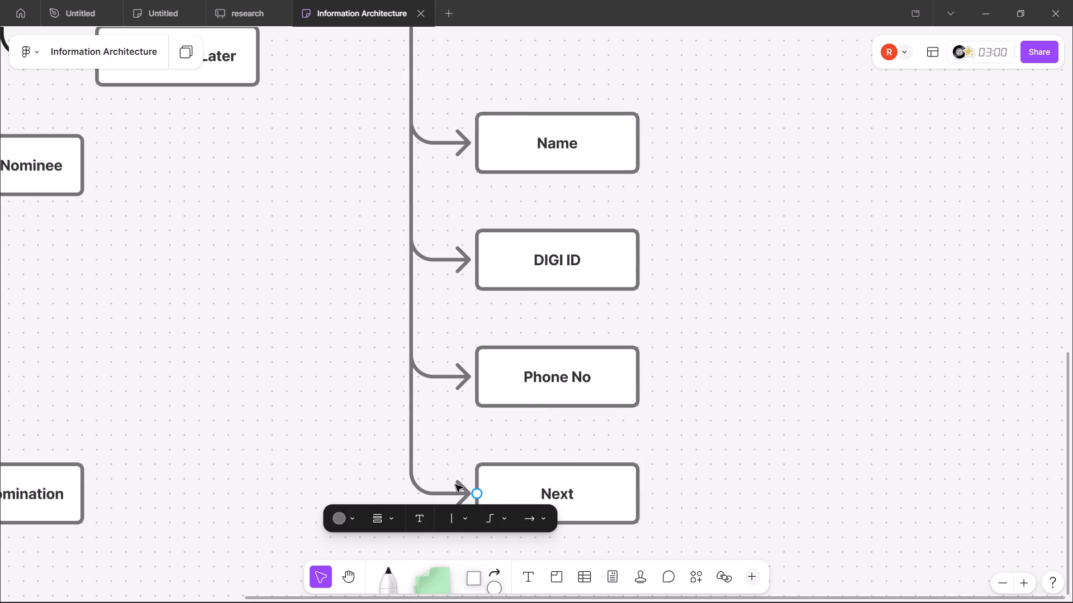
Recolor the arrows leading to Next, Phone No, DIGI ID and Name black.
click(356, 518)
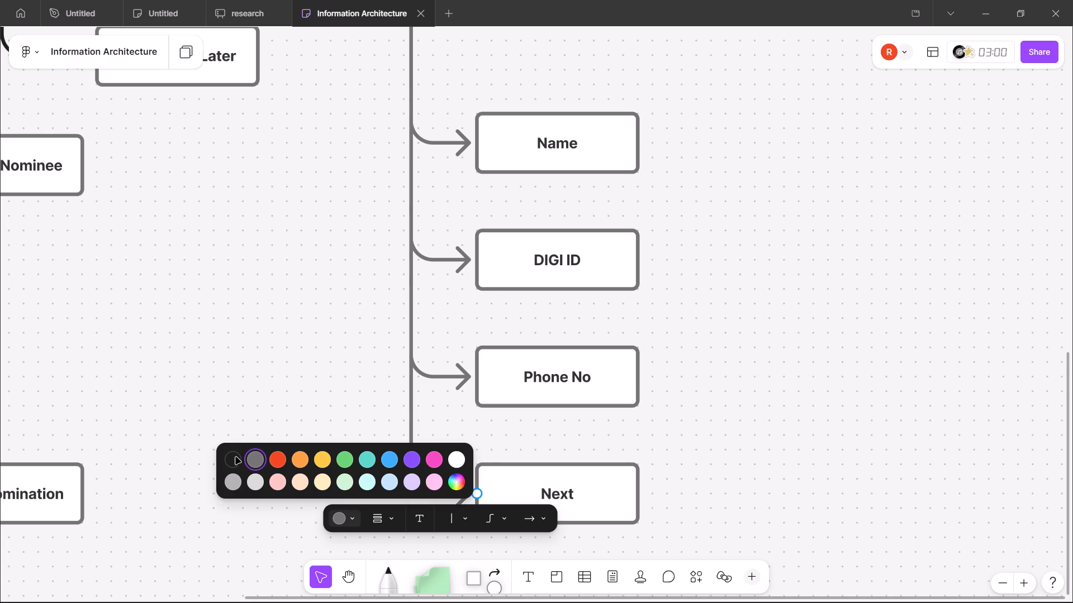
click(236, 457)
click(462, 374)
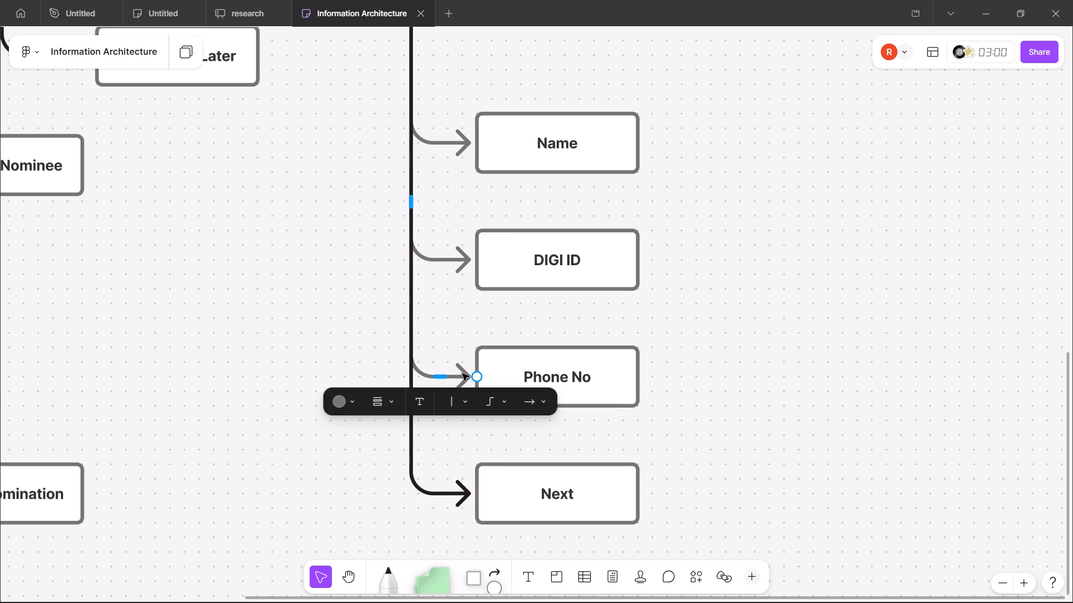
click(332, 414)
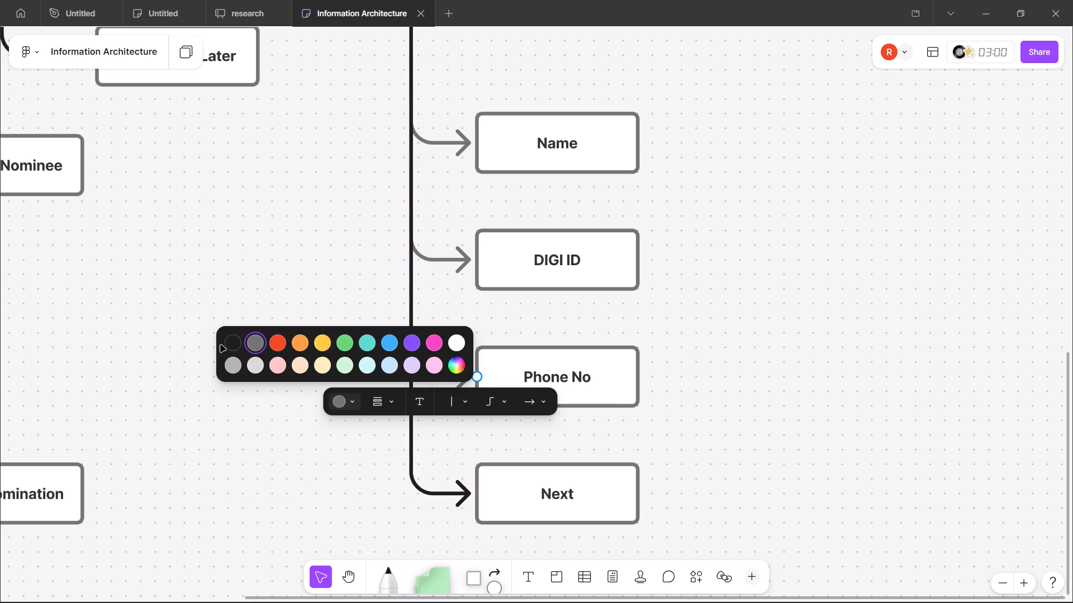
click(238, 340)
click(464, 257)
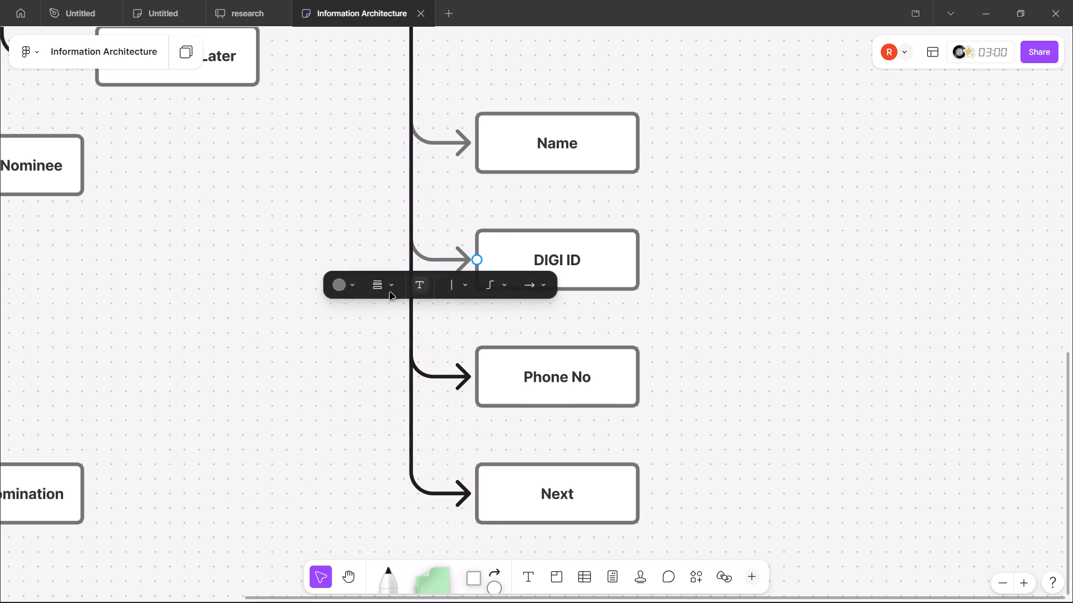
click(339, 284)
click(232, 231)
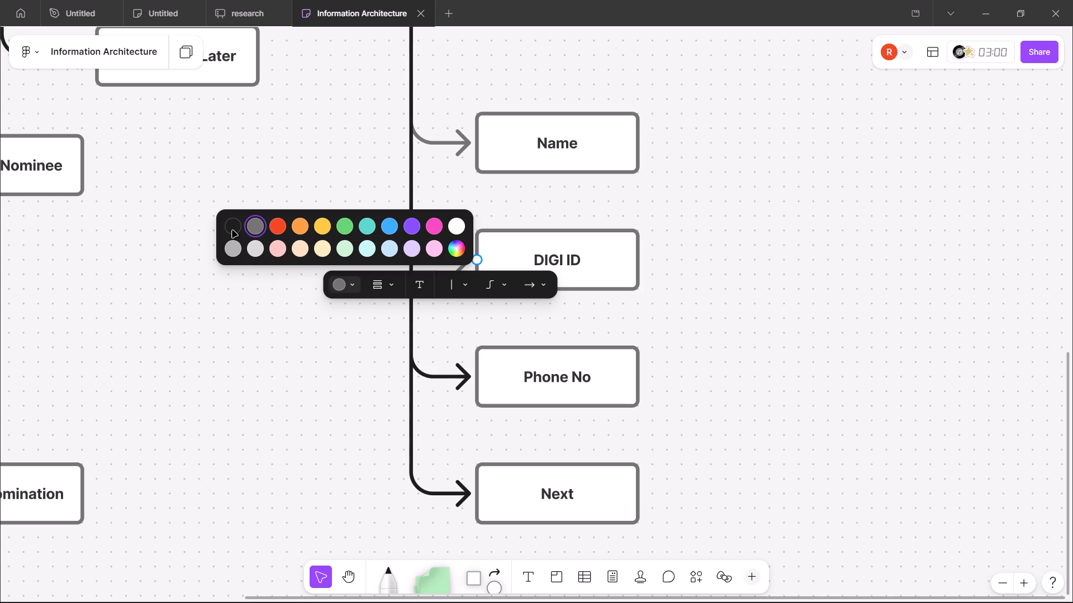
click(457, 137)
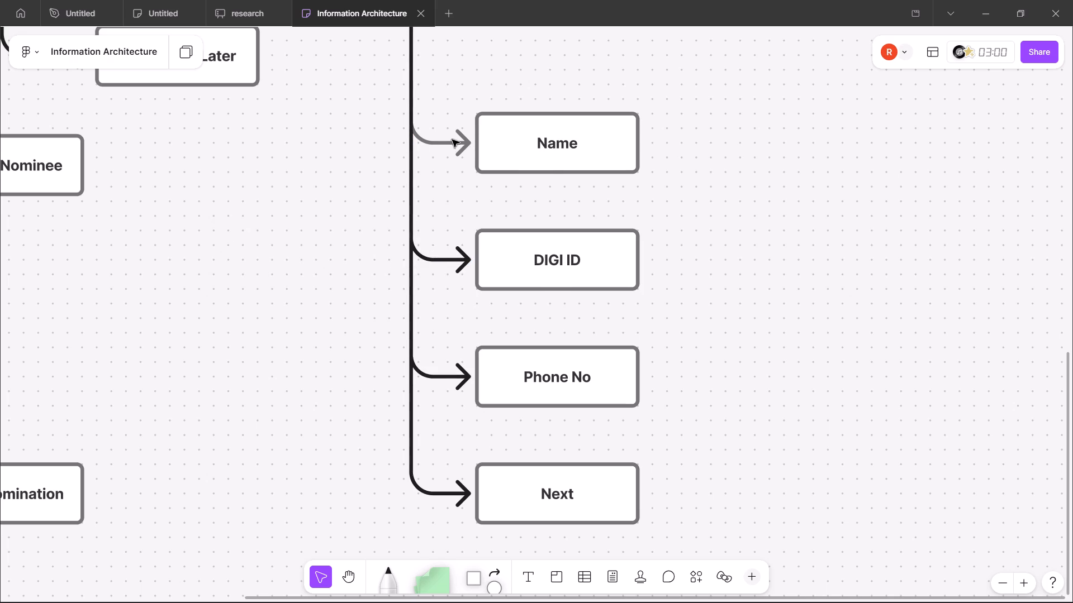
click(468, 143)
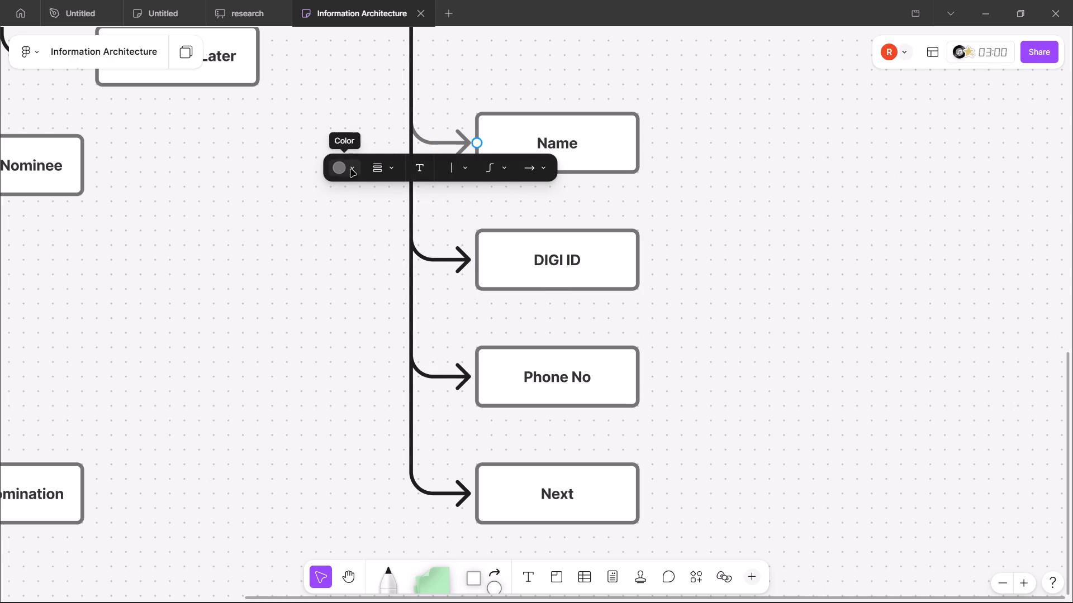
click(336, 175)
click(229, 108)
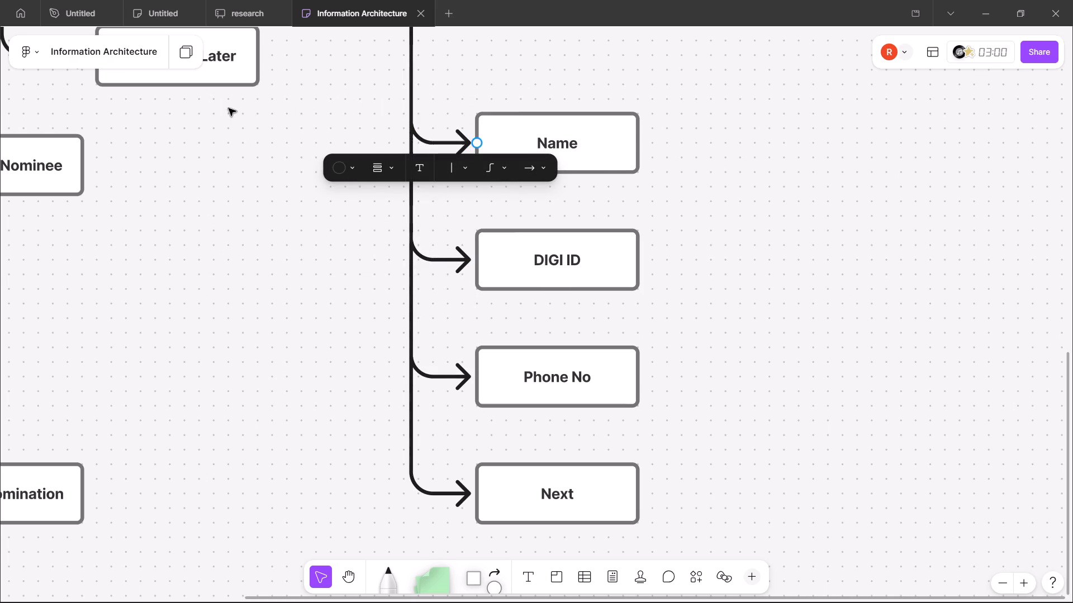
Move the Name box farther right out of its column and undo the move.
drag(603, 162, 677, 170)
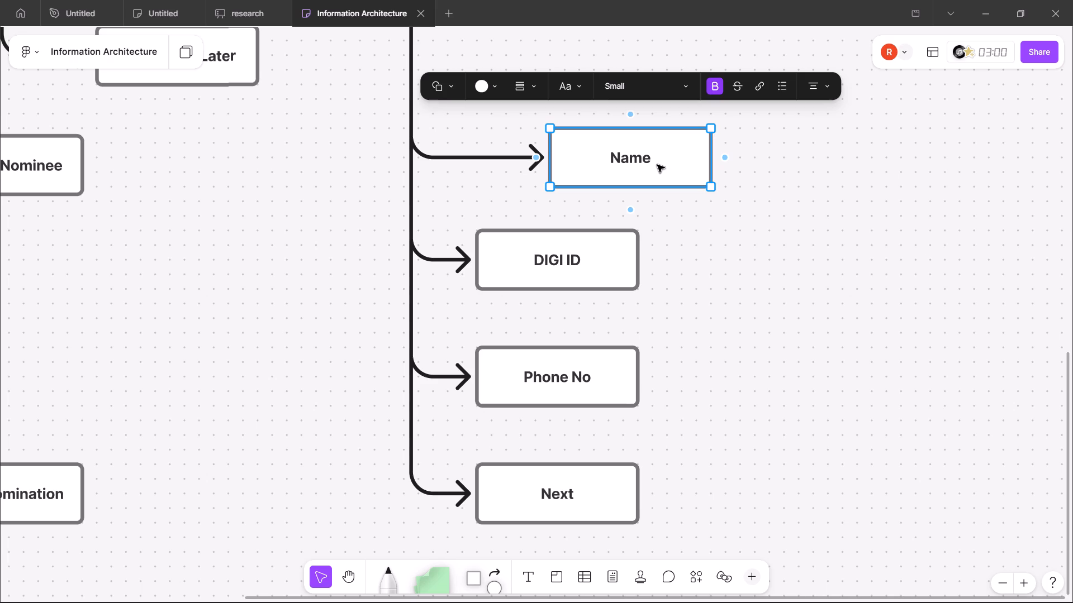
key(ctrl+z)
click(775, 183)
Switch to the Medium case study in Chrome and examine the layout of its Add Nominee Details branch for comparison.
scroll(775, 183, left, 1)
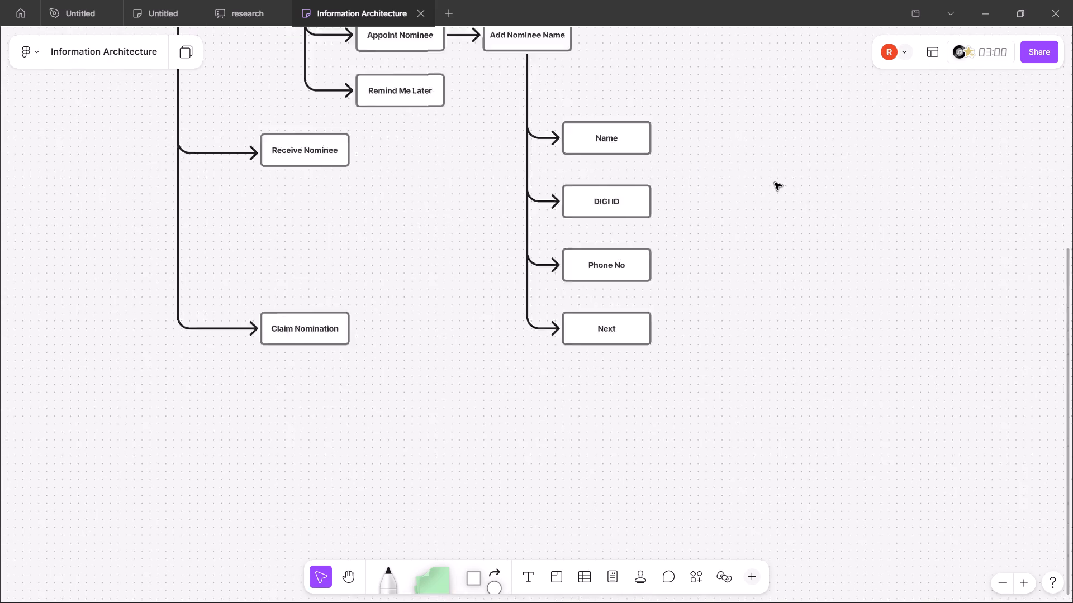
scroll(775, 183, up, 1)
key(alt+Tab)
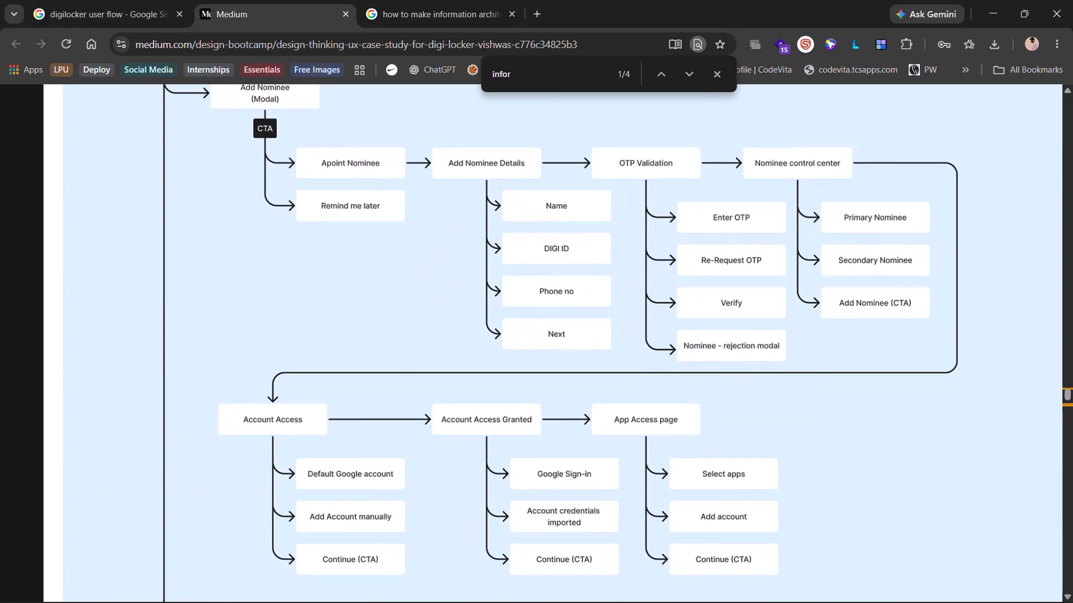
click(696, 204)
scroll(696, 204, down, 1)
scroll(696, 204, up, 1)
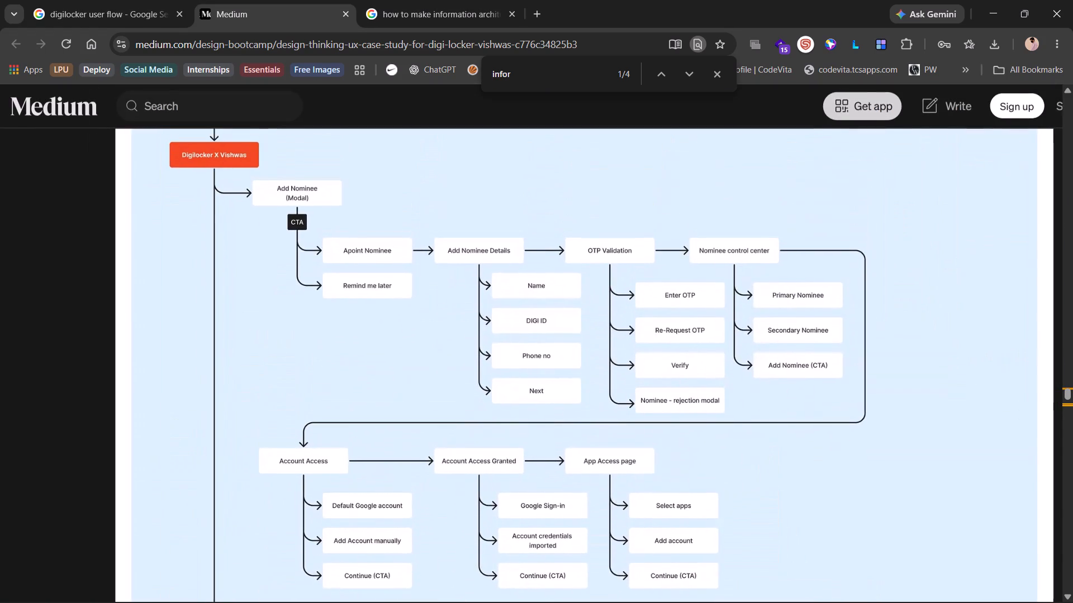
scroll(696, 204, up, 1)
key(alt+Tab)
Back in FigJam, move the Name, DIGI ID, Phone No and Next boxes up together, closer beneath Add Nominee Name.
scroll(534, 179, up, 2)
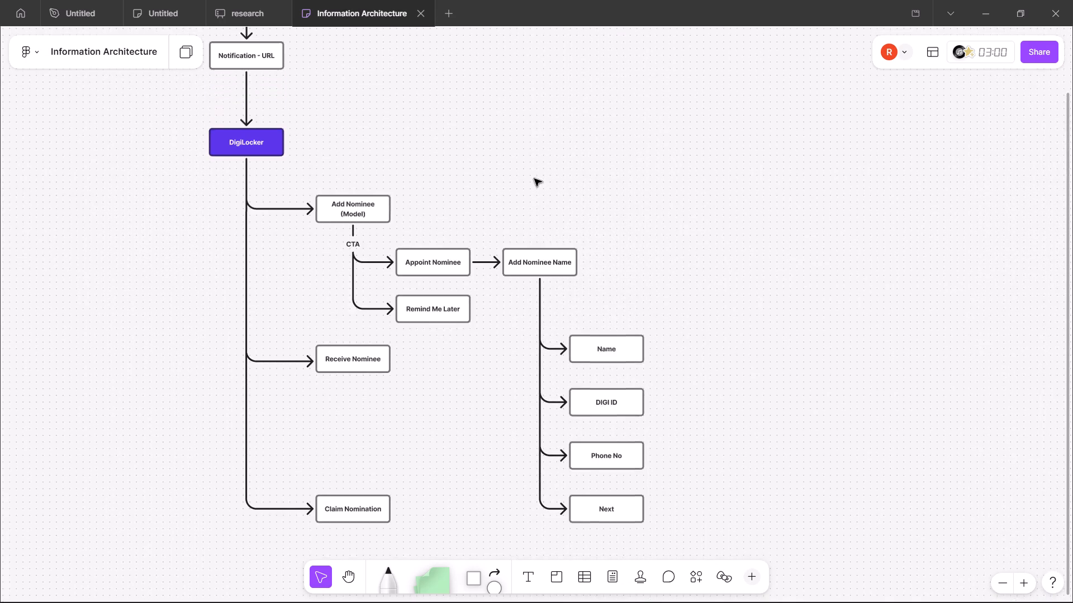
scroll(534, 179, up, 2)
scroll(372, 181, down, 1)
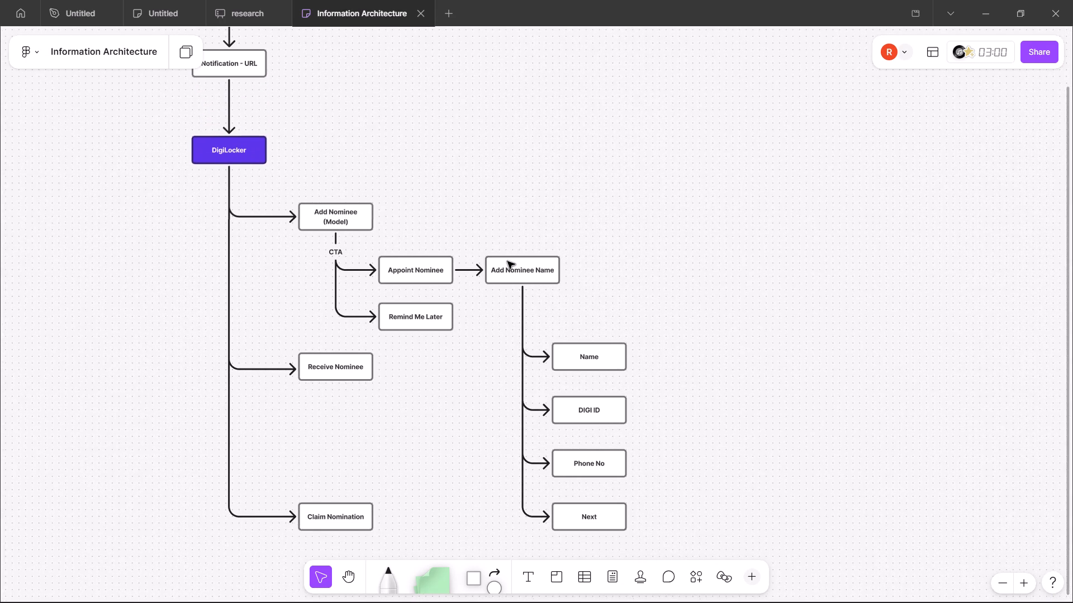
scroll(507, 261, down, 1)
drag(607, 470, 516, 320)
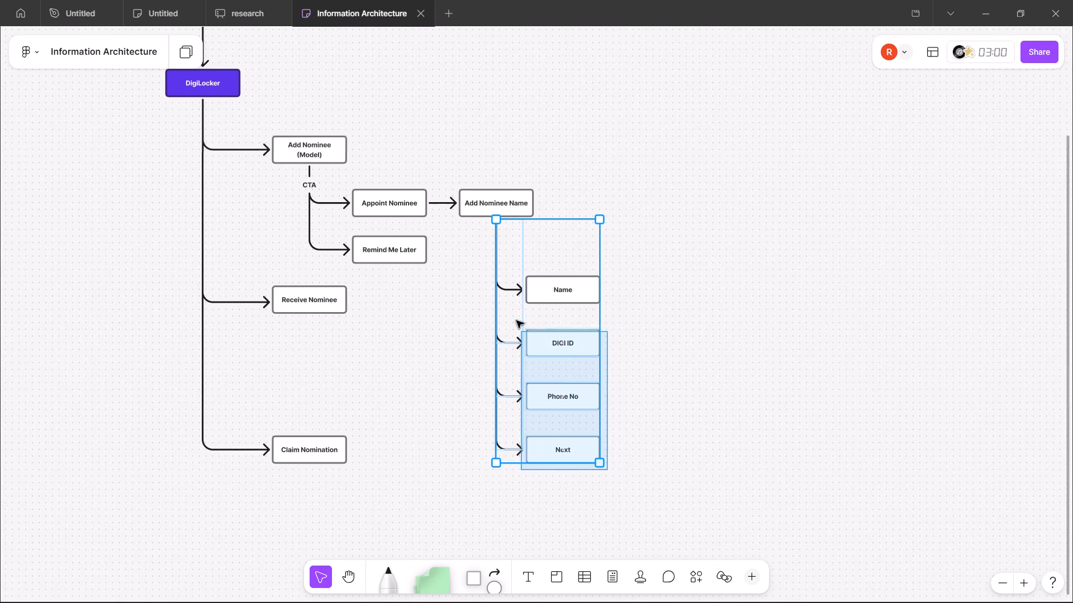
drag(516, 320, 495, 280)
drag(554, 250, 554, 234)
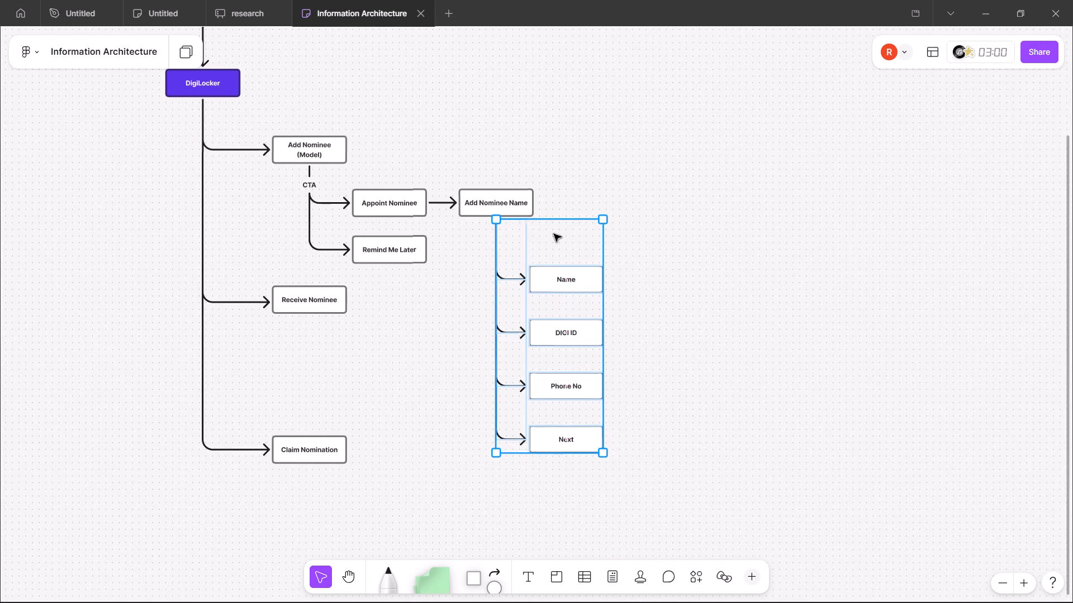
drag(554, 234, 560, 219)
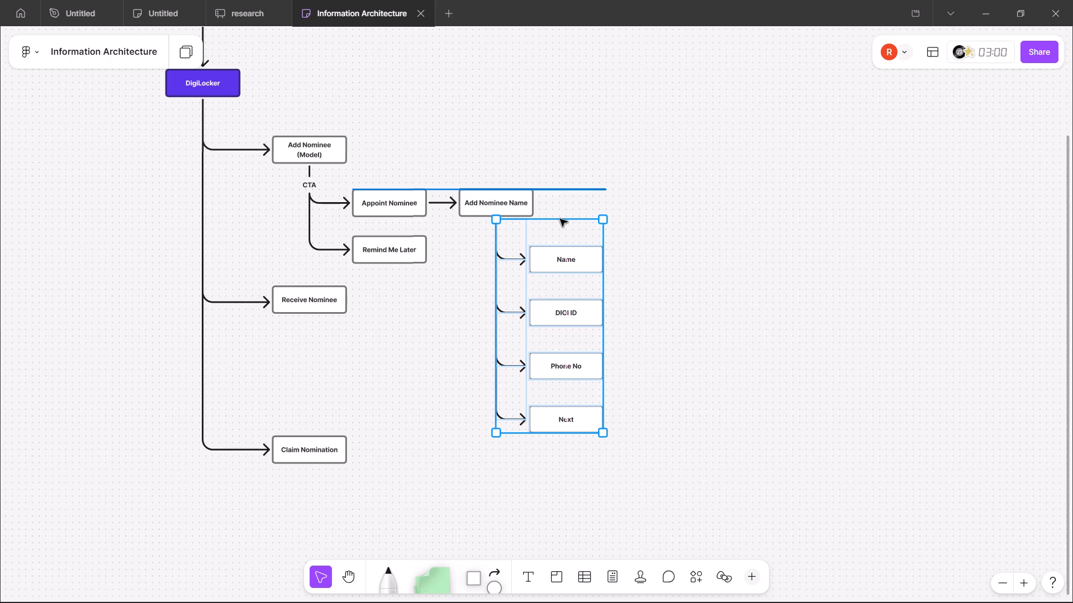
drag(560, 219, 560, 219)
click(629, 225)
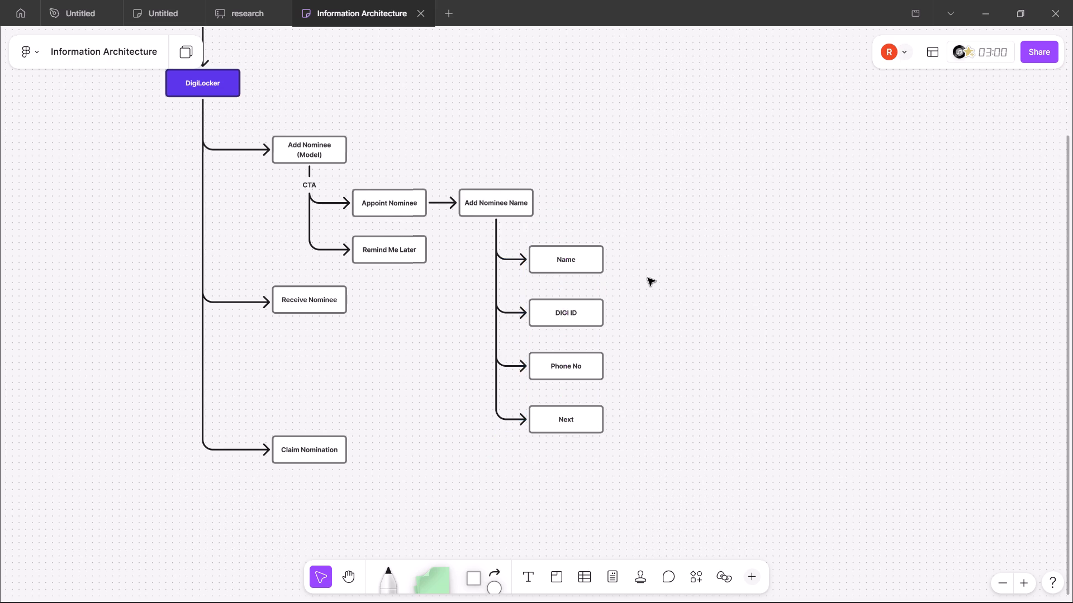
Following the Medium reference, add a box labelled OTP Validation to the right of Add Nominee Name, connected by an arrow.
scroll(648, 278, down, 1)
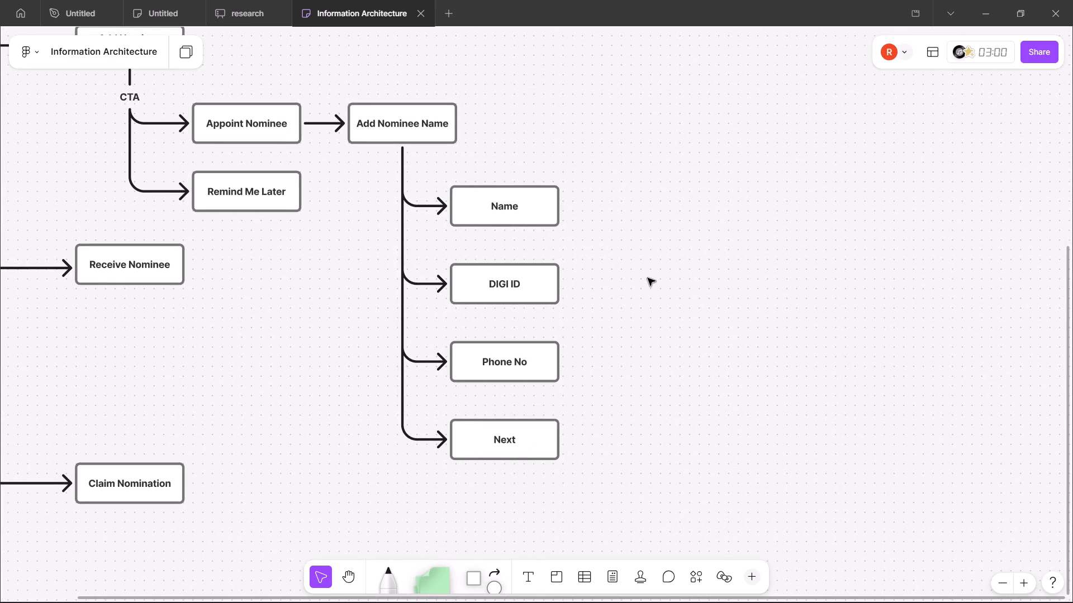
key(alt+Tab)
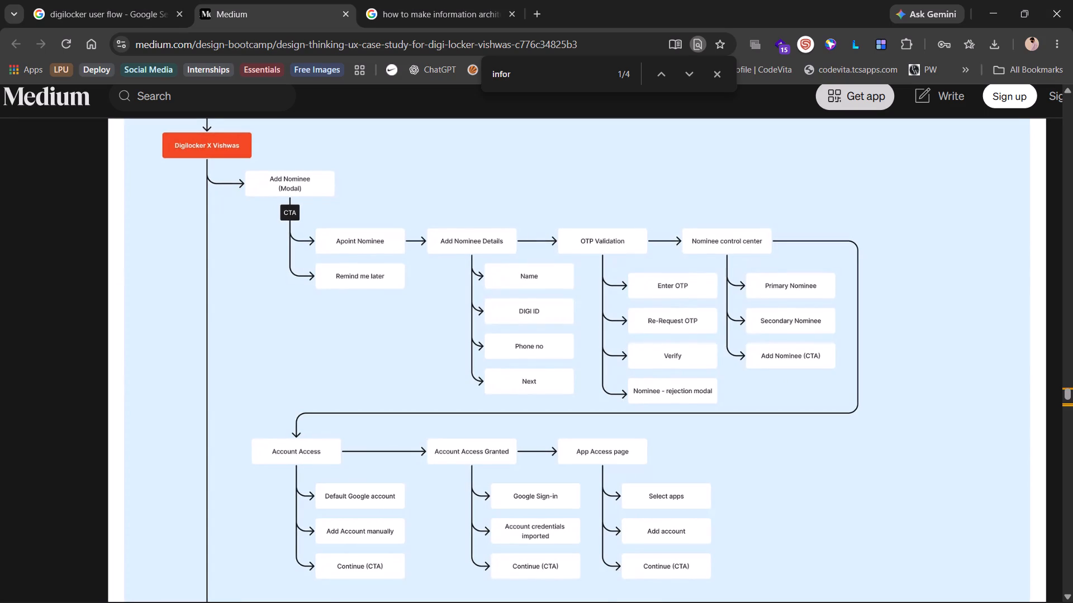
key(alt+Tab)
key(alt+Tab)
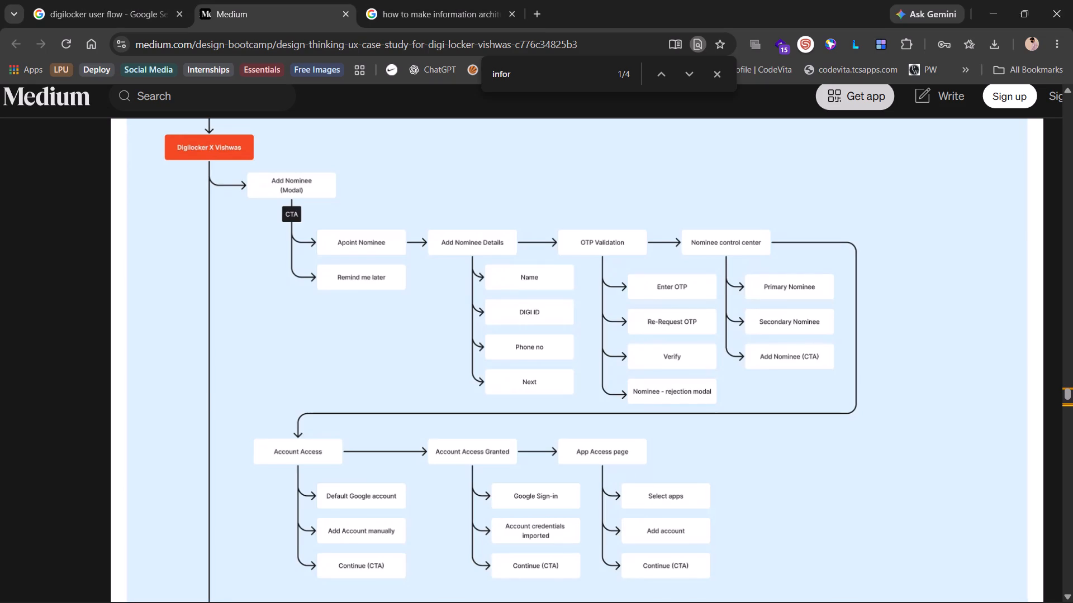
key(alt+Tab)
click(435, 133)
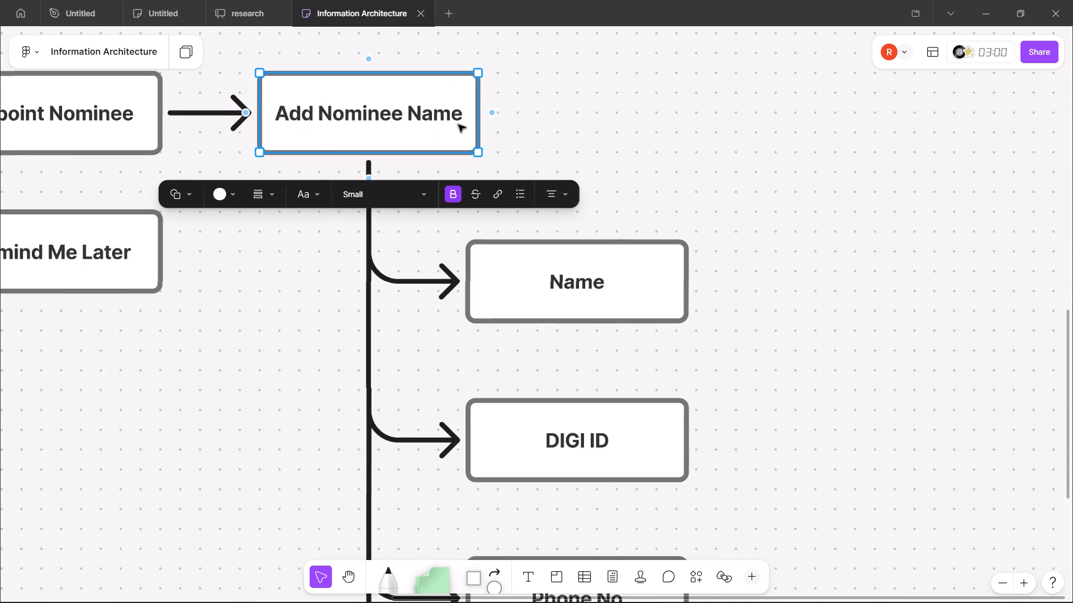
click(491, 118)
key(shift+o)
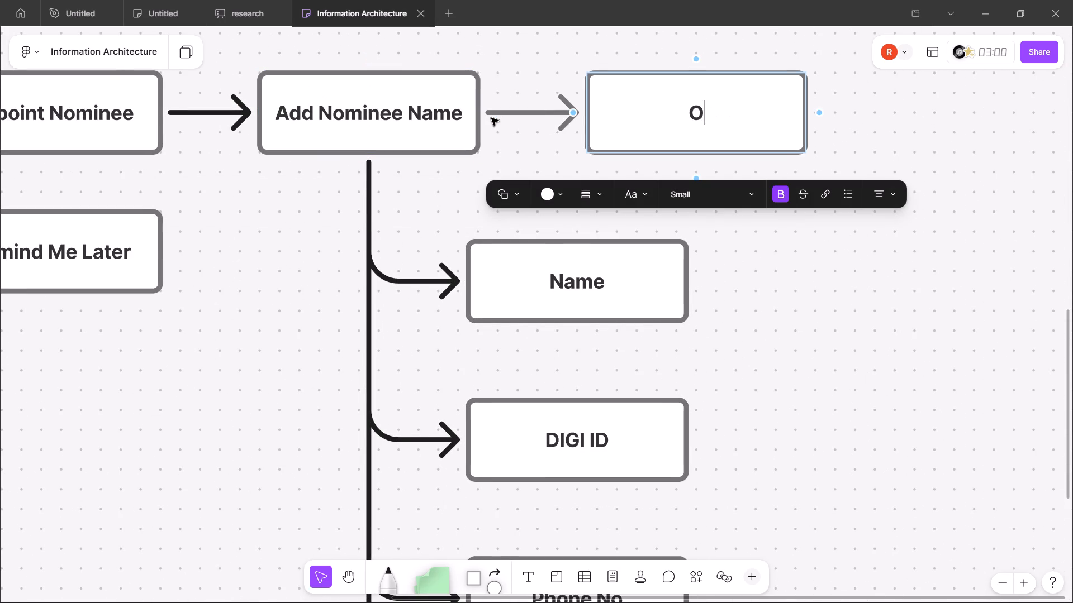
text(TP)
key(space)
key(alt+Tab)
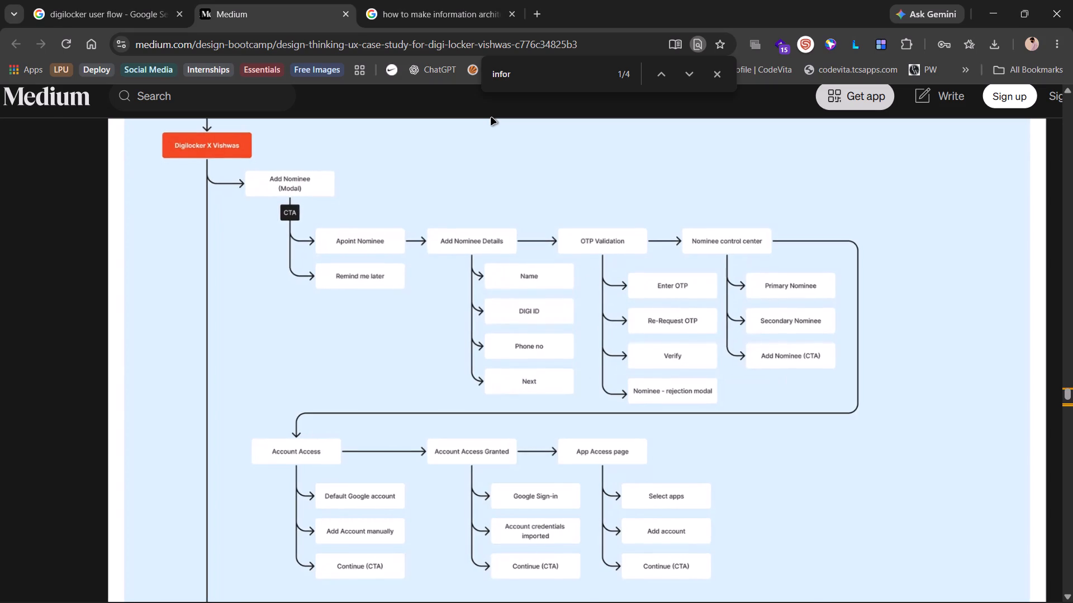
key(alt+Tab)
text(Validation)
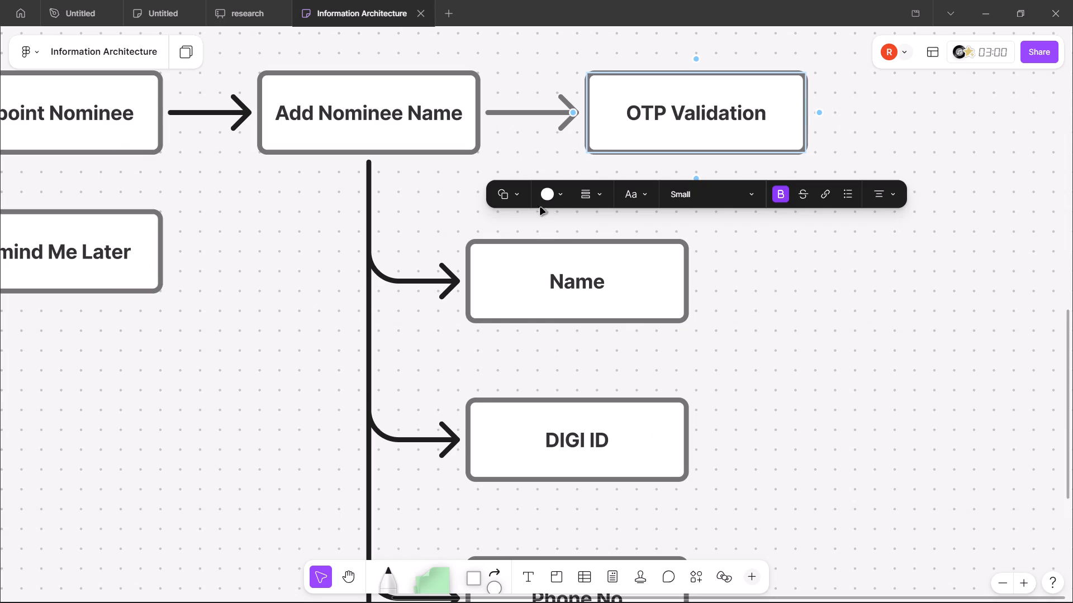
click(550, 170)
Recolor the arrow between Add Nominee Name and OTP Validation black.
click(547, 108)
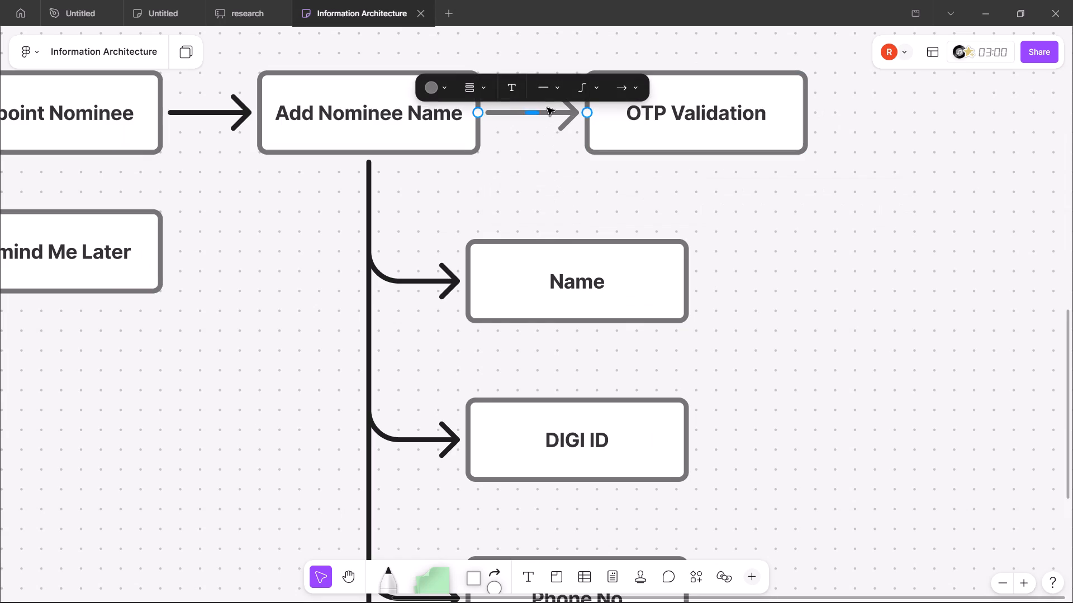
click(450, 90)
click(330, 121)
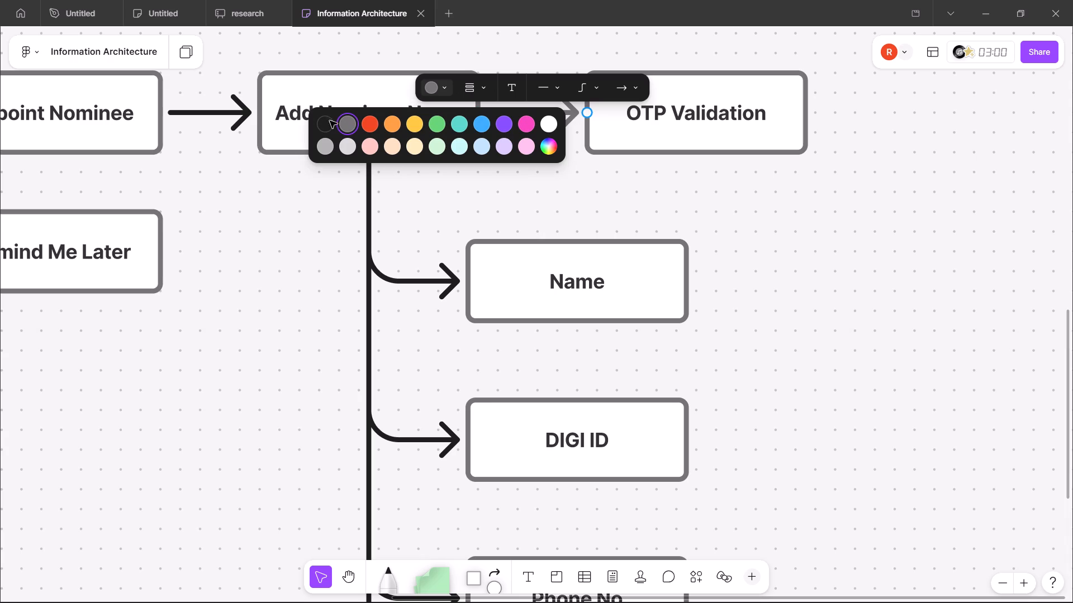
click(771, 277)
Shift the Name, DIGI ID, Phone No and Next boxes slightly left together, closer to their vertical connector line.
scroll(771, 277, left, 2)
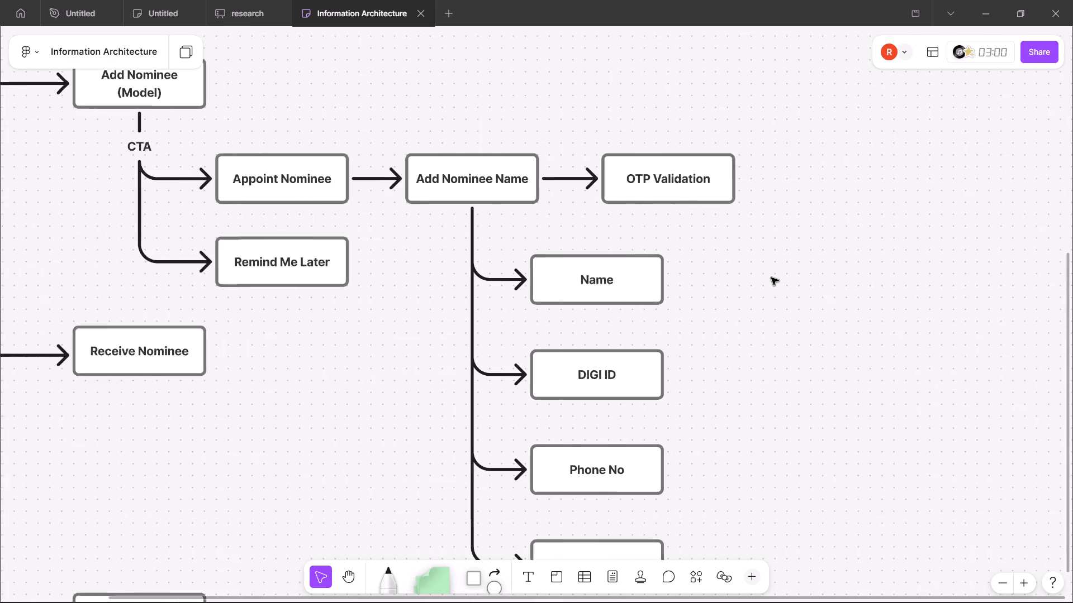
scroll(771, 277, left, 1)
key(alt+Tab)
key(alt+Tab)
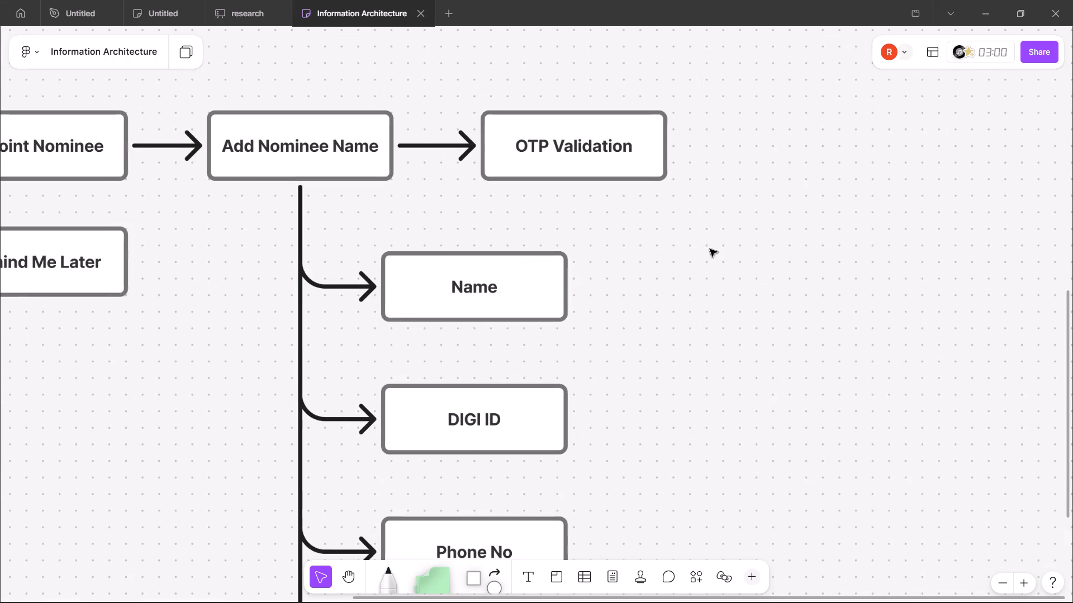
scroll(533, 268, down, 1)
key(alt+Tab)
key(alt+Tab)
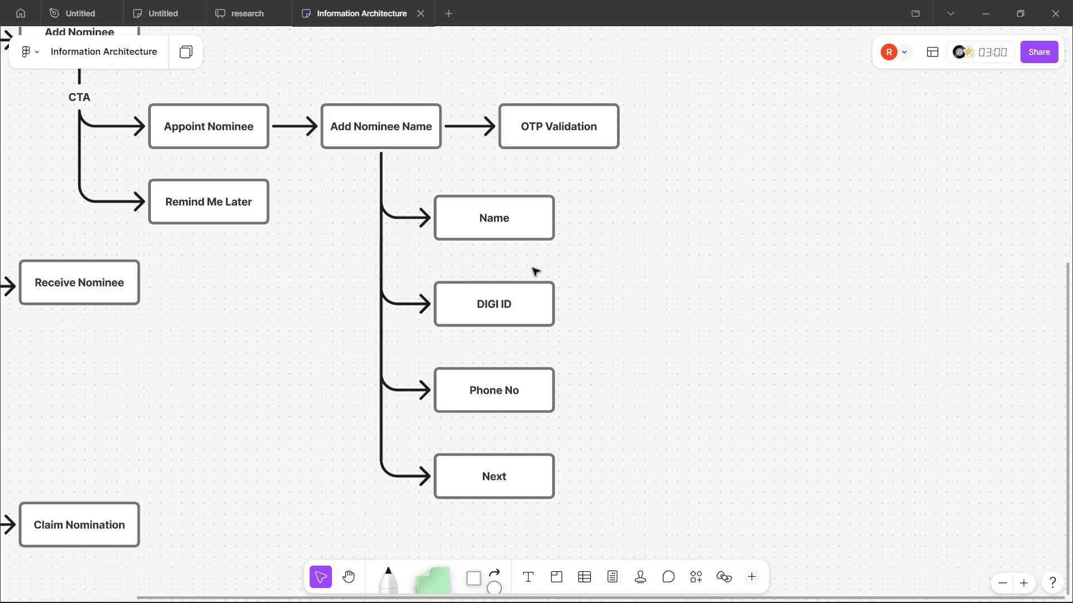
scroll(533, 268, down, 1)
drag(573, 484, 406, 165)
drag(512, 212, 498, 212)
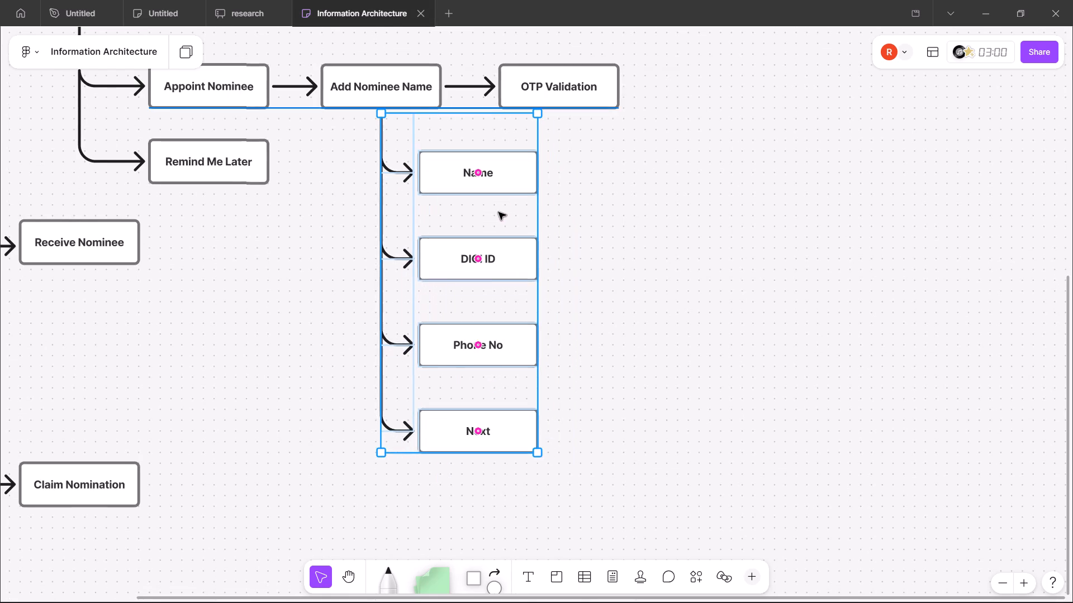
drag(498, 212, 496, 211)
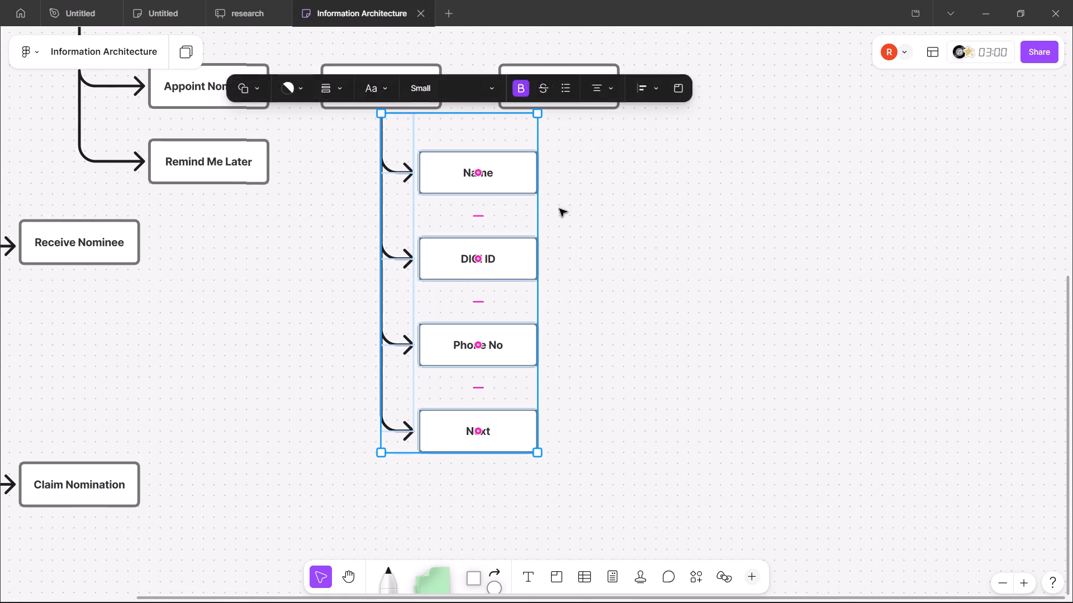
click(685, 208)
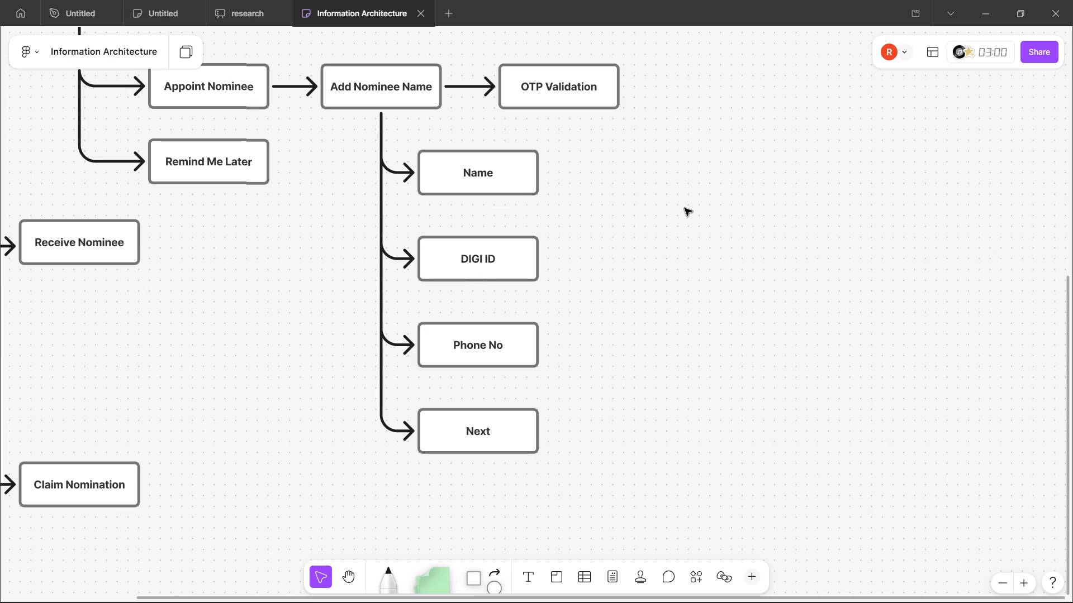
Compare the FigJam layout with the OTP Validation branch in the Medium case study.
scroll(685, 208, up, 1)
scroll(685, 208, right, 1)
key(alt+Tab)
key(alt+Tab)
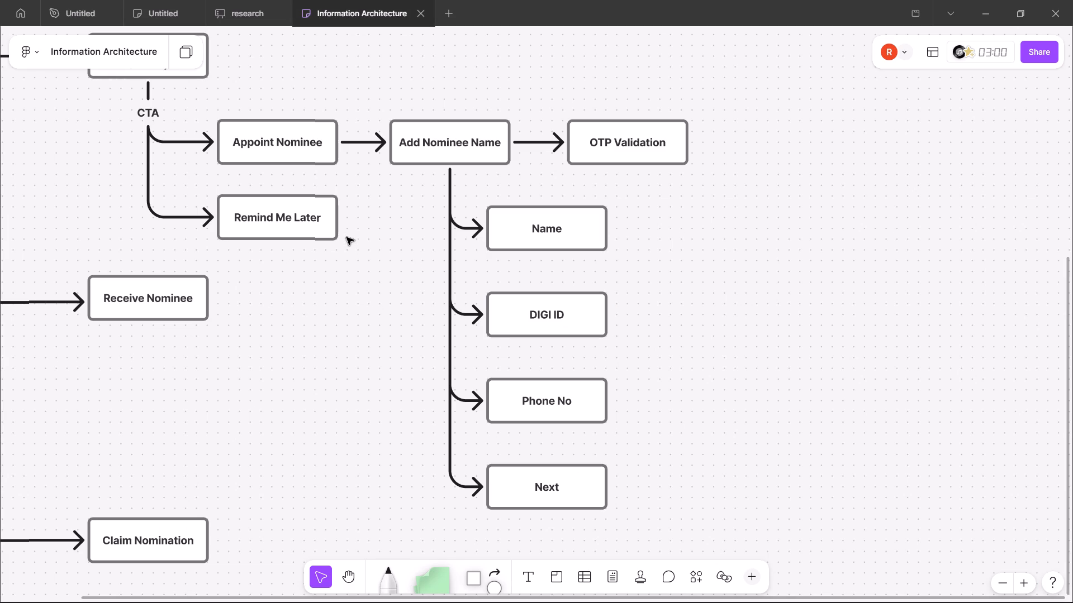
scroll(437, 192, left, 1)
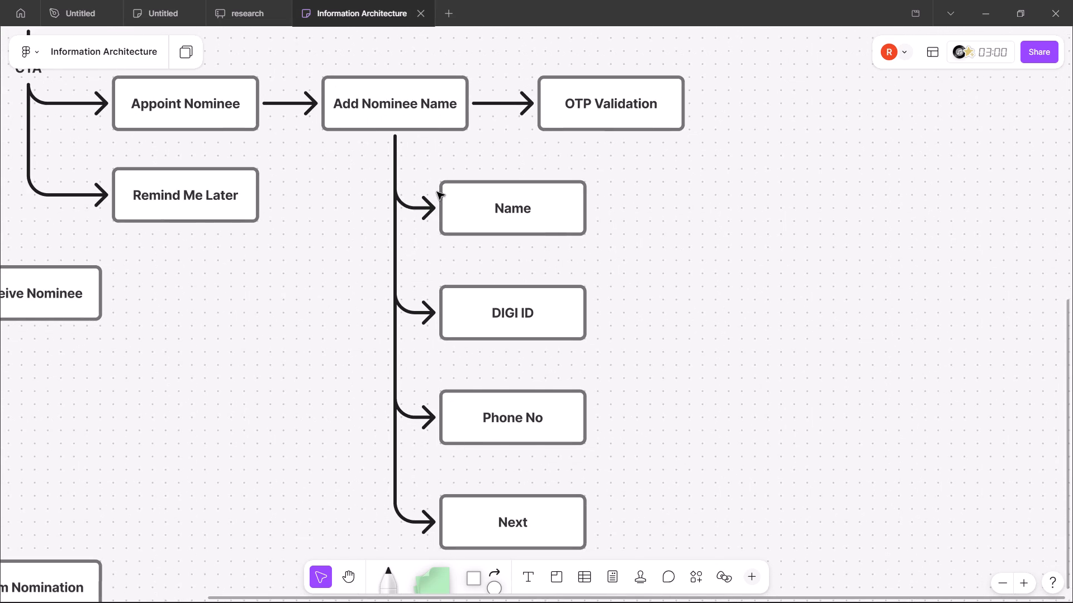
key(alt+Tab)
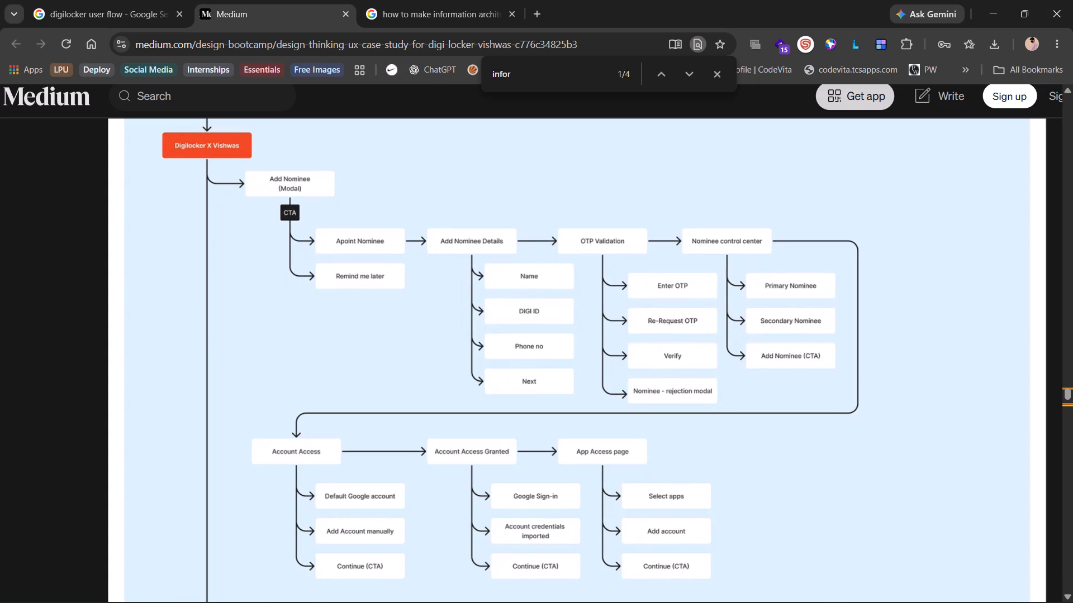
scroll(721, 246, left, 1)
key(alt+Tab)
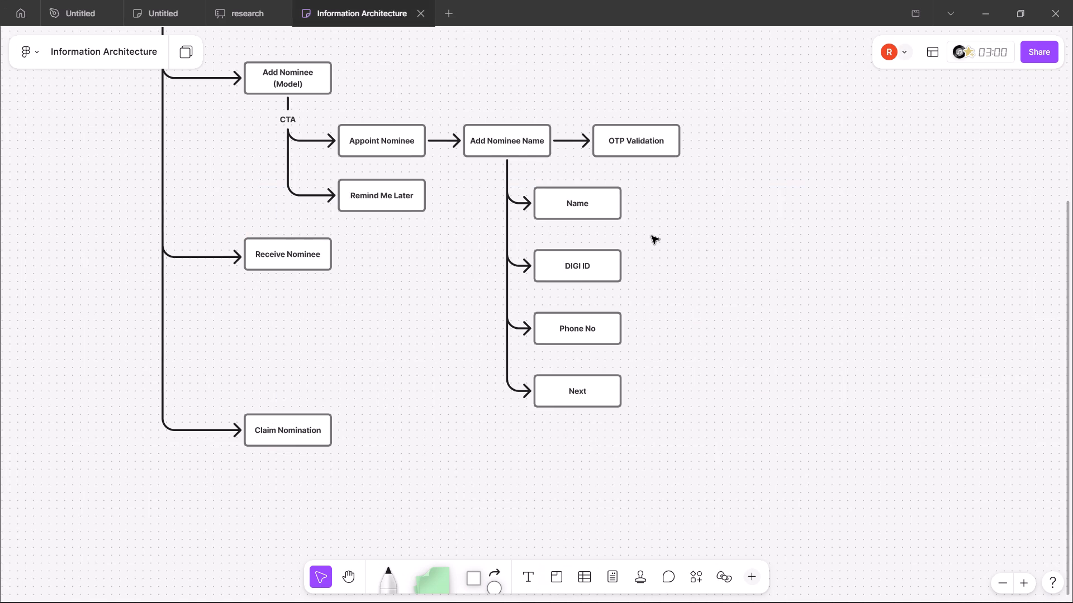
scroll(647, 235, left, 1)
Duplicate the Name, DIGI ID, Phone No and Next boxes with their arrows, placing the copies level with the originals, right of OTP Validation's center.
click(609, 240)
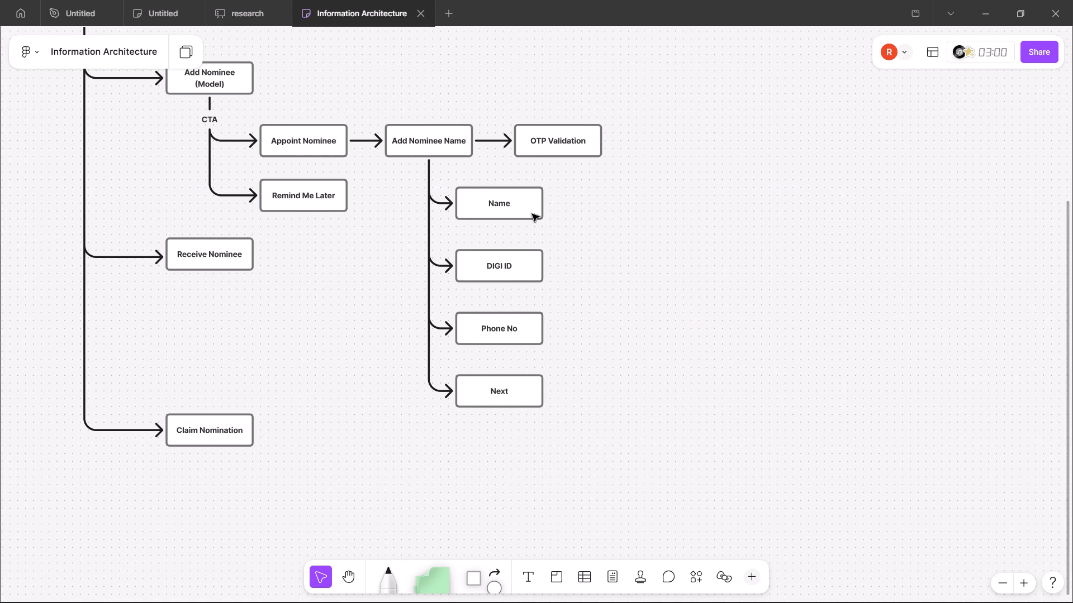
scroll(531, 214, left, 1)
drag(500, 186, 448, 159)
click(511, 344)
drag(488, 418, 330, 203)
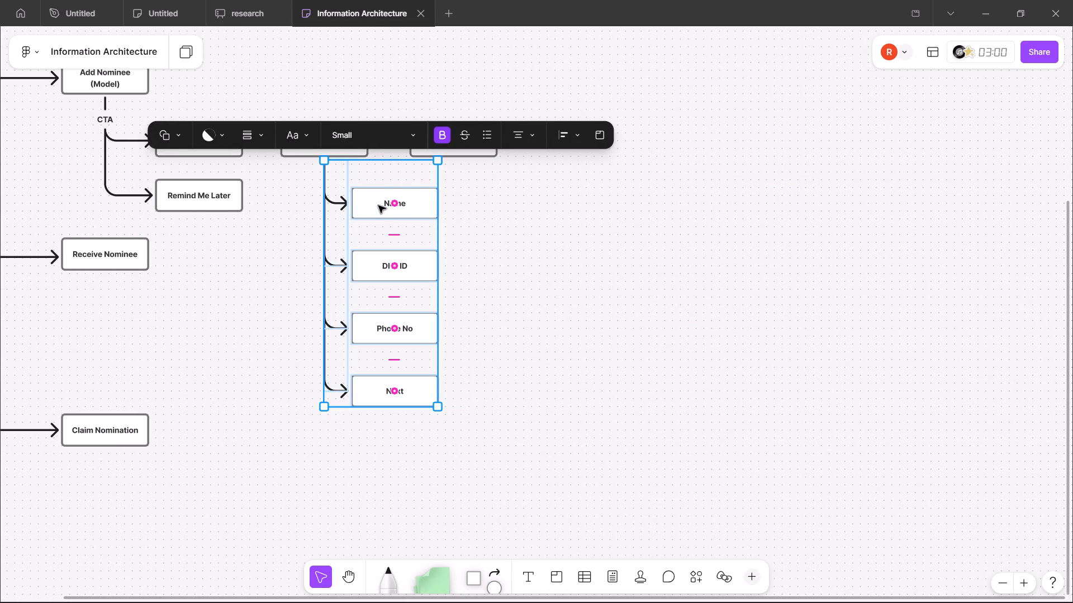
click(398, 181)
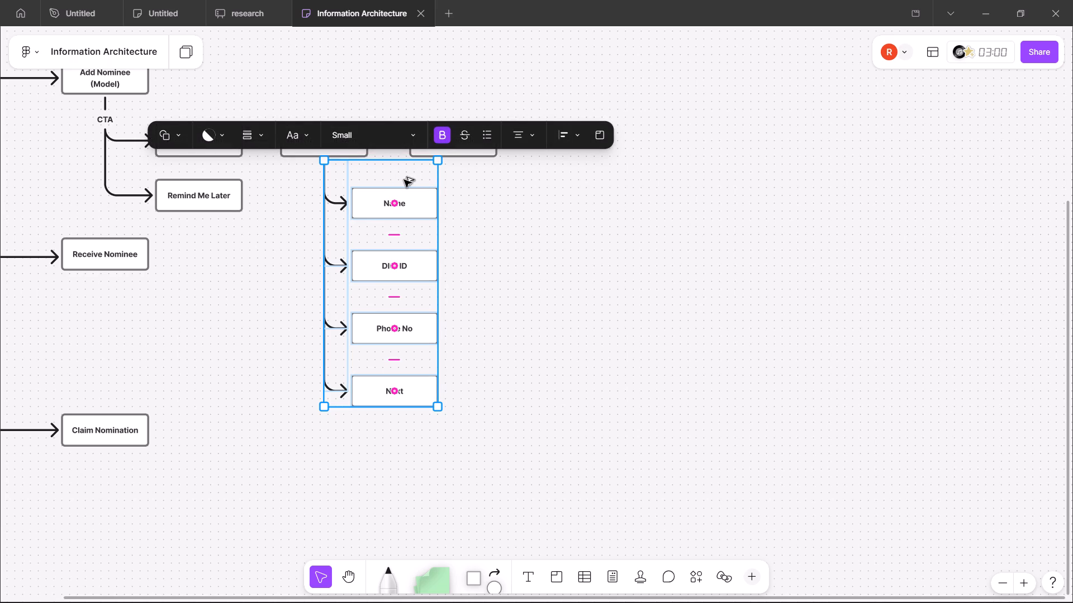
alt+drag(403, 180, 469, 194)
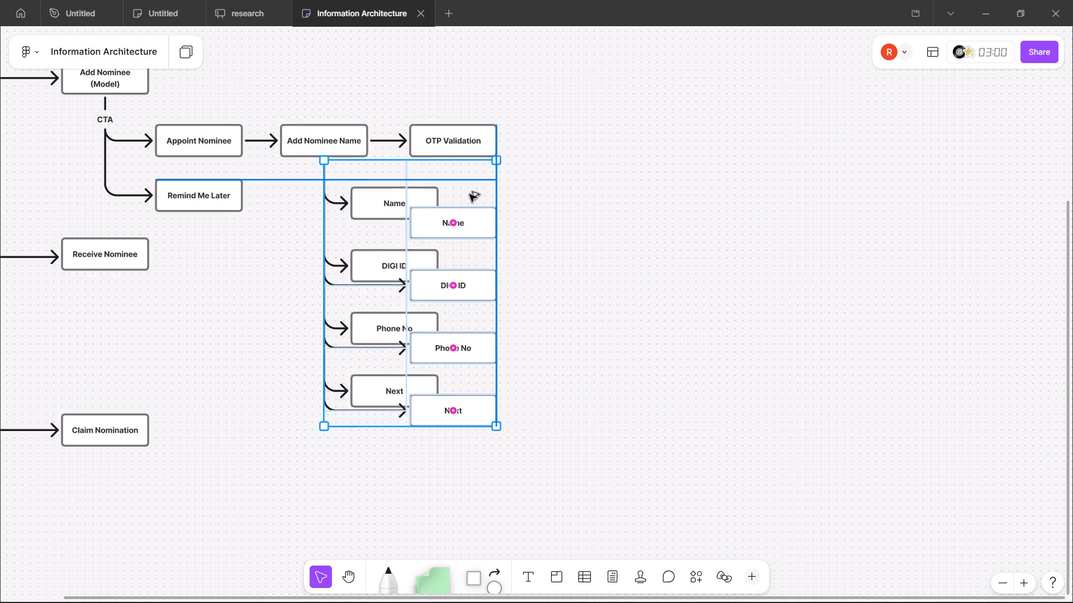
alt+drag(469, 194, 566, 176)
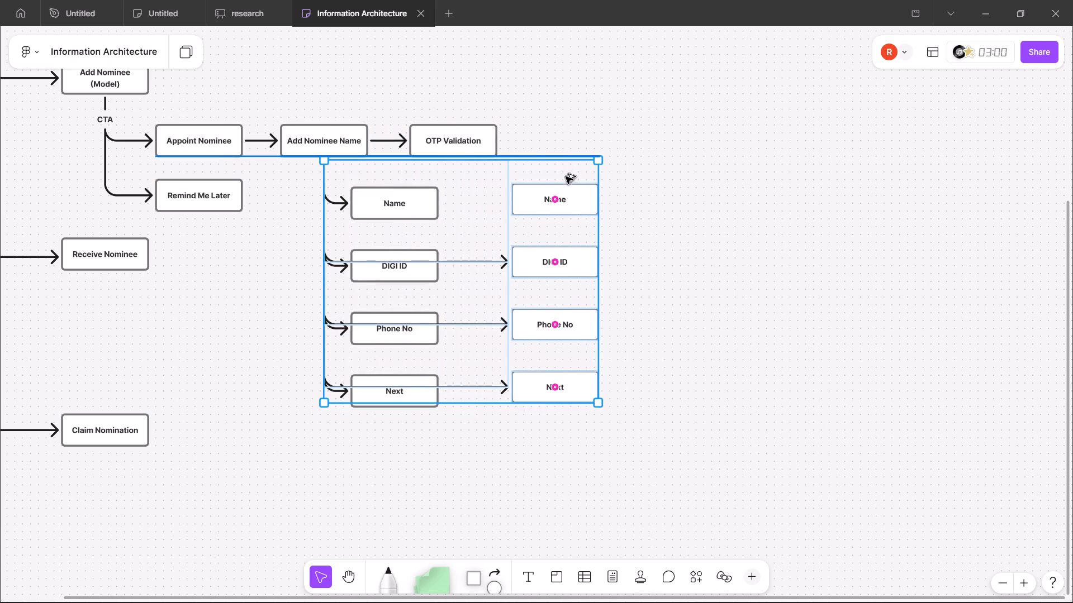
alt+drag(566, 176, 566, 181)
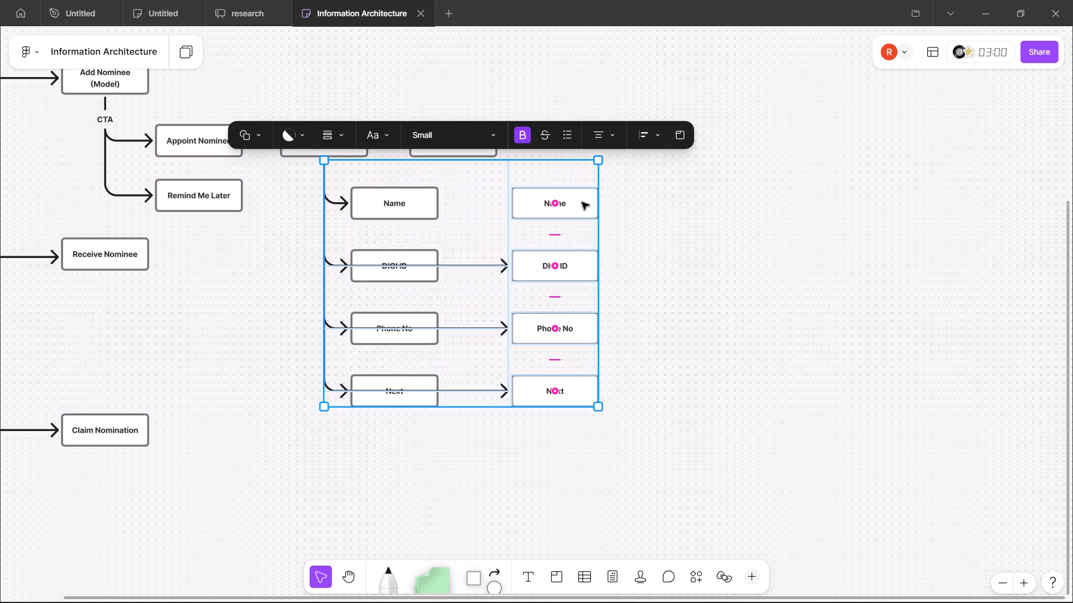
click(582, 231)
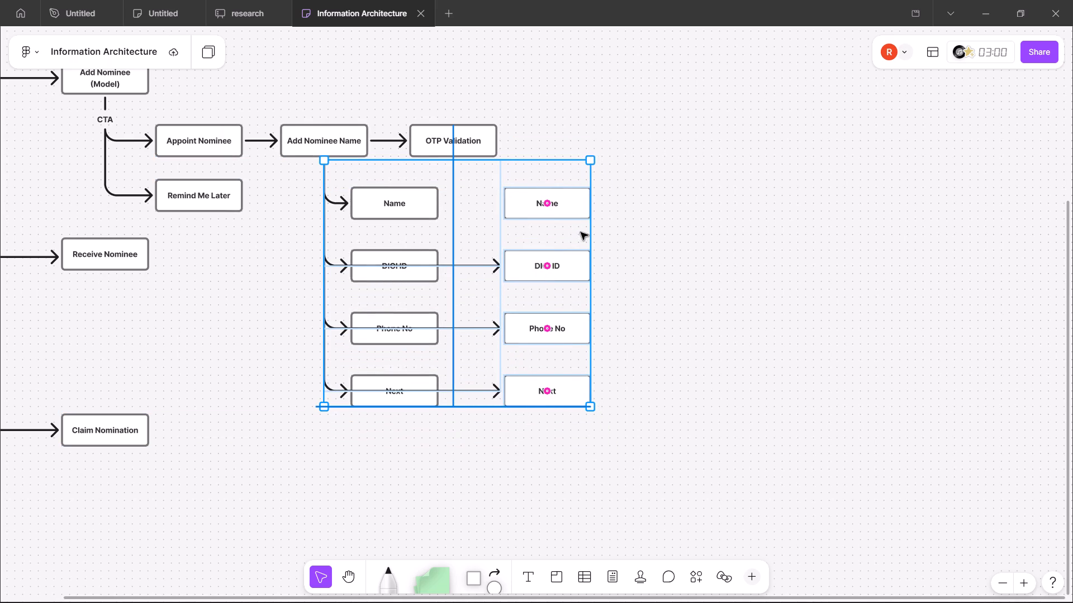
click(667, 215)
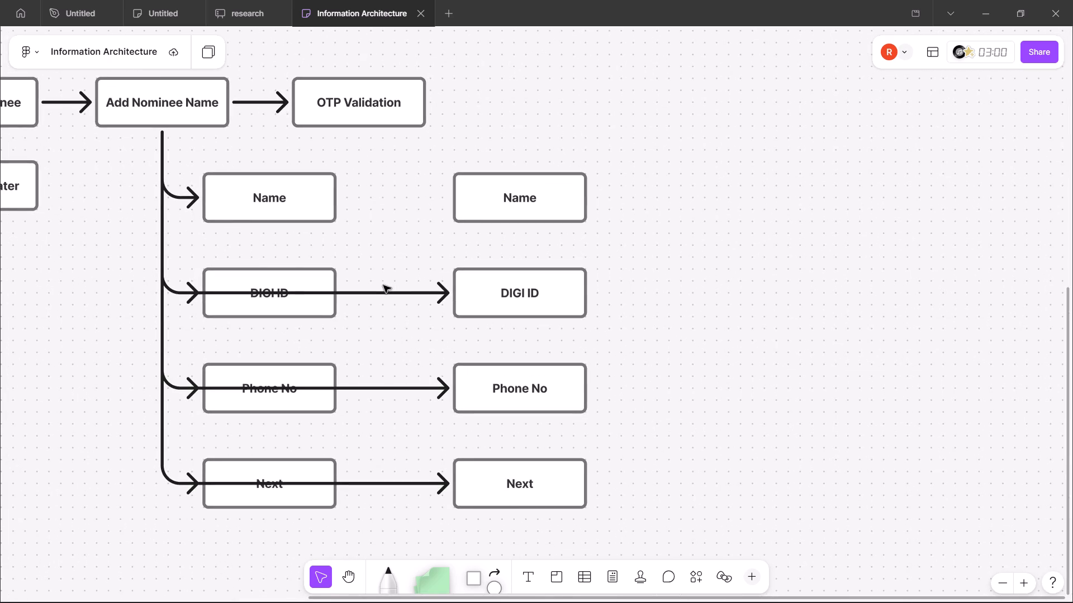
Delete the three duplicated arrows that run into the copied DIGI ID, Phone No and Next boxes.
click(386, 289)
key(BackSpace)
key(Delete)
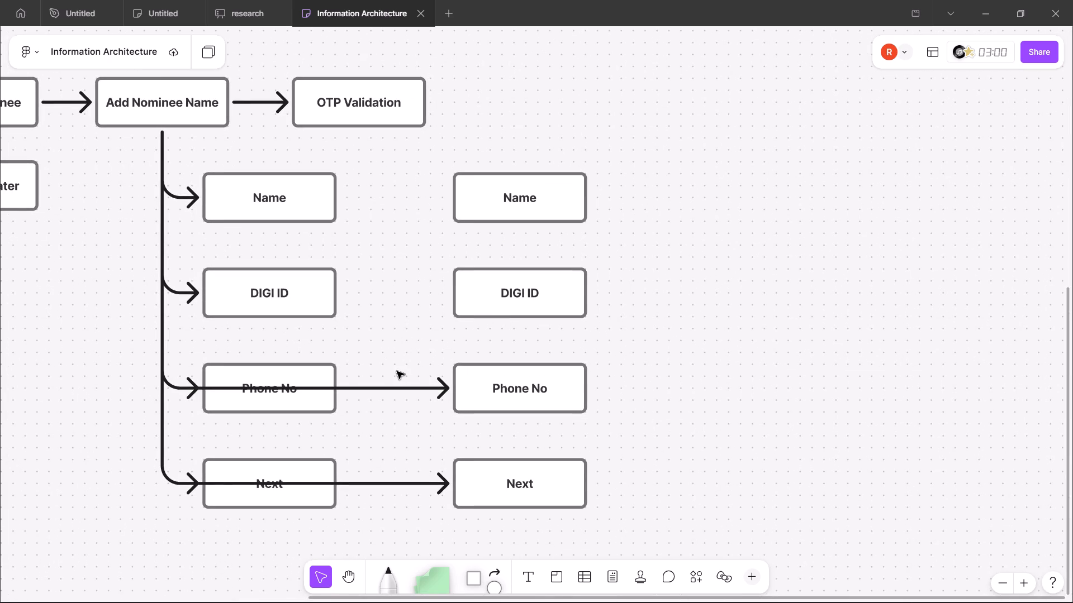
click(403, 389)
key(Delete)
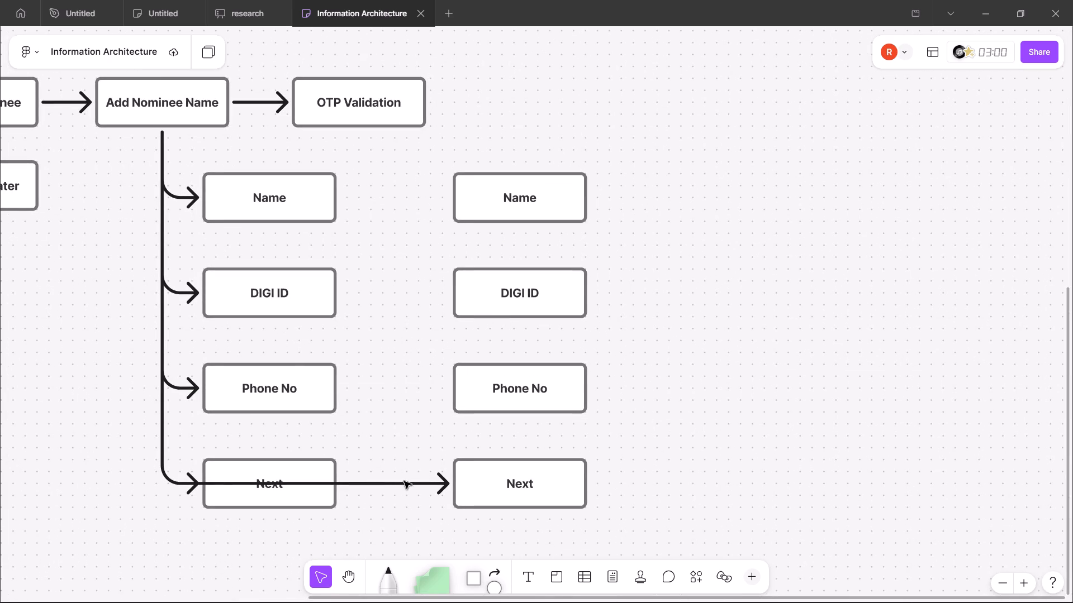
click(404, 482)
key(Delete)
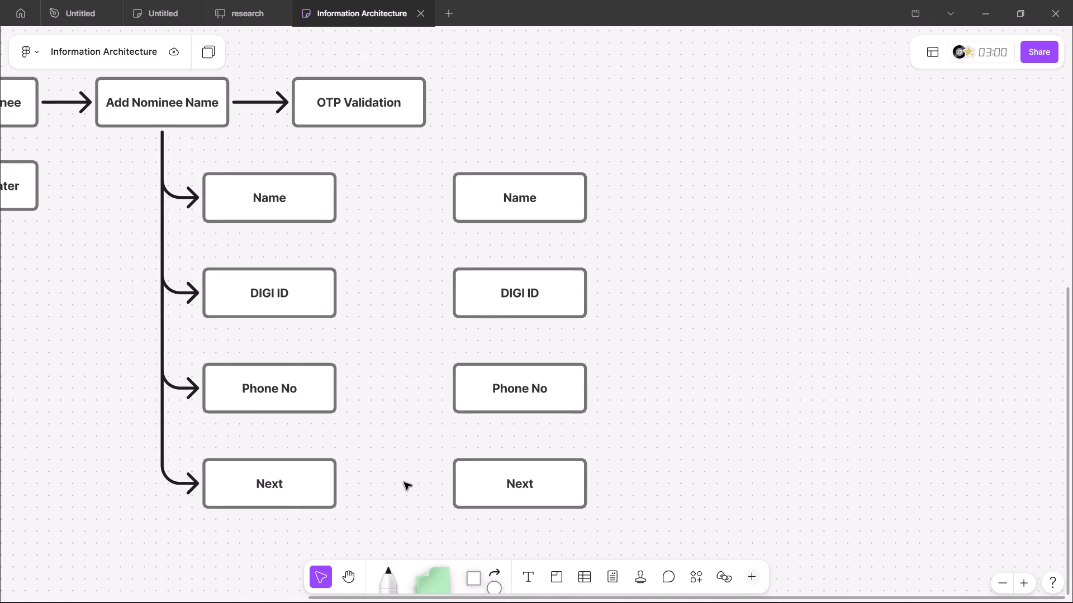
Relabel the duplicated Name box as "Enter OTP", following the Medium case study.
key(alt+Tab)
key(alt+Tab)
double_click(528, 199)
text(Enter OTP)
Relabel the duplicated DIGI ID box as "Re-Request OTP", checking the wording against the Medium case study.
key(alt+Tab)
key(alt+Tab)
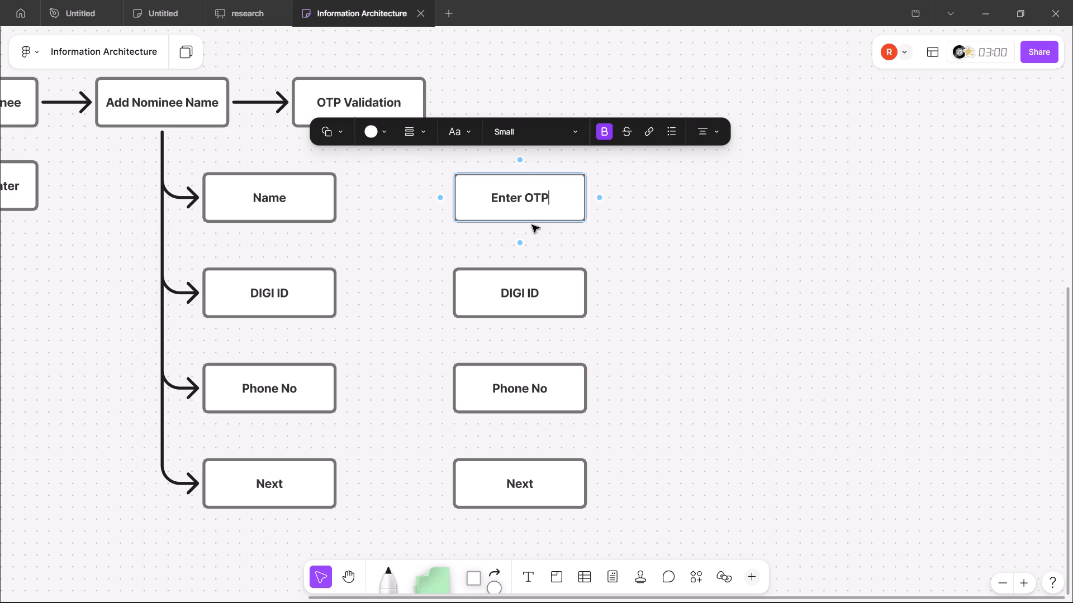
double_click(528, 296)
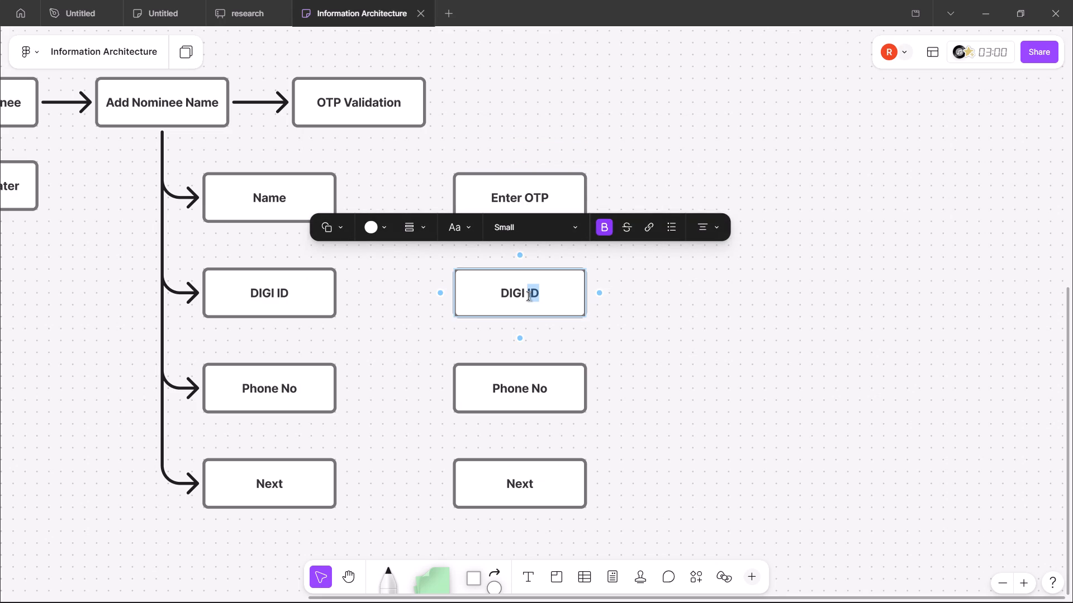
key(shift+a)
key(ctrl+a)
key(BackSpace)
text(Re)
key(minus)
key(alt+Tab)
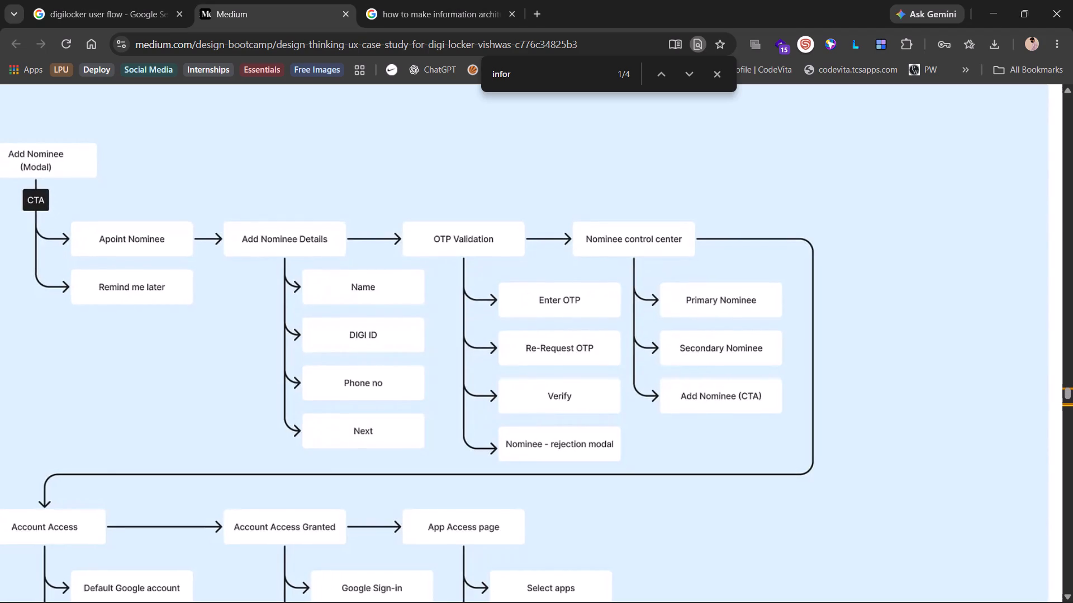
key(alt+Tab)
text(Request OTP)
Relabel the duplicated Phone No box as "Verify", following the Medium case study.
key(alt+Tab)
key(alt+Tab)
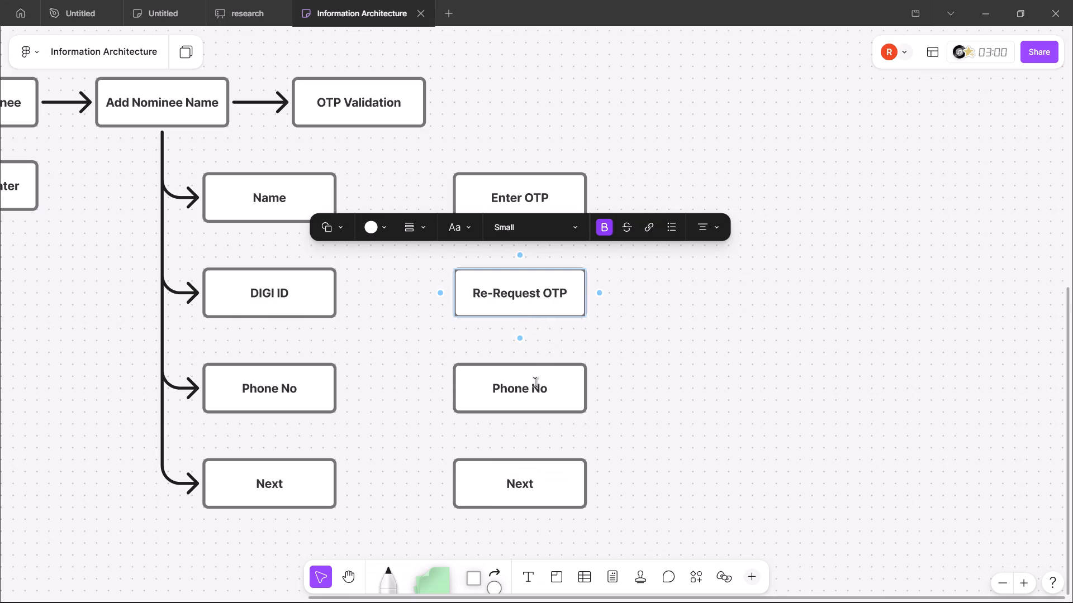
double_click(531, 394)
key(ctrl+a)
key(BackSpace)
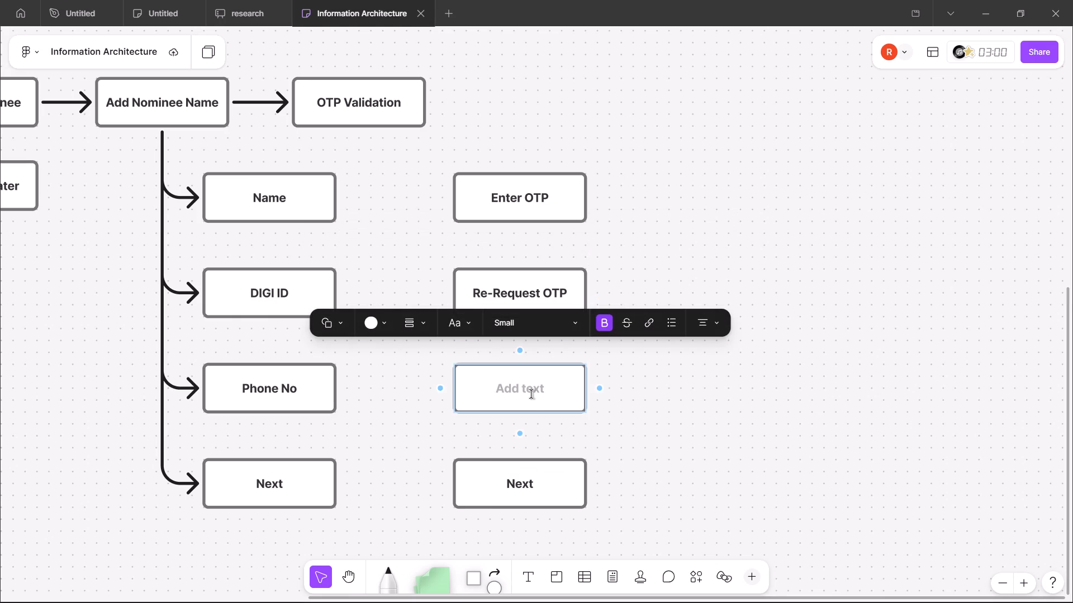
text(Varify)
key(Left)
key(Left)
key(Left)
key(Left)
key(BackSpace)
key(e)
Relabel the duplicated Next box as "Nominee - rejection modal", checking the wording against the Medium case study.
key(alt+Tab)
scroll(610, 399, down, 1)
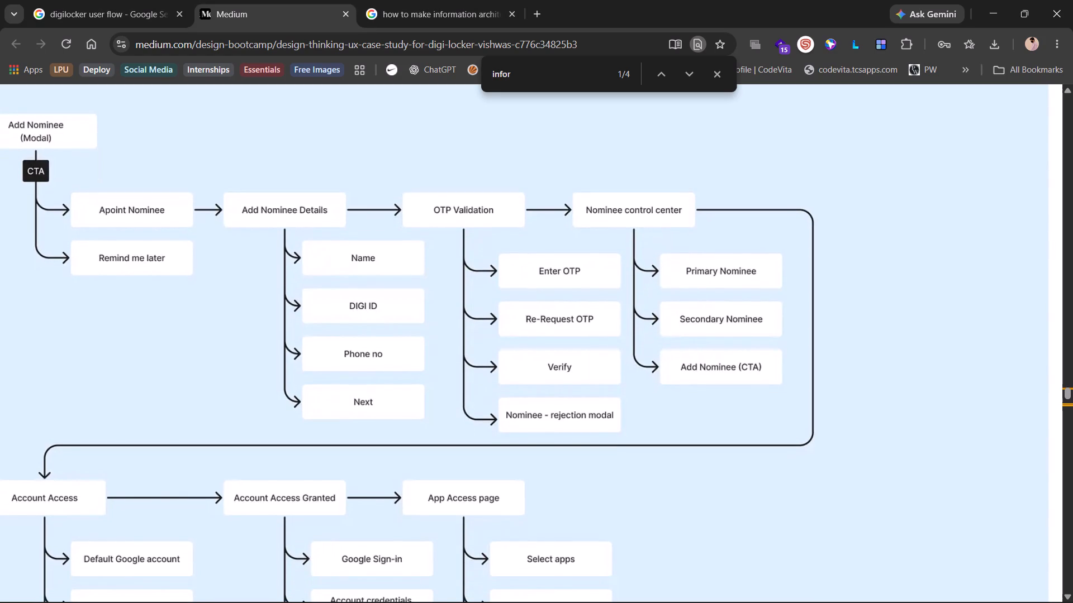
key(alt+Tab)
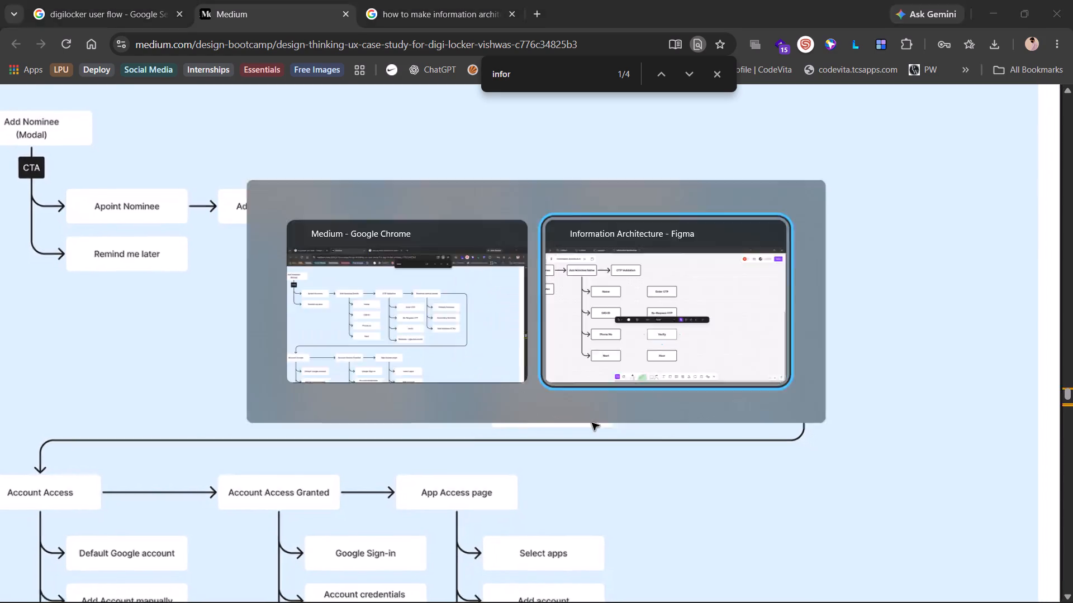
triple_click(520, 481)
key(BackSpace)
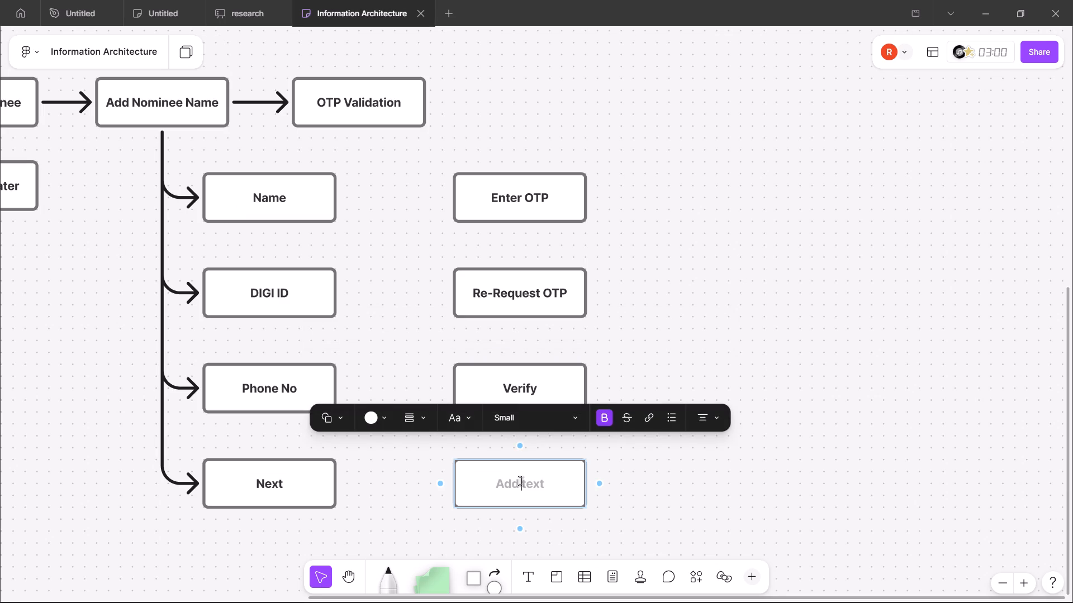
text(No)
text(minee)
key(alt+Tab)
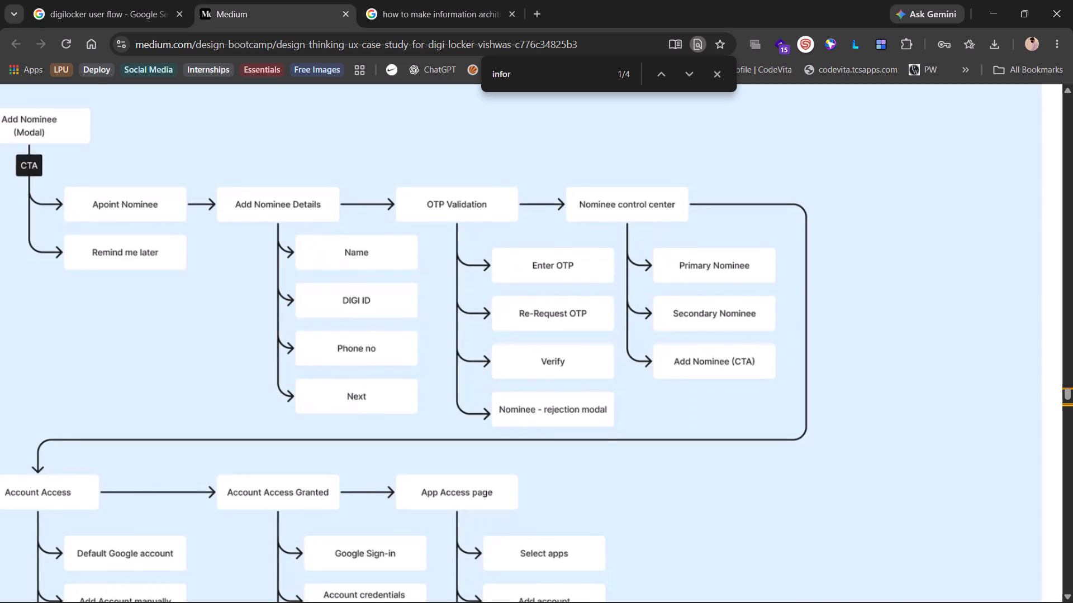
key(alt+Tab)
key(space)
text(-)
key(space)
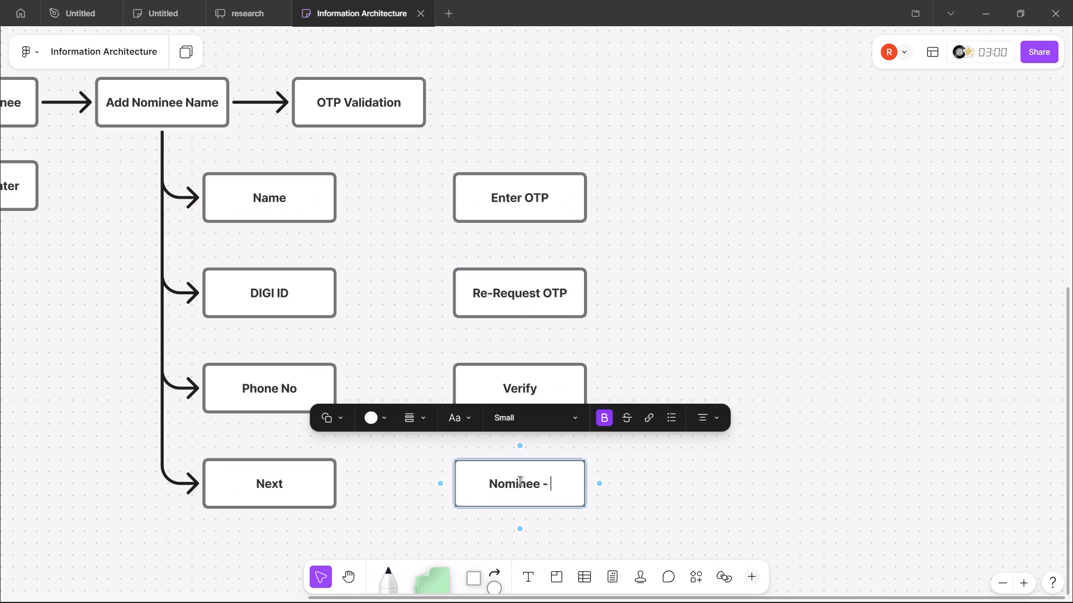
text(rejection moda;l)
key(BackSpace)
key(BackSpace)
key(k)
key(BackSpace)
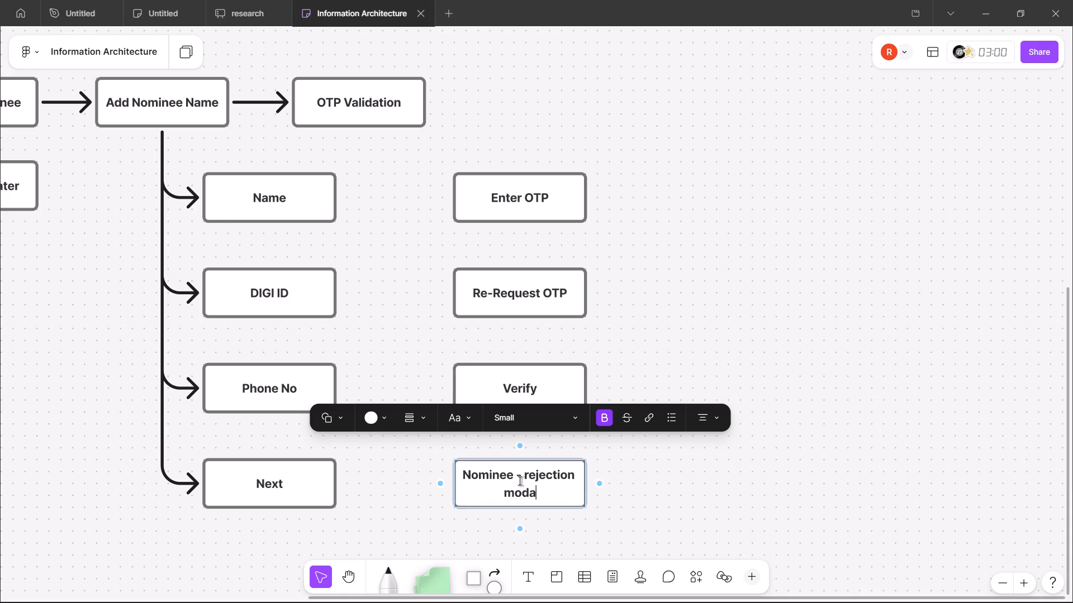
key(l)
key(alt+Tab)
key(alt+Tab)
click(745, 343)
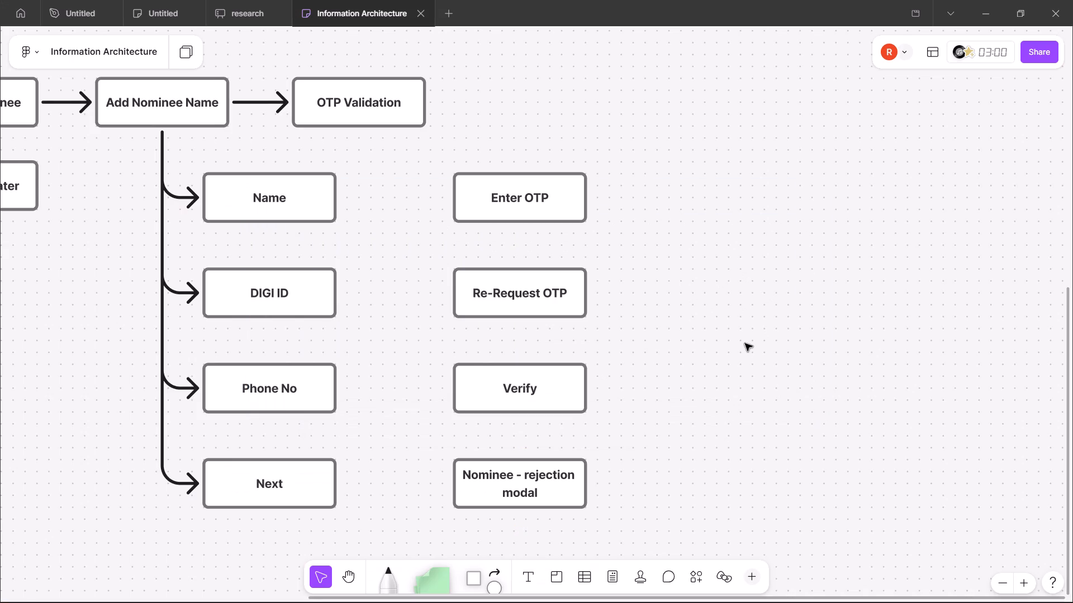
Connect the bottom of OTP Validation to the left side of Enter OTP with an elbow arrow.
scroll(745, 343, left, 1)
click(372, 104)
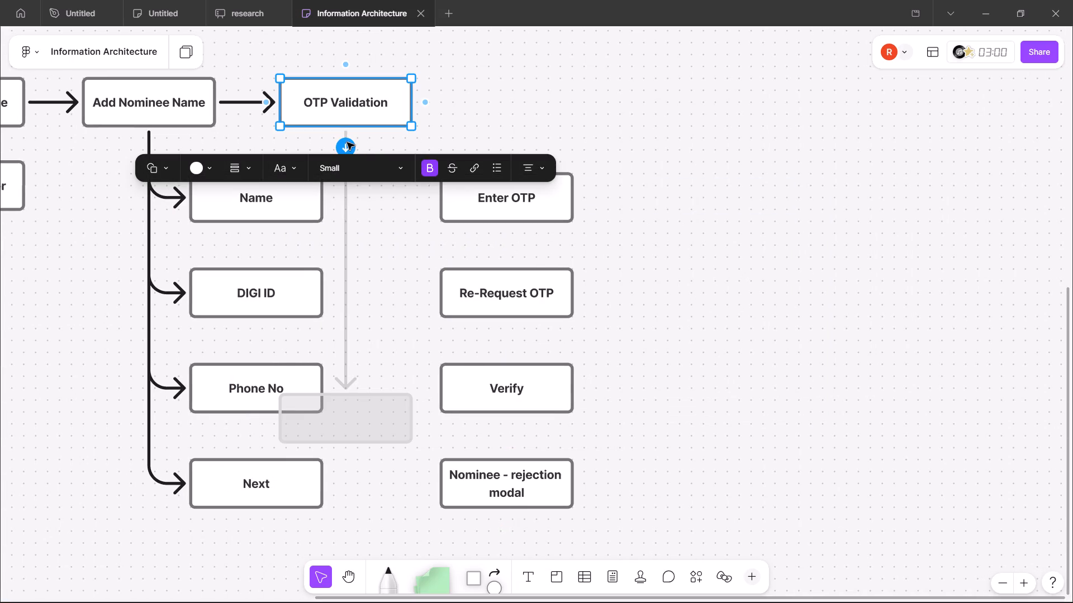
drag(347, 142, 455, 205)
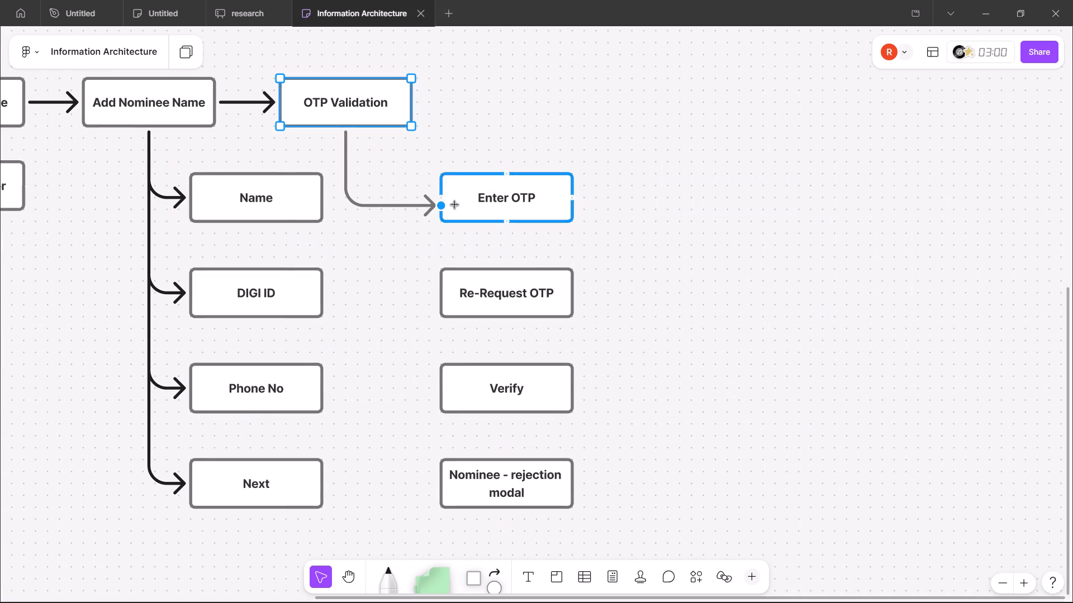
drag(455, 205, 454, 192)
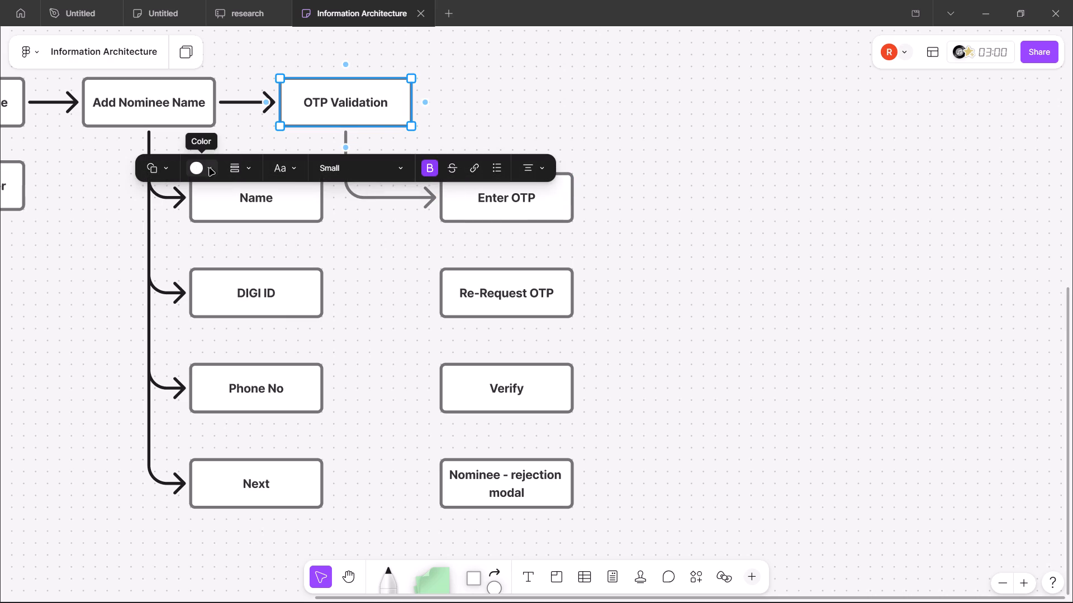
Recolor the arrow between OTP Validation and Enter OTP black.
click(407, 199)
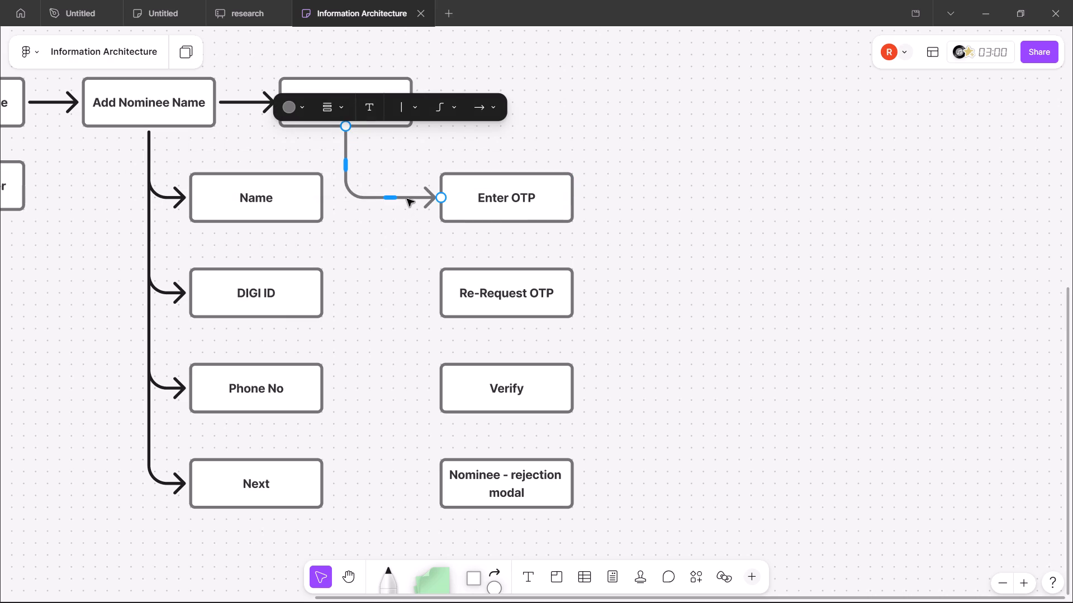
click(298, 109)
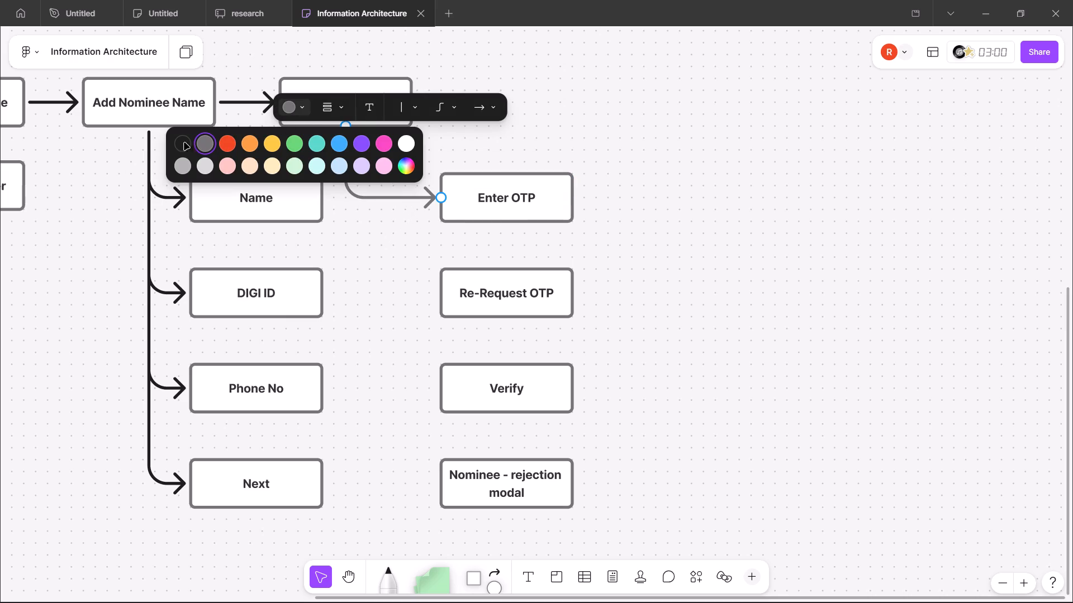
click(177, 147)
click(519, 136)
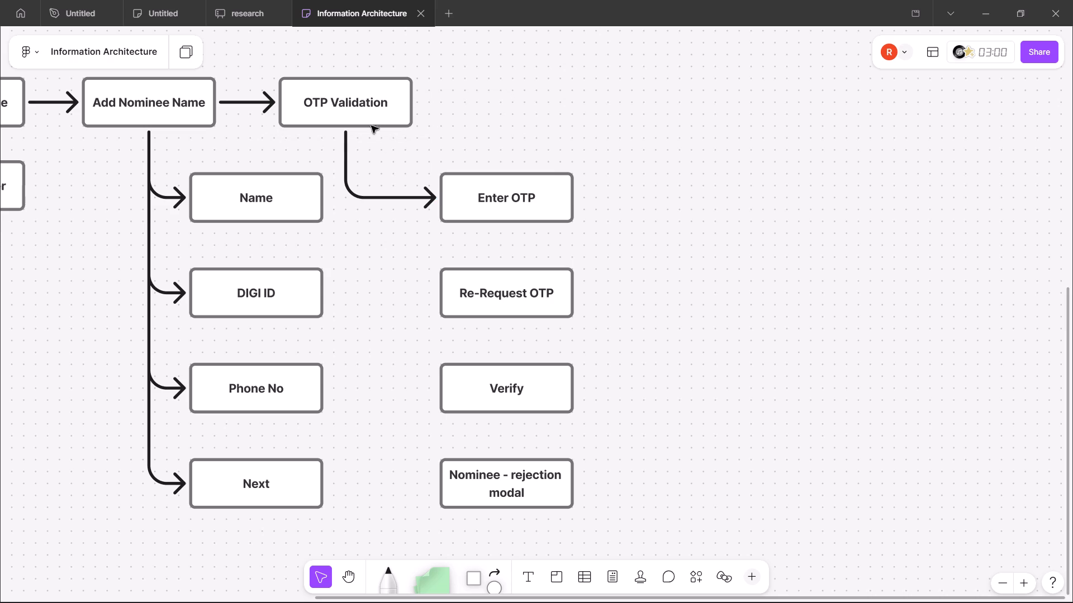
Connect the bottom of OTP Validation to the left sides of Re-Request OTP, Verify and Nominee - rejection modal with elbow arrows.
click(370, 119)
drag(345, 145, 414, 299)
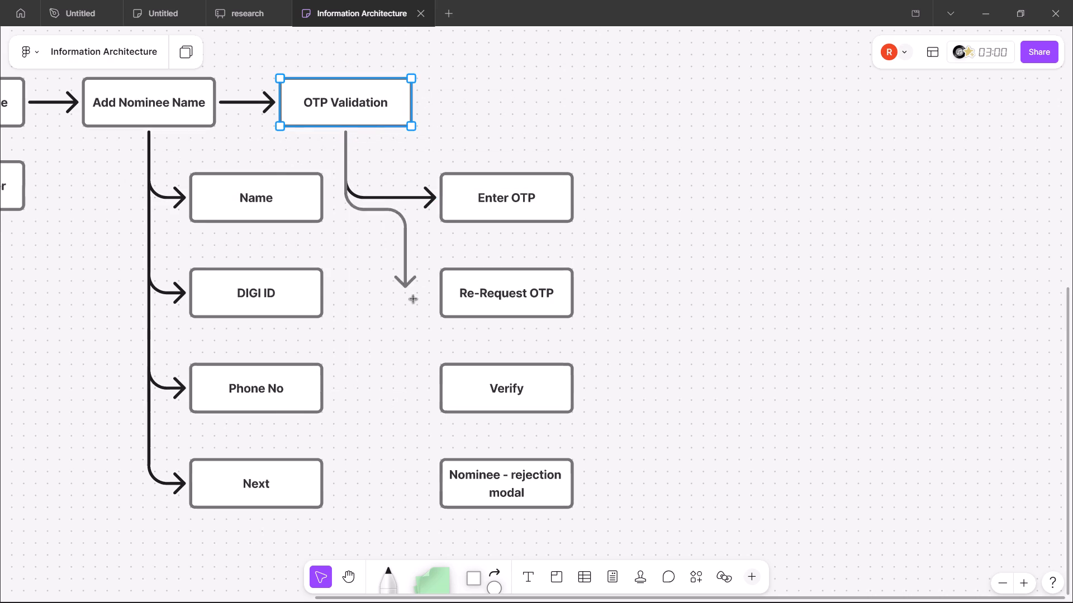
drag(414, 299, 447, 301)
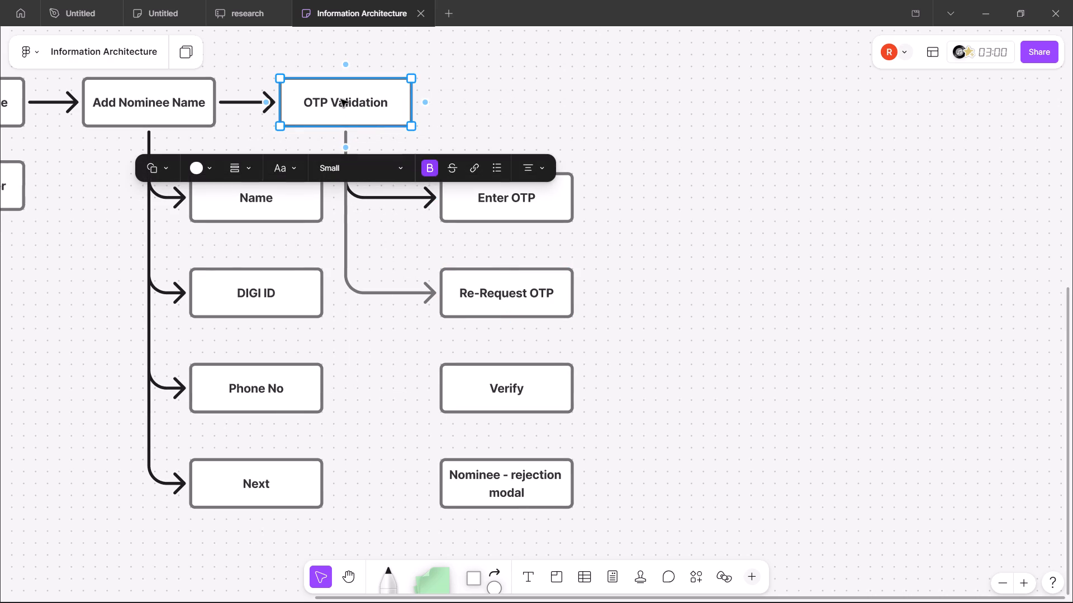
click(341, 99)
drag(344, 146, 421, 361)
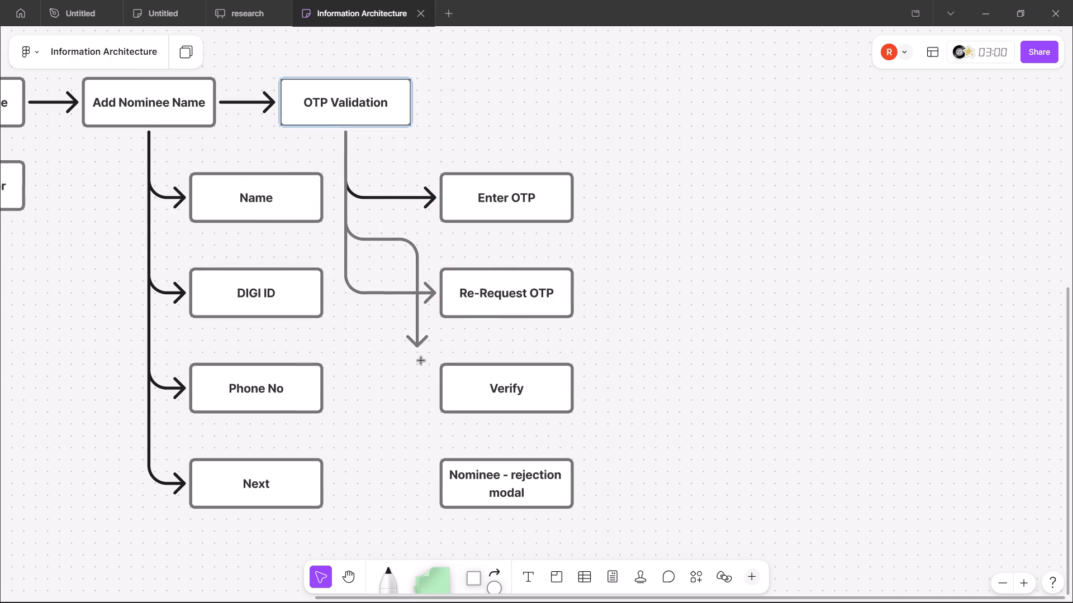
drag(421, 361, 442, 379)
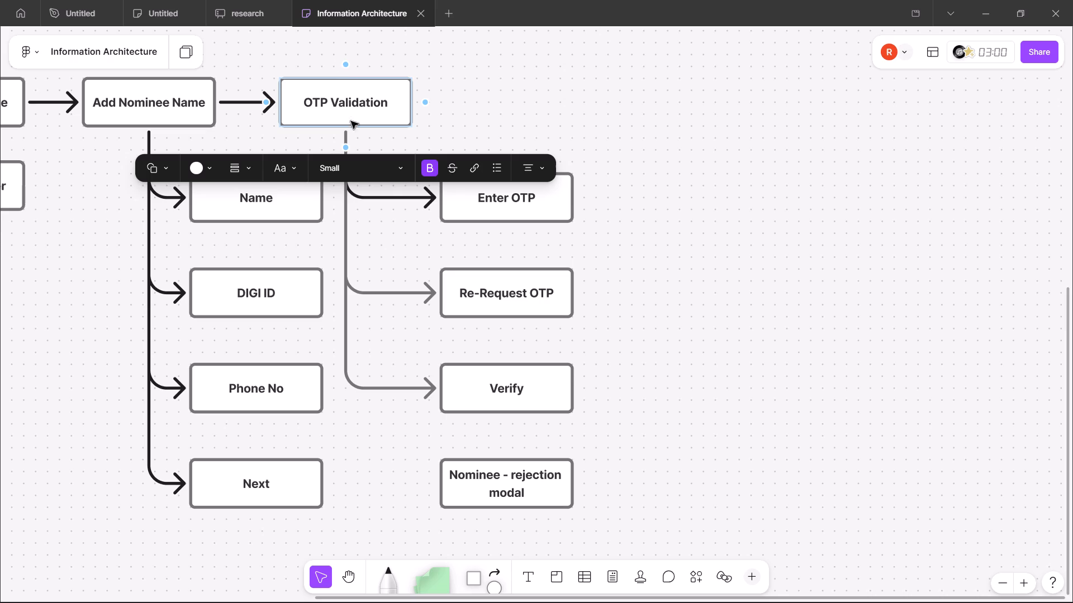
drag(345, 142, 444, 481)
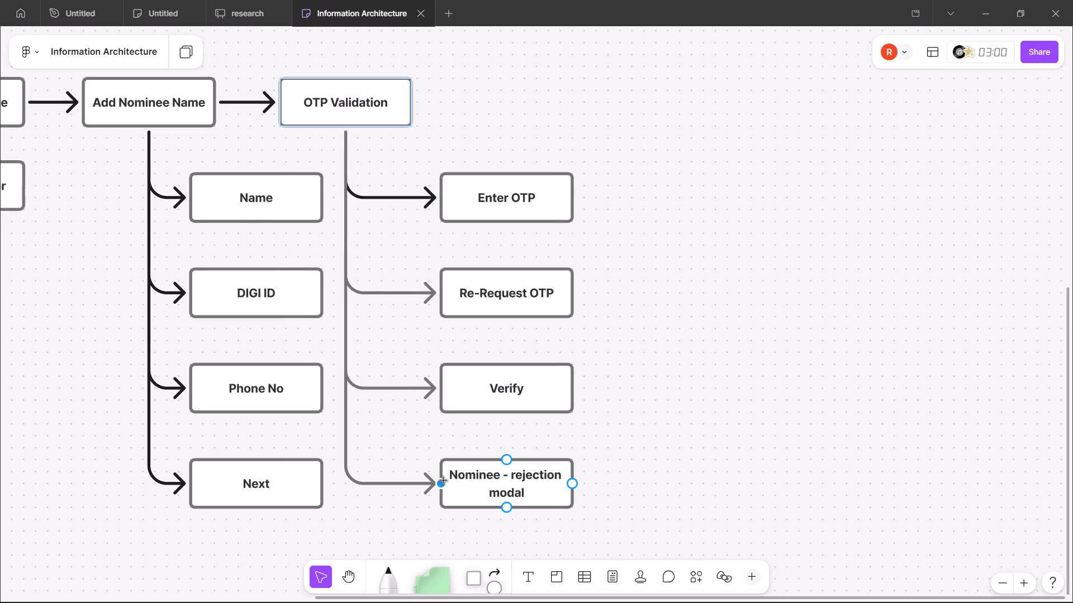
drag(444, 481, 445, 481)
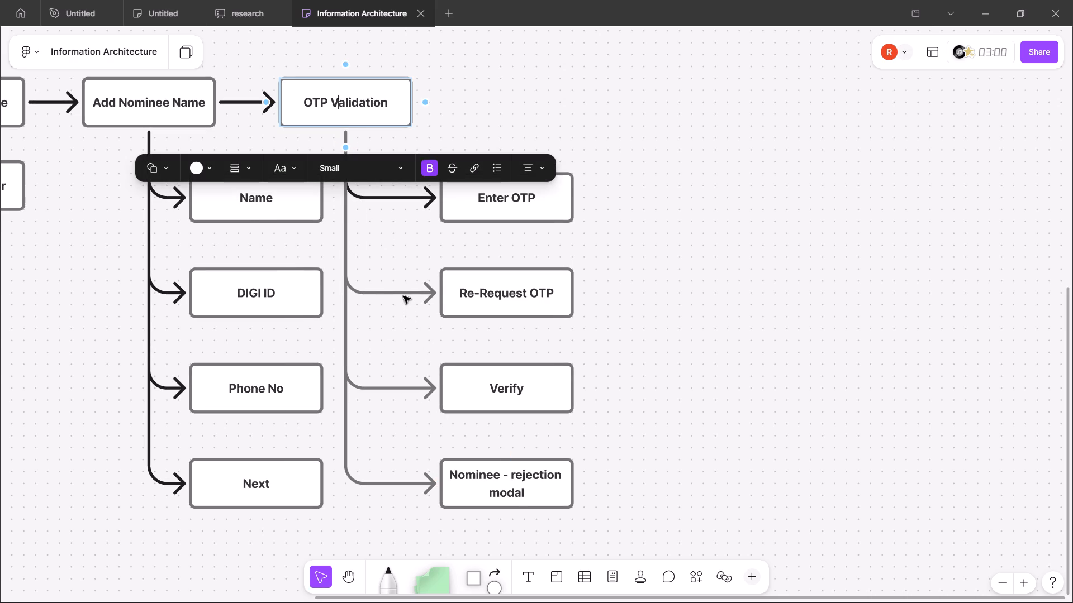
Recolor the arrows from OTP Validation to Re-Request OTP, Verify and Nominee - rejection modal black.
click(403, 296)
click(290, 109)
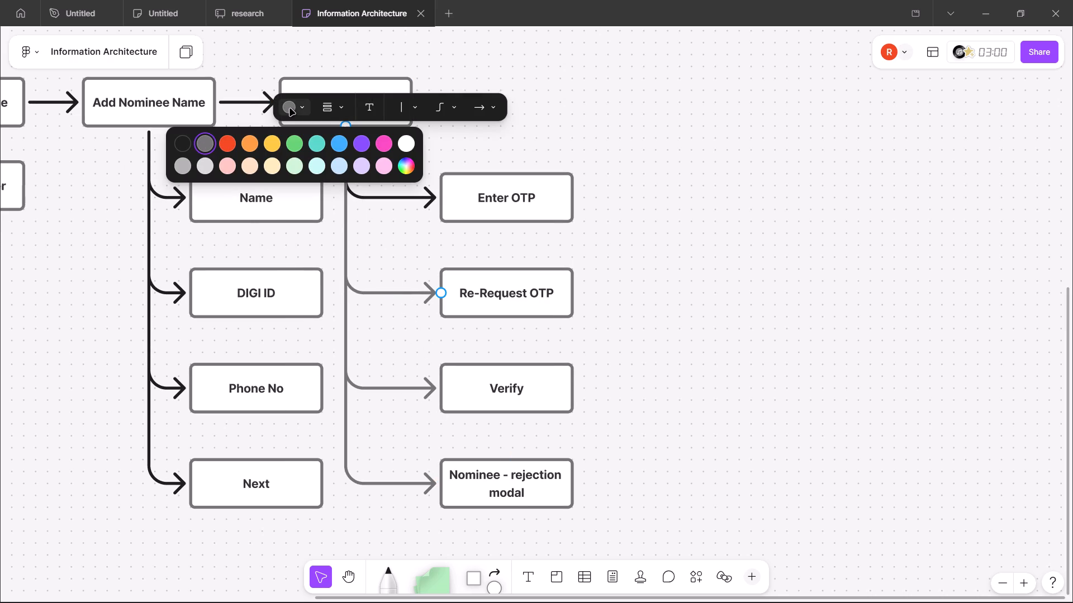
click(179, 147)
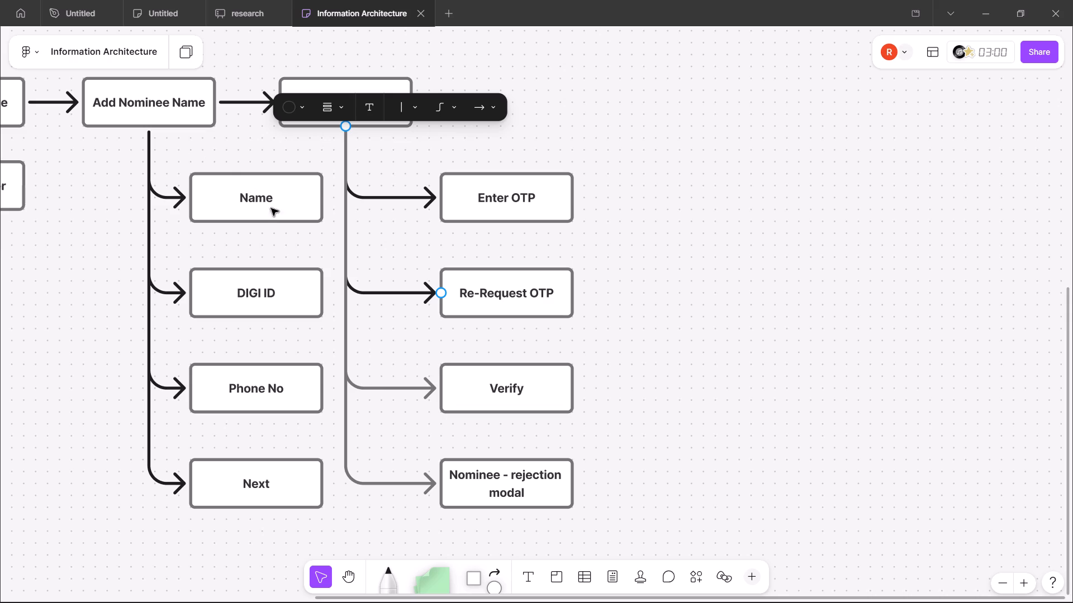
click(420, 386)
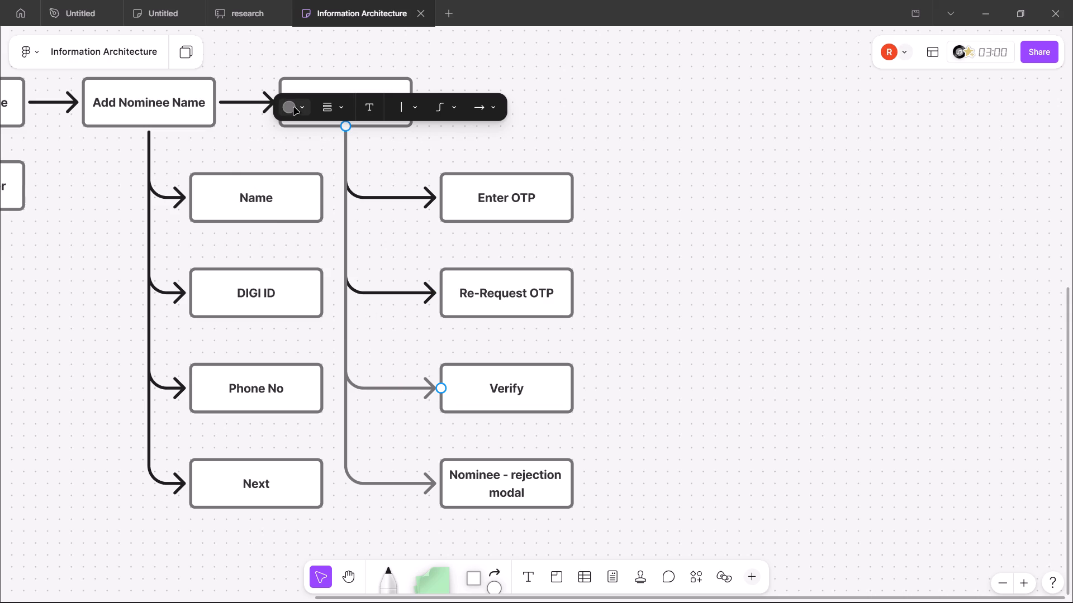
click(294, 108)
click(187, 143)
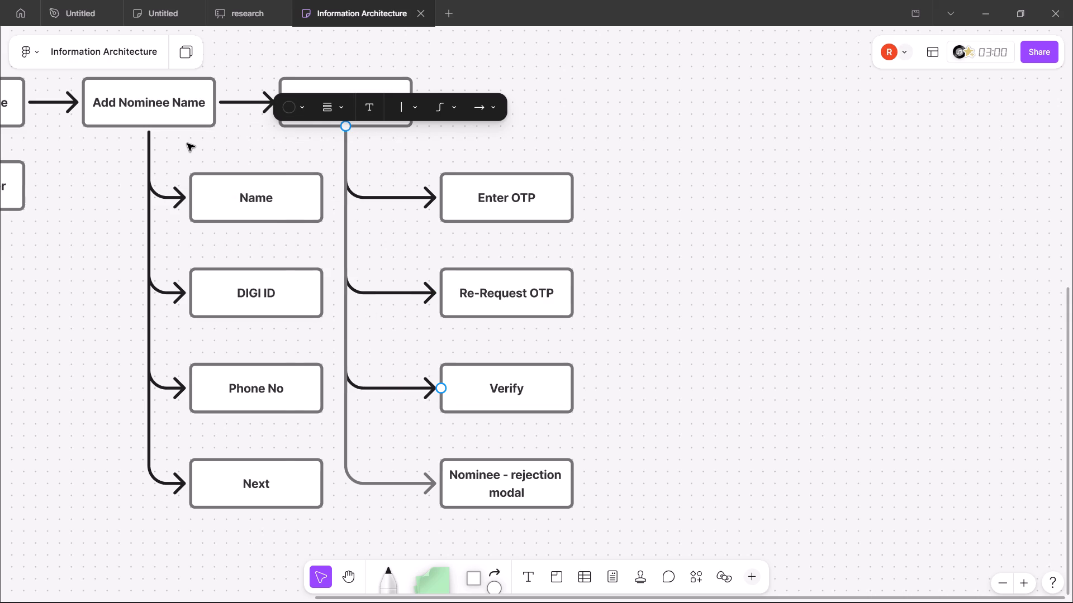
click(433, 482)
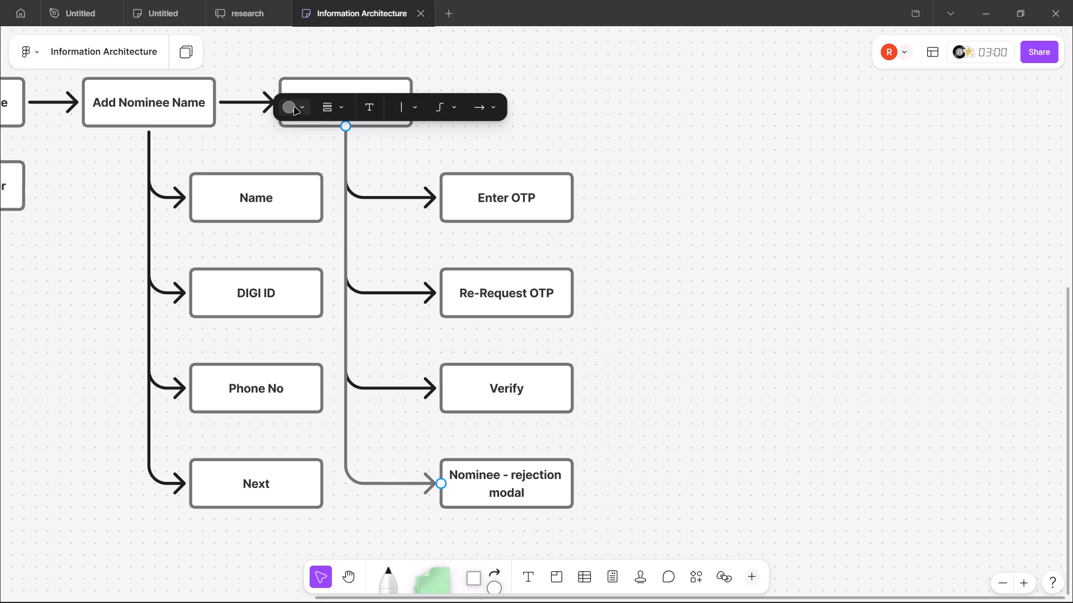
click(295, 108)
click(179, 147)
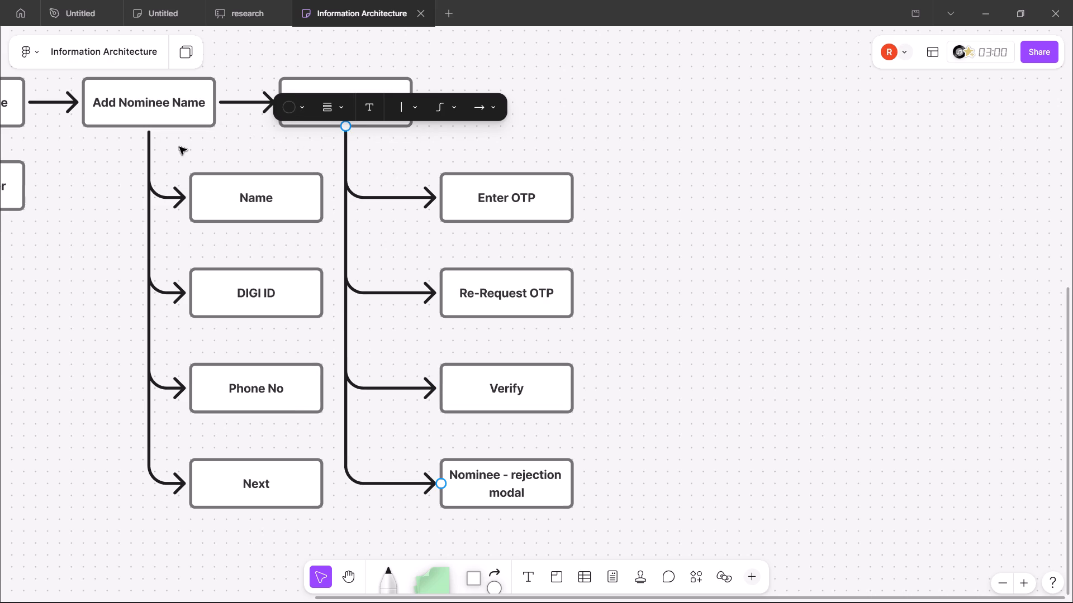
click(736, 284)
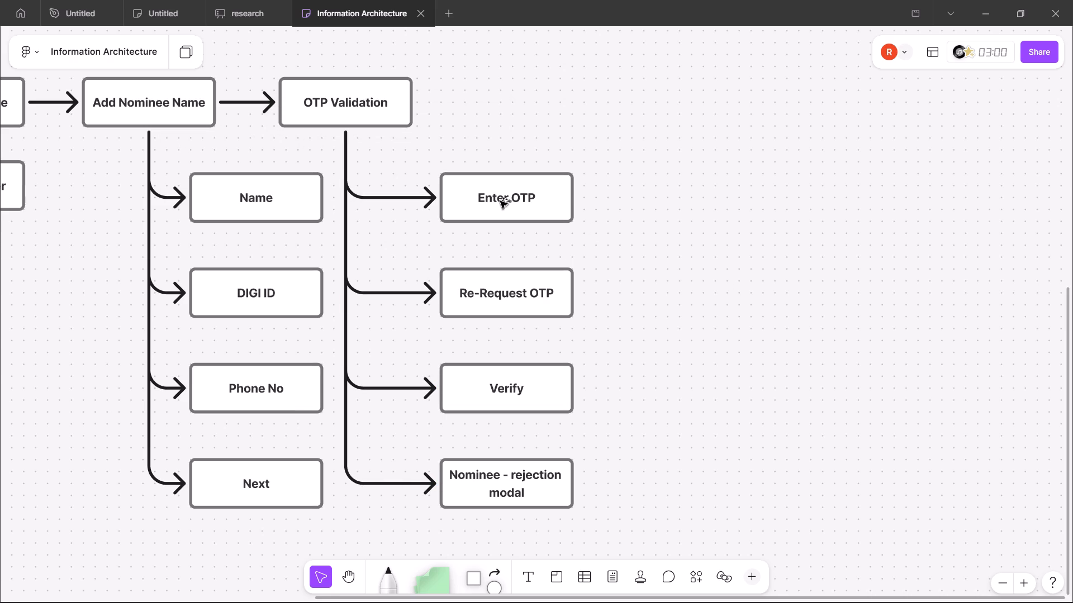
Shift the whole OTP Validation branch horizontally away from Add Nominee Name, lining its left edge up with the right edge of the Name box column.
key(alt+Tab)
key(alt+Tab)
key(alt+Tab)
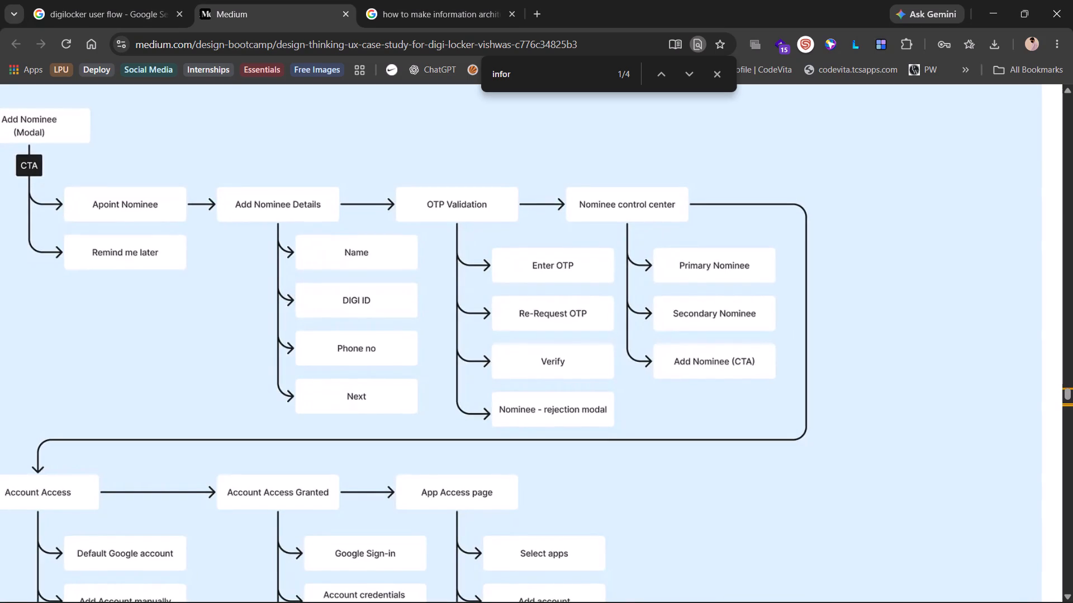
key(alt+Tab)
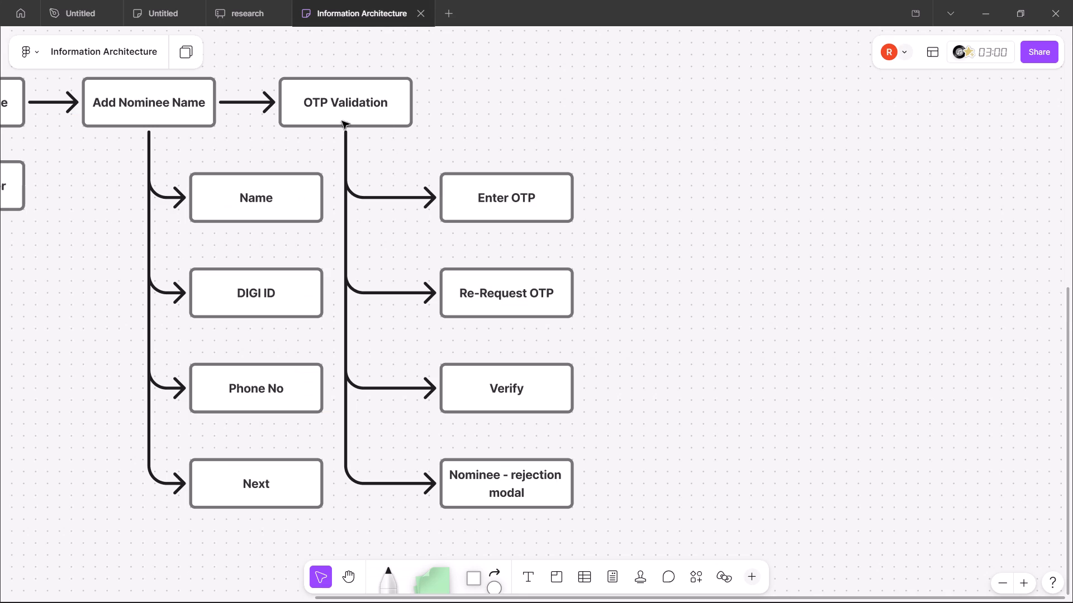
drag(295, 57, 474, 274)
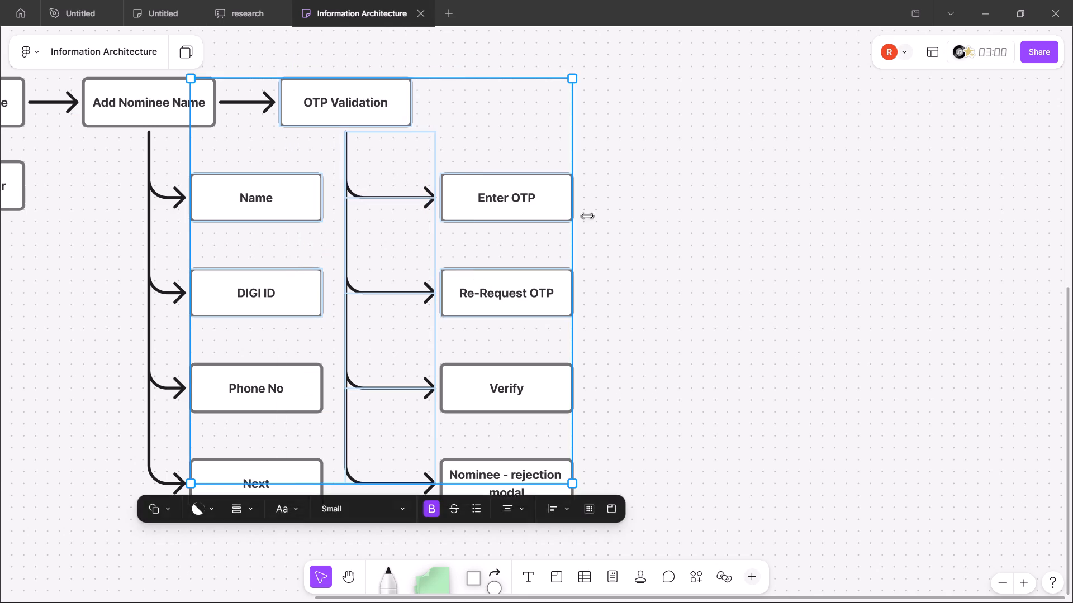
click(641, 204)
drag(369, 51, 481, 298)
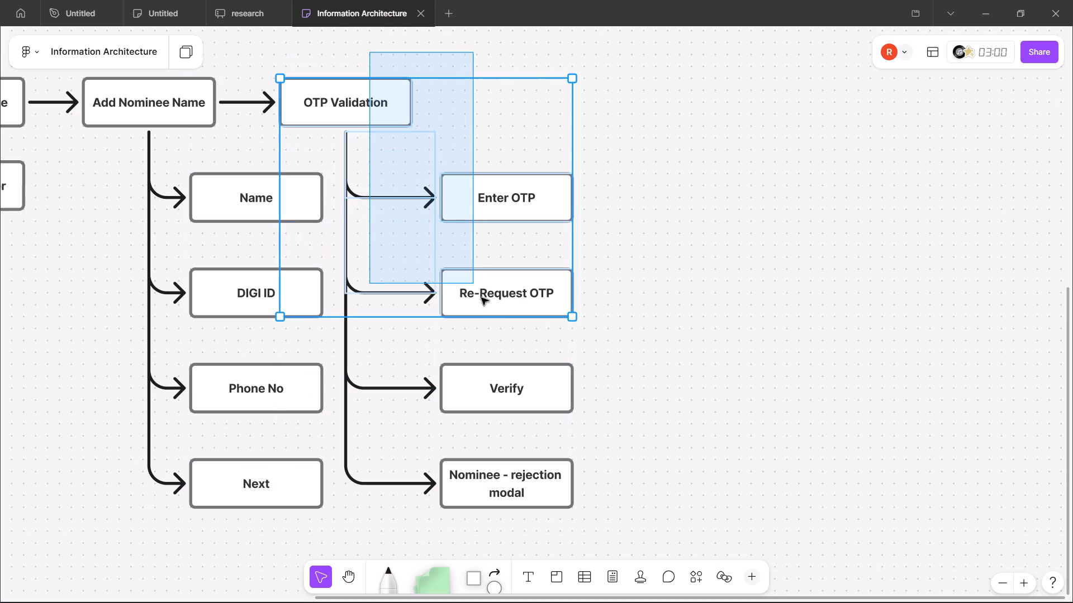
drag(481, 298, 583, 501)
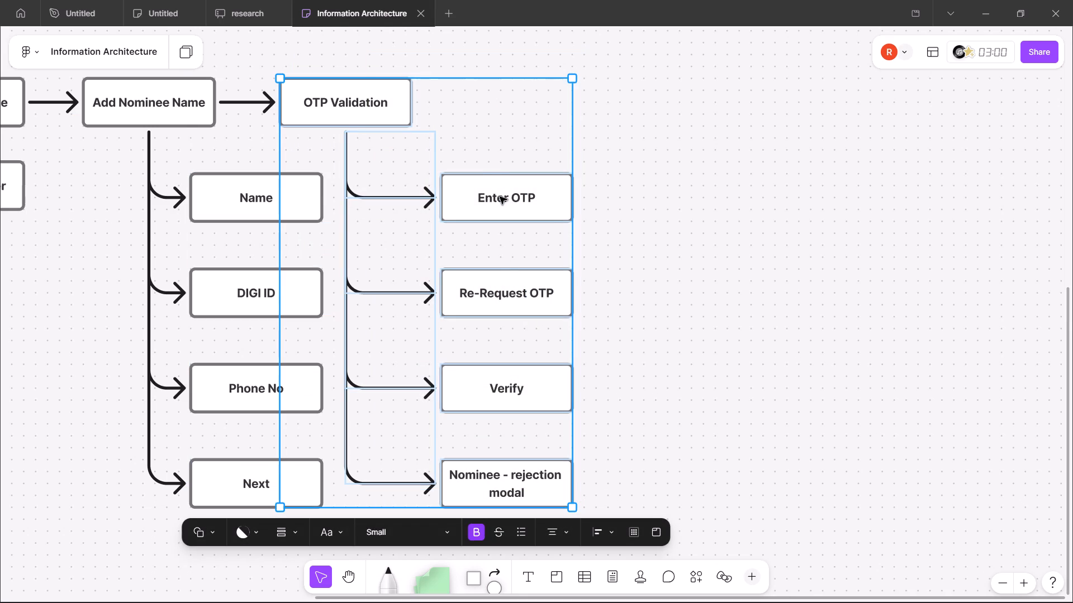
drag(492, 145, 520, 145)
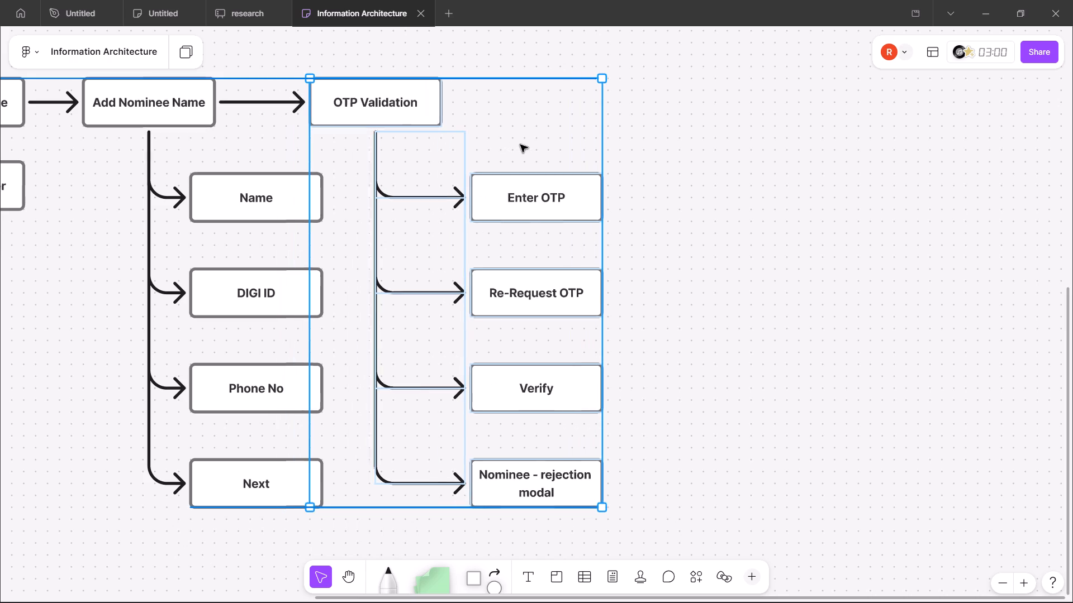
drag(520, 145, 546, 145)
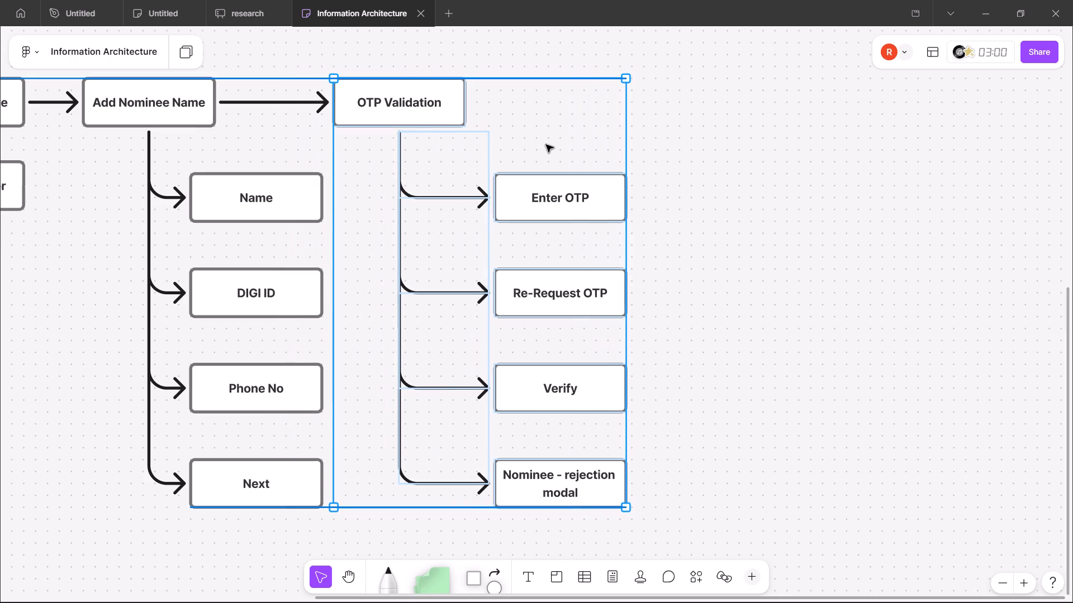
drag(546, 145, 531, 145)
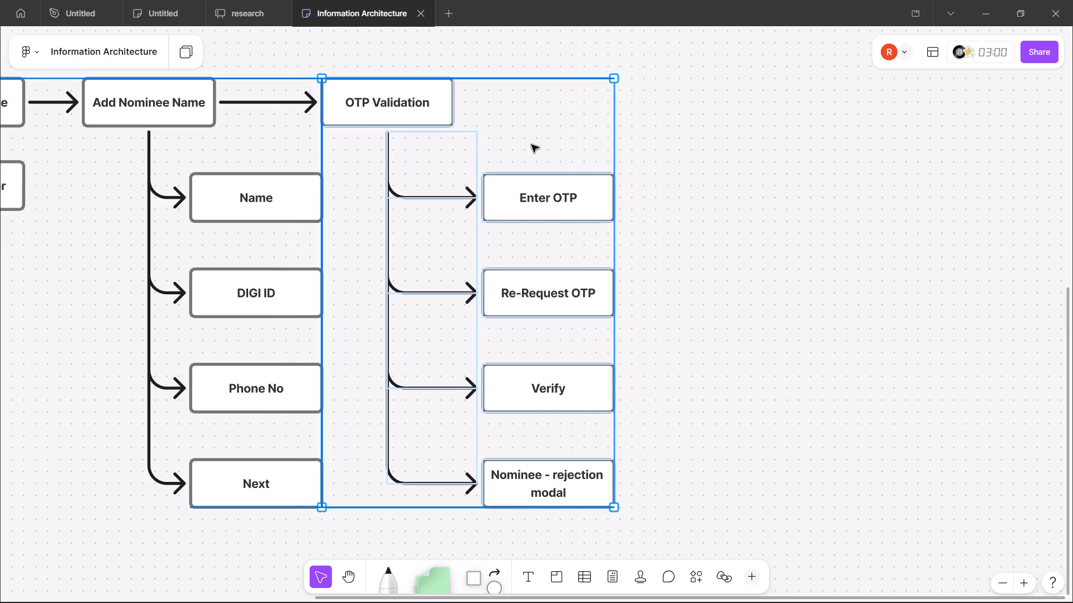
drag(531, 145, 533, 145)
click(725, 224)
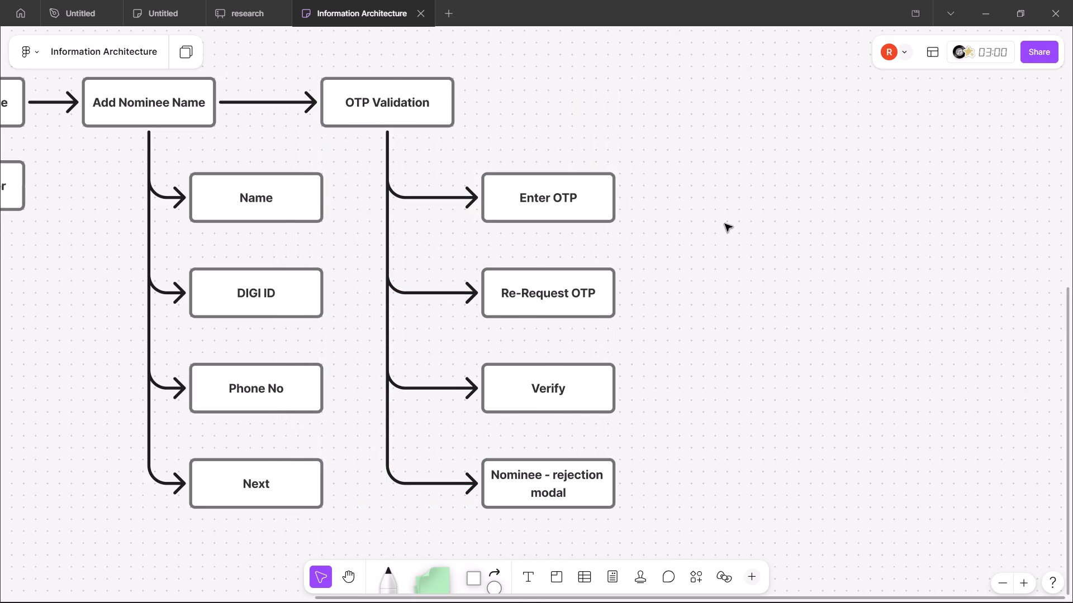
Compare the full FigJam diagram with the Medium case study diagram to see which branch follows OTP Validation.
key(alt+Tab)
key(alt+Tab)
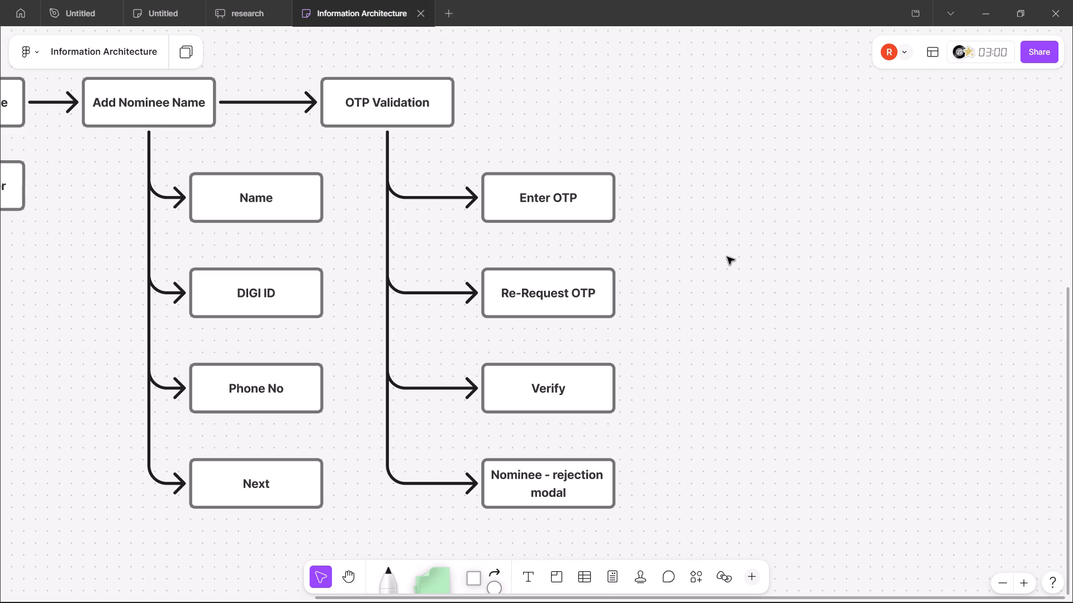
click(727, 257)
scroll(727, 257, right, 2)
scroll(727, 257, up, 1)
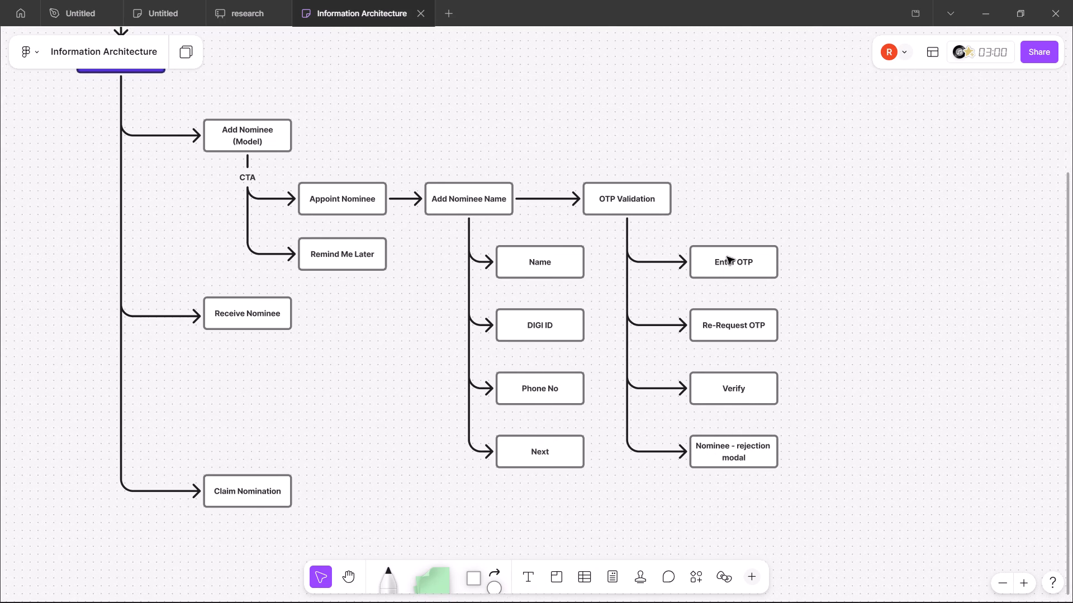
scroll(727, 257, up, 1)
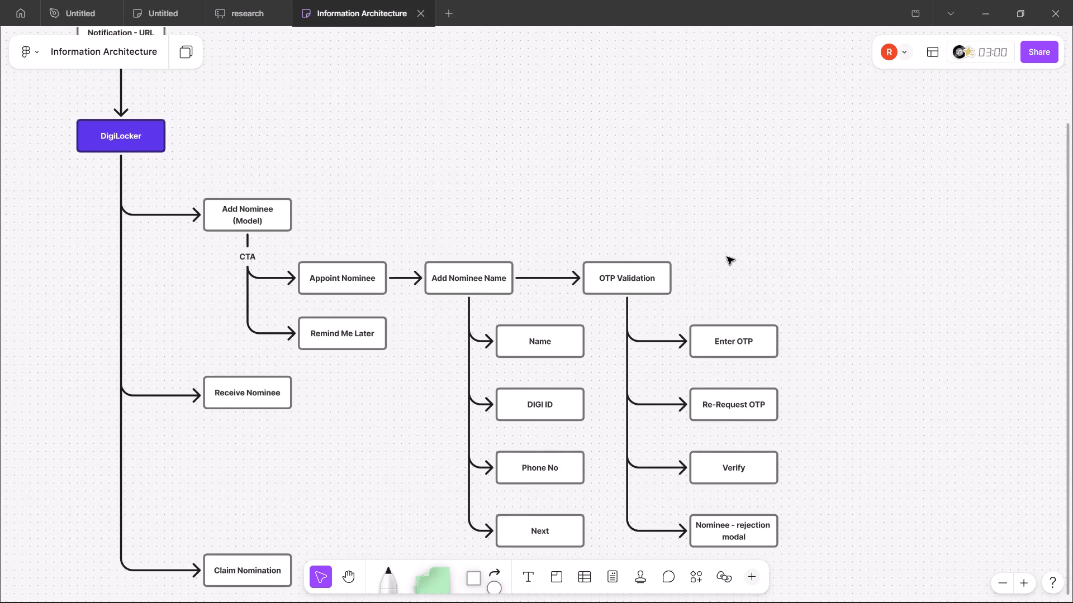
scroll(727, 257, up, 1)
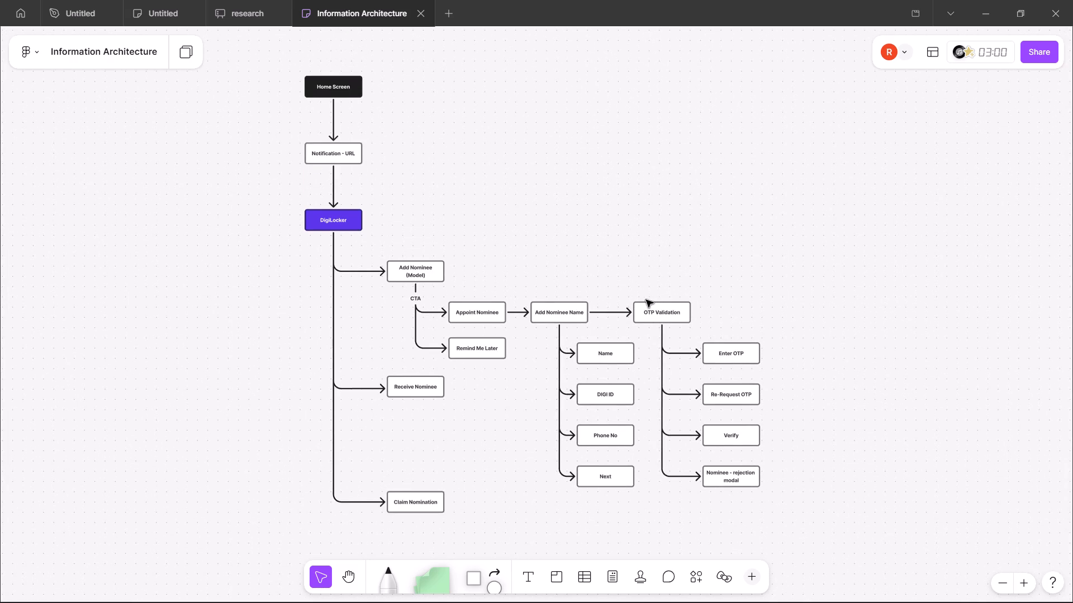
scroll(714, 335, down, 1)
key(alt+Tab)
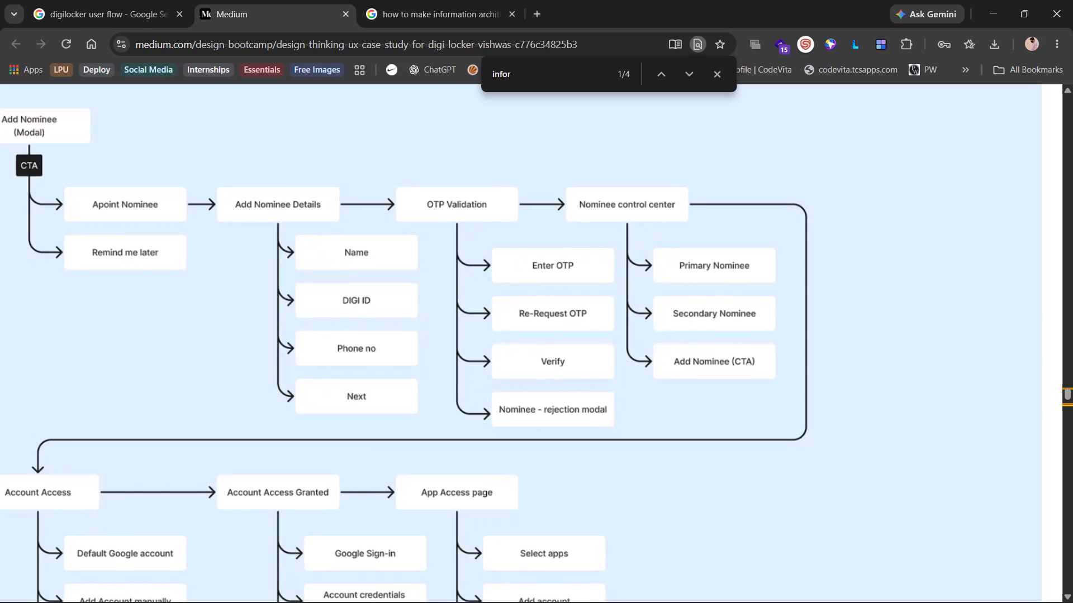
key(alt+Tab)
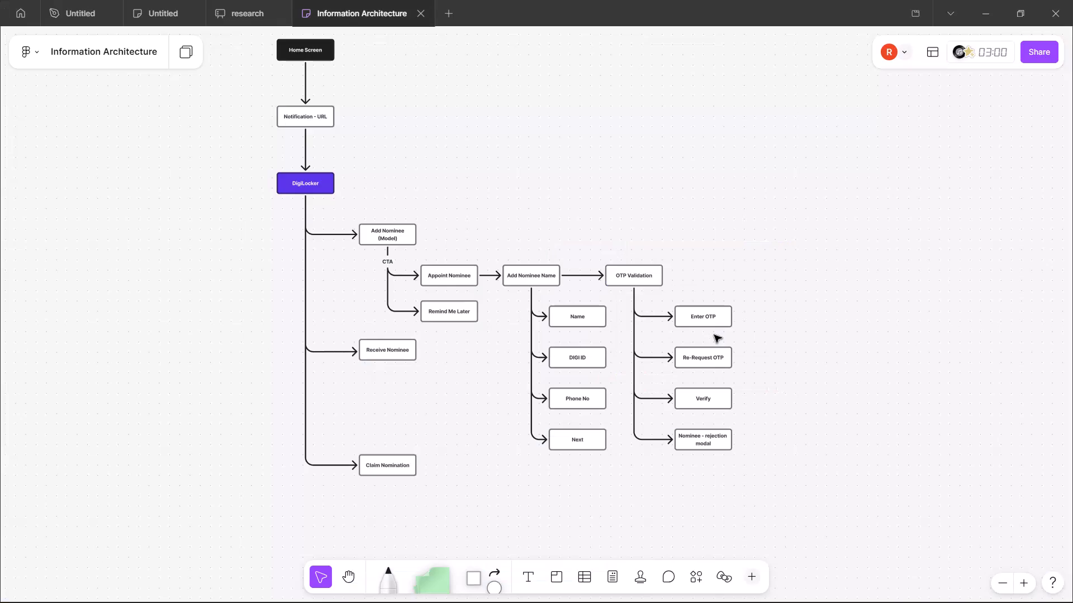
key(alt+Tab)
key(alt+Tab)
Duplicate the whole OTP Validation branch with its arrows and place the copy level with and to the right of the original.
scroll(714, 335, left, 1)
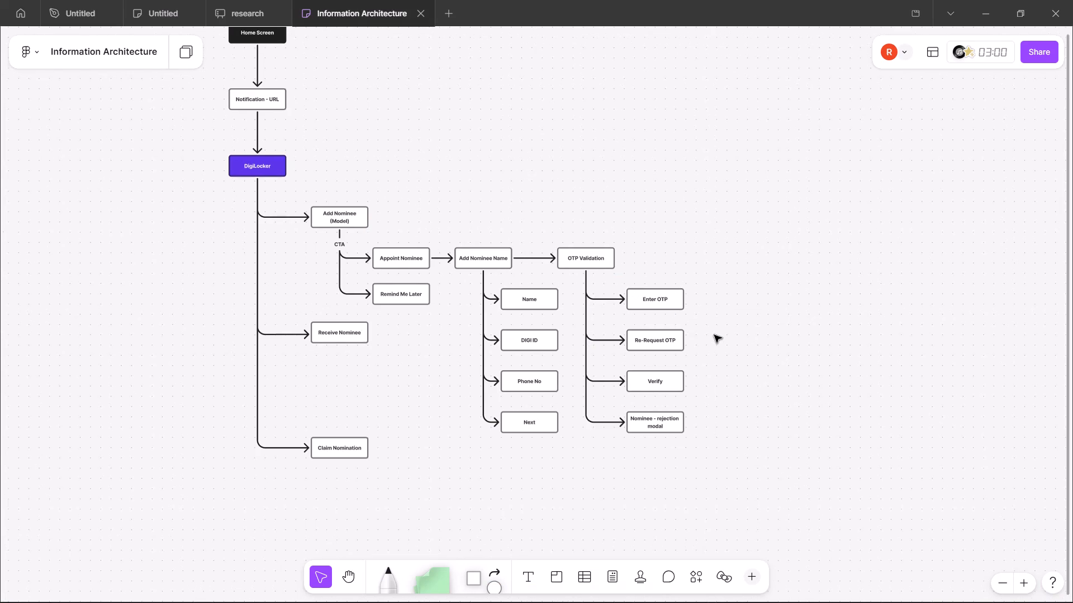
scroll(714, 335, left, 1)
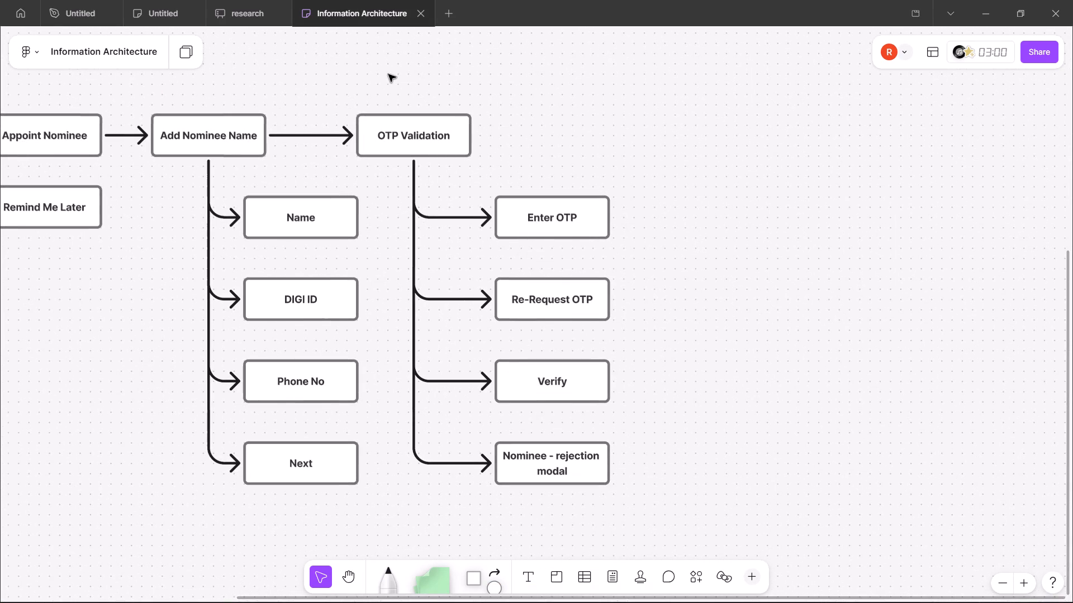
drag(408, 84, 640, 495)
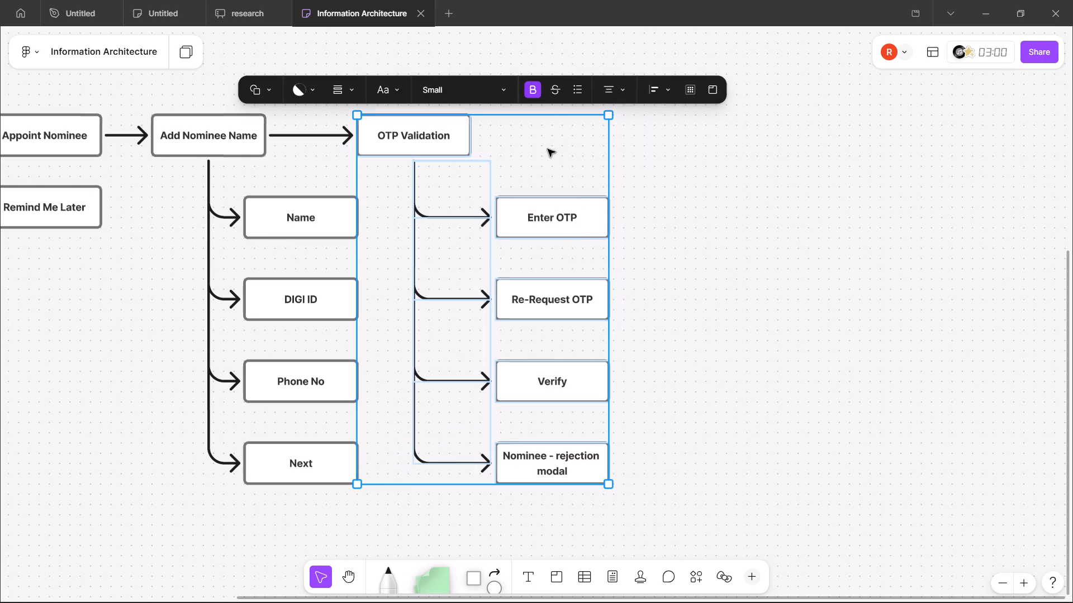
alt+drag(548, 149, 732, 152)
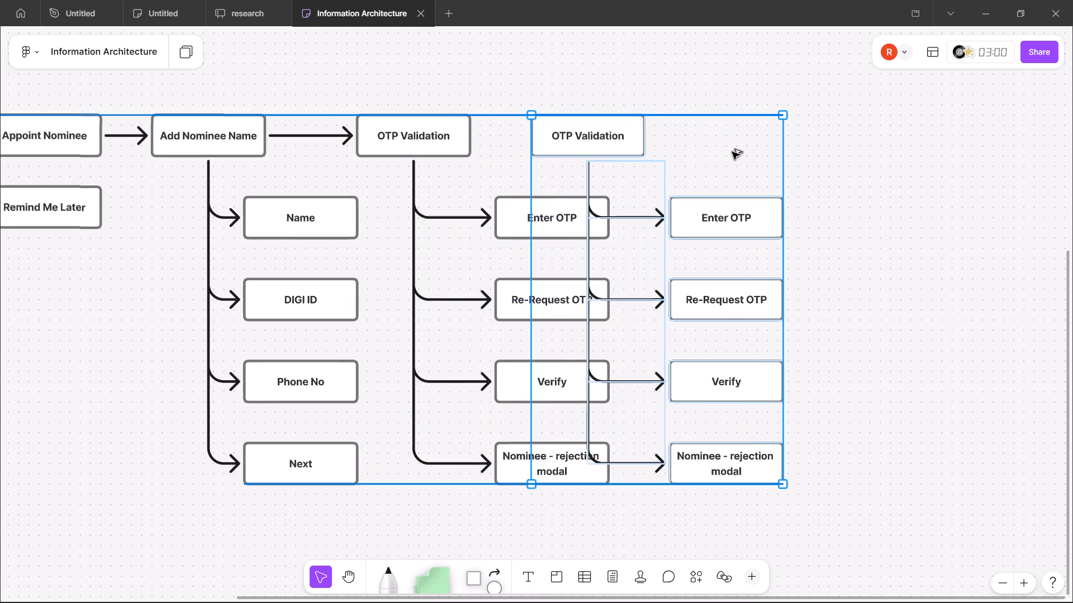
alt+drag(732, 152, 803, 145)
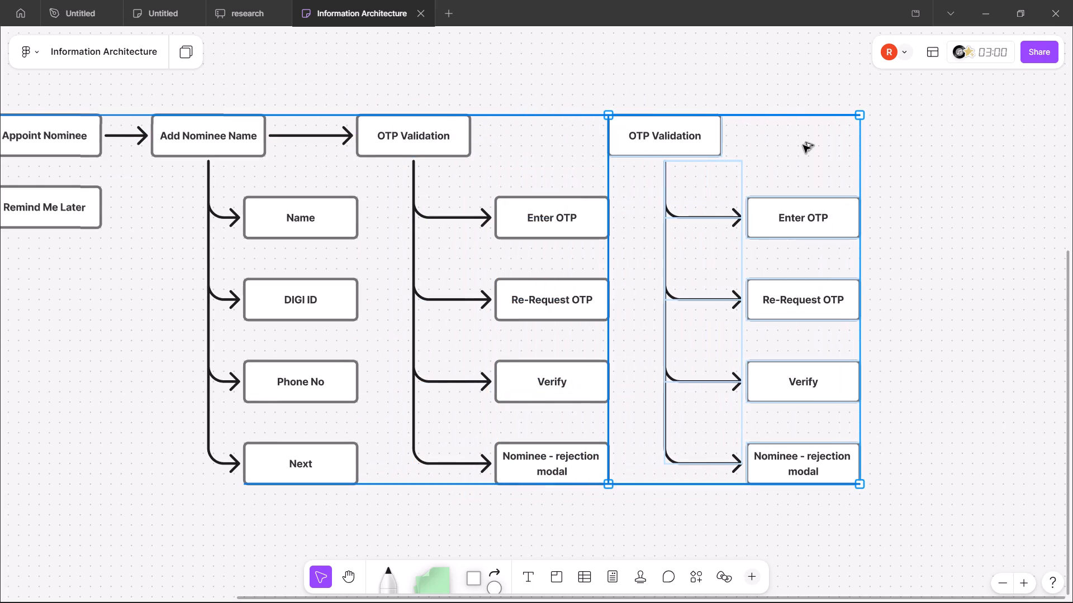
alt+drag(803, 145, 757, 142)
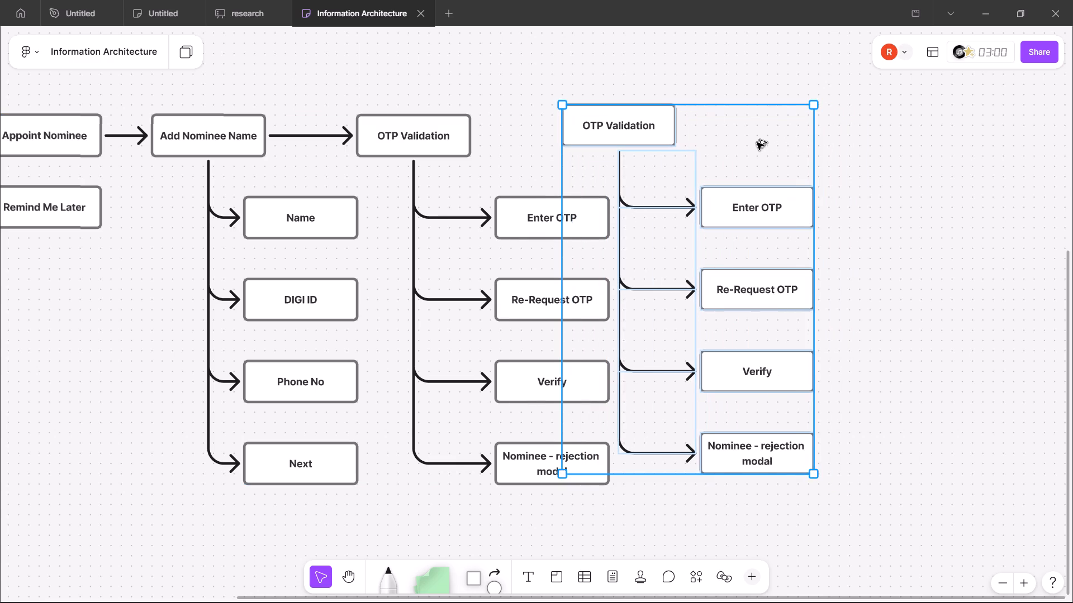
alt+drag(757, 142, 775, 150)
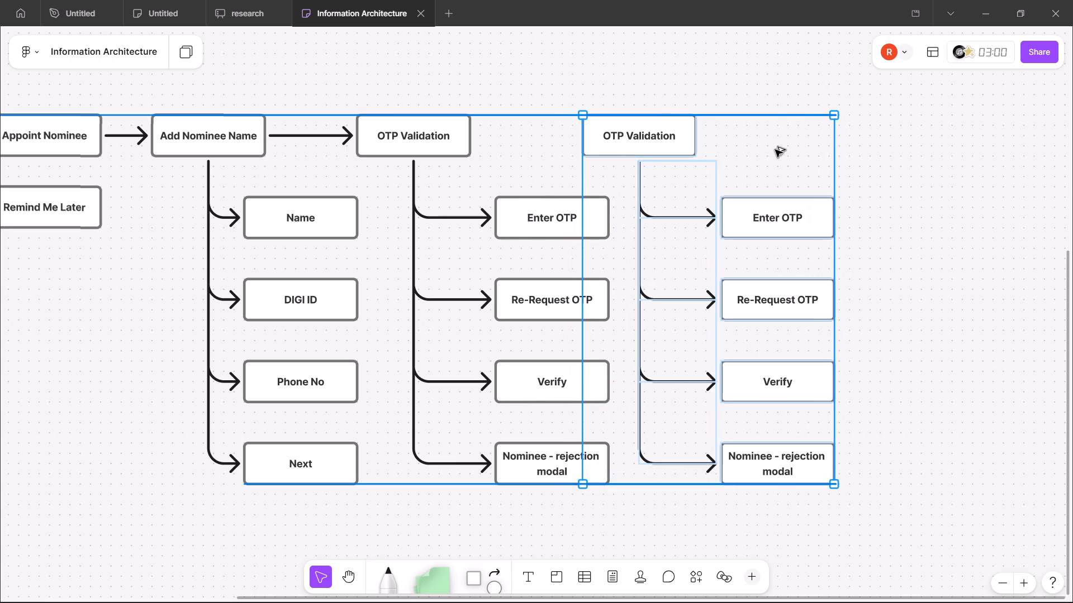
alt+drag(775, 150, 777, 150)
alt+drag(777, 150, 778, 150)
click(915, 196)
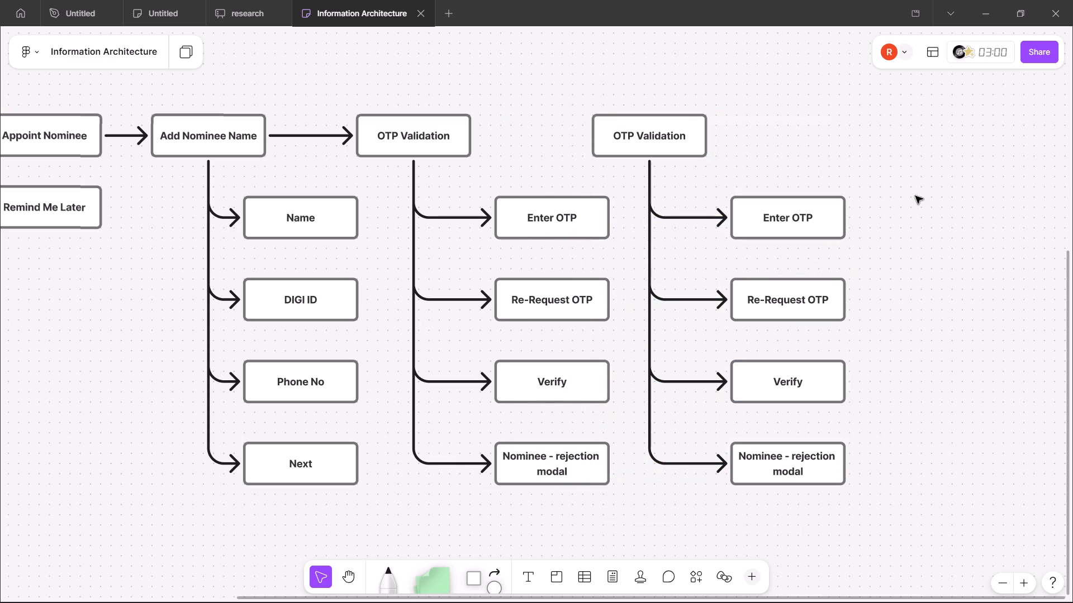
Connect the right side of the original OTP Validation box to the duplicated OTP Validation box with a straight black arrow.
click(462, 151)
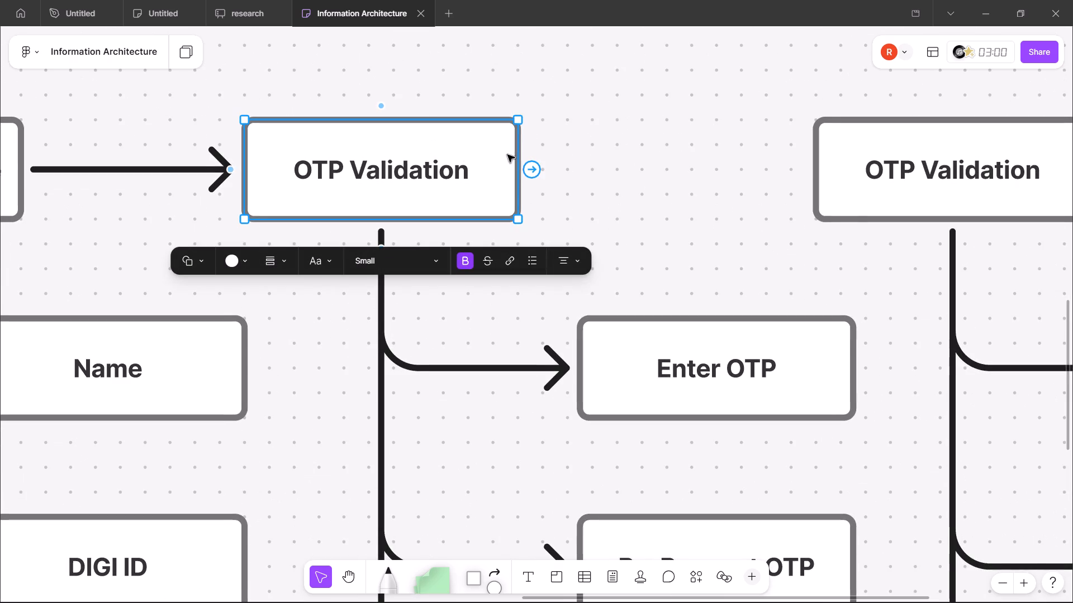
click(537, 173)
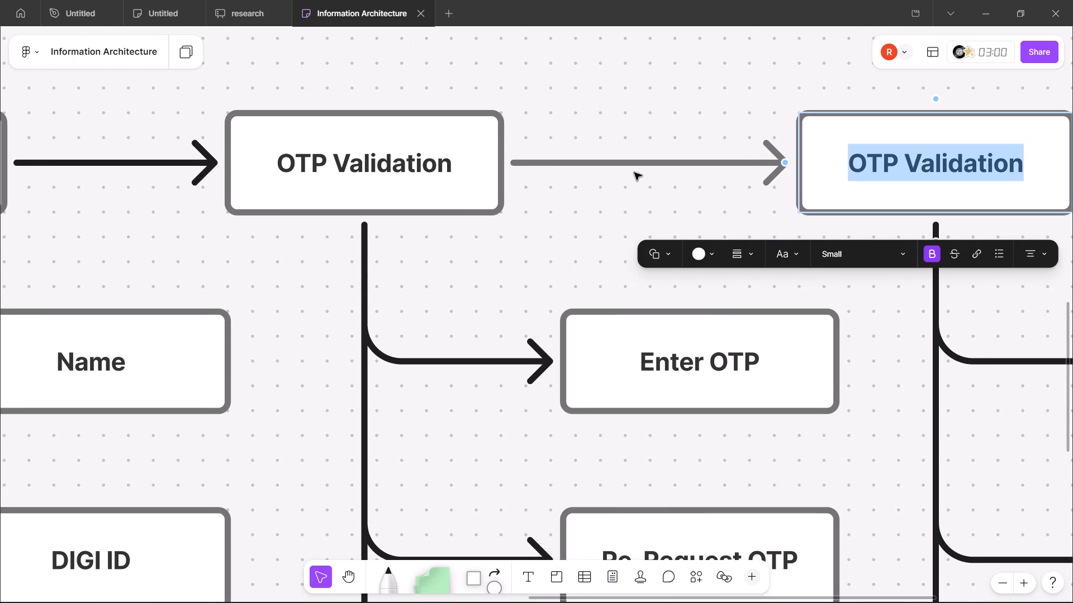
click(628, 165)
click(558, 142)
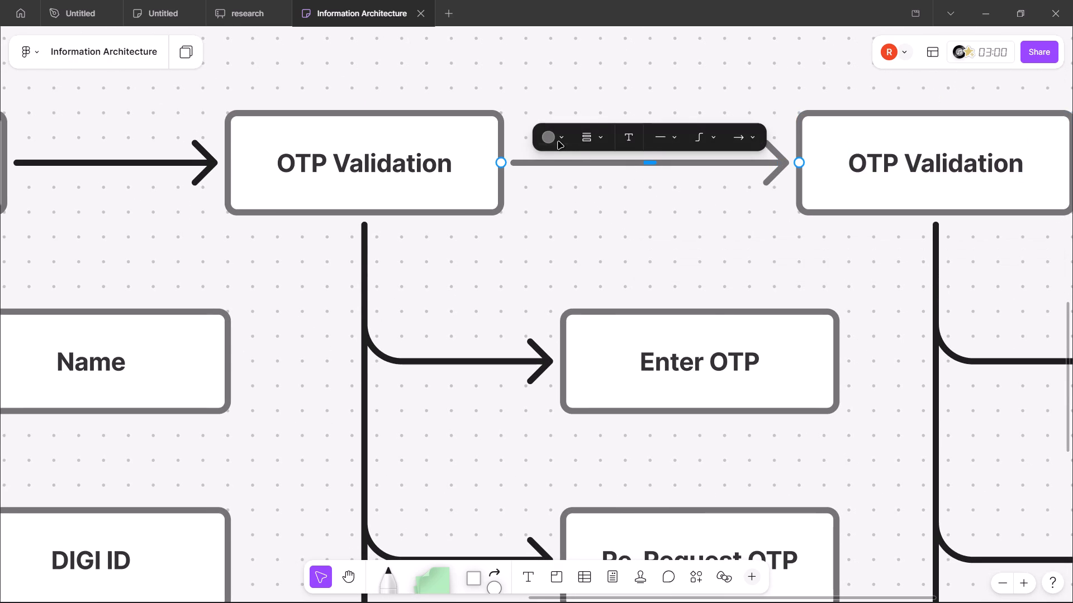
click(442, 78)
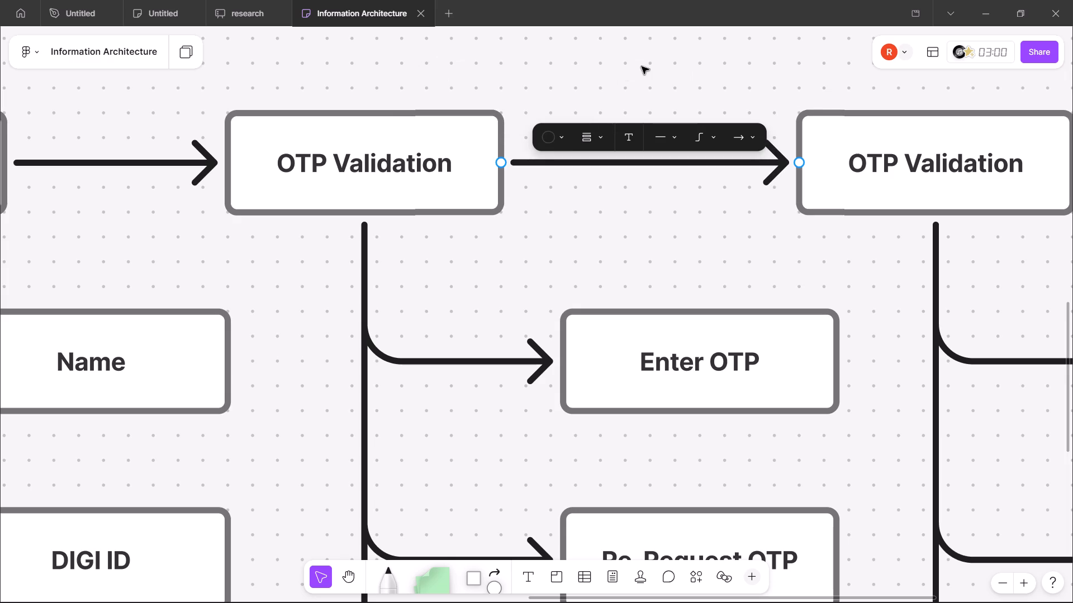
Check the Medium case study diagram for the heading and boxes of the branch that follows OTP Validation.
click(642, 66)
scroll(642, 66, left, 2)
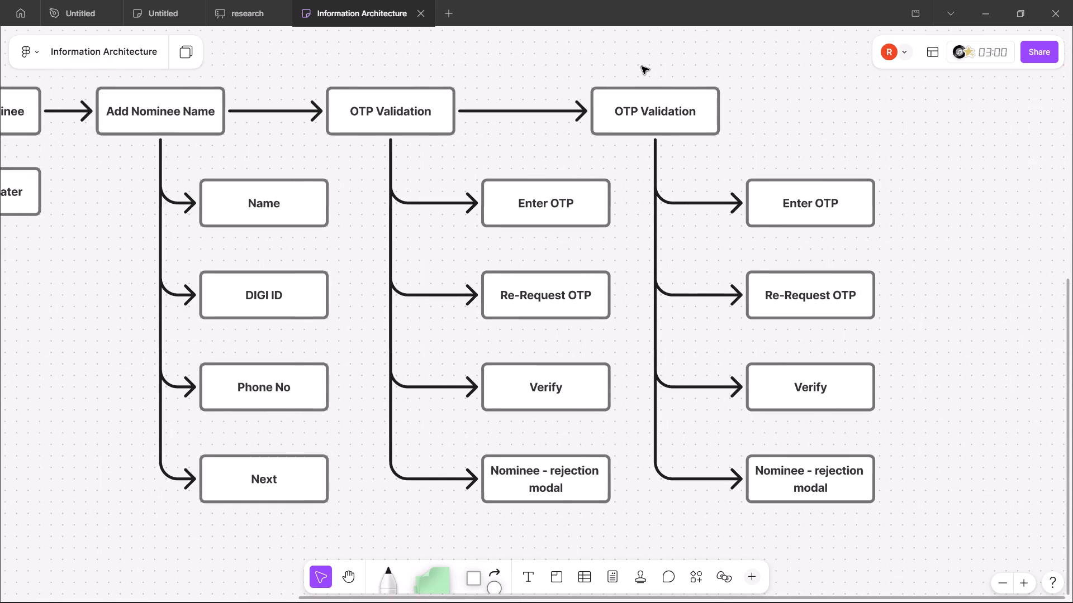
key(alt+Tab)
key(alt+Tab)
key(alt+Tab)
scroll(757, 197, left, 1)
key(alt+Tab)
key(alt+Tab)
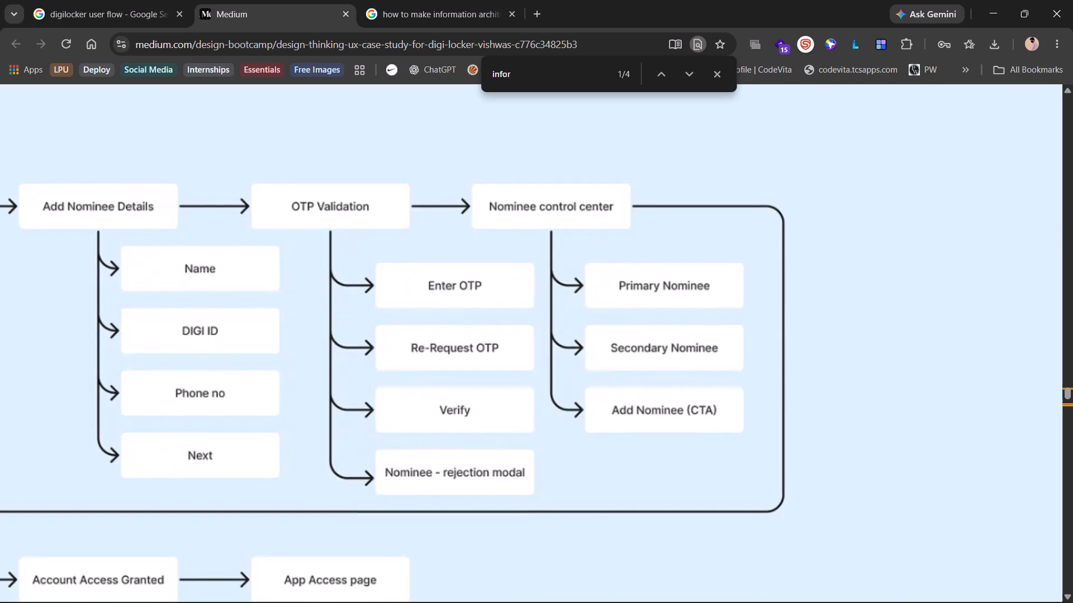
key(alt+Tab)
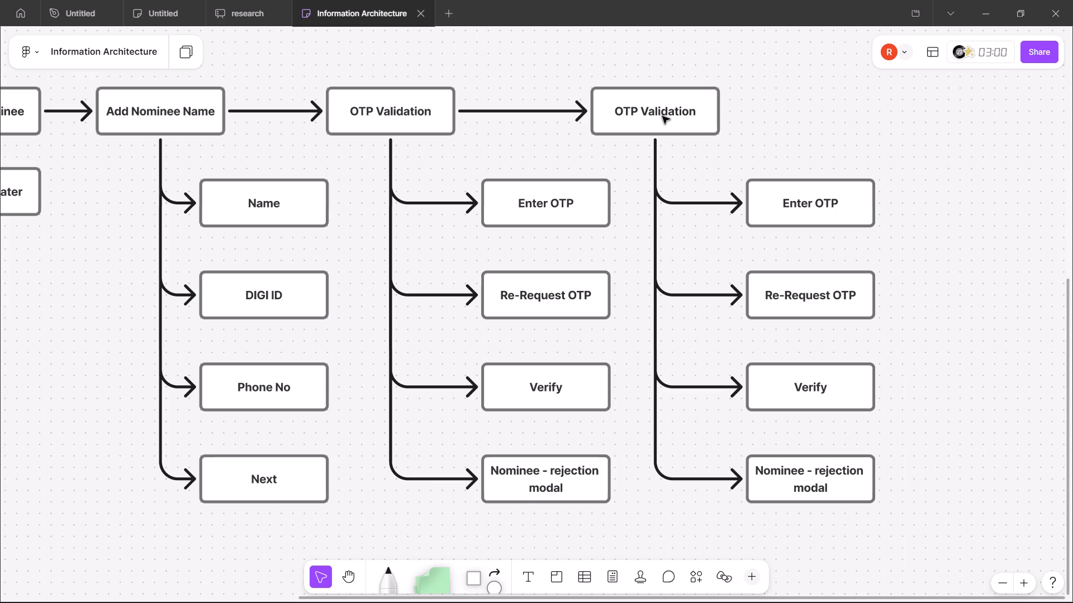
Relabel the heading box of the duplicated OTP Validation branch as Nominee Control Center, following the case study diagram.
double_click(667, 109)
key(BackSpace)
text(Nominee)
key(space)
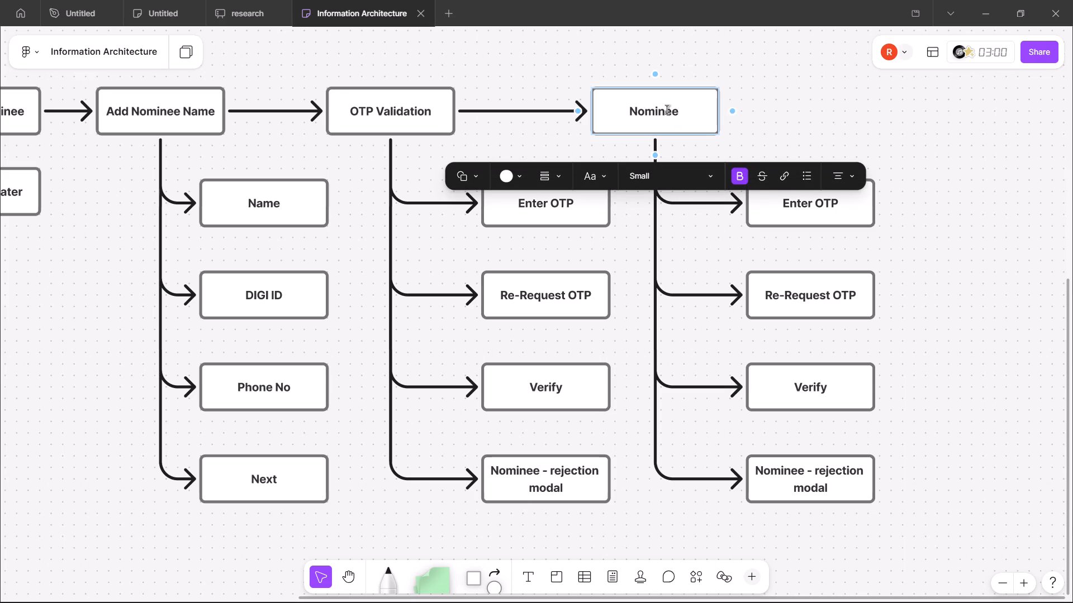
text(Control)
key(alt+Tab)
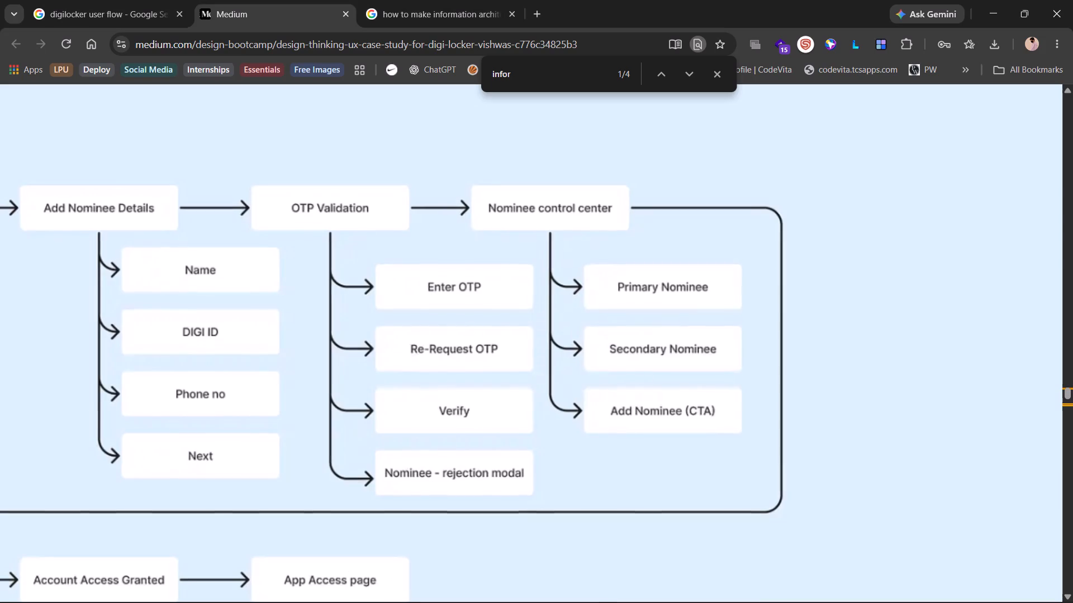
key(alt+Tab)
key(space)
text(Cent)
key(alt+Tab)
key(alt+Tab)
text(er)
click(839, 110)
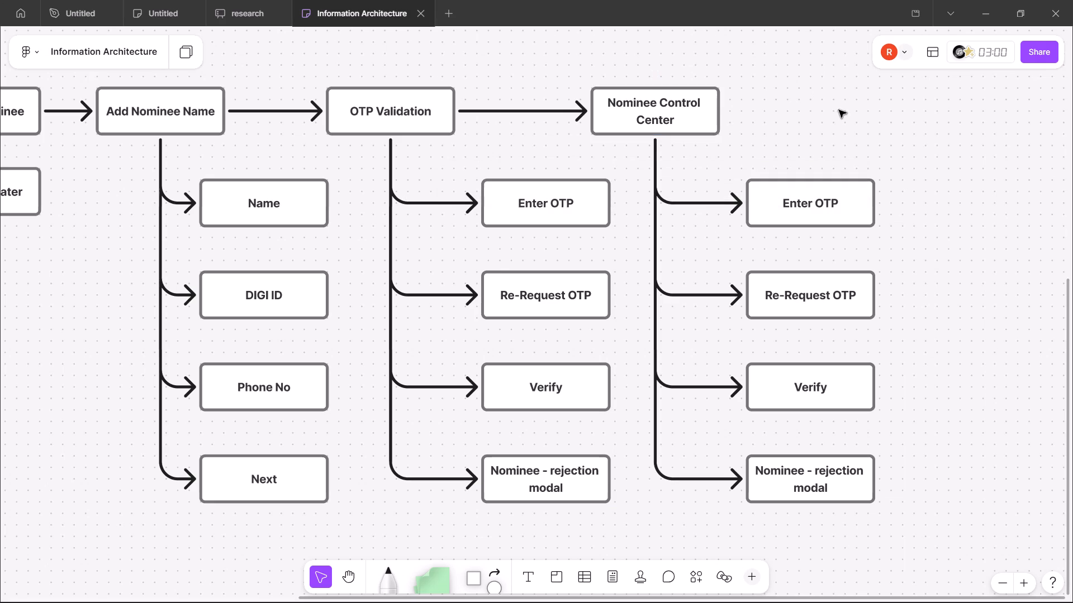
Replace the Enter OTP label under Nominee Control Center with Primary Nominee.
key(alt+Tab)
key(alt+Tab)
double_click(824, 199)
key(BackSpace)
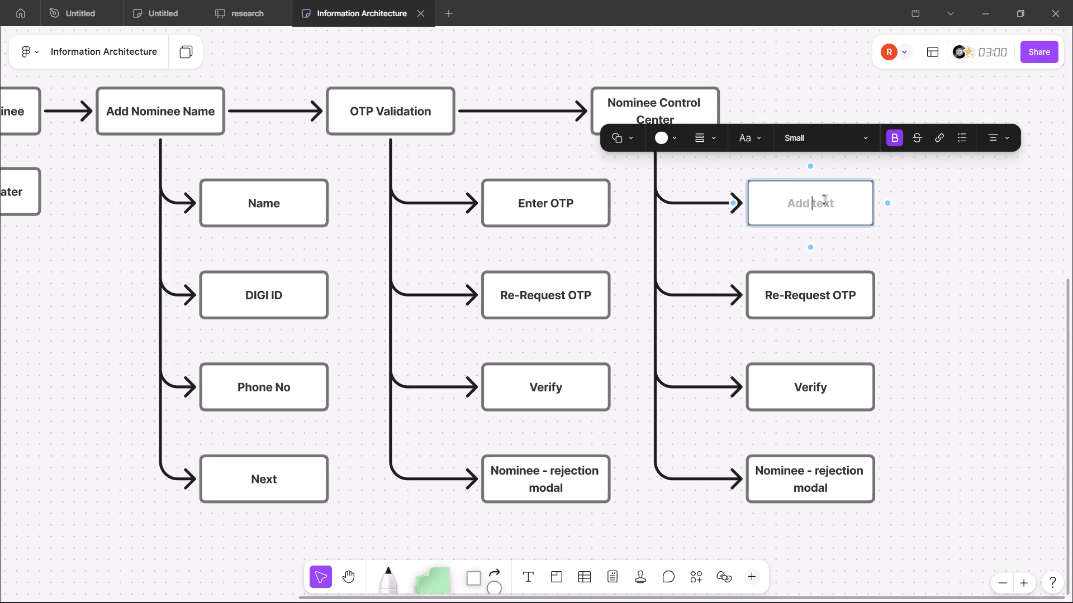
text(Primary Nominee)
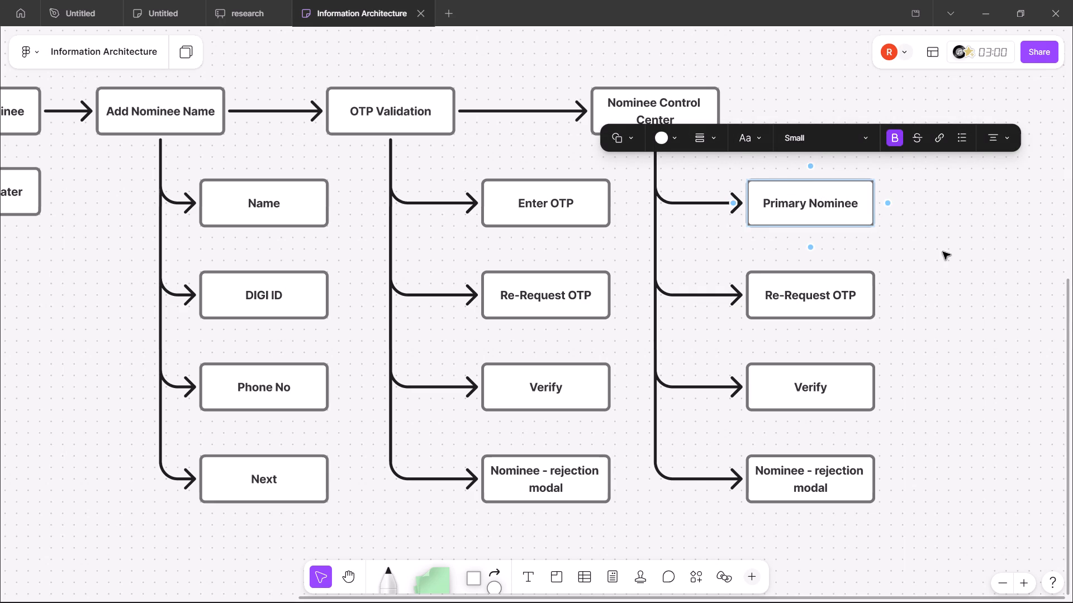
click(965, 265)
Replace the Re-Request OTP label under Nominee Control Center with Secondary Nominee.
key(alt+Tab)
key(alt+Tab)
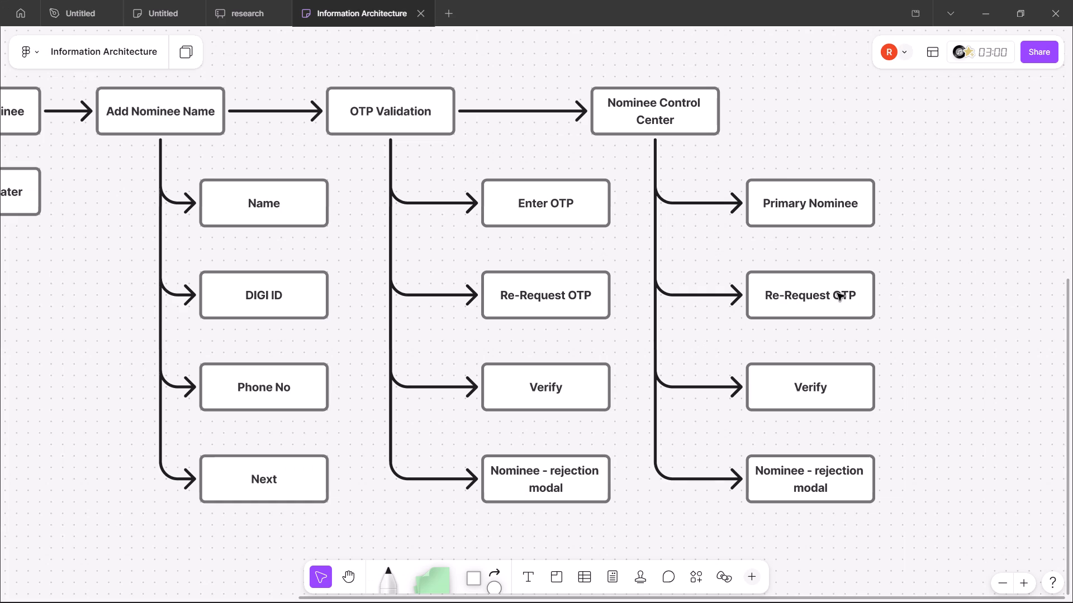
triple_click(837, 293)
key(BackSpace)
text(Secondary Nominee)
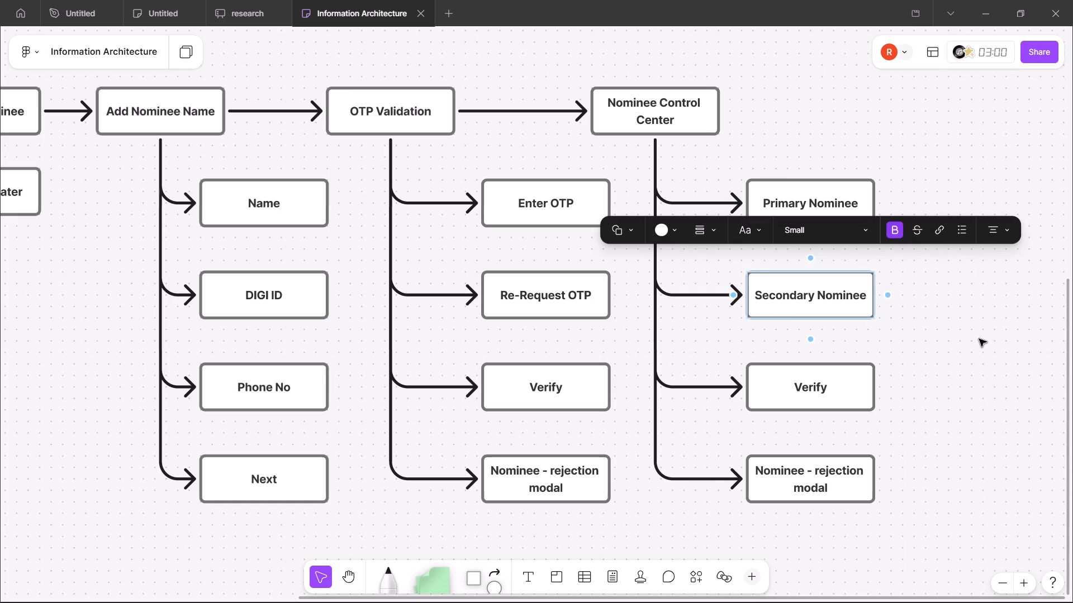
click(980, 339)
Replace the Verify label under Nominee Control Center with Add Nominee (CTA), matching the case study diagram.
key(alt+Tab)
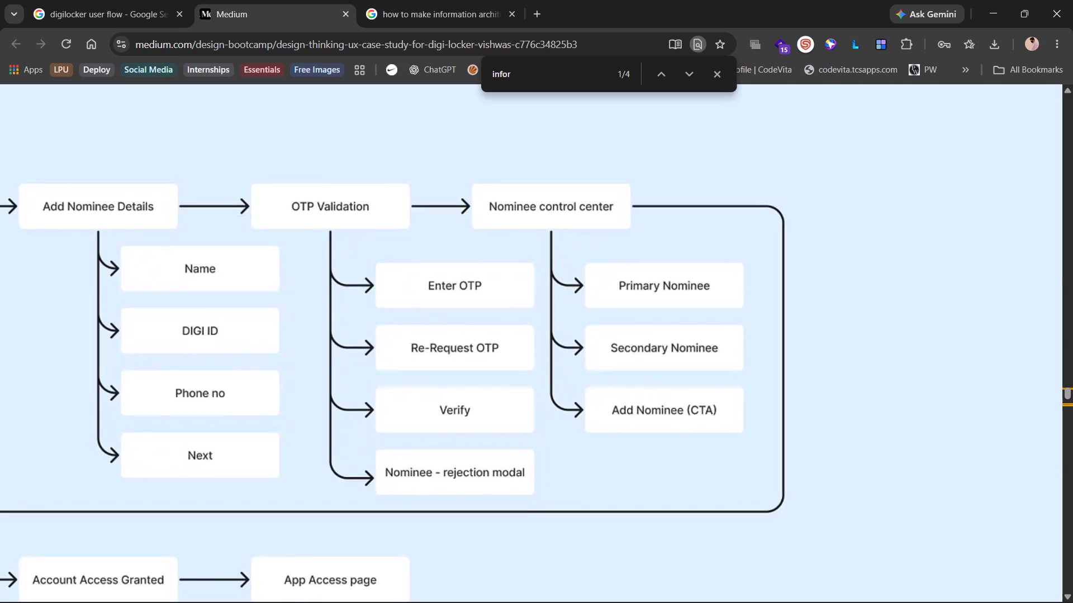
key(alt+Tab)
double_click(823, 390)
key(BackSpace)
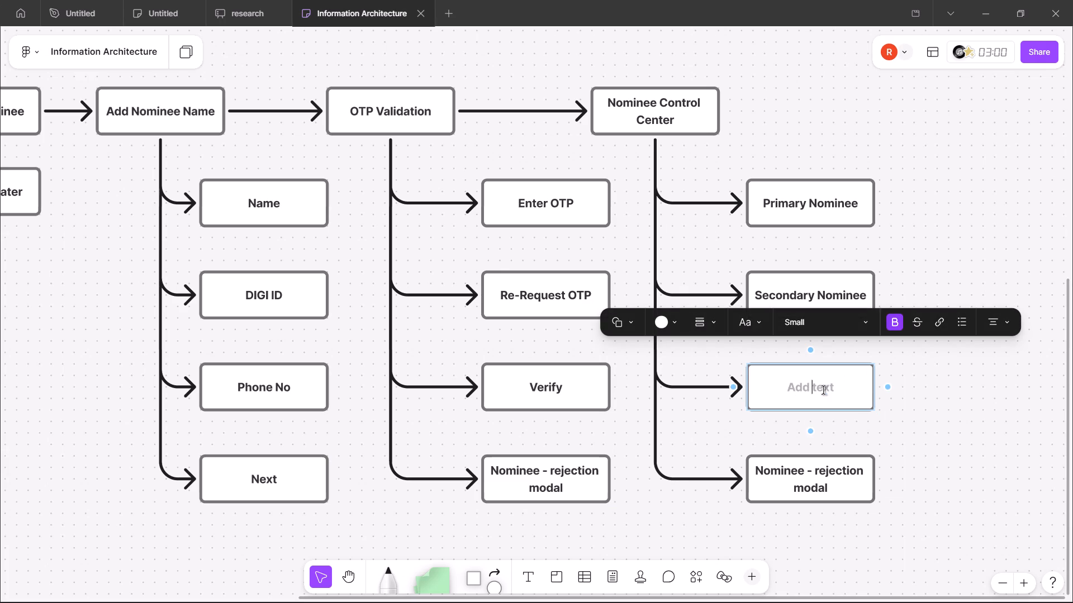
text(Add)
key(space)
key(alt+Tab)
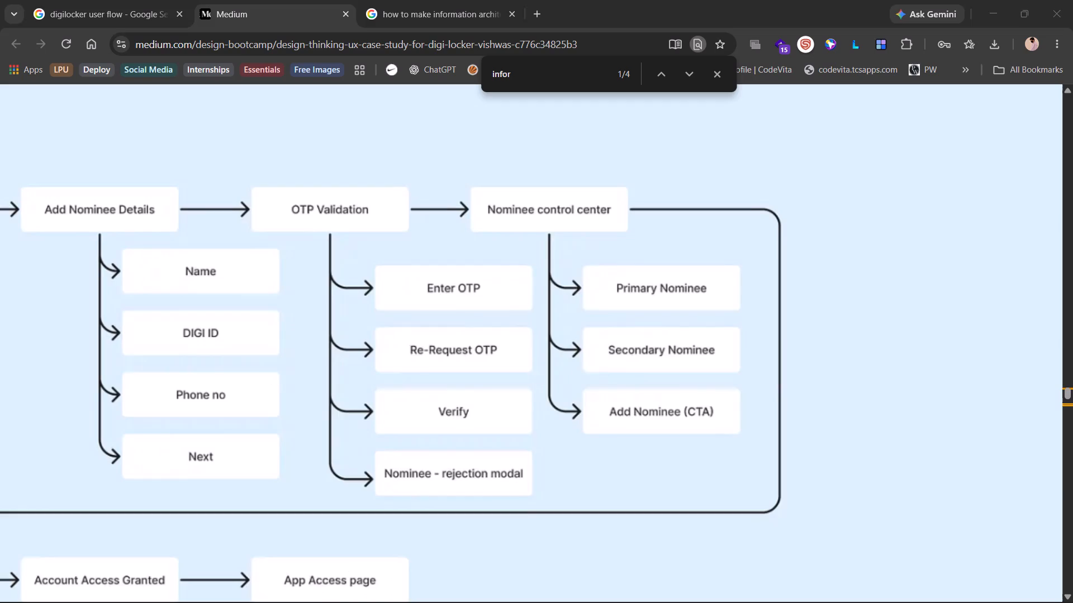
key(alt+Tab)
text(No)
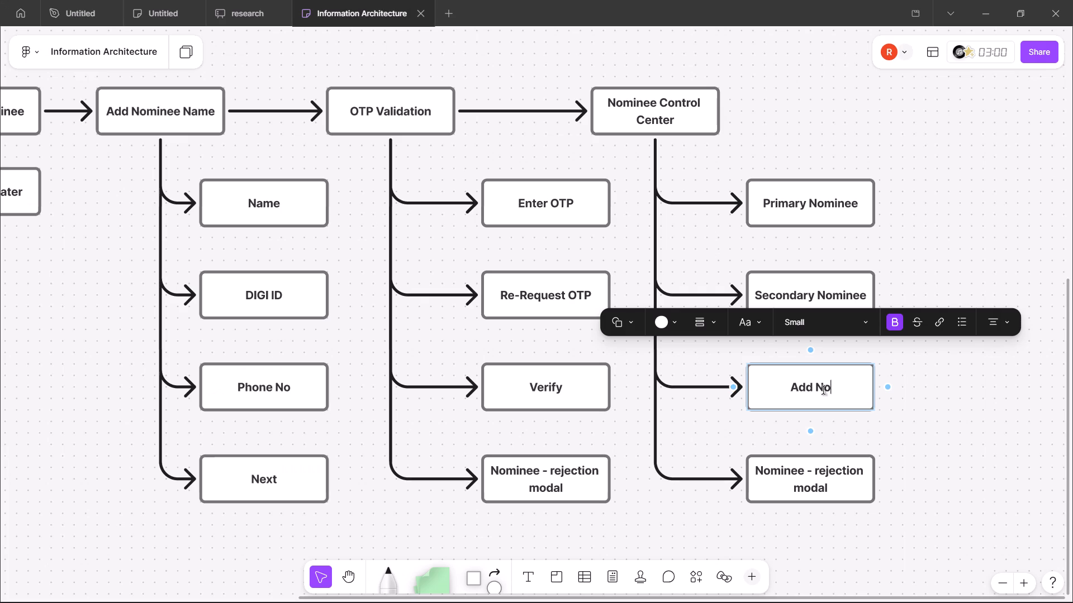
key(alt+Tab)
key(alt+Tab)
text(minee)
key(space)
key(alt+Tab)
key(alt+Tab)
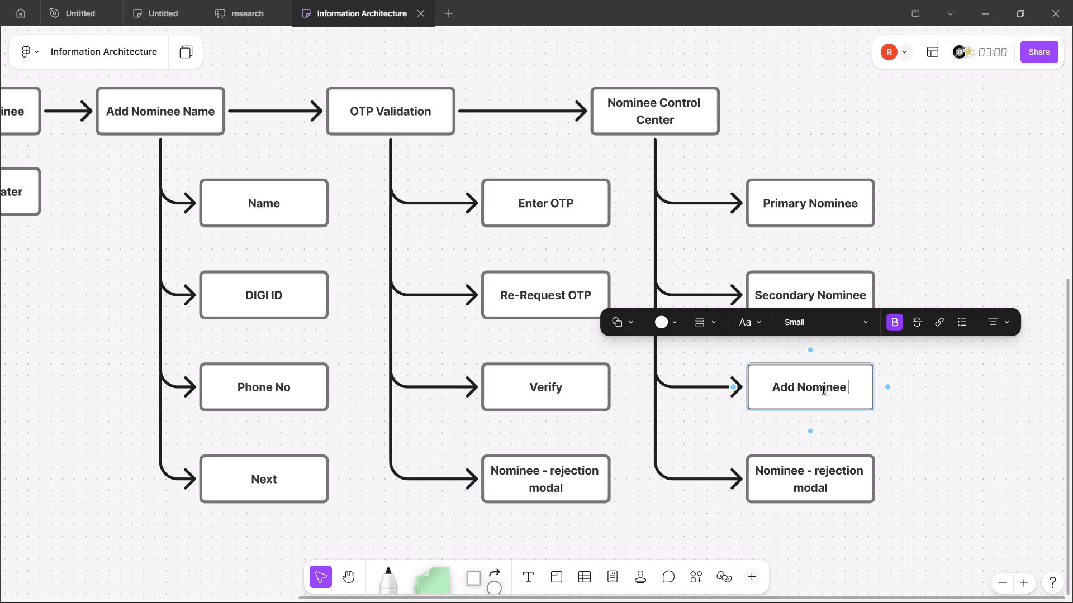
text((CTA)
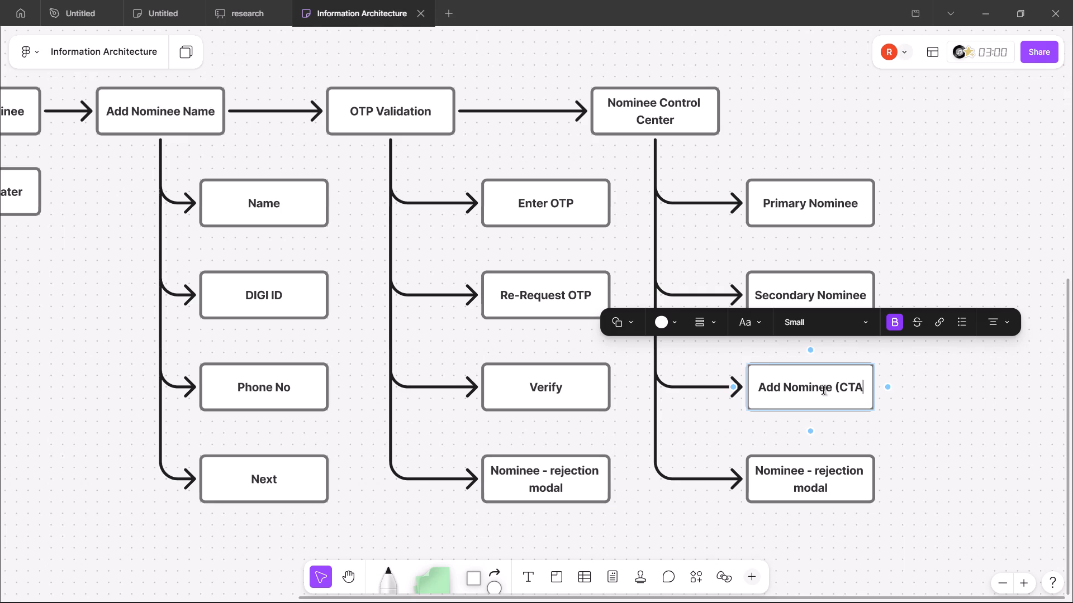
key(shift+parenright)
click(913, 434)
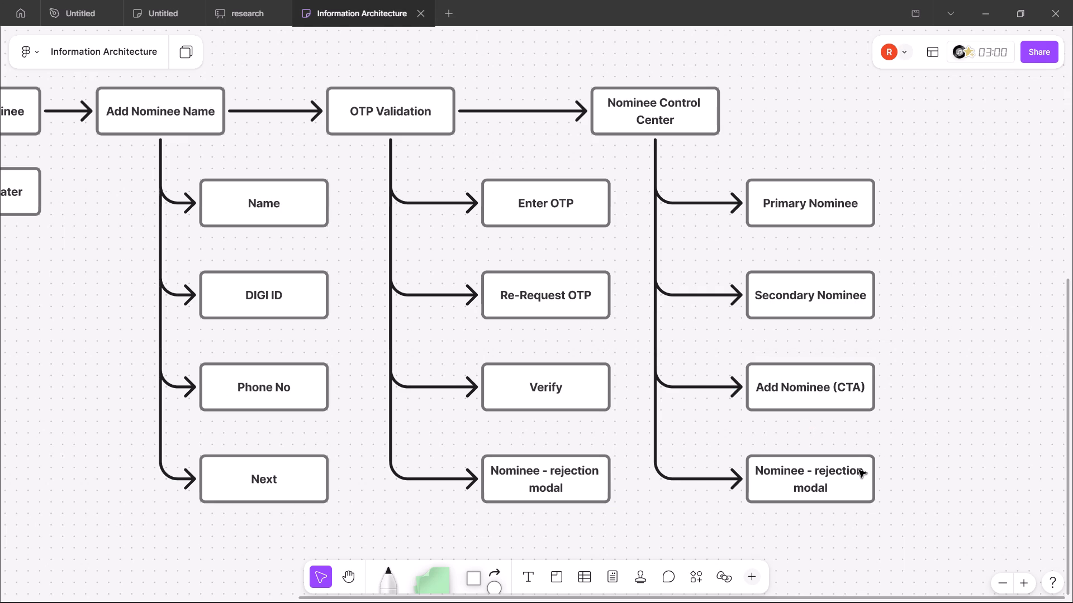
Delete the Nominee - rejection modal box and its arrow from the Nominee Control Center branch.
click(859, 470)
key(Delete)
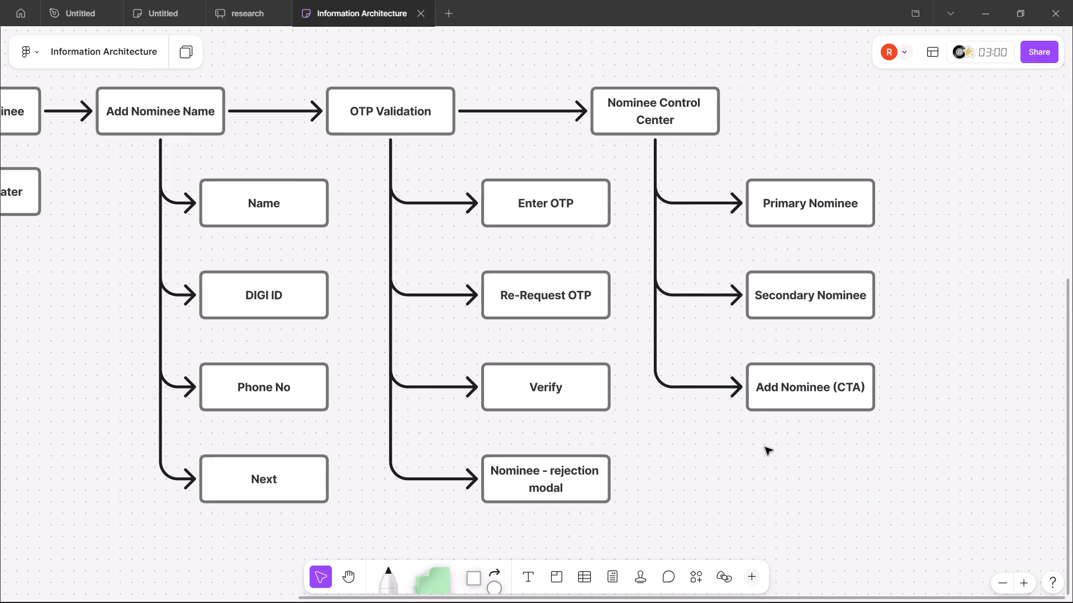
click(822, 470)
Move the four boxes under OTP Validation horizontally closer to their vertical connector, shortening the arrows like those under Add Nominee Name.
scroll(822, 470, left, 1)
scroll(822, 470, down, 1)
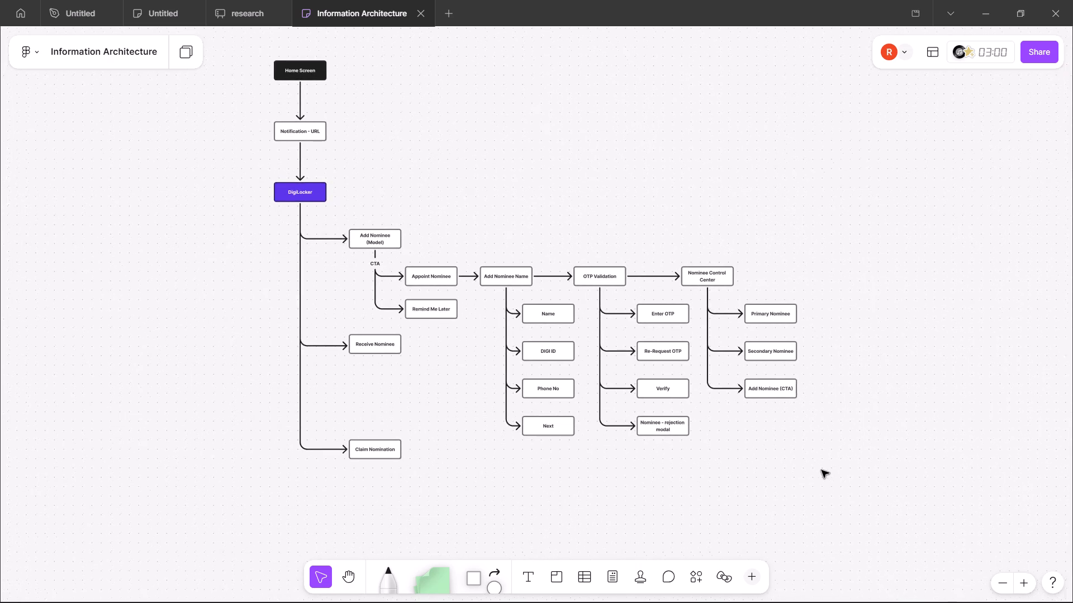
scroll(782, 443, left, 1)
key(alt+Tab)
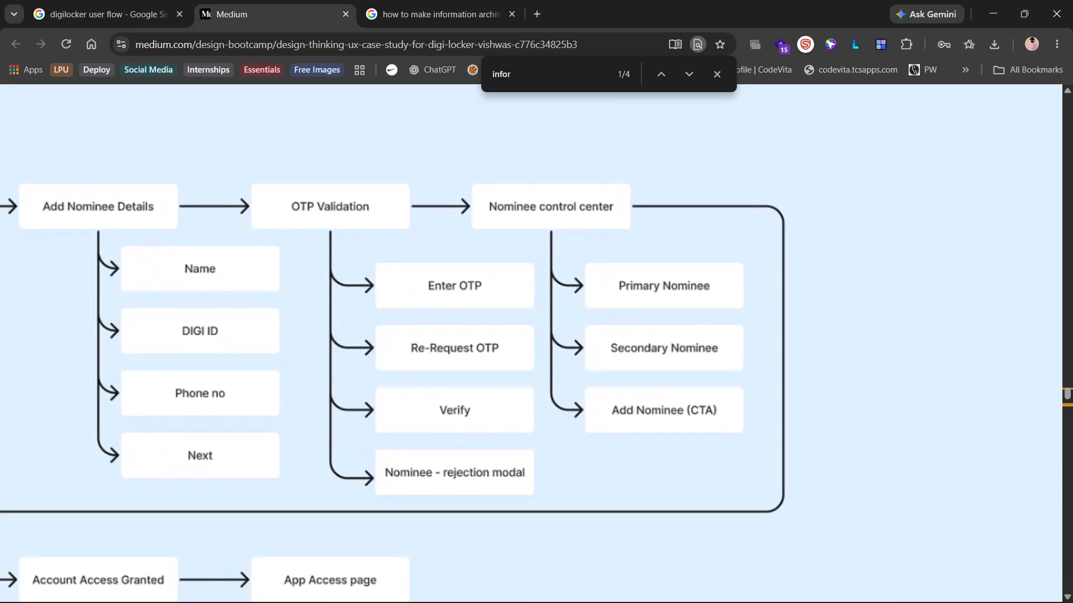
key(alt+Tab)
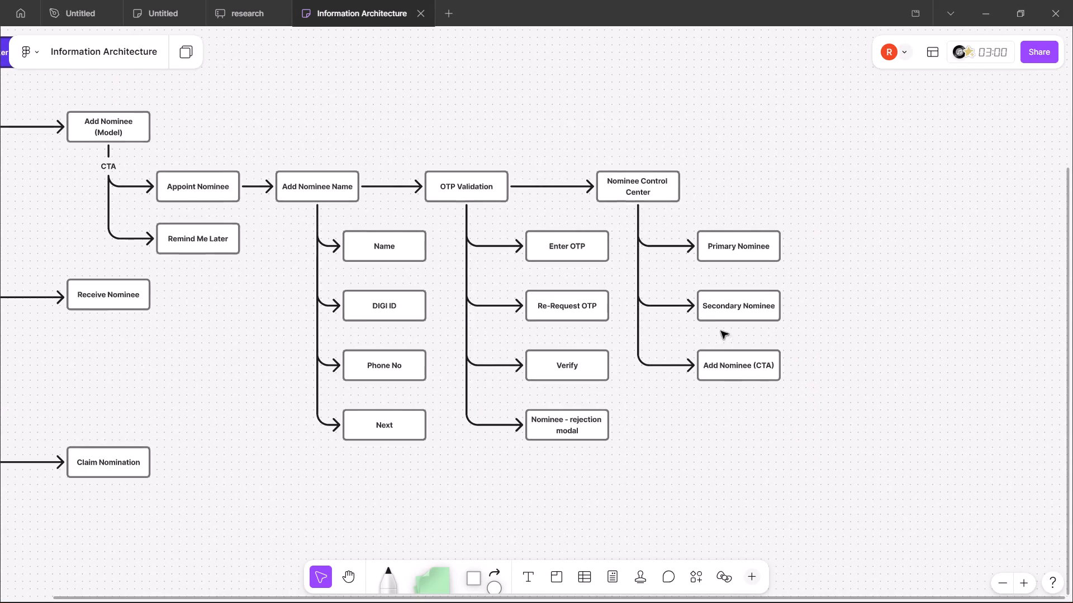
drag(616, 442, 517, 240)
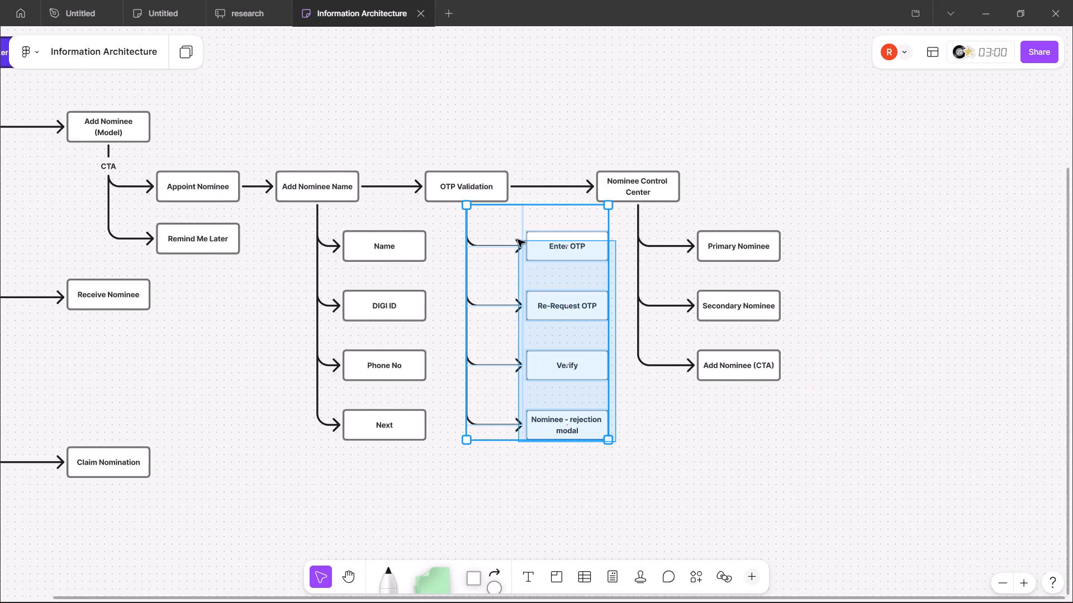
drag(517, 240, 516, 240)
drag(552, 273, 548, 273)
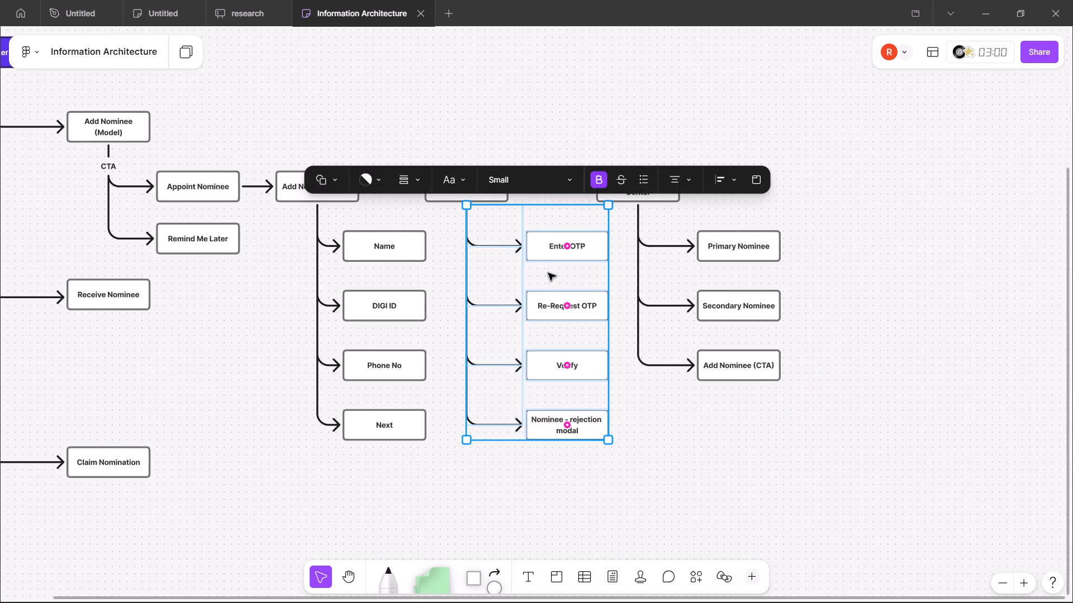
drag(548, 273, 515, 274)
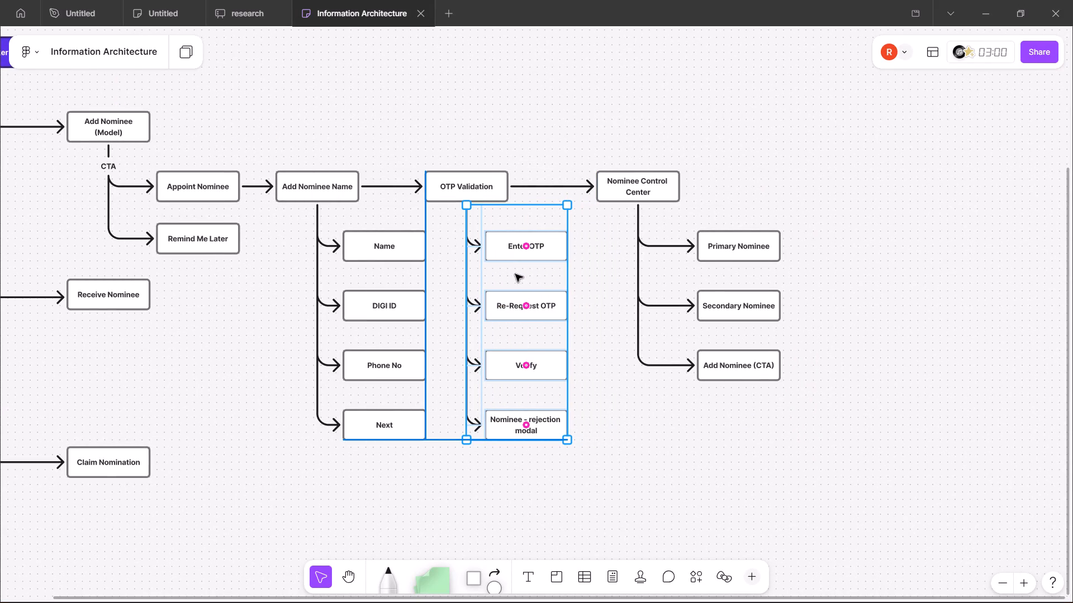
drag(515, 274, 520, 275)
click(647, 446)
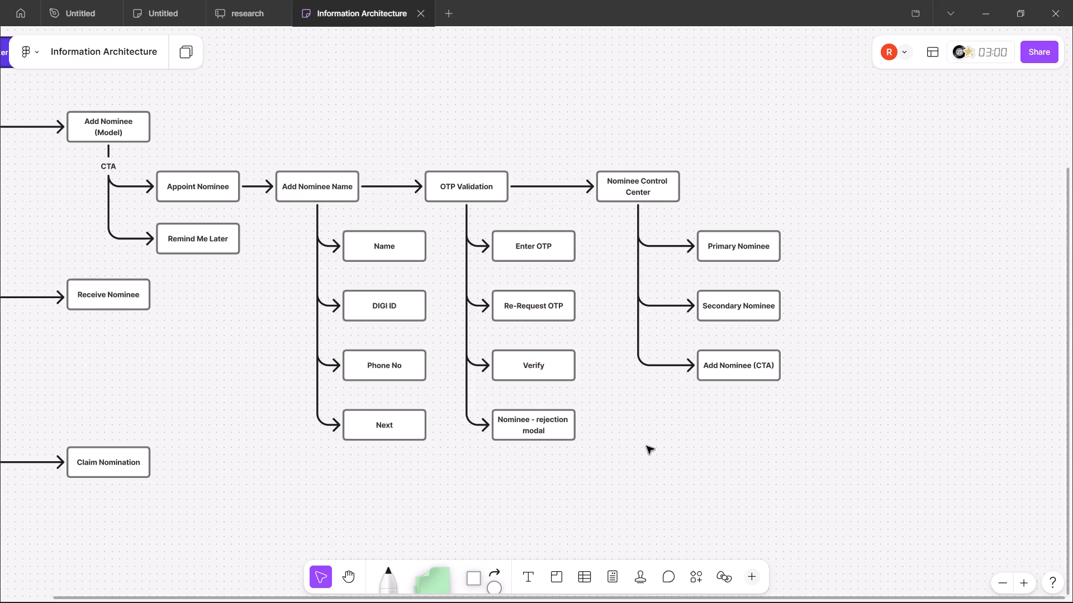
Move the three boxes under Nominee Control Center closer to their vertical connector, shortening their arrows.
drag(803, 379, 697, 259)
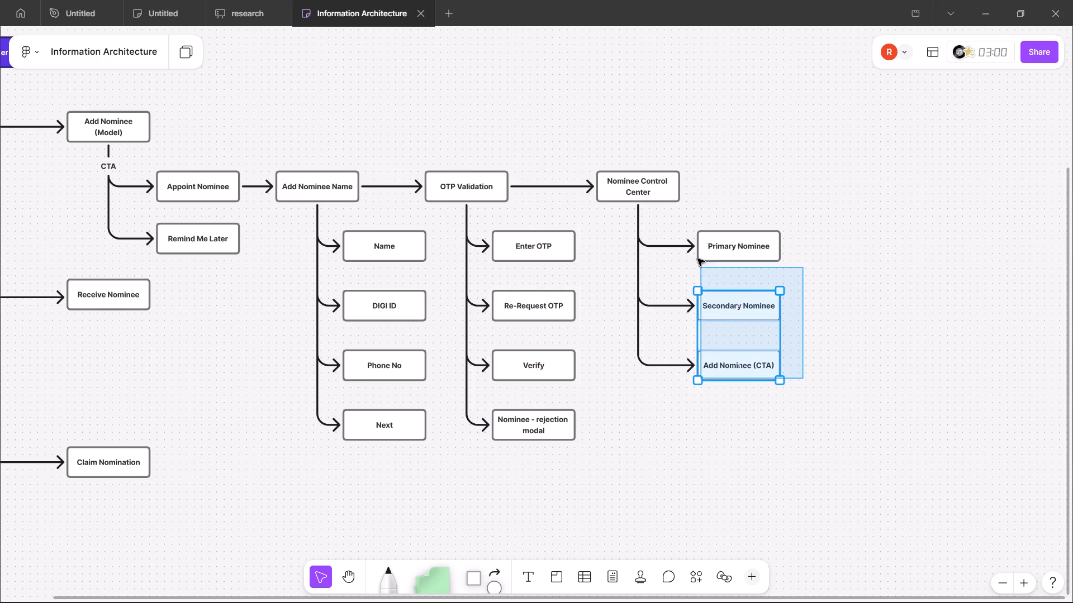
drag(697, 259, 687, 241)
drag(734, 227, 715, 227)
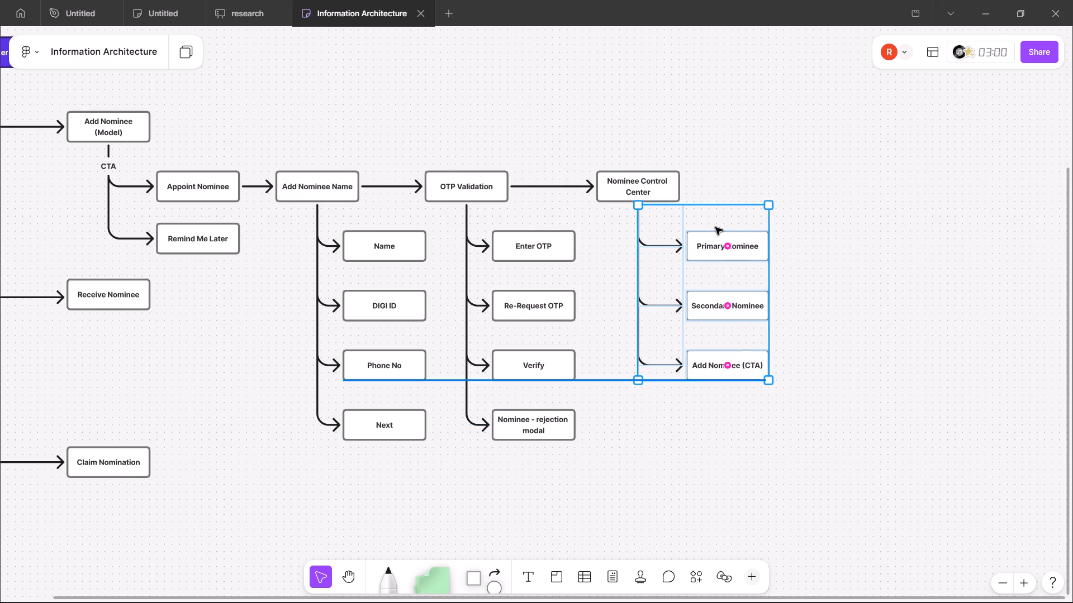
drag(715, 227, 701, 228)
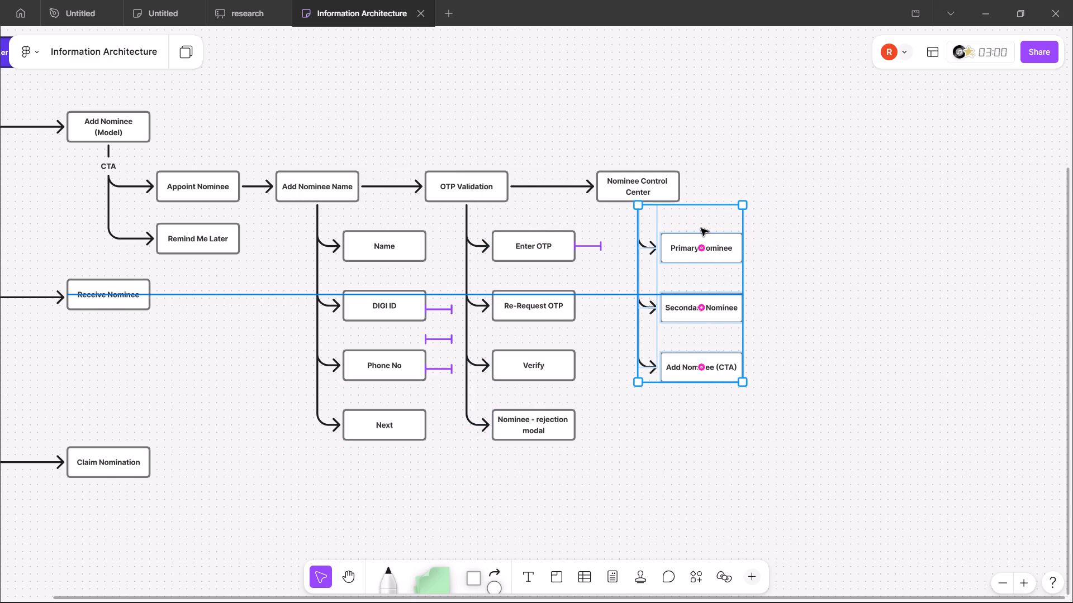
drag(701, 228, 704, 228)
click(836, 311)
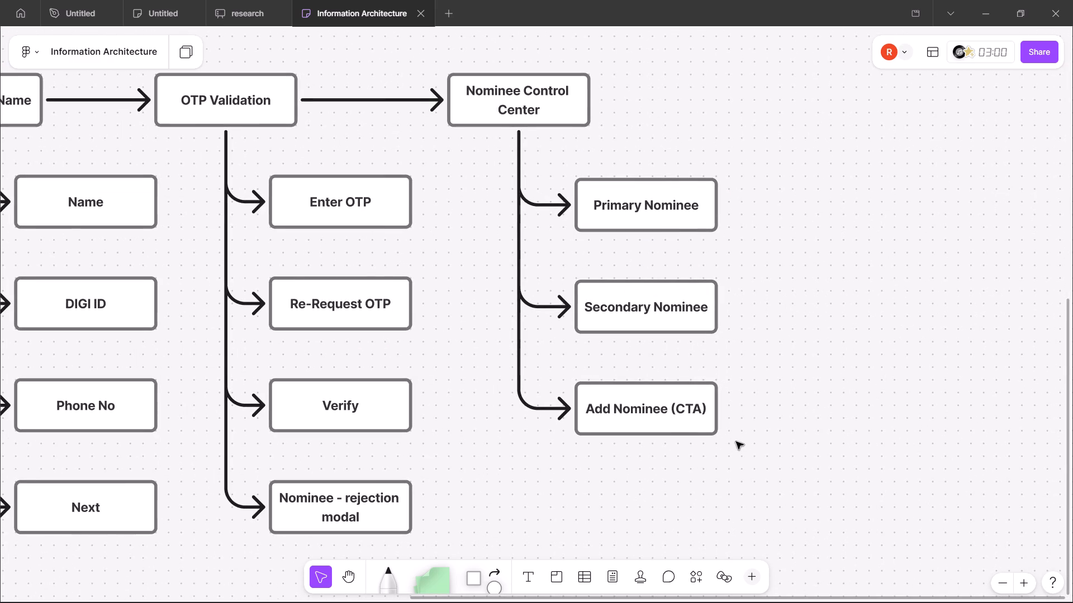
Fine-tune the three Nominee Control Center boxes so their rows line up with the OTP Validation boxes and arrow lengths match.
drag(736, 442, 557, 192)
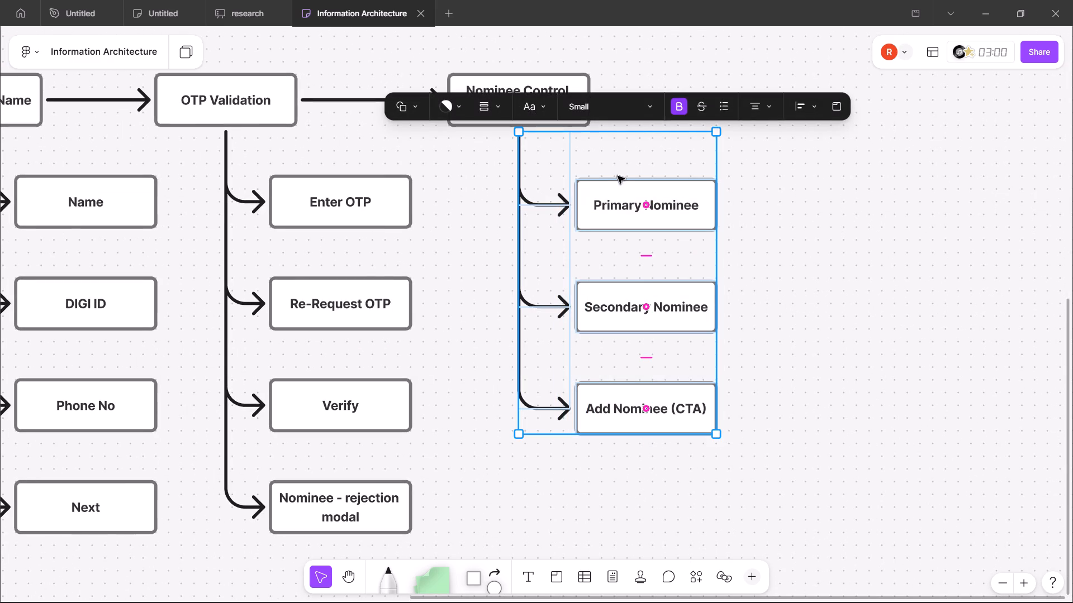
drag(633, 163, 624, 169)
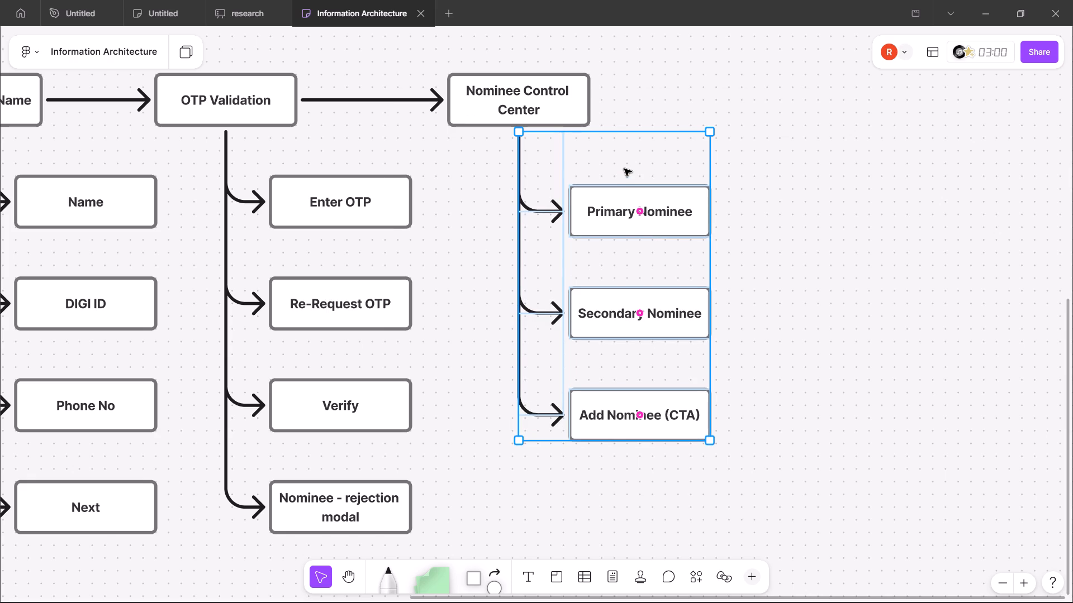
drag(624, 169, 619, 162)
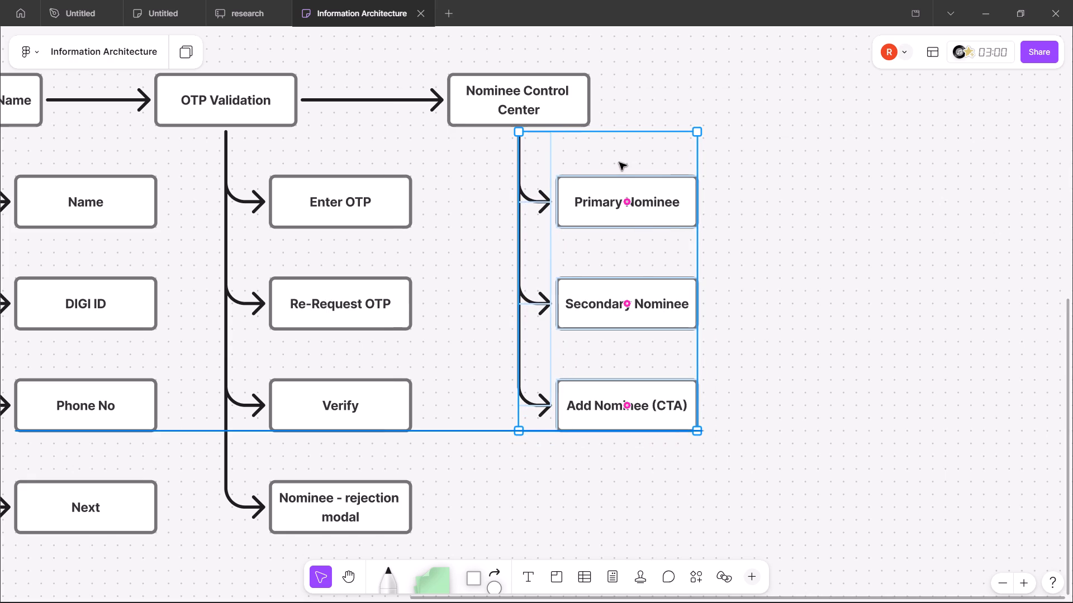
drag(619, 162, 621, 162)
click(828, 270)
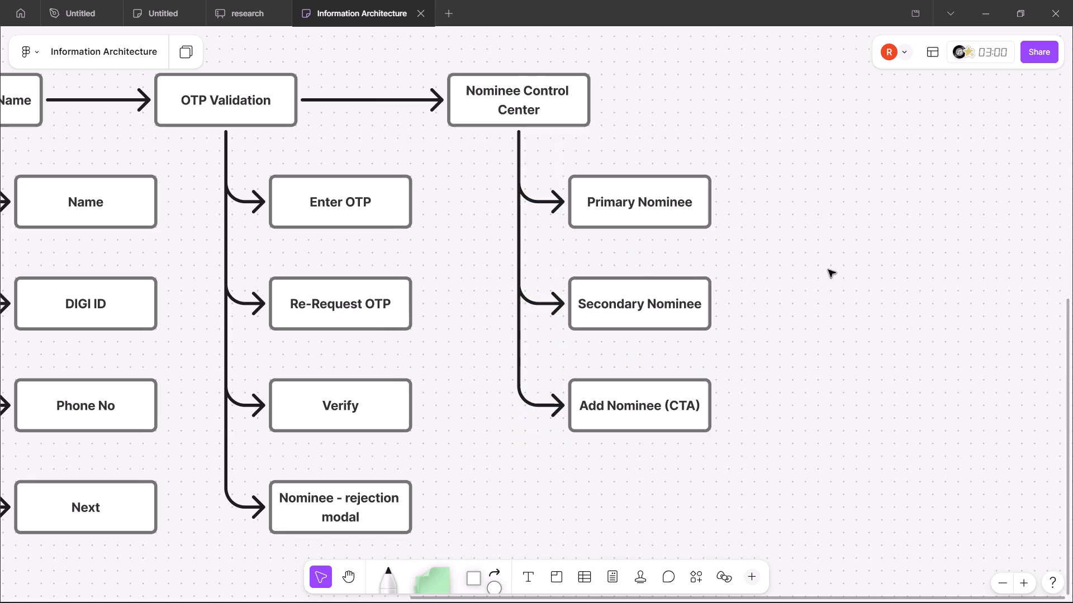
Shift the Add Nominee Name, OTP Validation and Nominee Control Center branches slightly away from Appoint Nominee, lengthening the connecting arrow.
scroll(828, 270, up, 1)
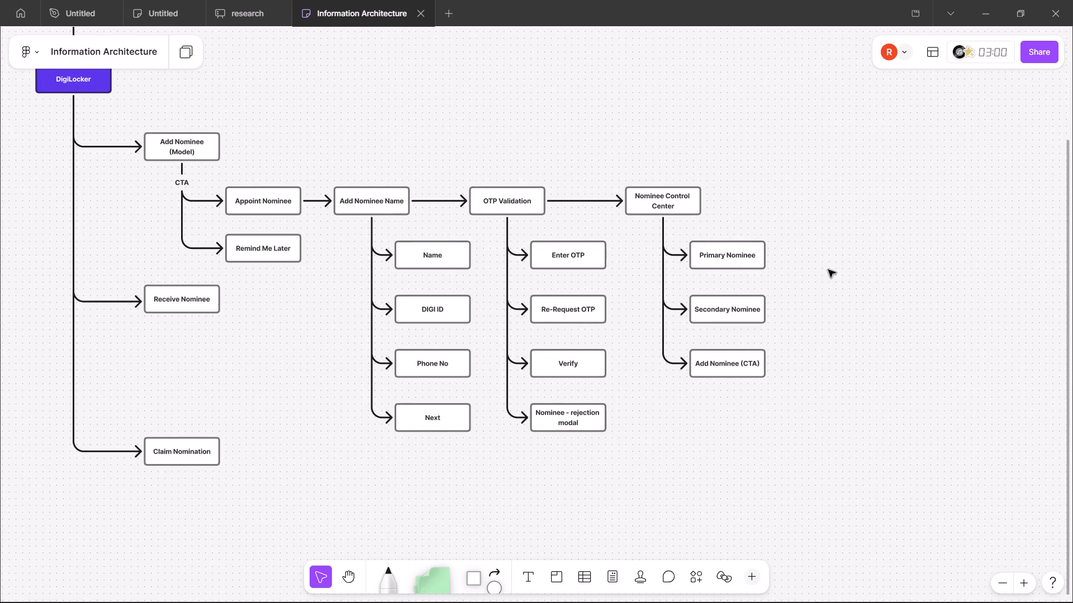
key(alt+Tab)
scroll(720, 285, right, 1)
key(alt+Tab)
scroll(720, 285, right, 1)
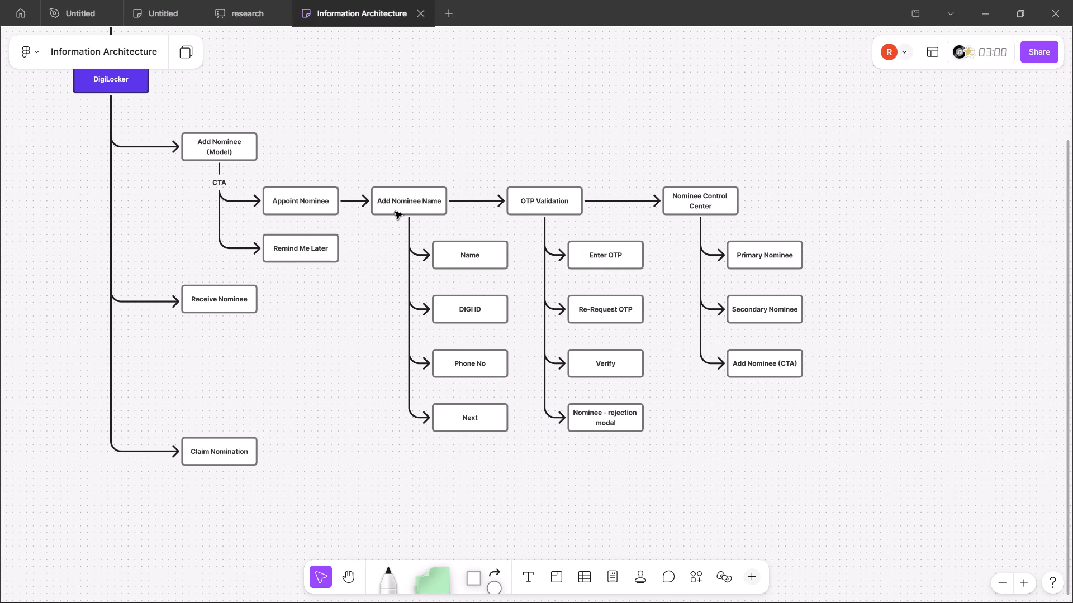
drag(372, 175, 830, 449)
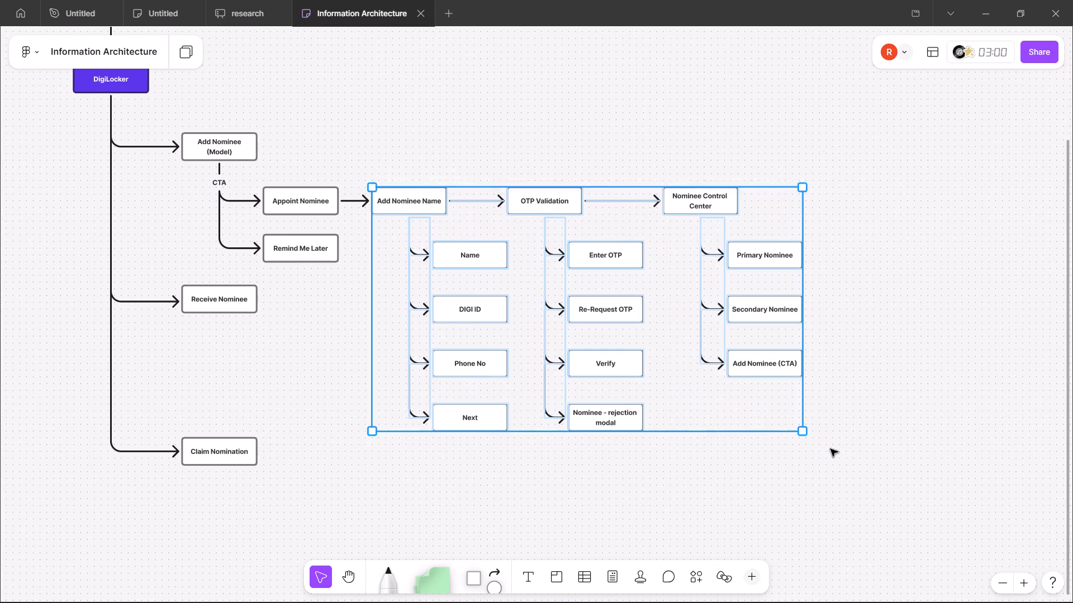
drag(517, 288, 543, 288)
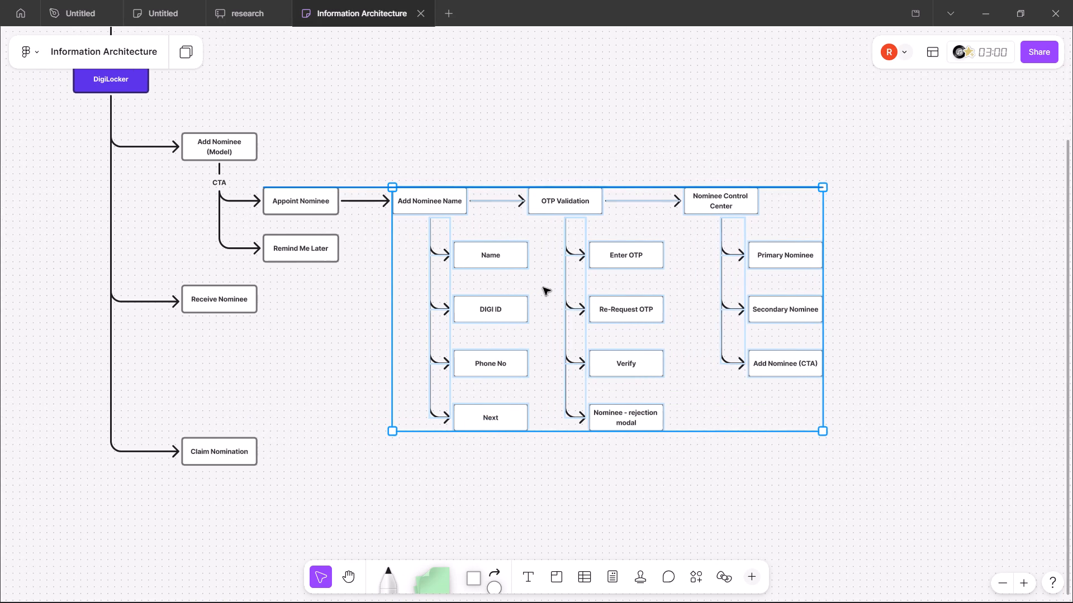
drag(543, 288, 549, 289)
click(482, 108)
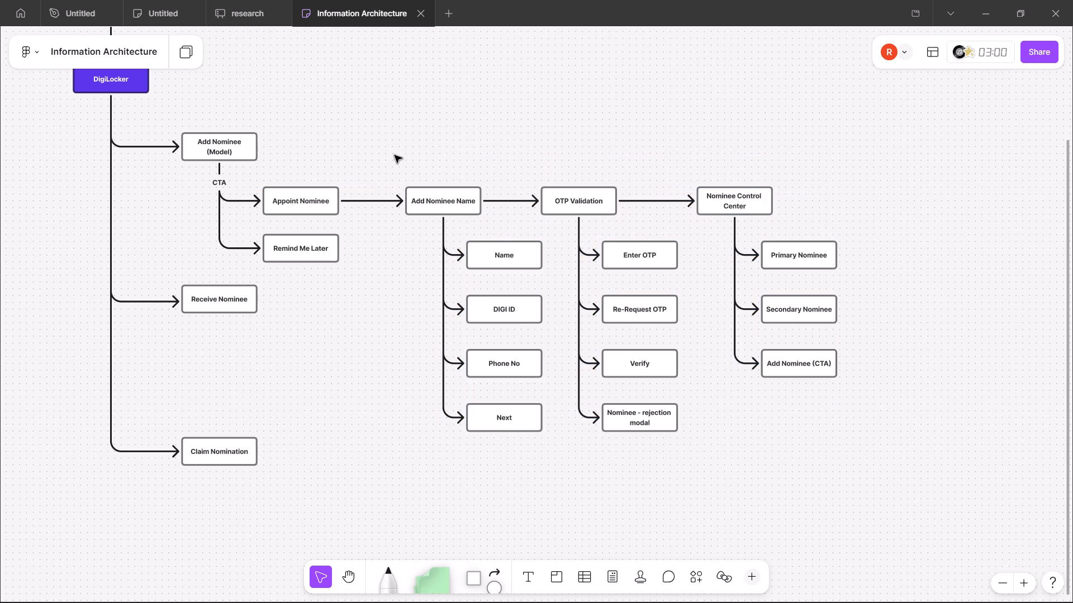
drag(393, 155, 777, 453)
drag(558, 324, 541, 324)
click(494, 91)
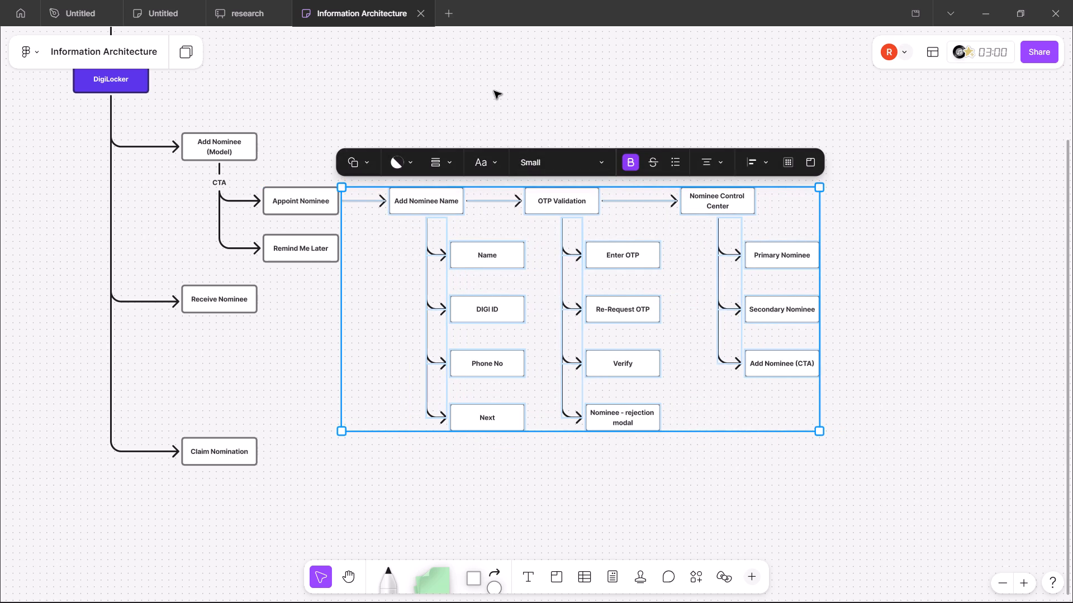
Compare the diagram with the Medium case study, examining how Nominee control center connects to the Account Access row below.
key(alt+Tab)
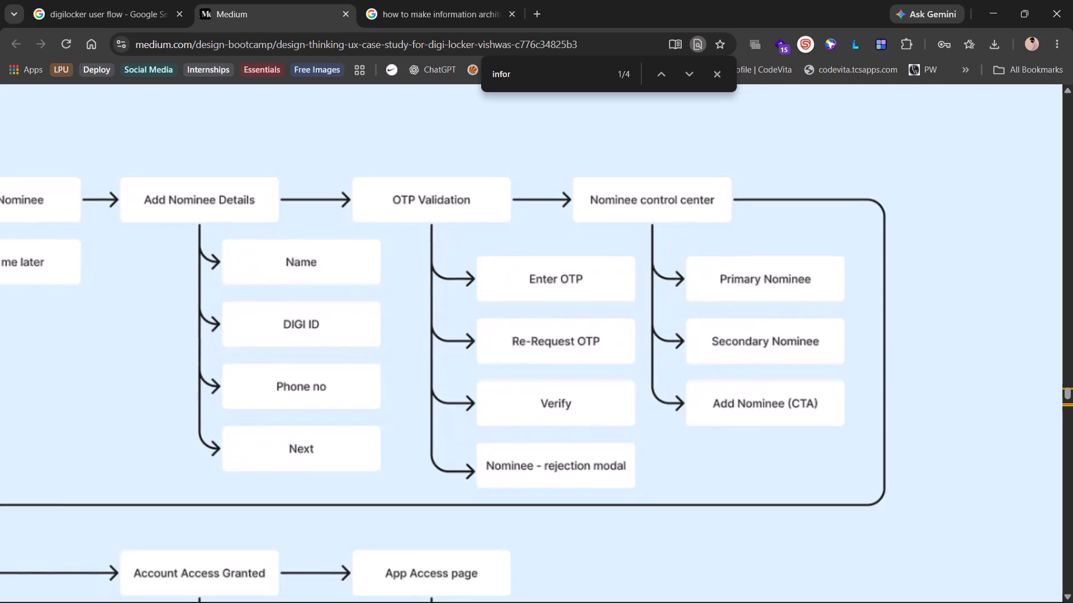
key(alt+Tab)
key(alt+Tab)
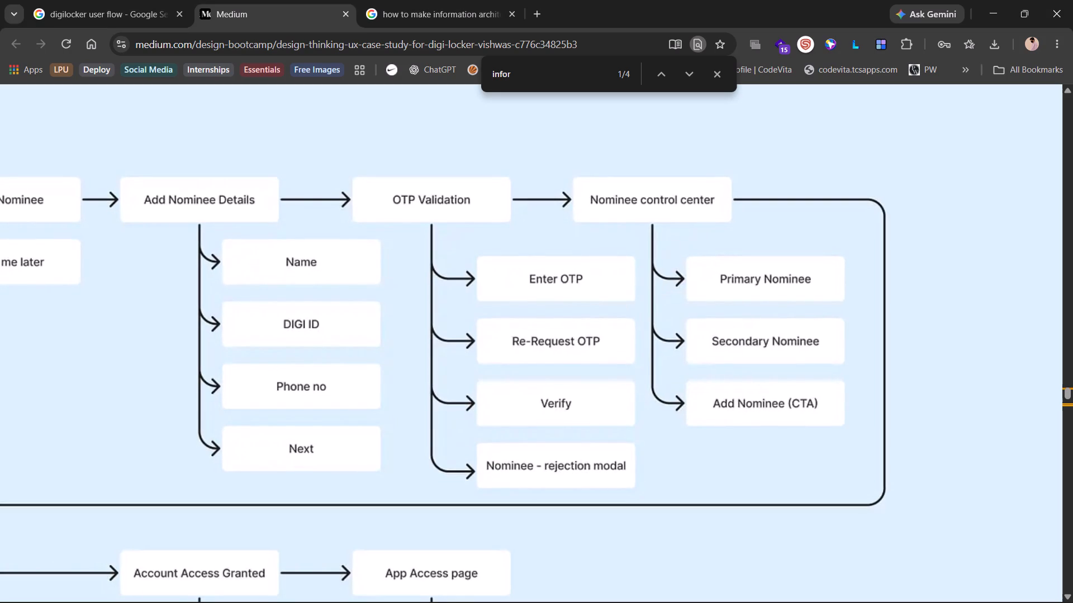
key(alt+Tab)
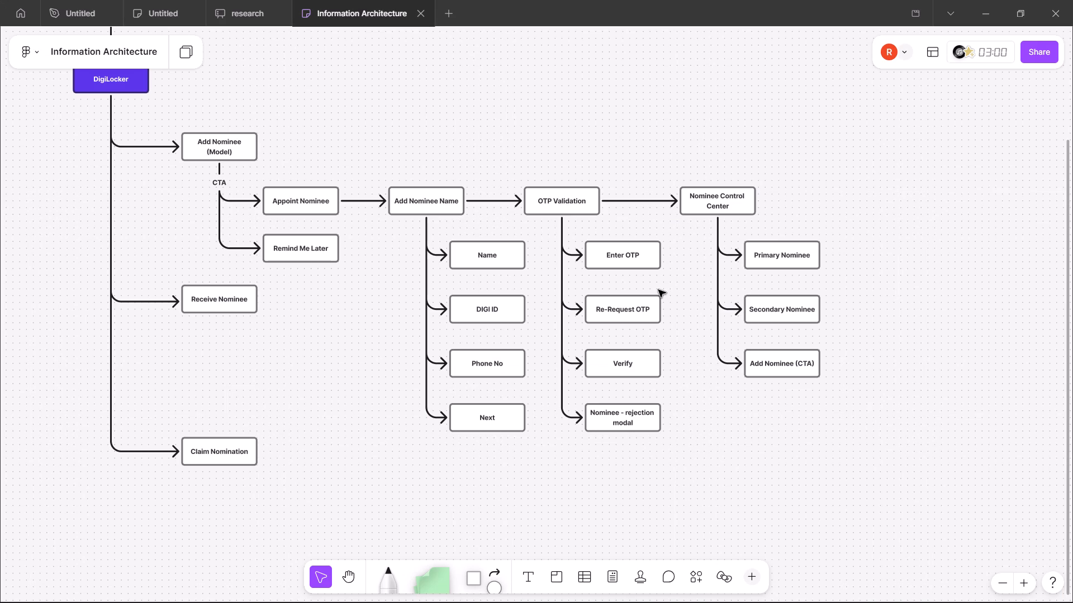
scroll(662, 366, down, 1)
key(alt+Tab)
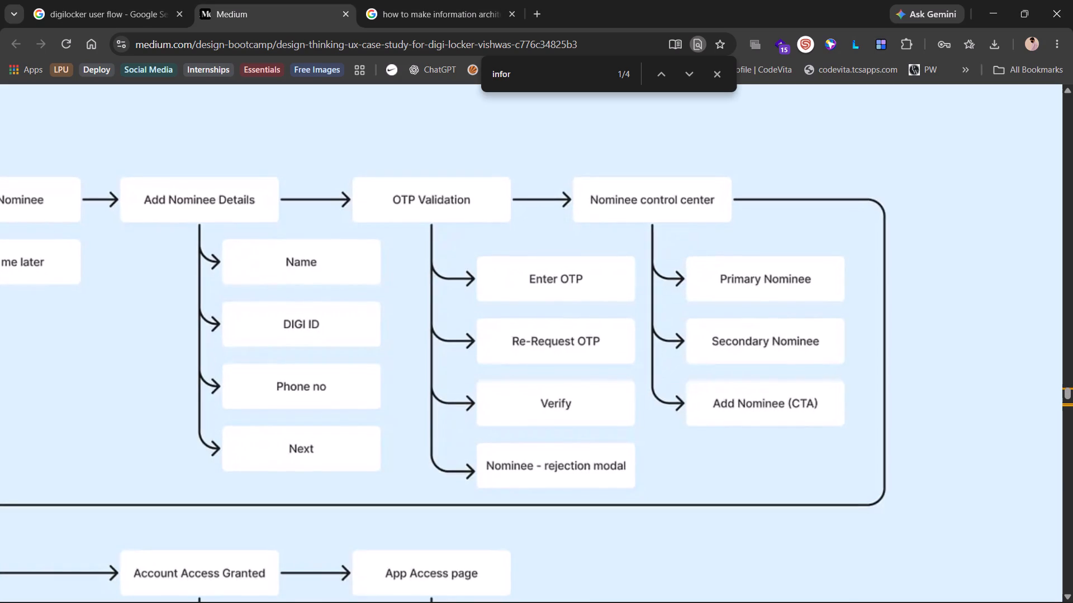
scroll(662, 366, right, 1)
scroll(662, 366, down, 1)
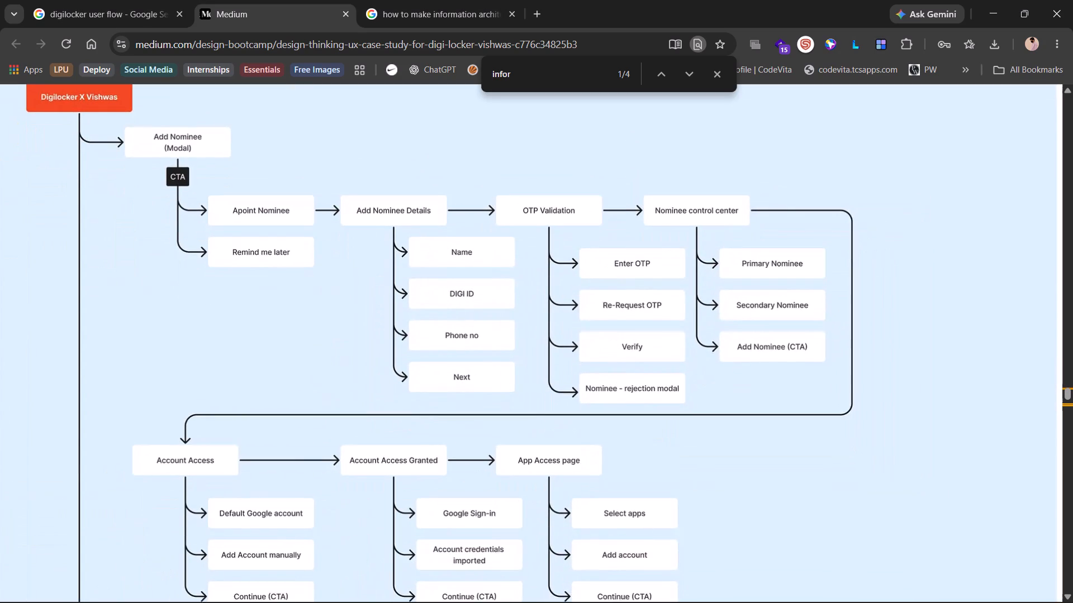
scroll(662, 366, down, 1)
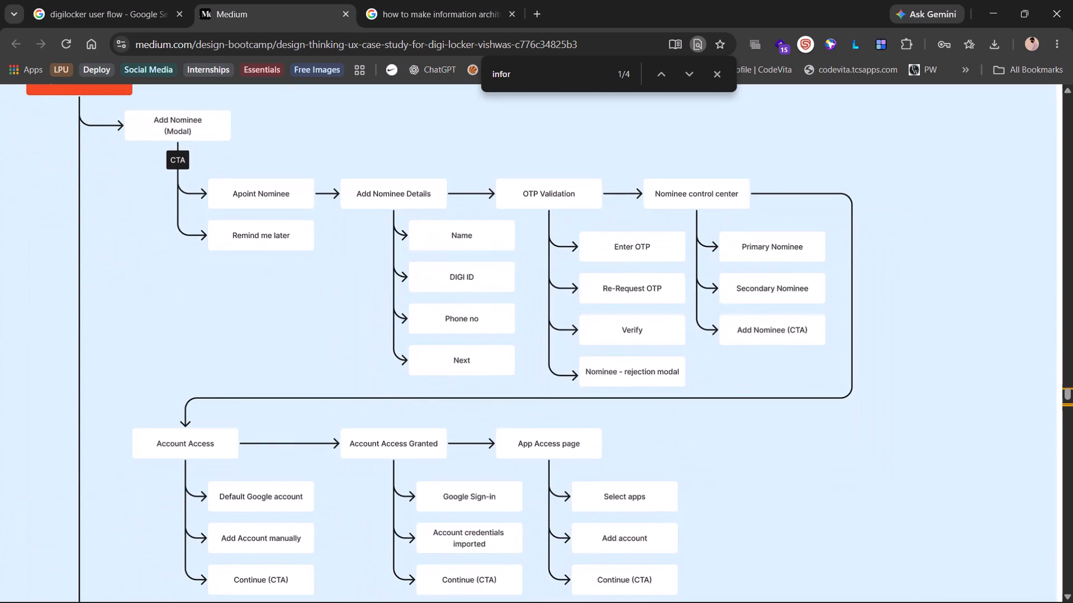
key(alt+Tab)
key(alt+Tab)
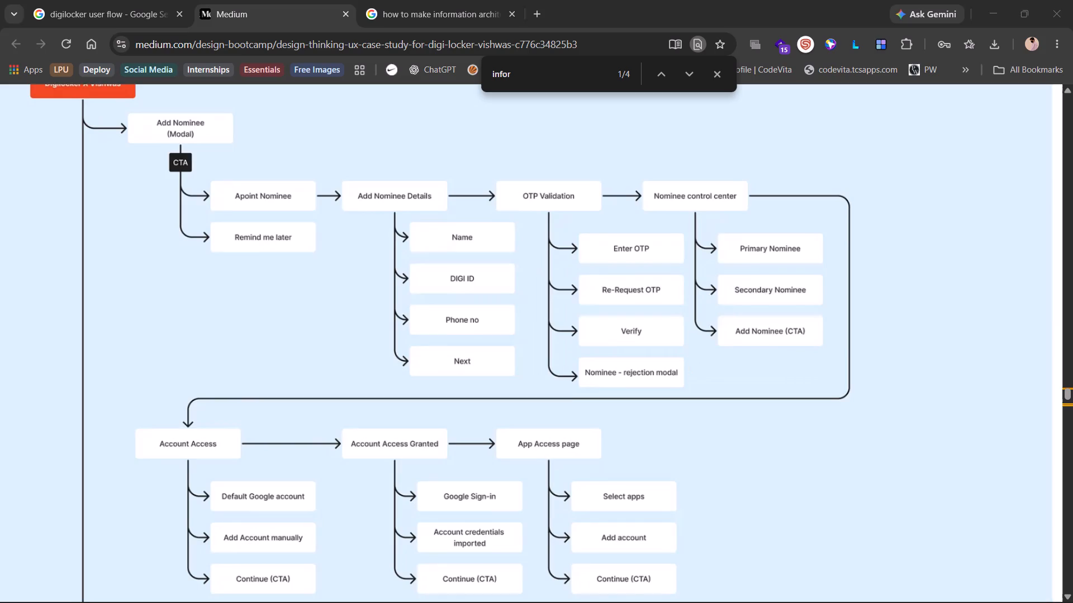
key(alt+Tab)
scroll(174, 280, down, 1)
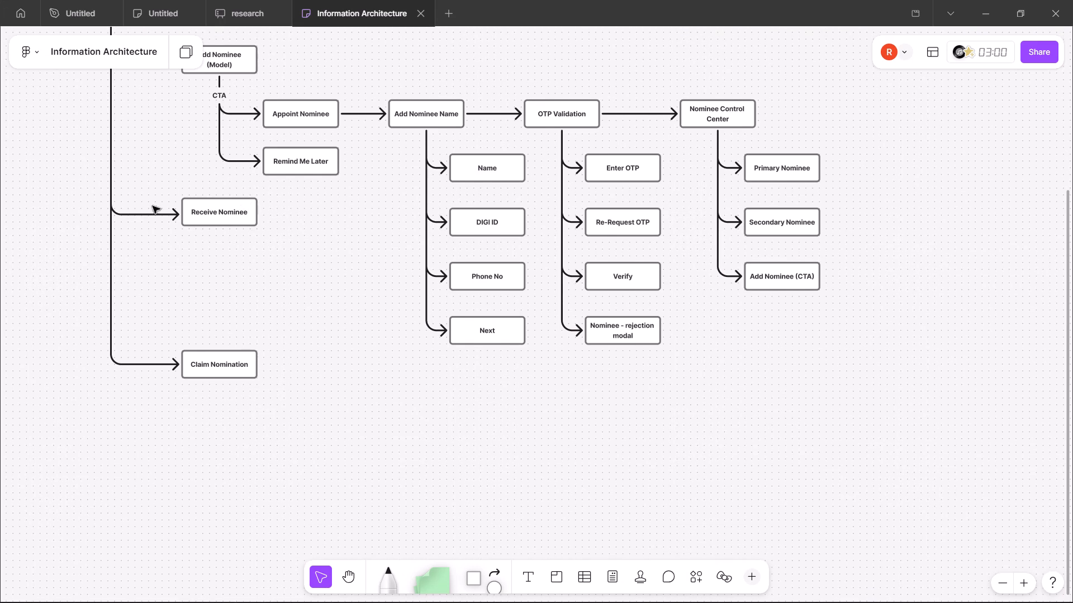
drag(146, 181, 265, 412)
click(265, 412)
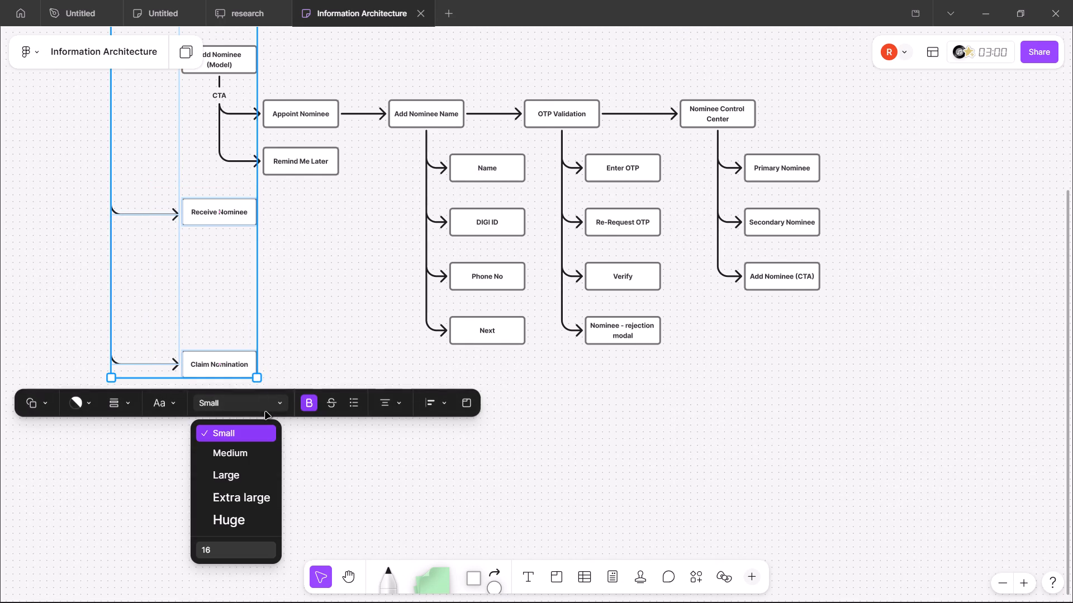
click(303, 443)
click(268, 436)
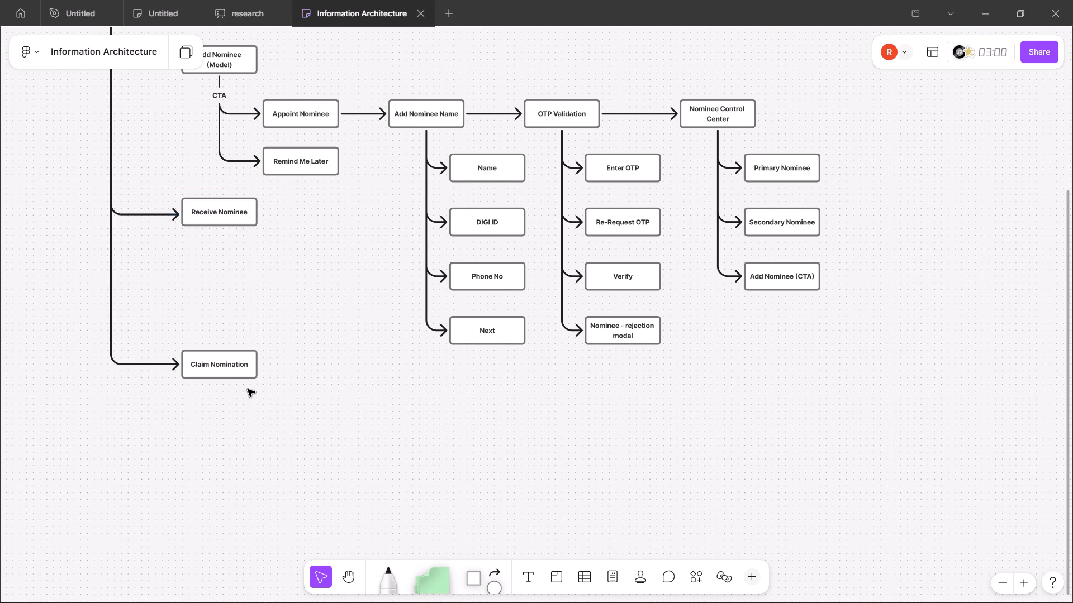
Move the Receive Nominee and Claim Nomination boxes down together, leaving room beneath the Add Nominee branches for another row.
drag(248, 389, 166, 218)
drag(216, 222, 217, 377)
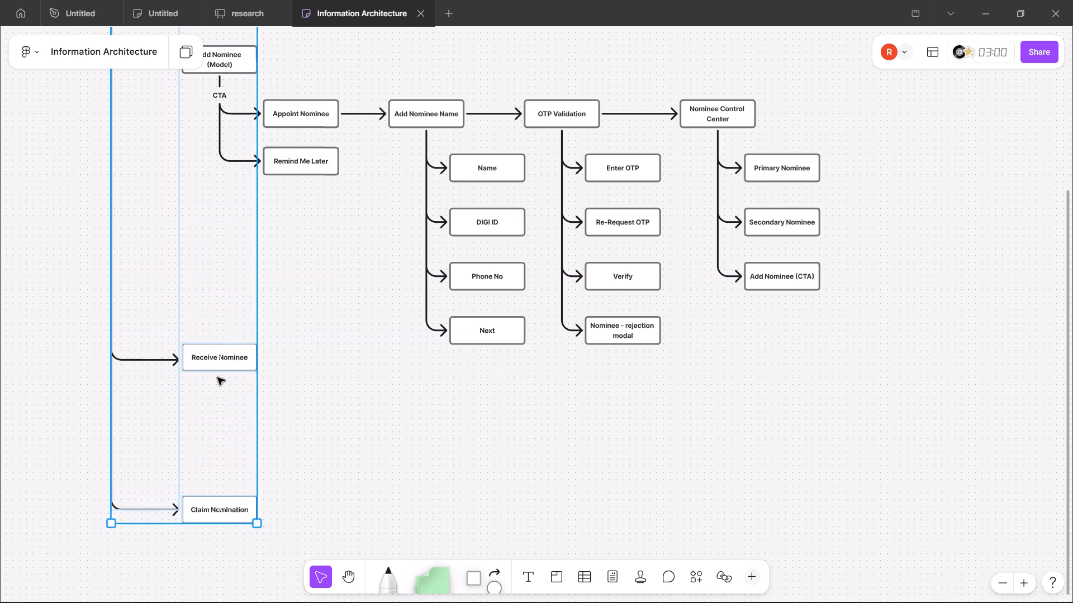
drag(217, 377, 220, 396)
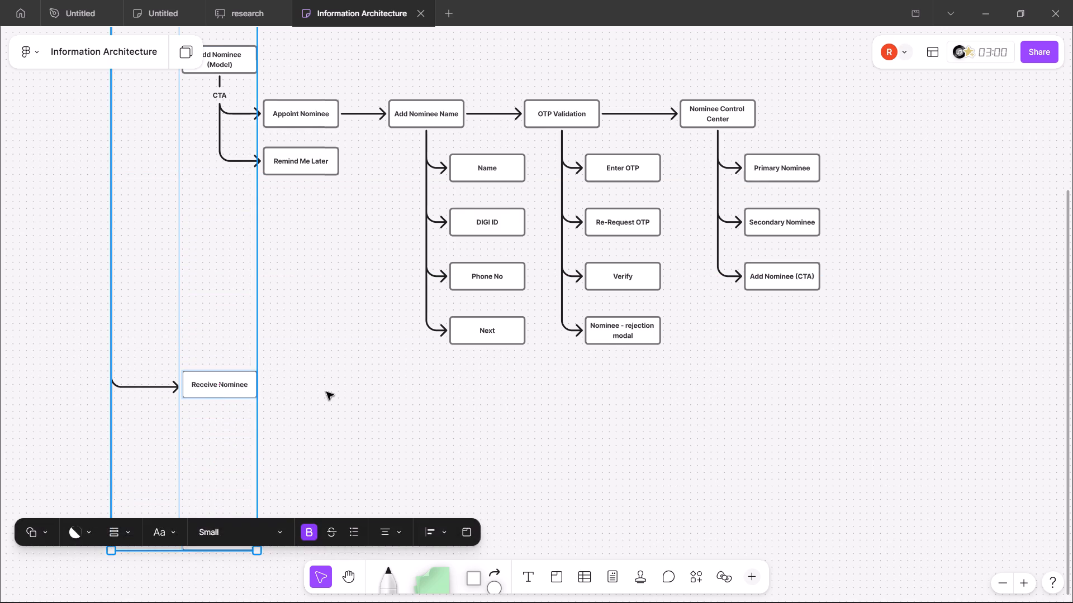
click(332, 390)
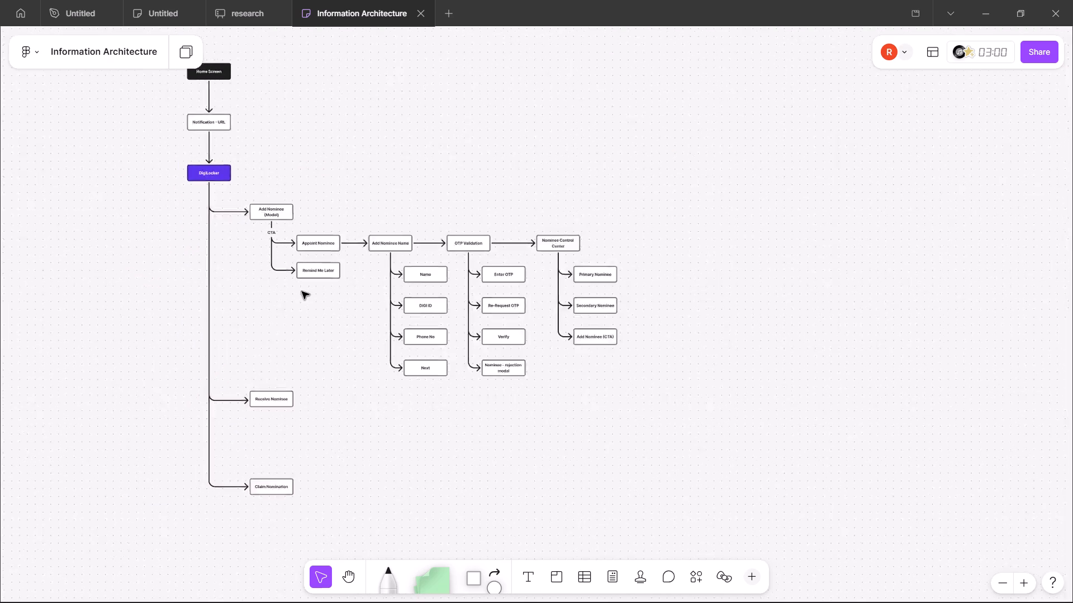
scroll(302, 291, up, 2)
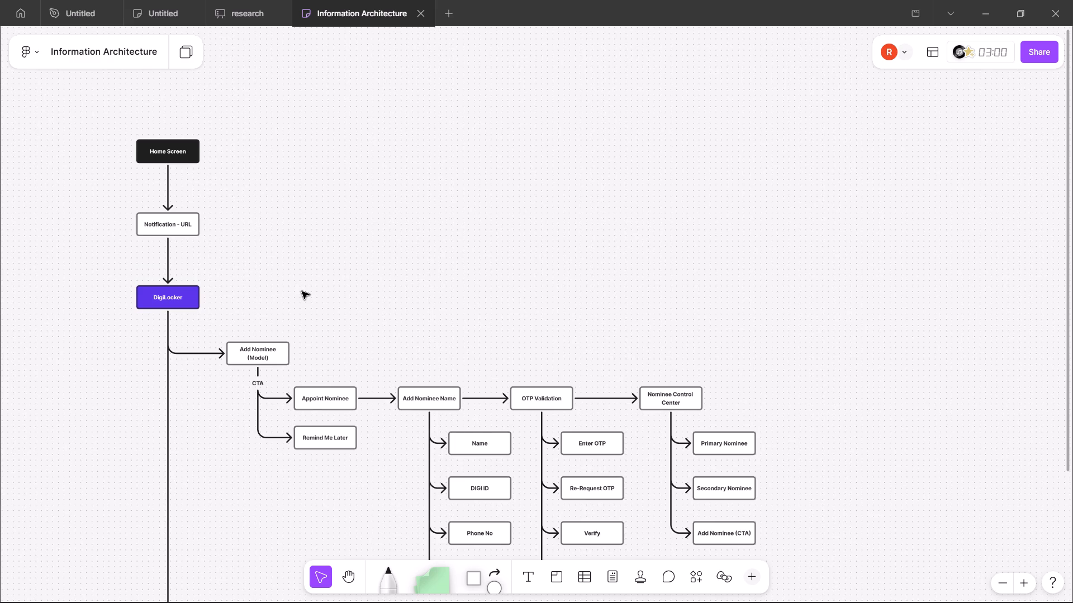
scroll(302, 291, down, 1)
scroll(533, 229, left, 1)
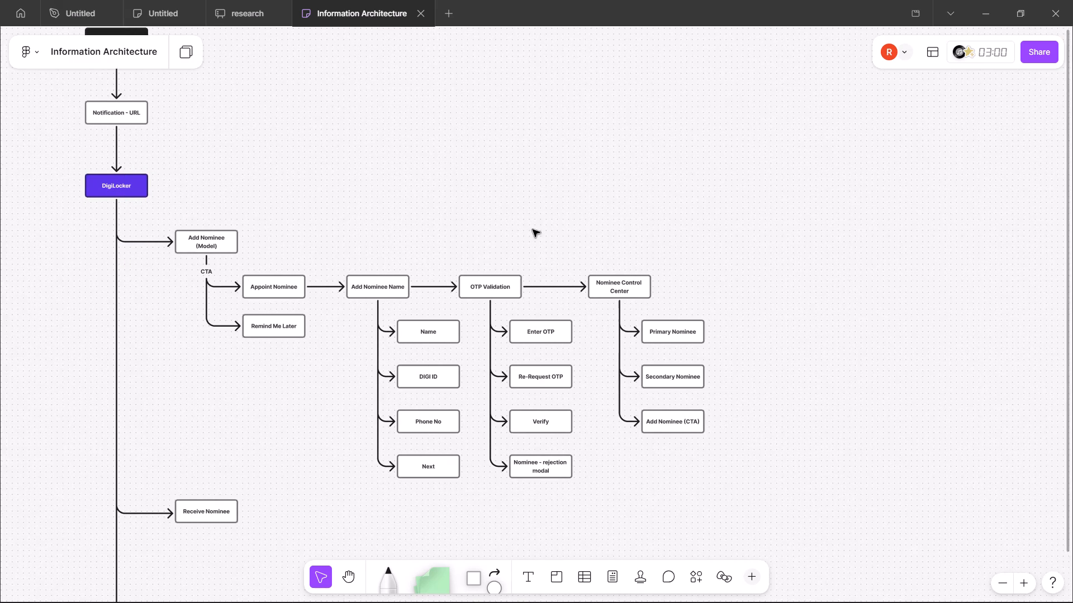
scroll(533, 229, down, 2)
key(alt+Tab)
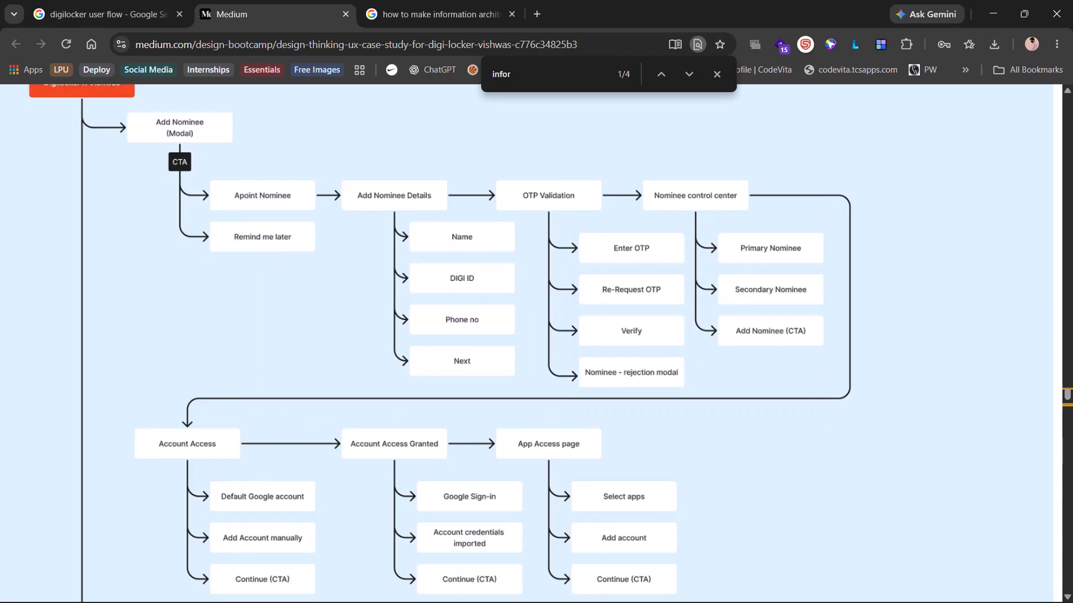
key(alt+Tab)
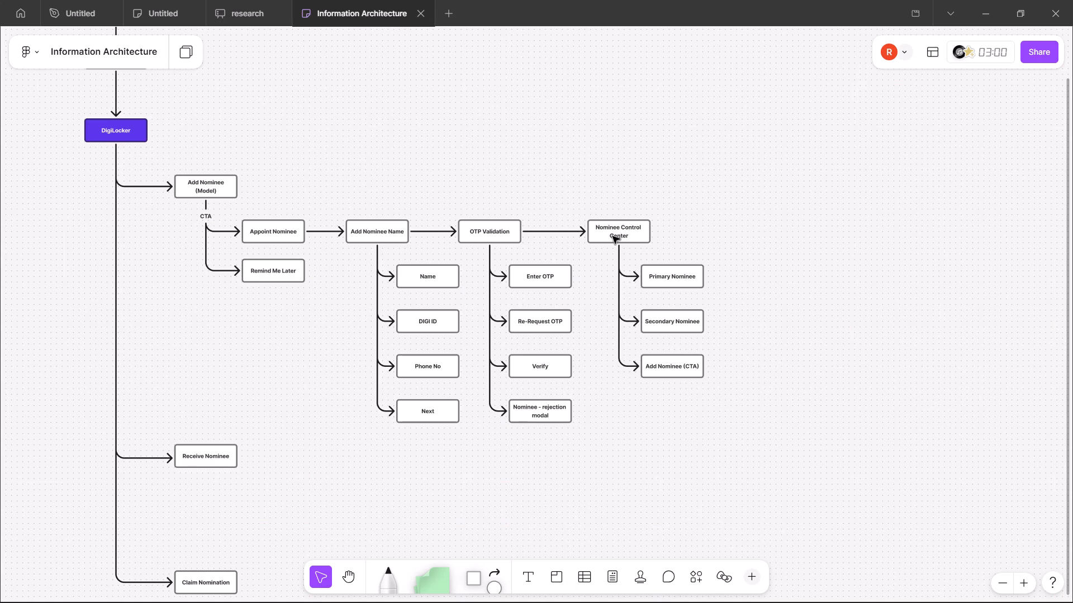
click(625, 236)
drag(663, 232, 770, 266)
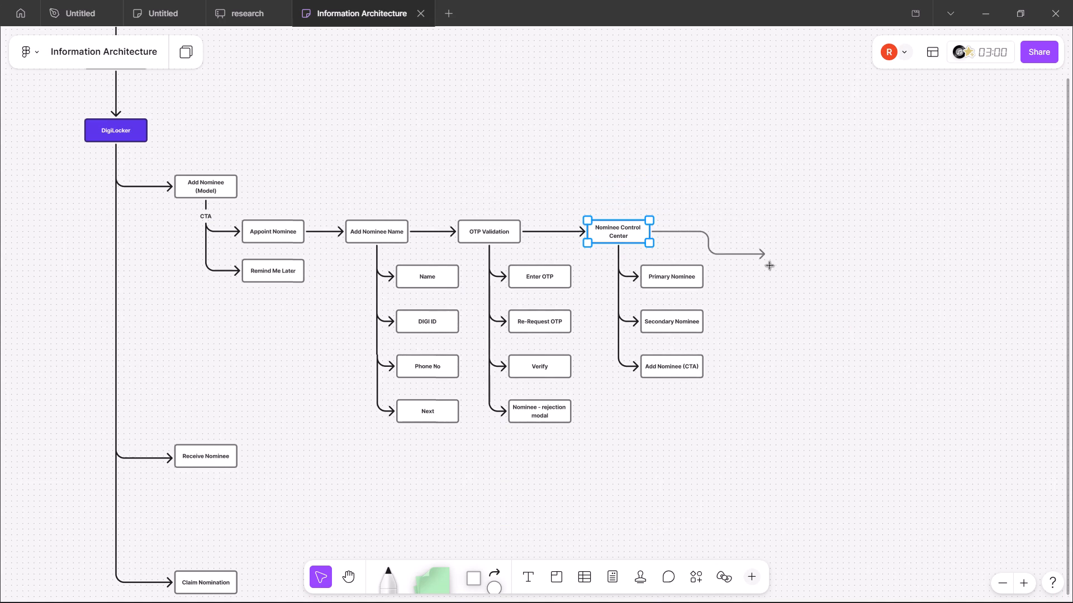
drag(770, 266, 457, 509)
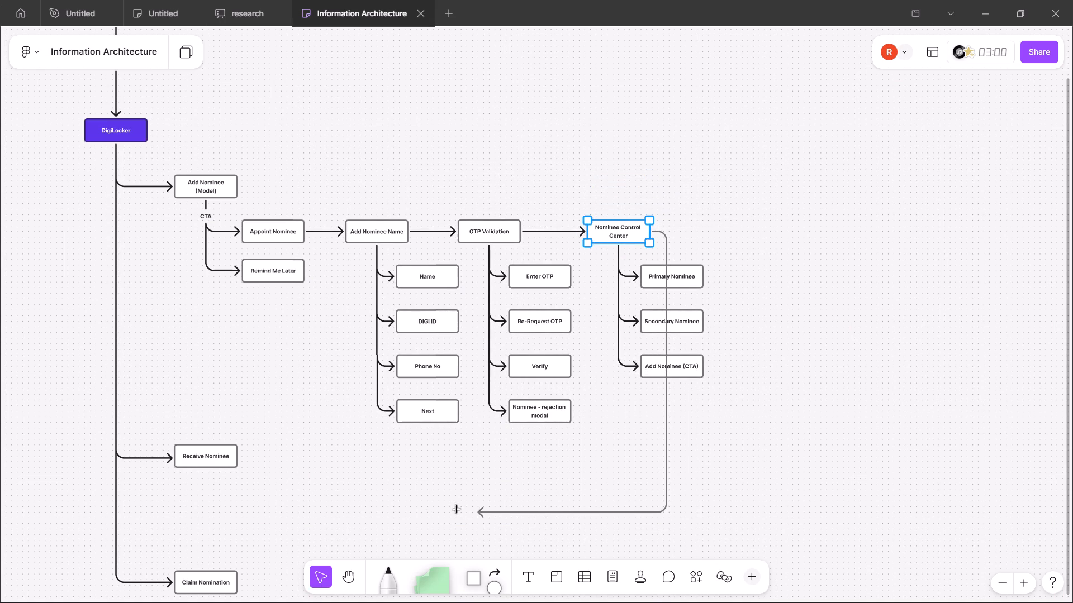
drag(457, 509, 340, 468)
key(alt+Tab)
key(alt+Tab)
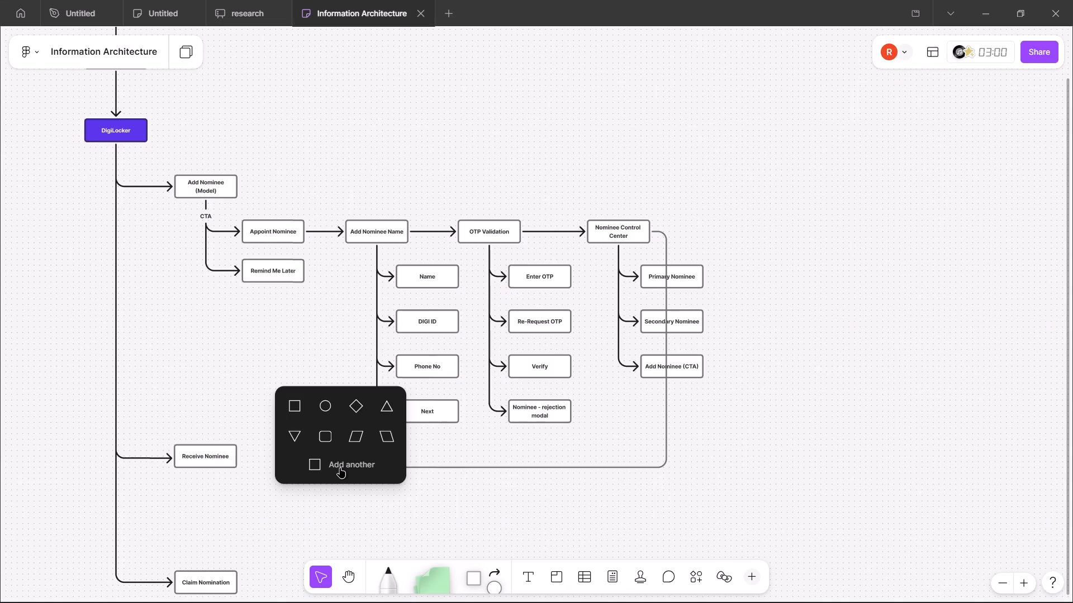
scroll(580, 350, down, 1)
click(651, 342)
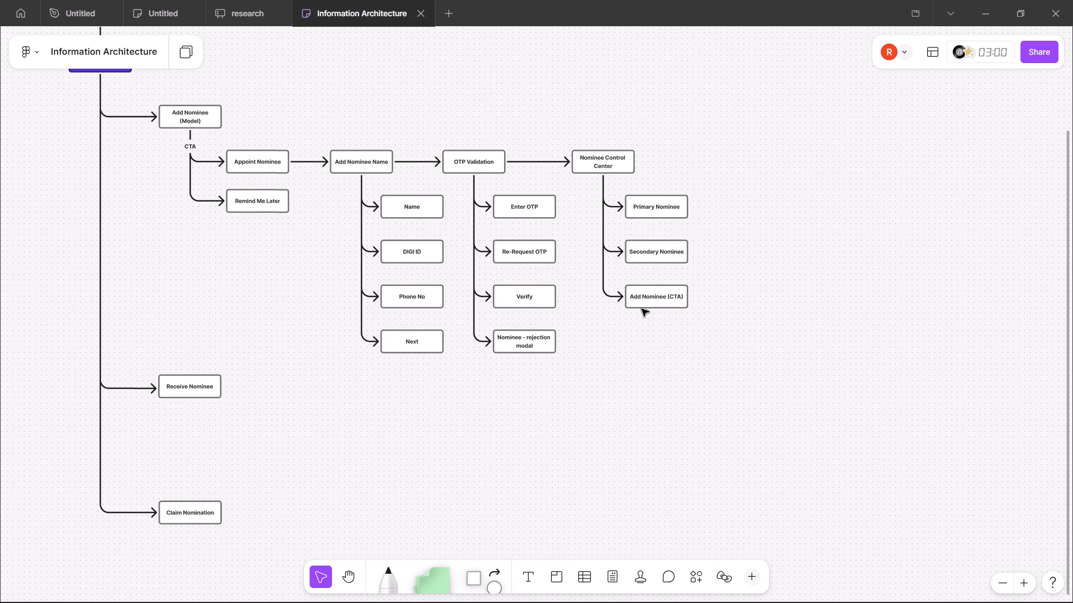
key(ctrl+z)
Draw a connector from Nominee Control Center looping back beneath the nominee branches, ending in a new square labelled Account Access.
click(620, 169)
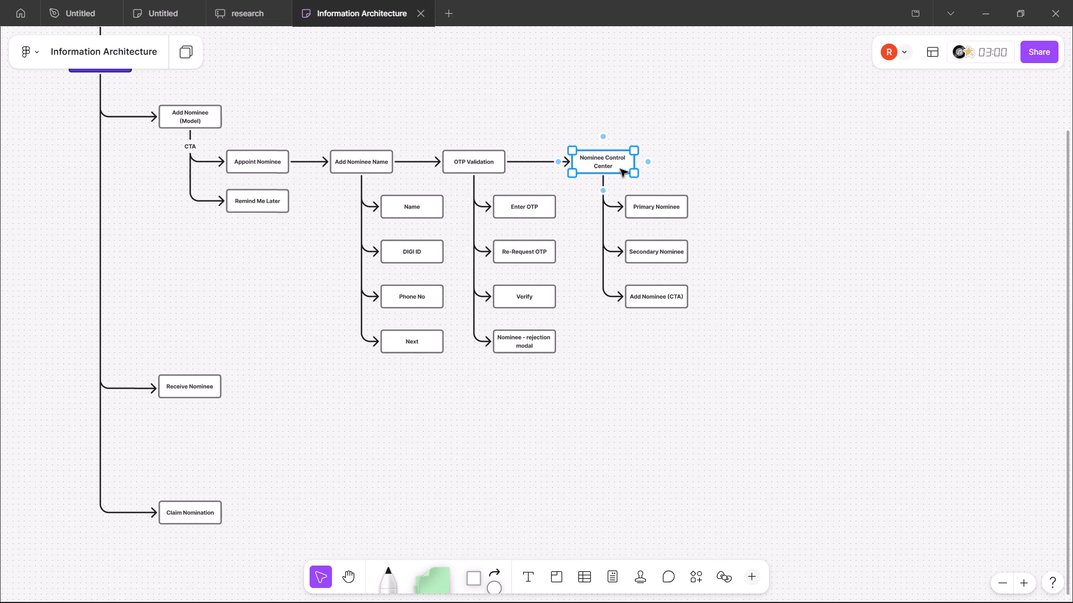
drag(645, 160, 799, 280)
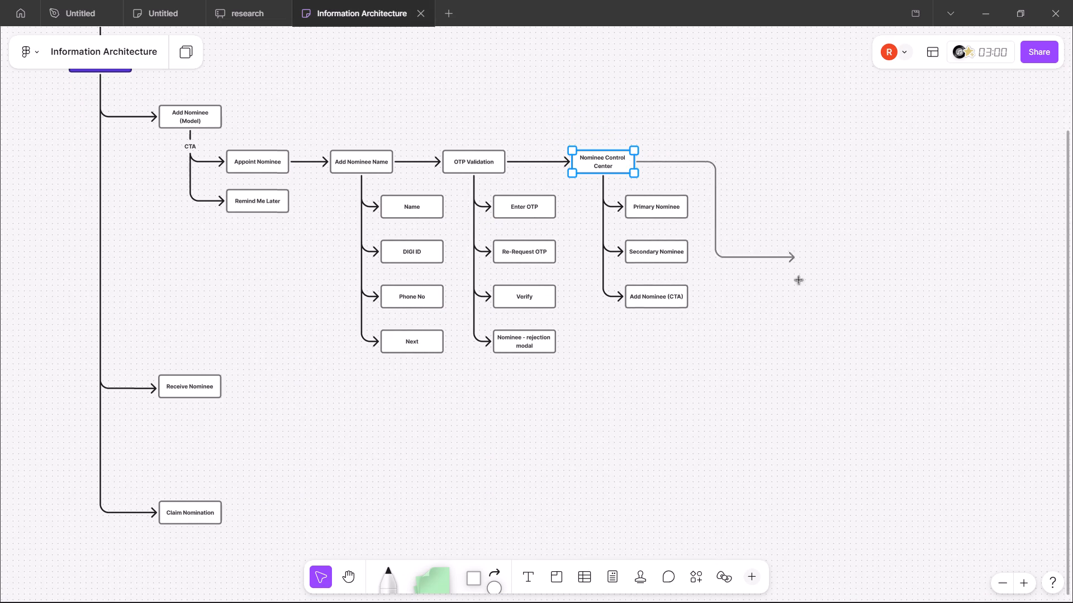
drag(799, 280, 312, 415)
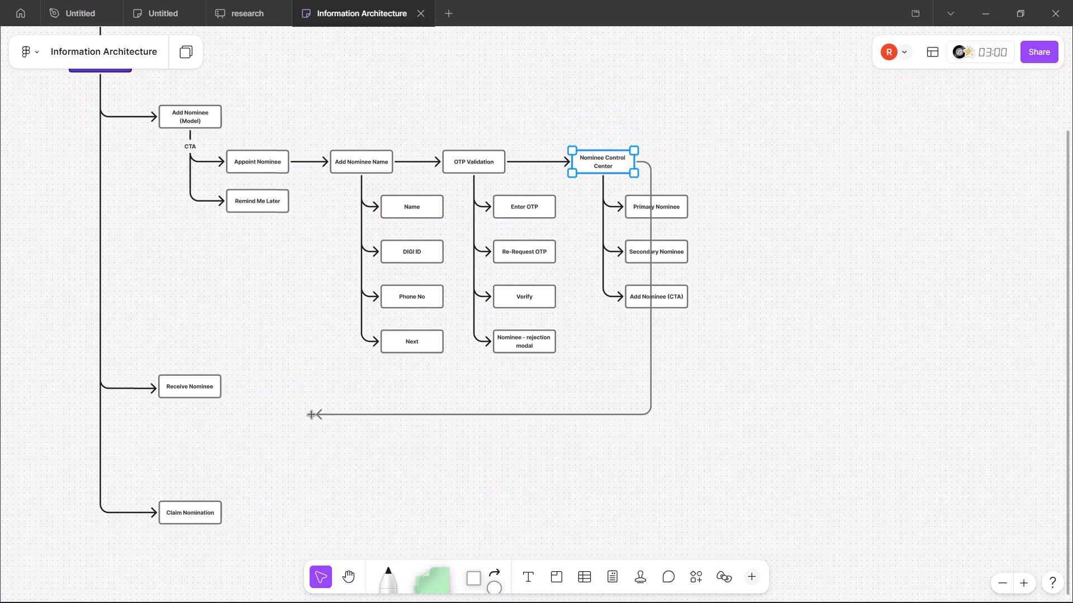
drag(312, 415, 310, 413)
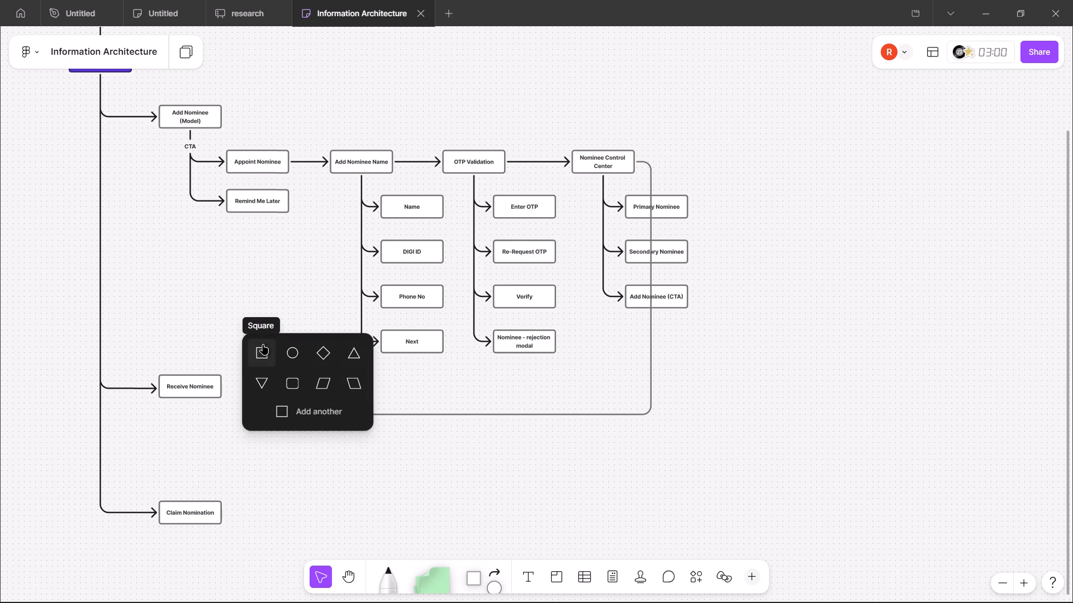
click(264, 346)
key(alt+Tab)
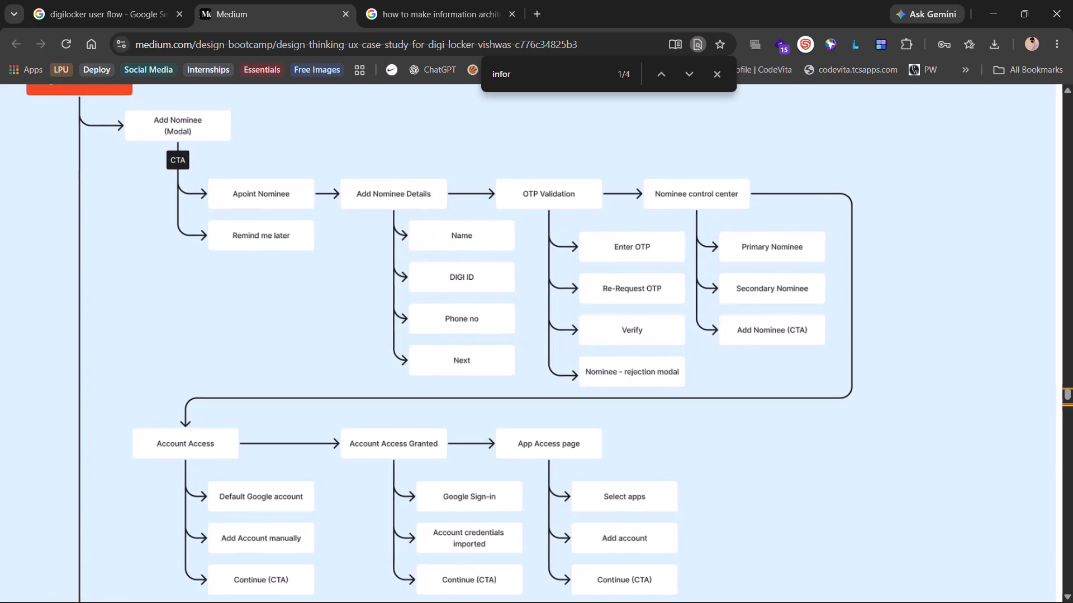
key(alt+Tab)
text(Account)
key(space)
key(alt+Tab)
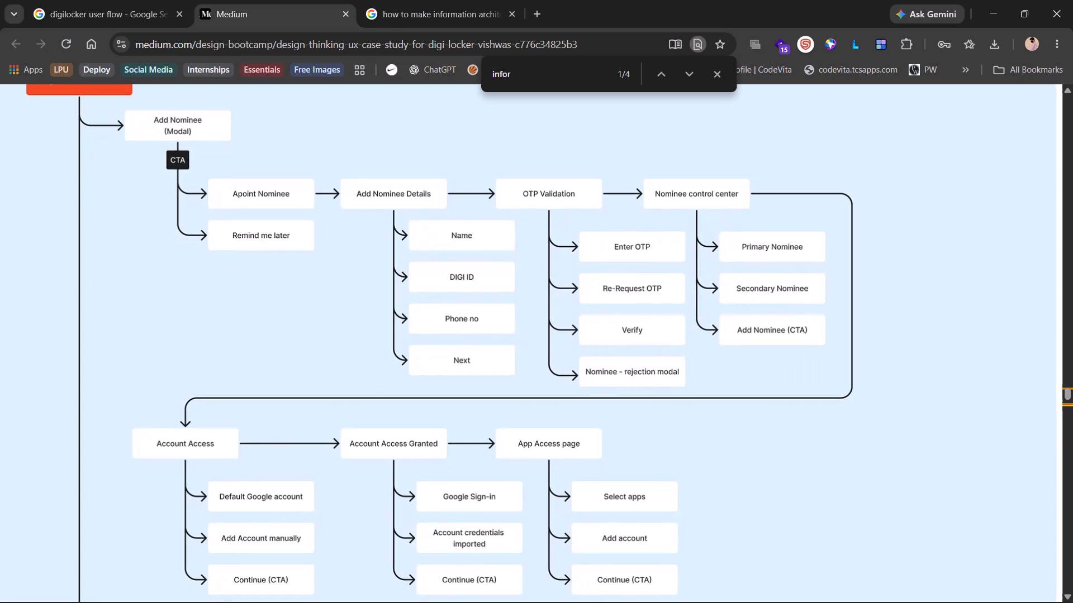
key(alt+Tab)
text(Access)
click(551, 502)
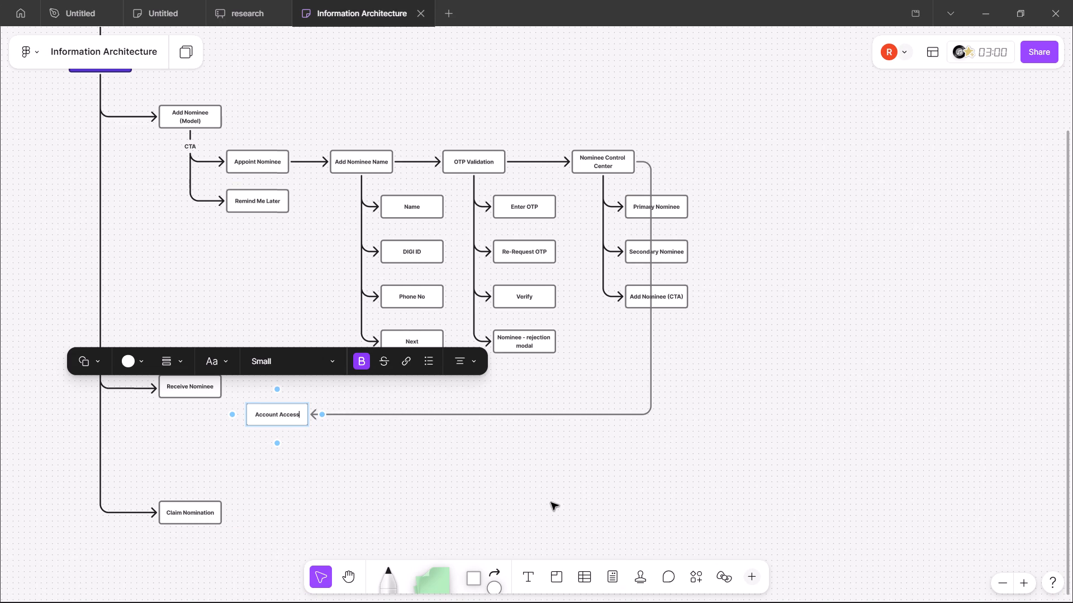
Move the Receive Nominee and Claim Nomination boxes further down together, making room beneath Account Access.
scroll(267, 390, down, 1)
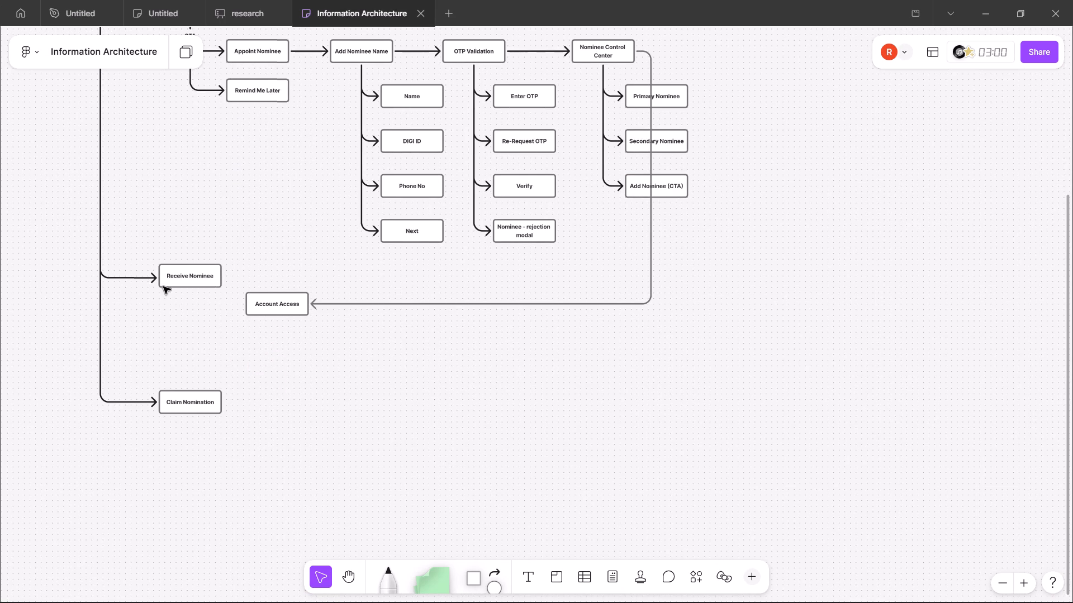
drag(140, 253, 225, 445)
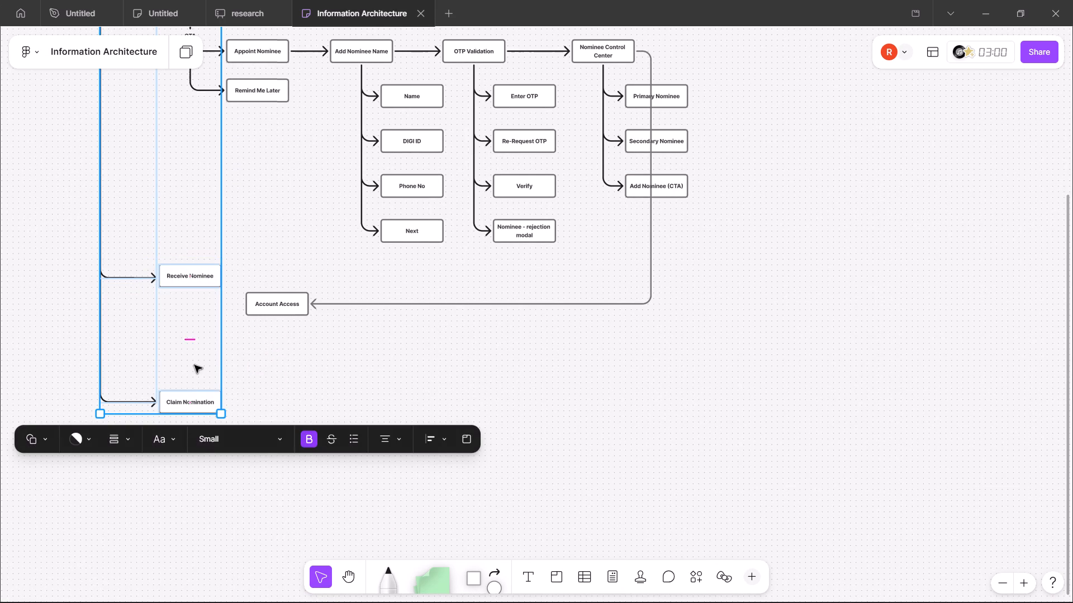
drag(190, 352, 193, 480)
scroll(193, 480, up, 1)
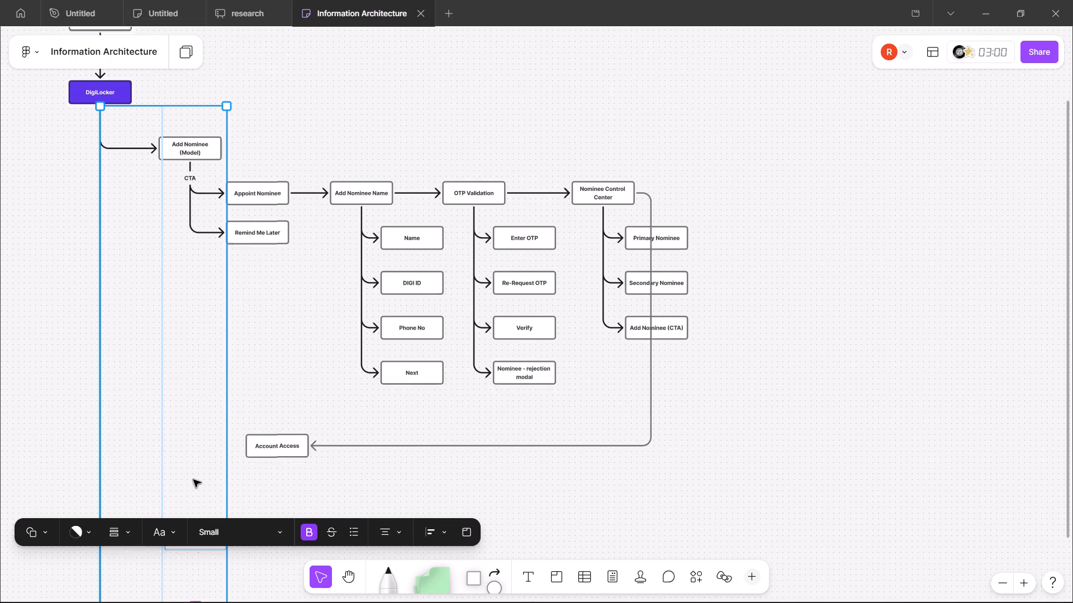
scroll(193, 480, up, 1)
scroll(199, 362, down, 1)
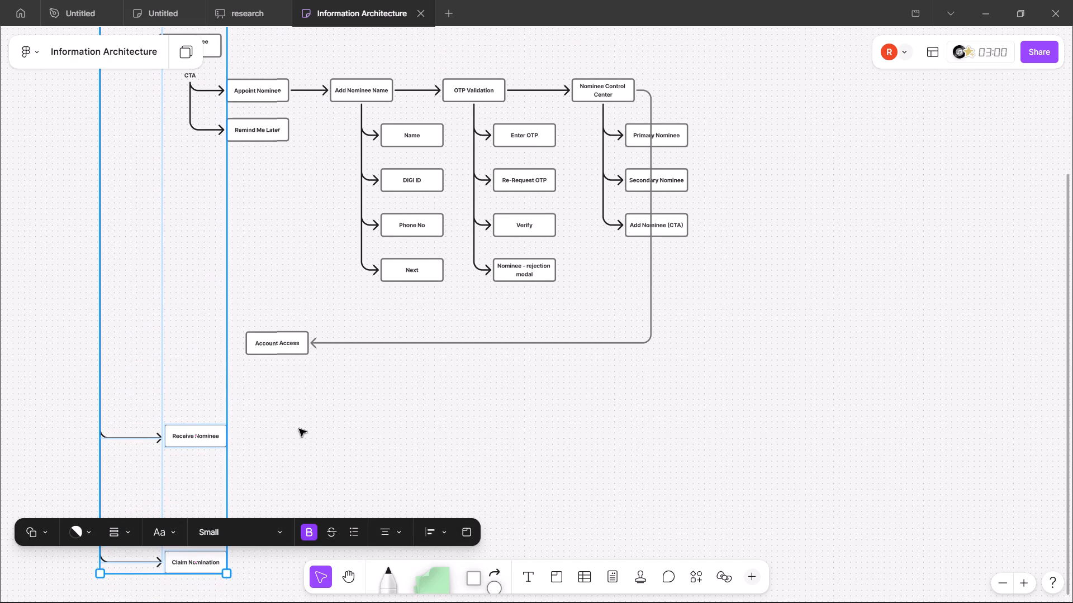
click(299, 429)
Recolour the connector between Nominee Control Center and Account Access black.
key(alt+Tab)
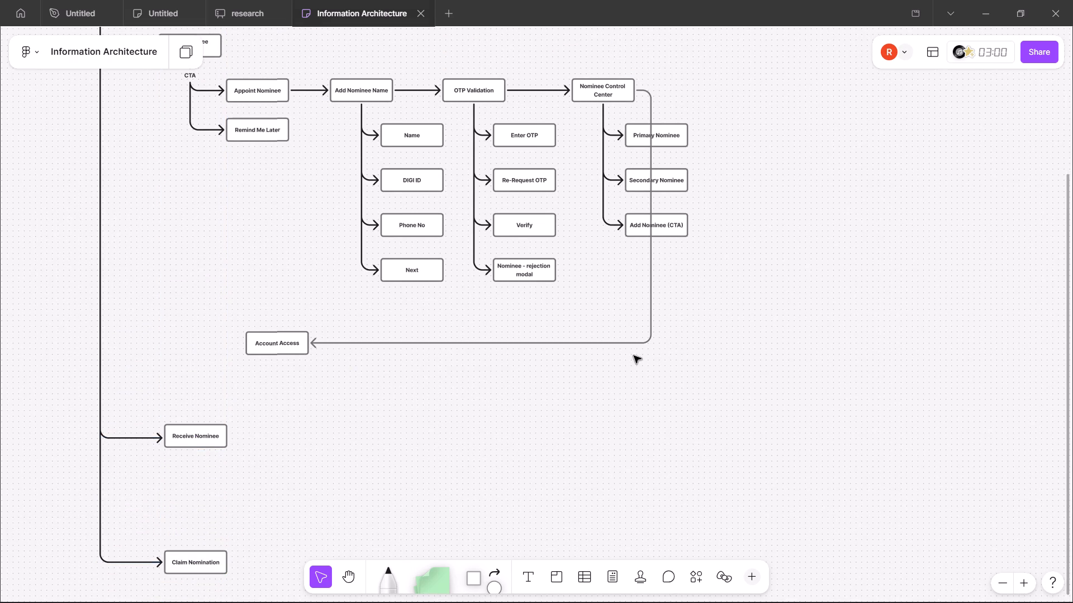
key(alt+Tab)
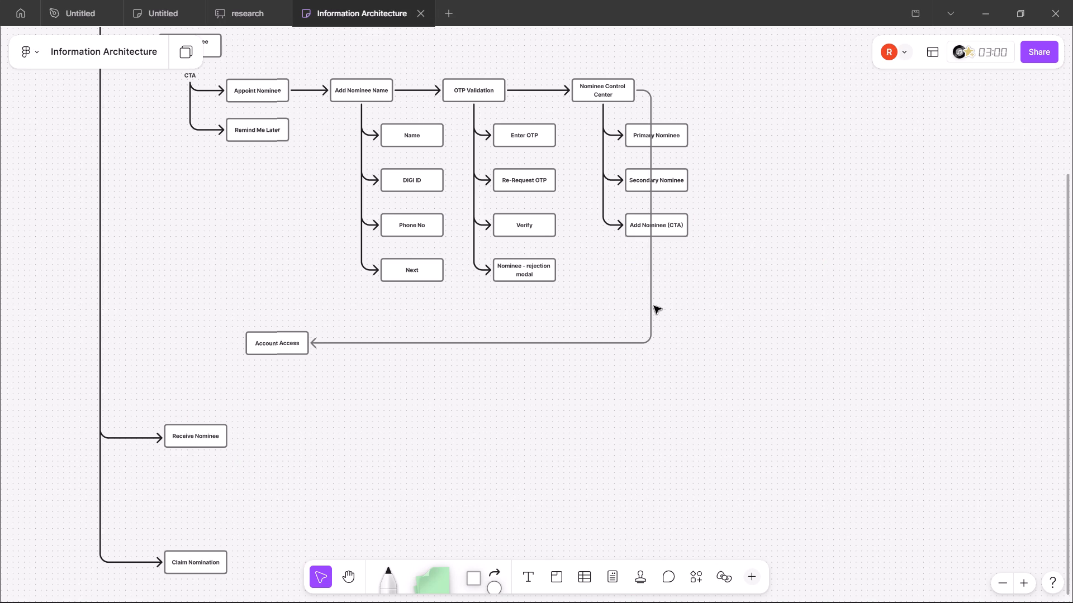
click(654, 306)
click(390, 65)
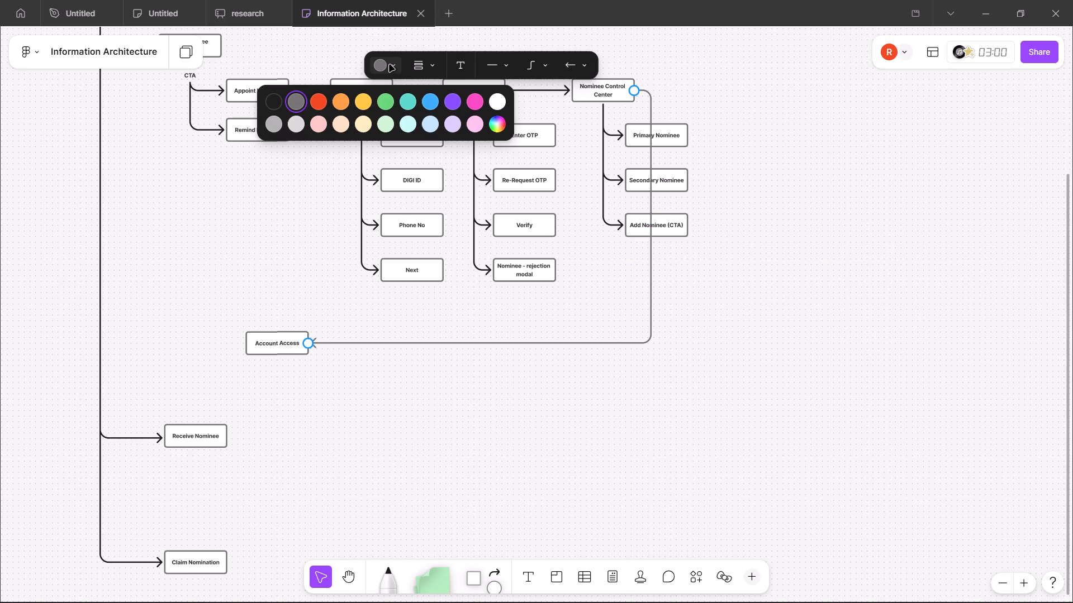
click(276, 102)
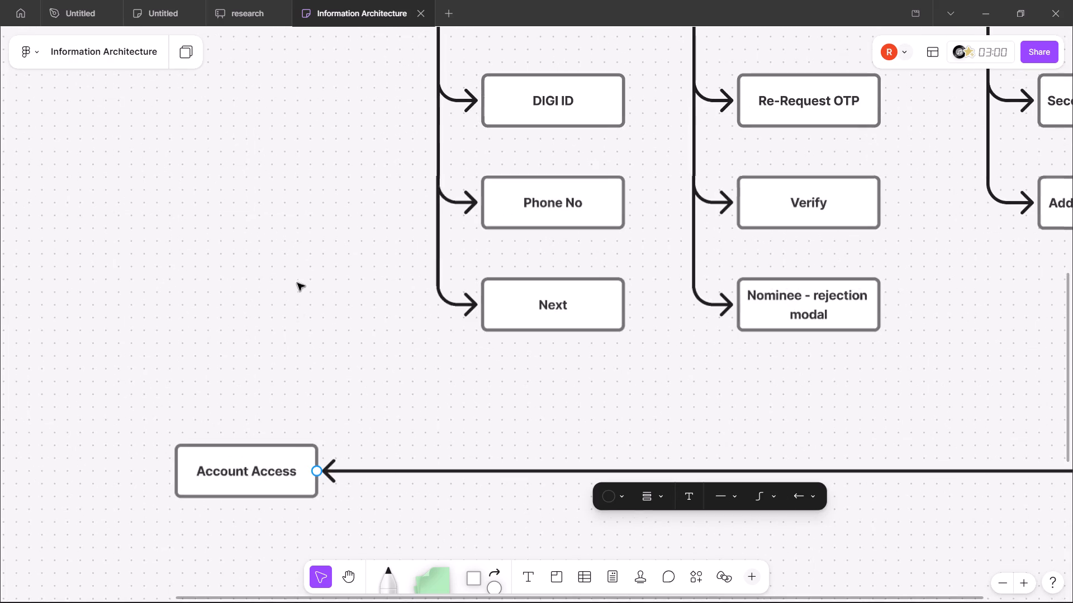
Reattach the connector's arrowhead to the left side of the Account Access box.
drag(318, 471, 202, 439)
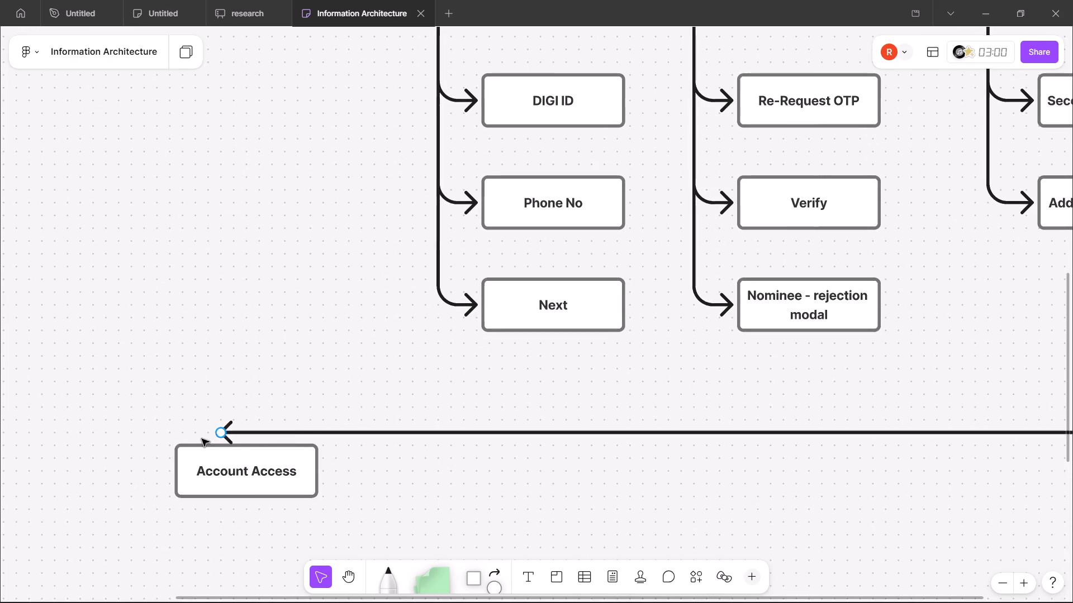
drag(202, 439, 174, 468)
click(408, 451)
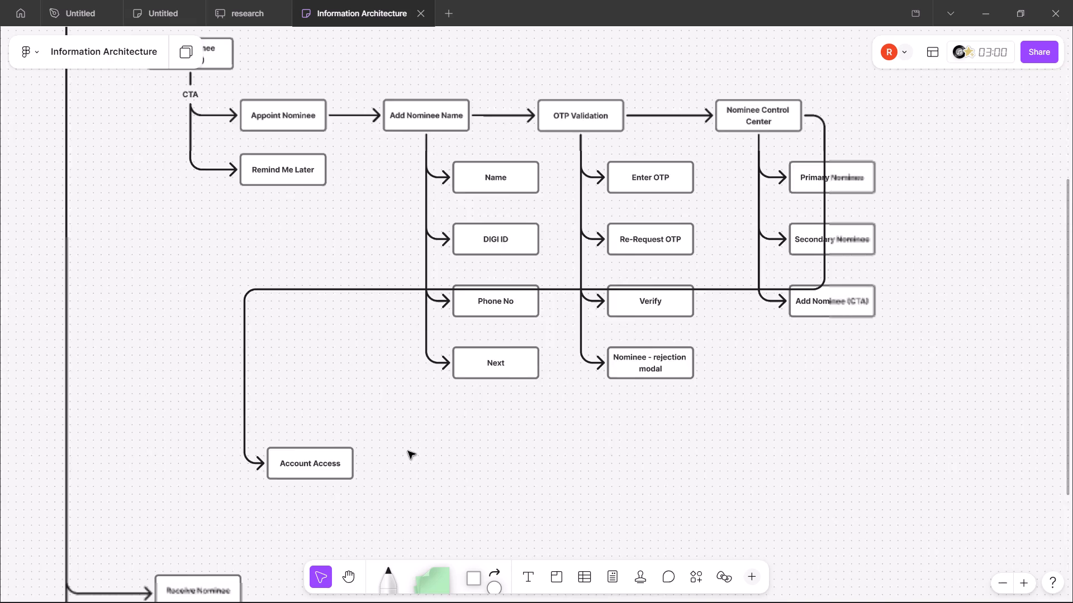
Reroute the Account Access connector below the Next and Nominee - rejection modal row and outside the Primary Nominee column, as in the Medium diagram.
click(357, 449)
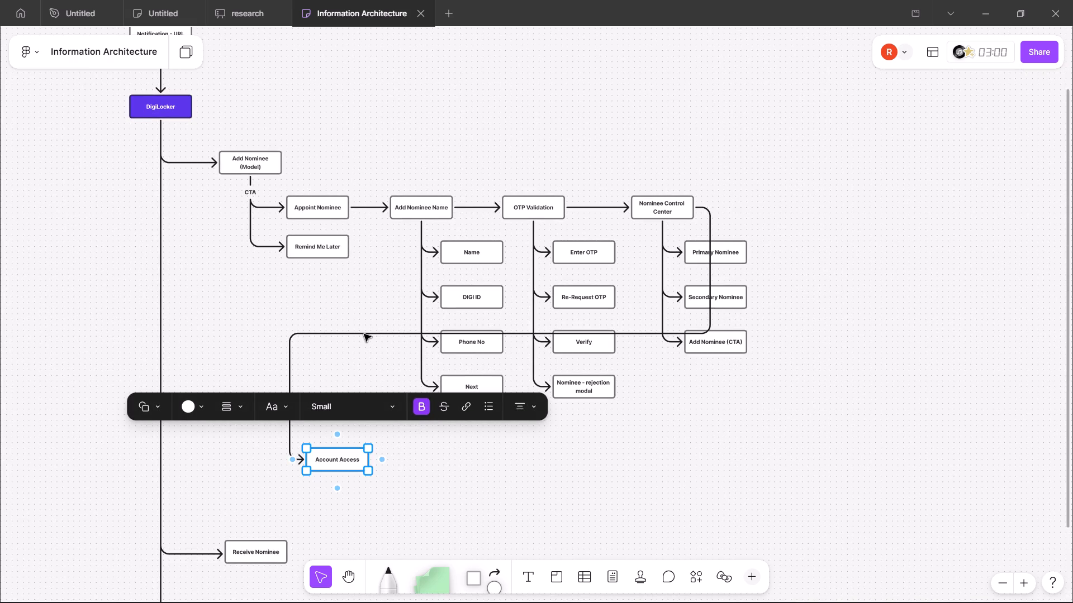
click(365, 330)
click(367, 330)
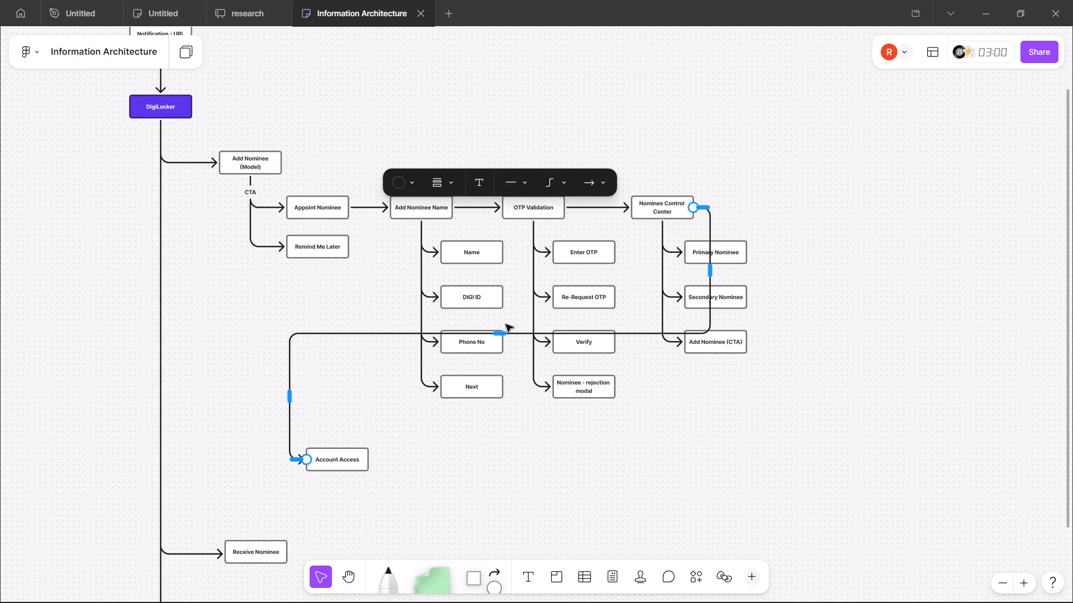
drag(505, 331, 510, 409)
drag(705, 307, 785, 305)
key(alt+Tab)
key(alt+Tab)
key(alt+Tab)
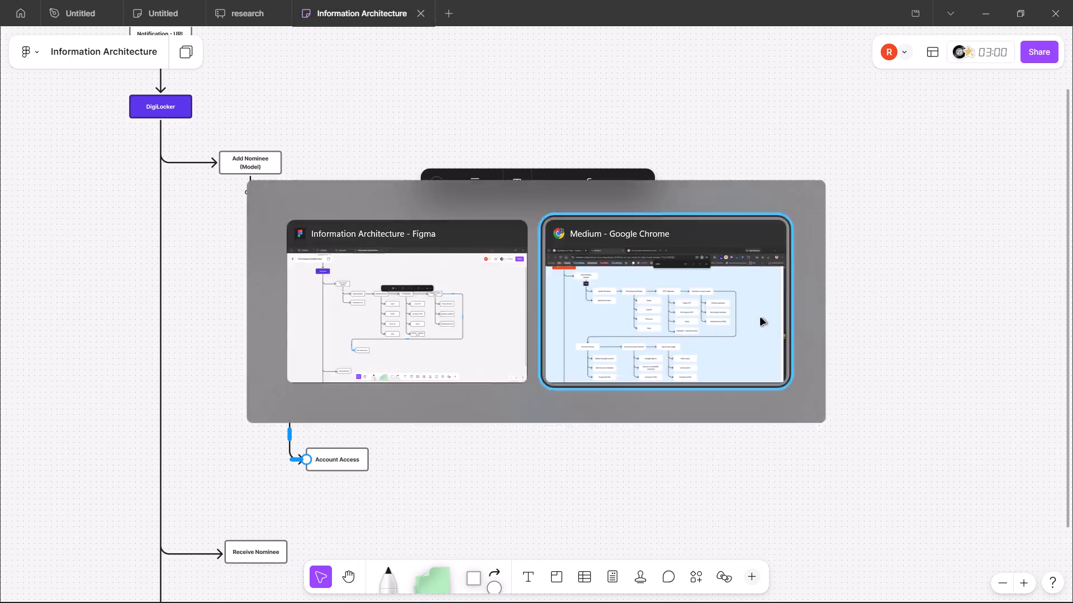
key(alt+Tab)
scroll(680, 393, down, 1)
key(alt+Tab)
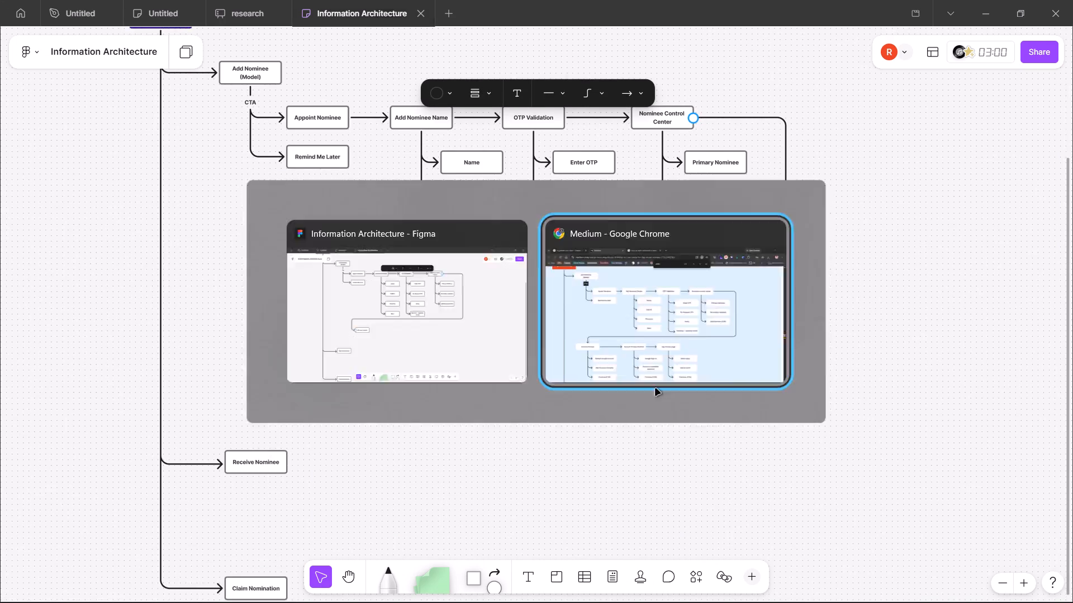
key(alt+Tab)
scroll(340, 352, down, 1)
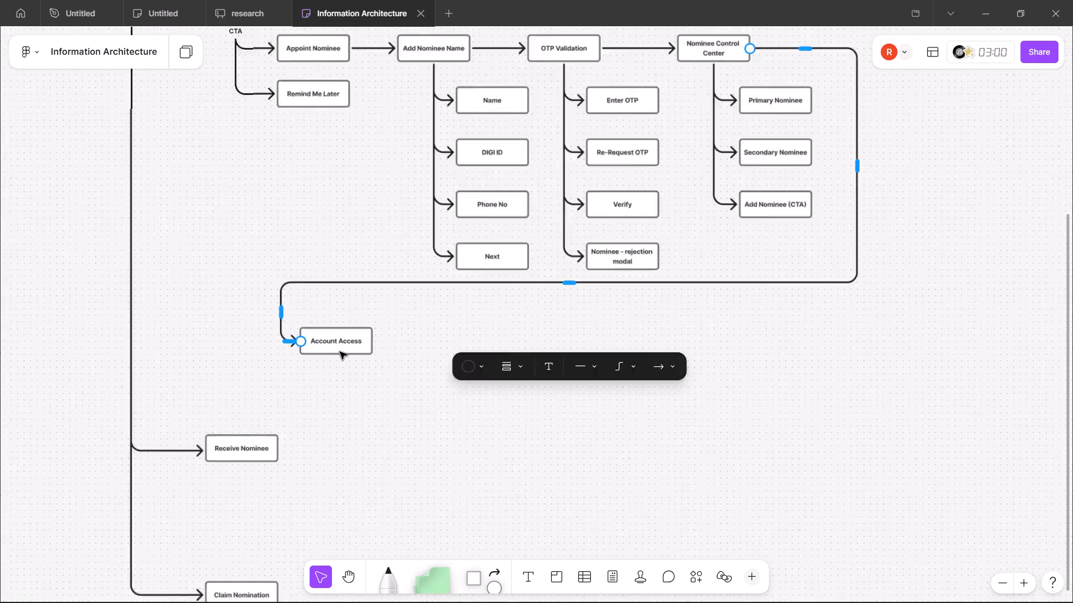
Move the connector's arrowhead to the top centre of the Account Access box.
drag(288, 338, 303, 316)
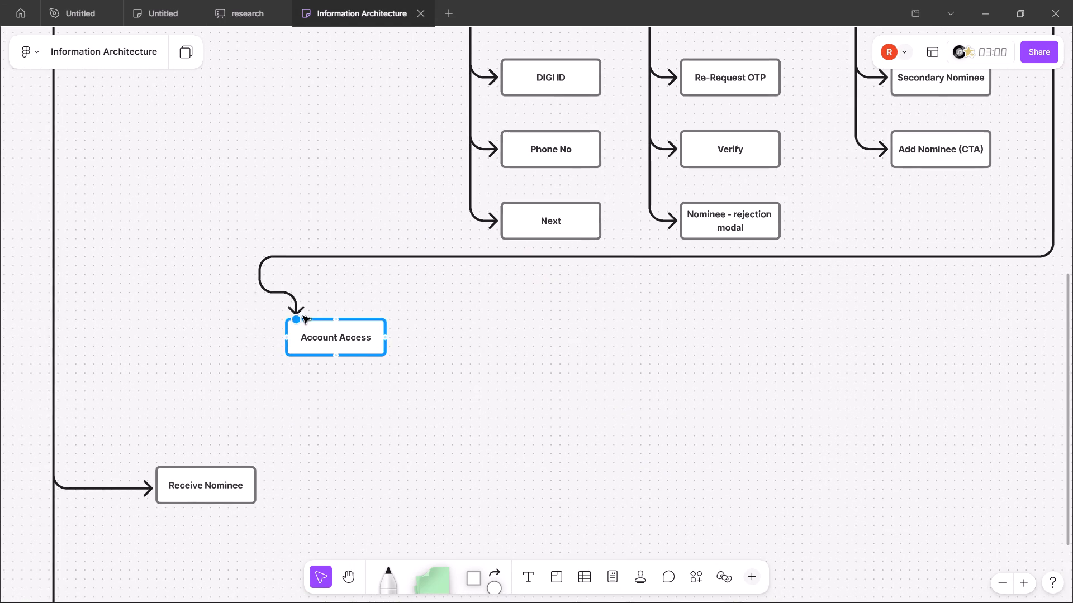
drag(303, 316, 345, 323)
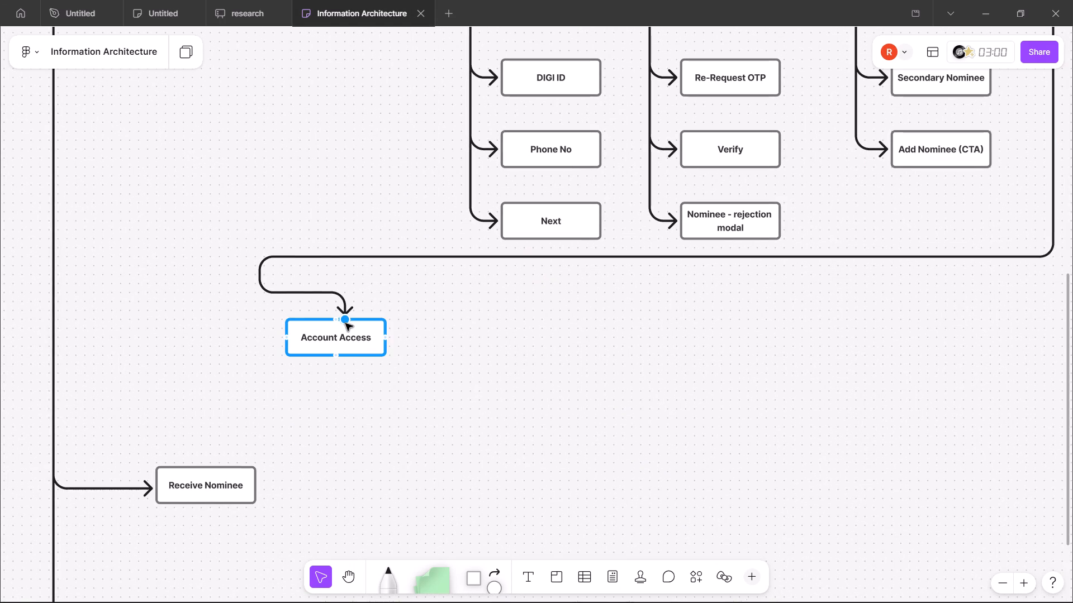
drag(345, 323, 342, 324)
Shift the Account Access box left towards the connector's bend so the arrow enters it from above.
click(362, 342)
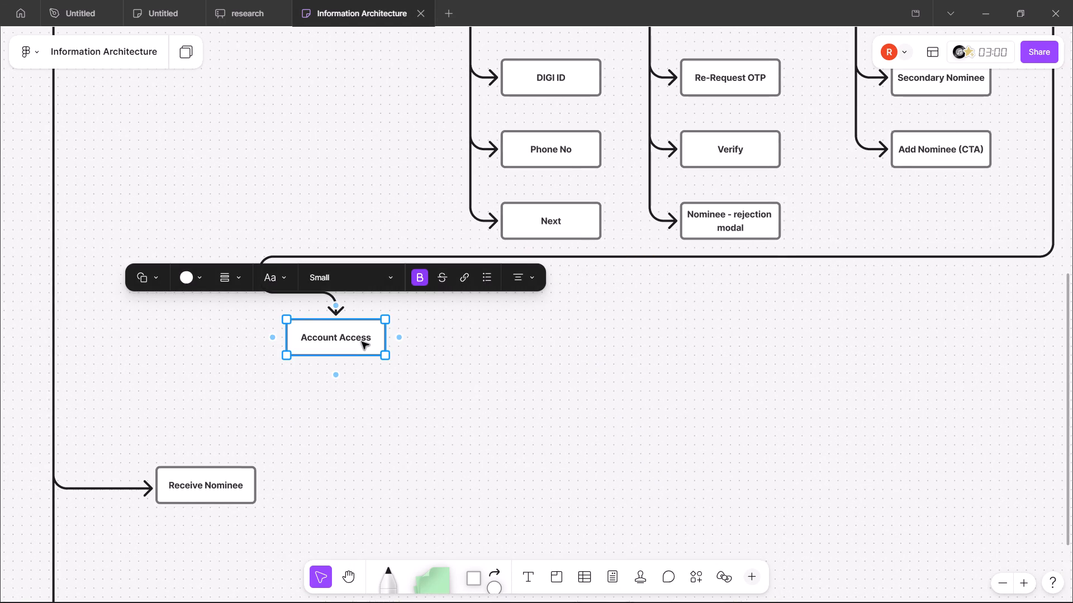
drag(368, 335, 315, 334)
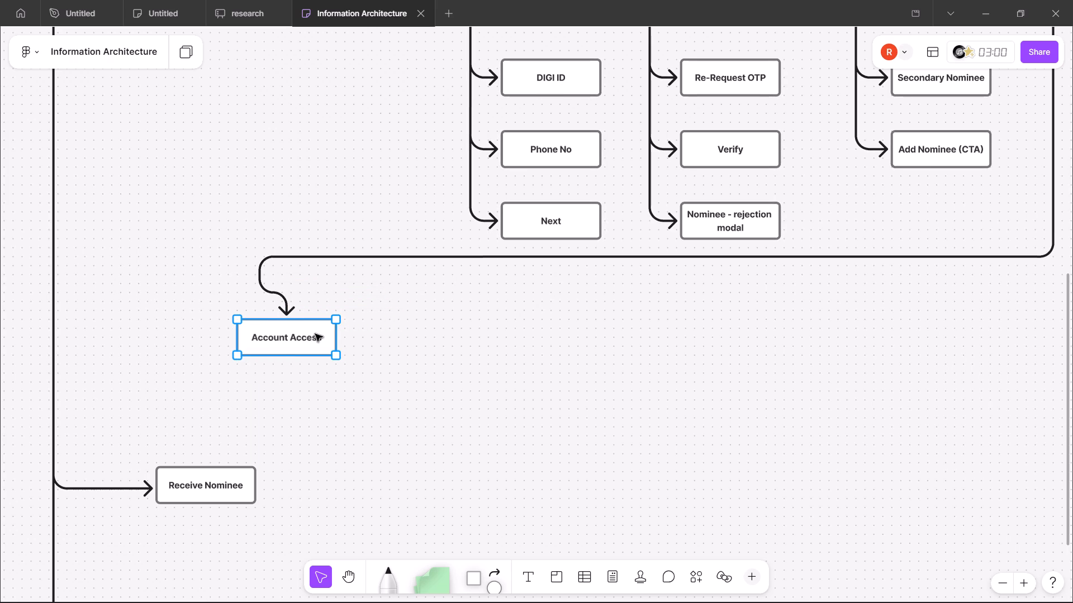
Move the Account Access box further left until the incoming connector drops straight into its top centre.
drag(315, 334, 301, 336)
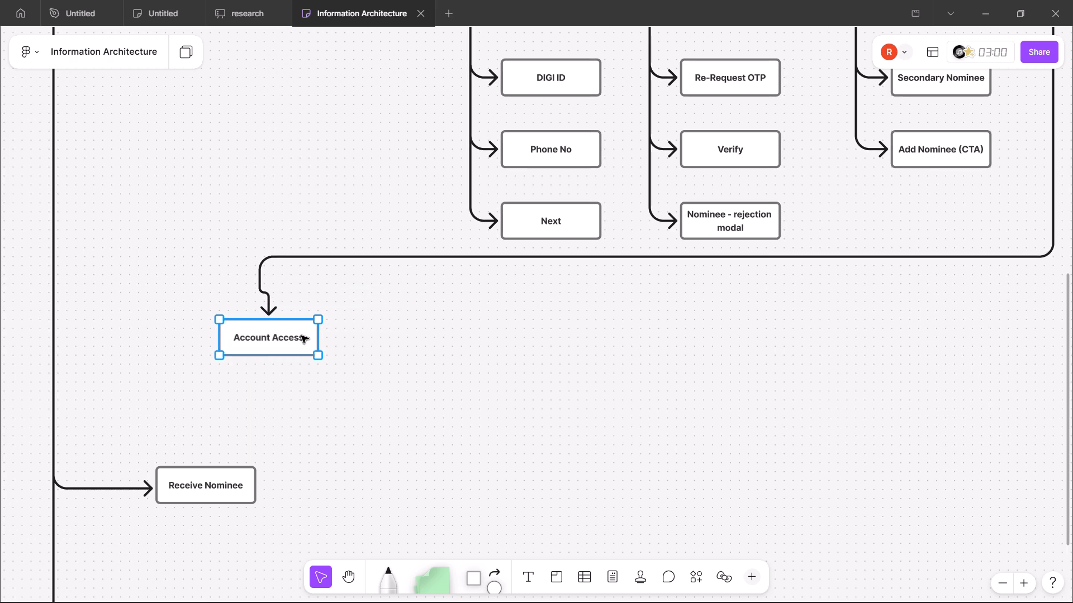
drag(301, 336, 296, 336)
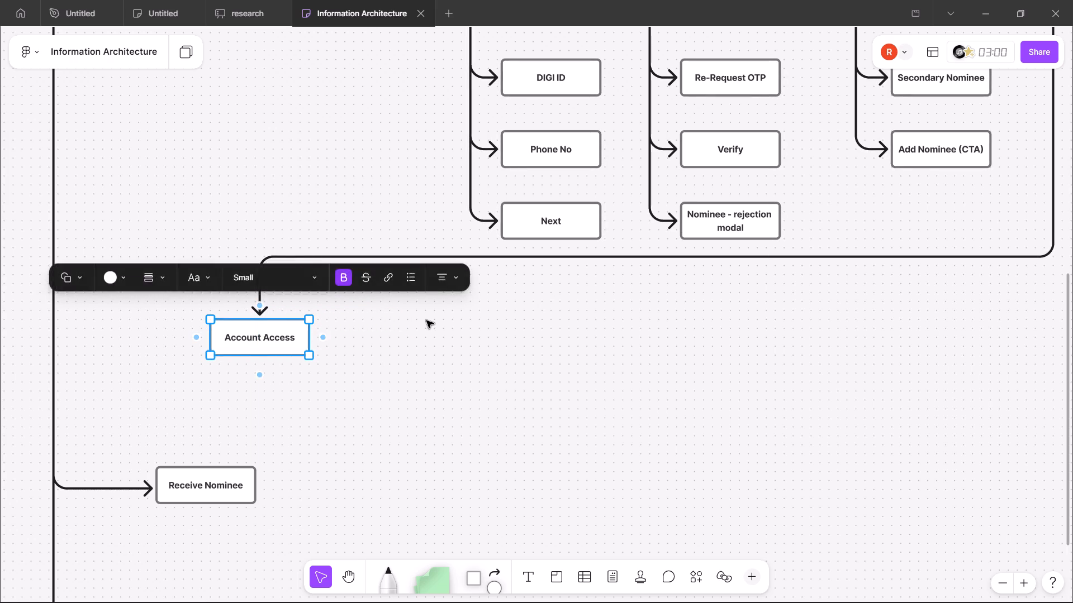
click(426, 320)
Review the FigJam diagram's overall layout and examine the Account Access row in the Medium diagram.
scroll(426, 320, up, 2)
scroll(426, 320, down, 1)
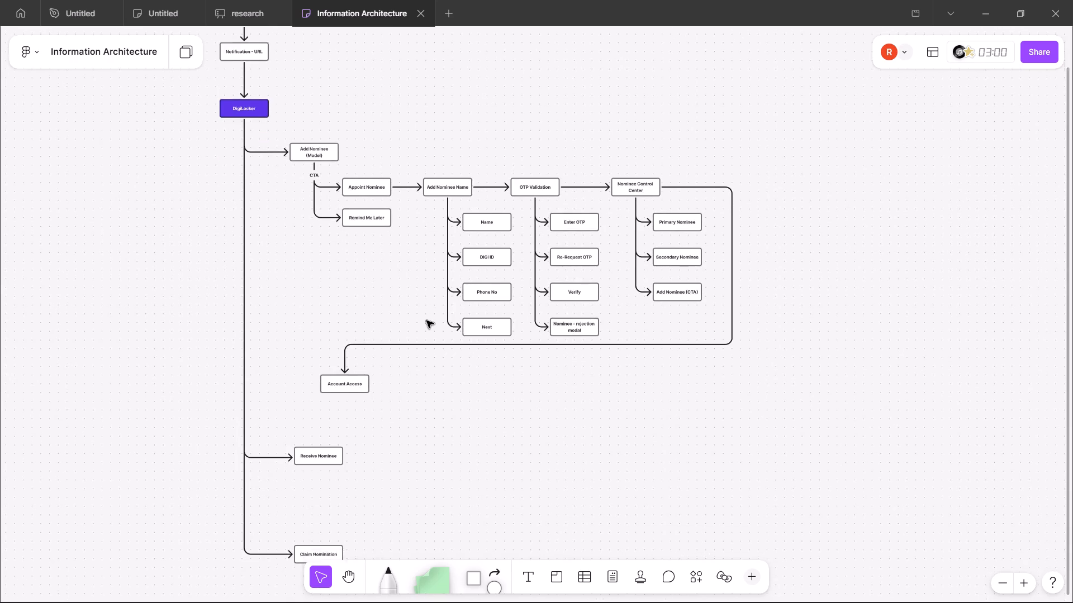
key(alt+Tab)
click(458, 302)
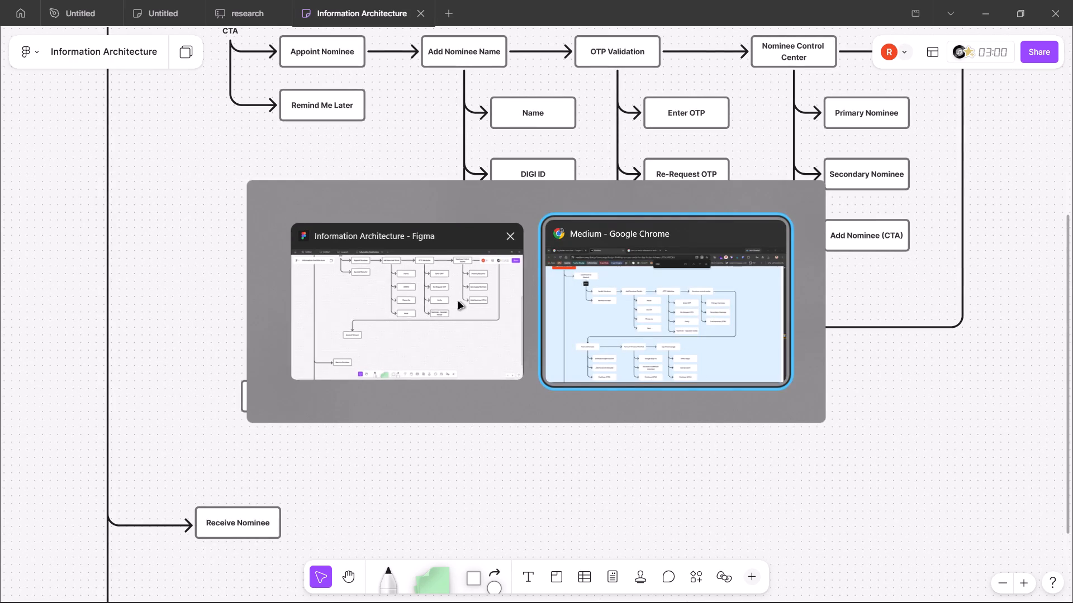
scroll(435, 375, up, 1)
scroll(435, 375, left, 1)
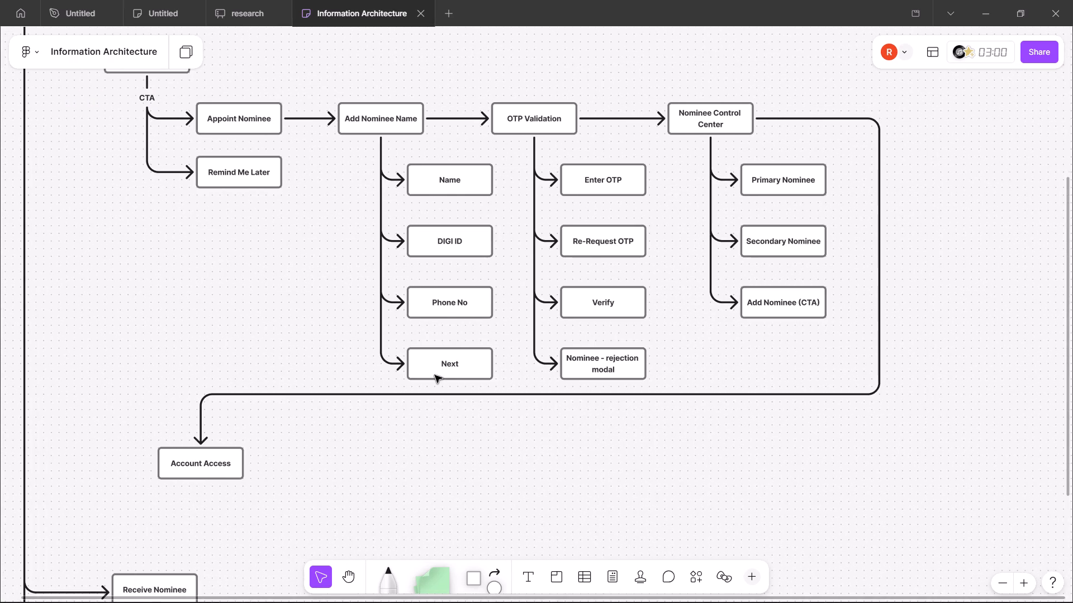
scroll(435, 375, up, 1)
scroll(435, 375, right, 1)
scroll(435, 375, up, 1)
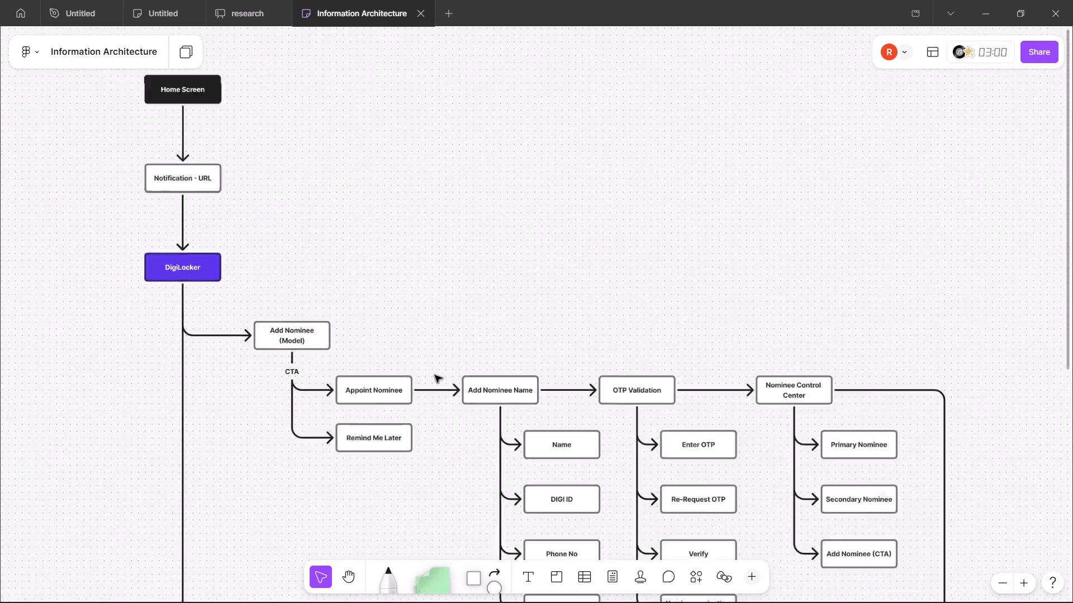
scroll(435, 375, down, 2)
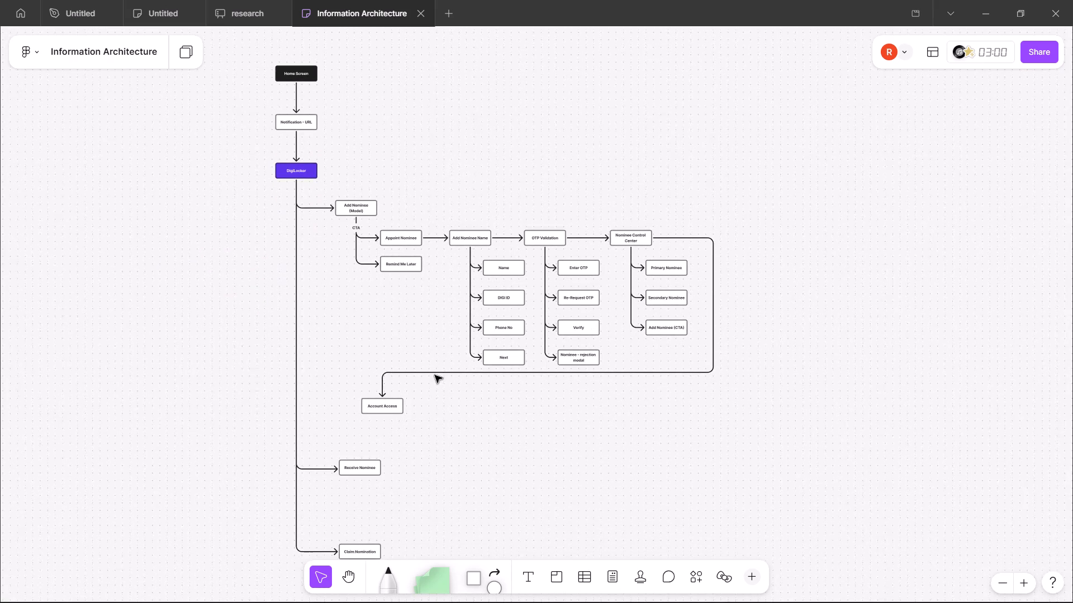
scroll(538, 314, left, 1)
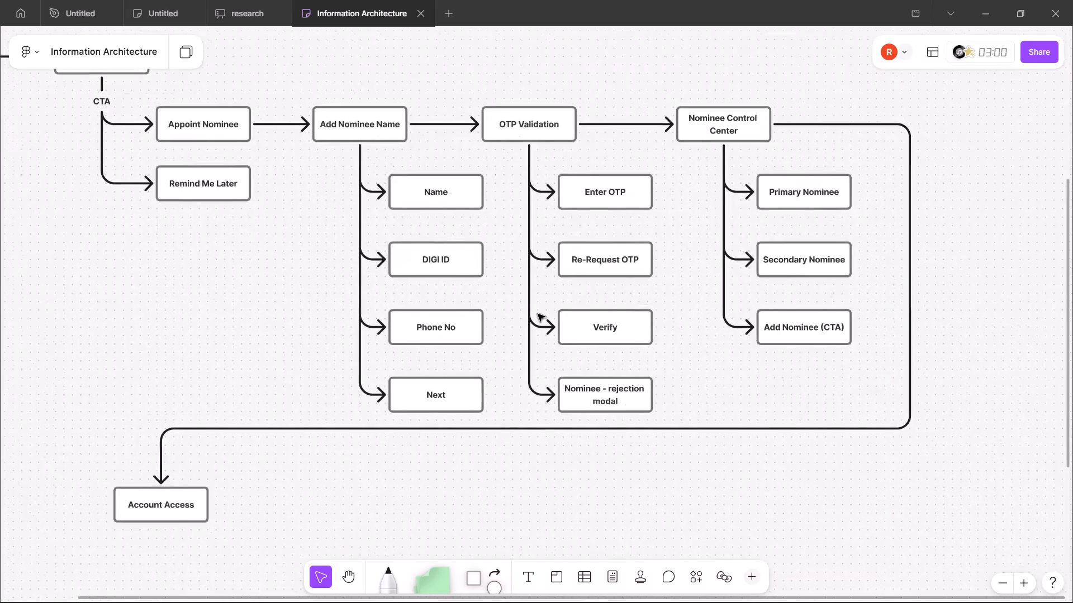
scroll(538, 314, left, 1)
key(alt+Tab)
key(alt+Tab)
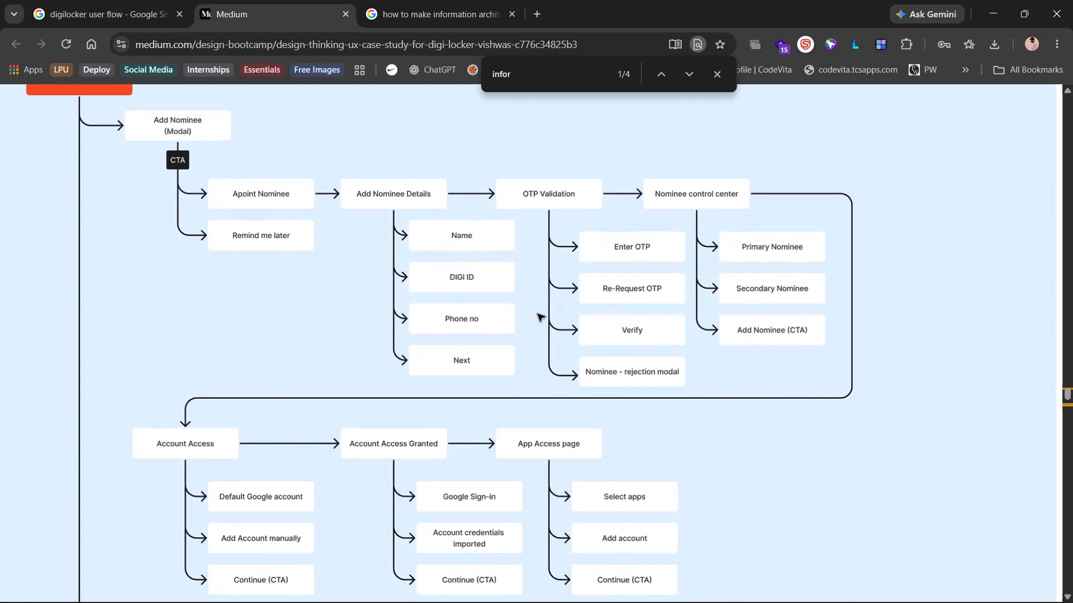
key(alt+Tab)
scroll(363, 427, down, 1)
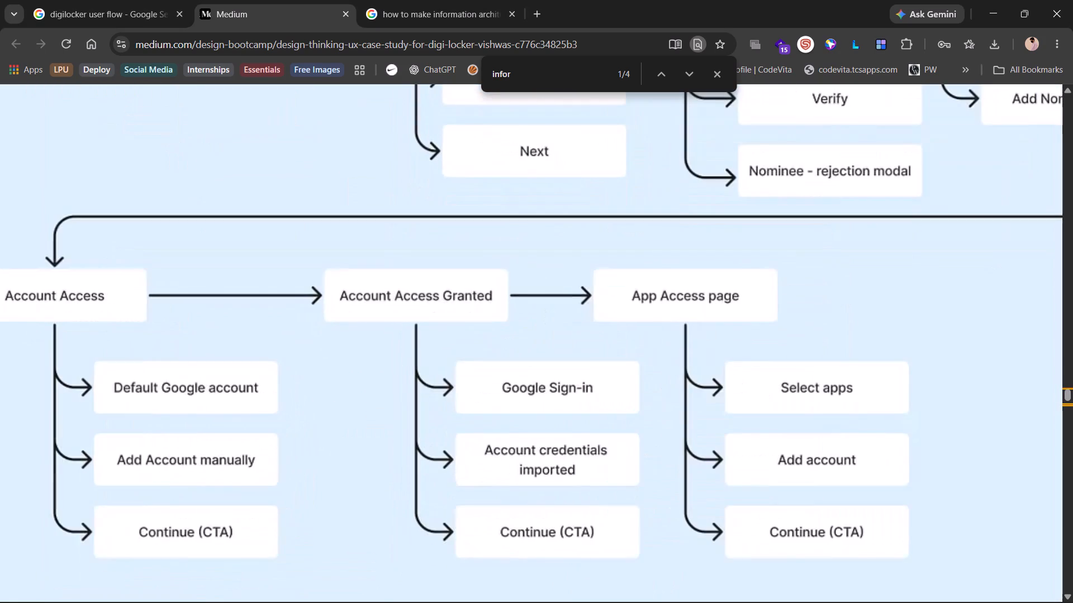
scroll(317, 409, right, 1)
Back in FigJam, add a connected box to the right of Account Access labelled "Account Access Granted".
key(alt+Tab)
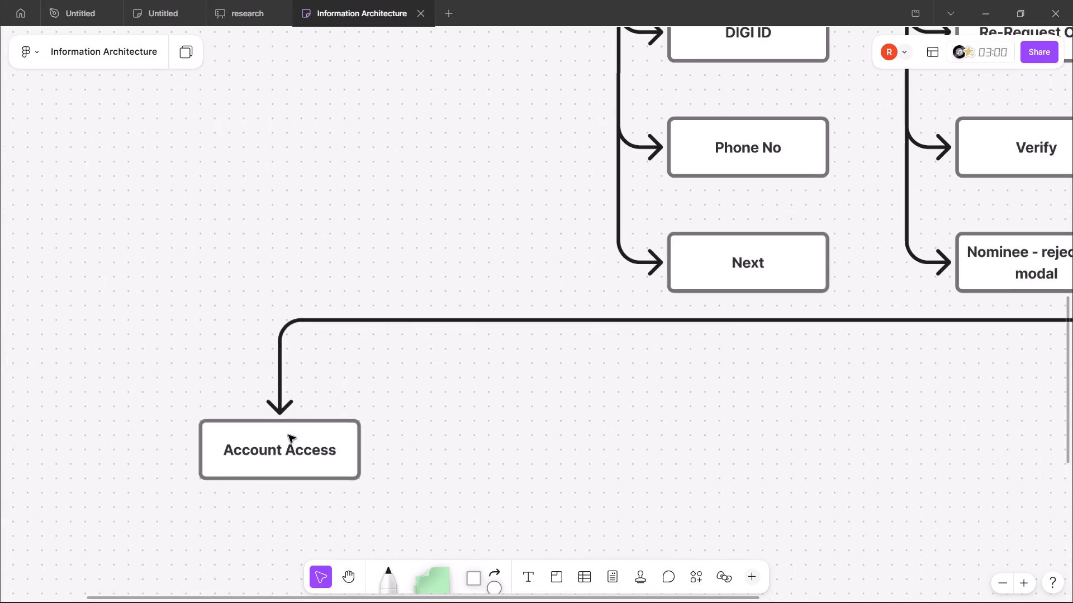
click(324, 434)
click(377, 451)
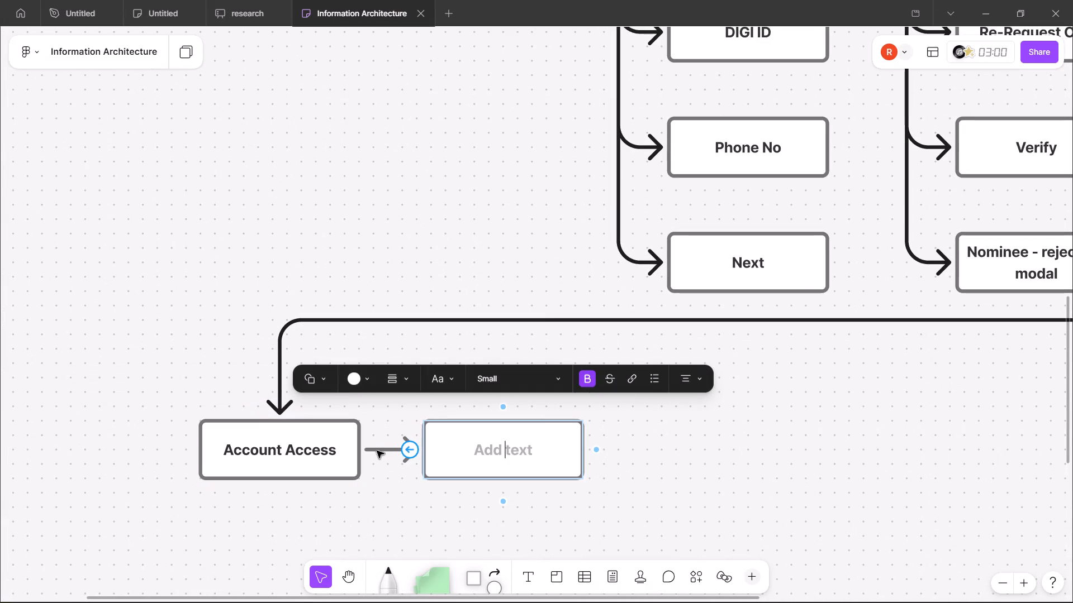
text(Account Access Granted)
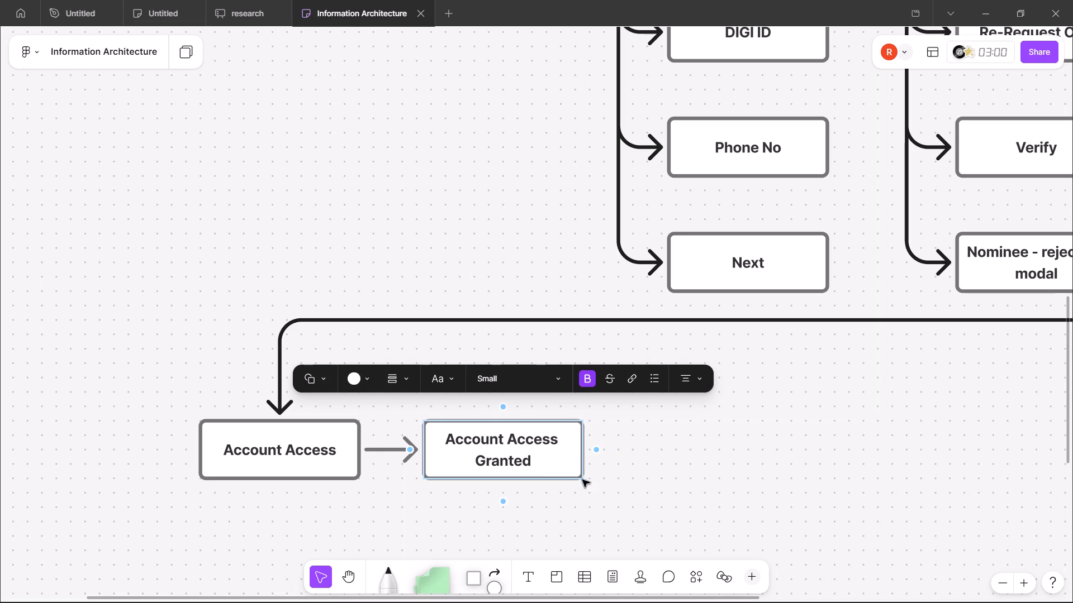
click(574, 509)
Move the Account Access Granted box further right, level with Account Access, to lengthen the arrow between them.
click(566, 466)
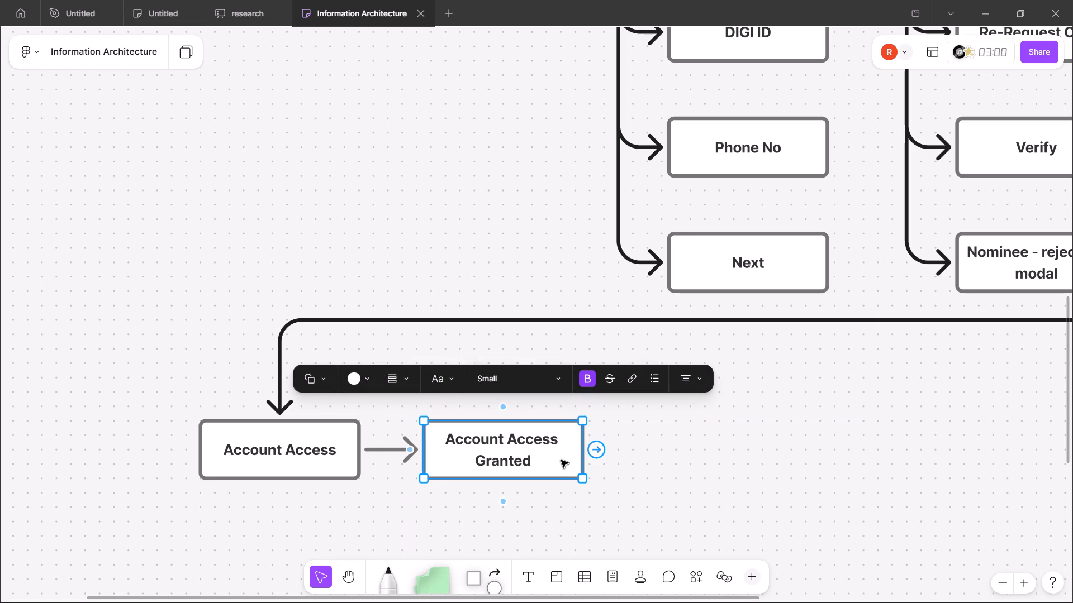
drag(561, 460, 627, 460)
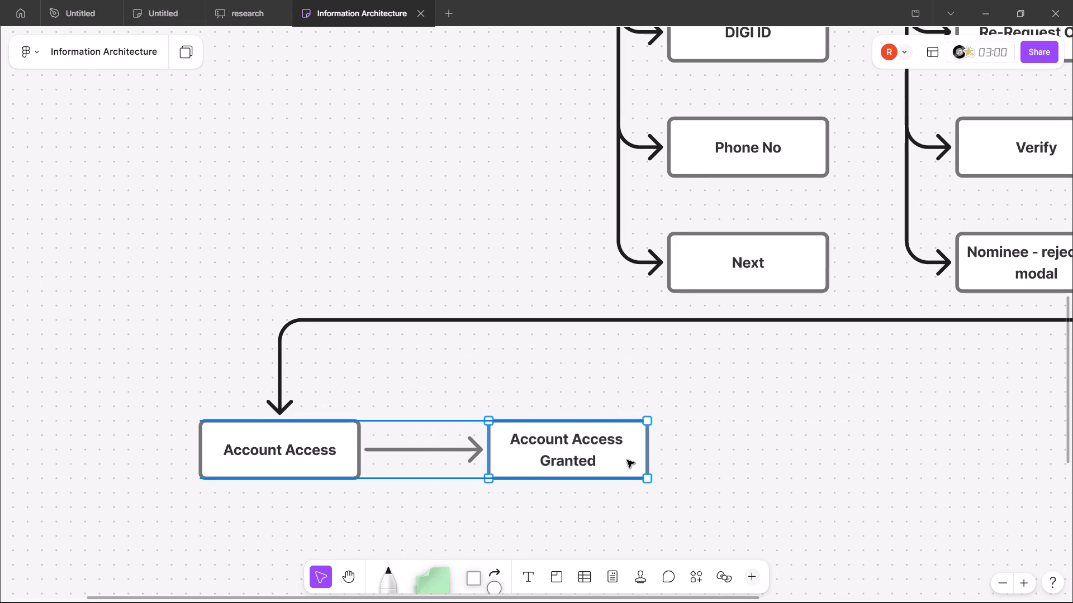
drag(627, 460, 639, 460)
click(757, 458)
Following the Medium diagram, add a connected box to the right of Account Access Granted labelled "App Access Page".
key(alt+Tab)
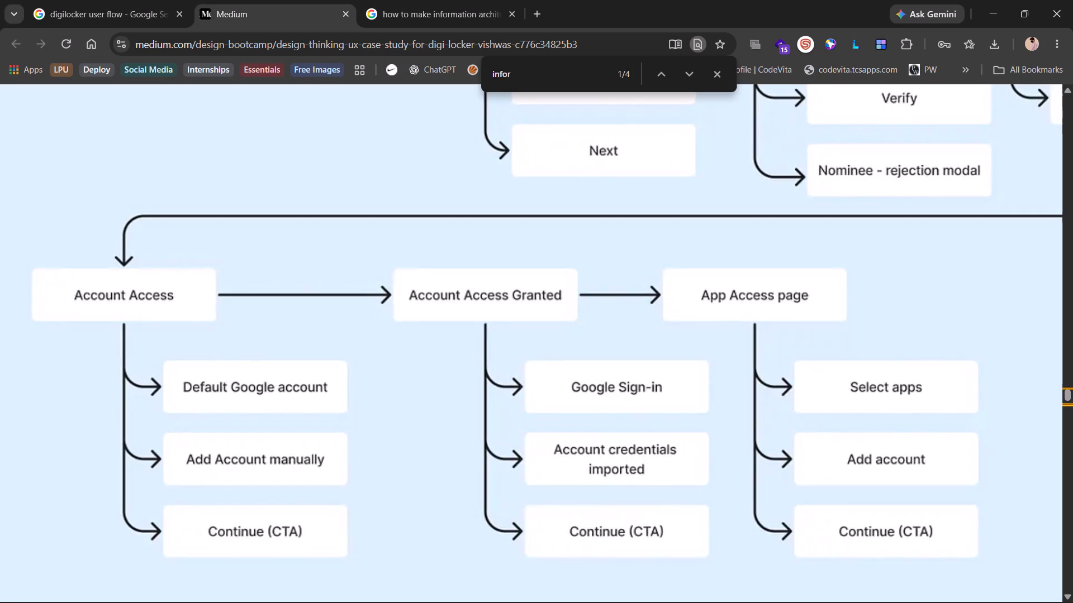
scroll(757, 458, down, 1)
key(alt+Tab)
scroll(681, 448, left, 1)
click(537, 410)
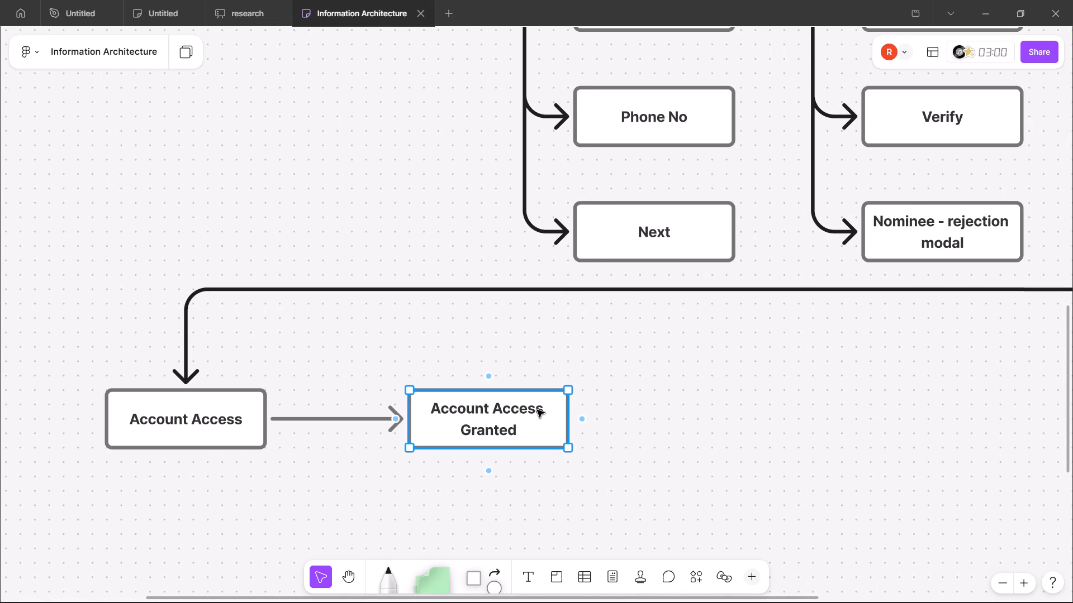
click(583, 418)
key(alt+Tab)
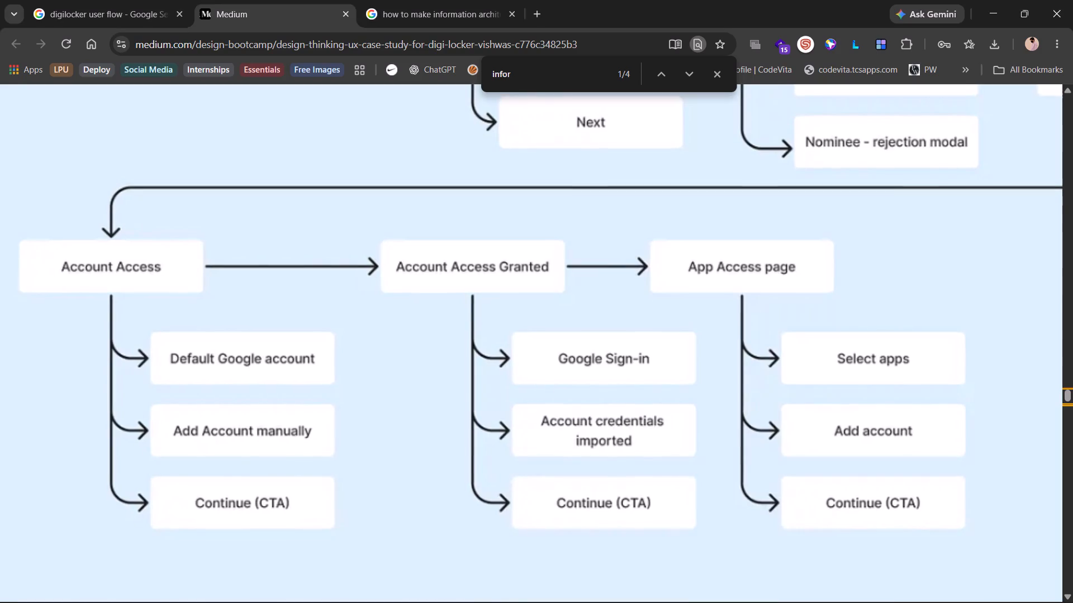
key(alt+Tab)
text(App A)
text(ccess)
key(space)
key(alt+Tab)
key(alt+Tab)
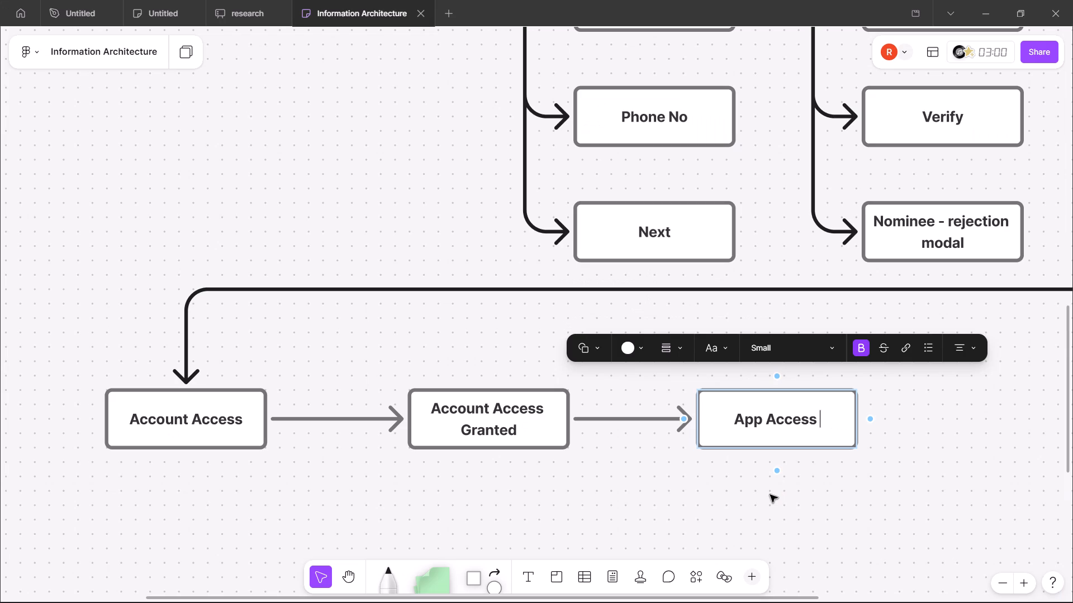
text(Page)
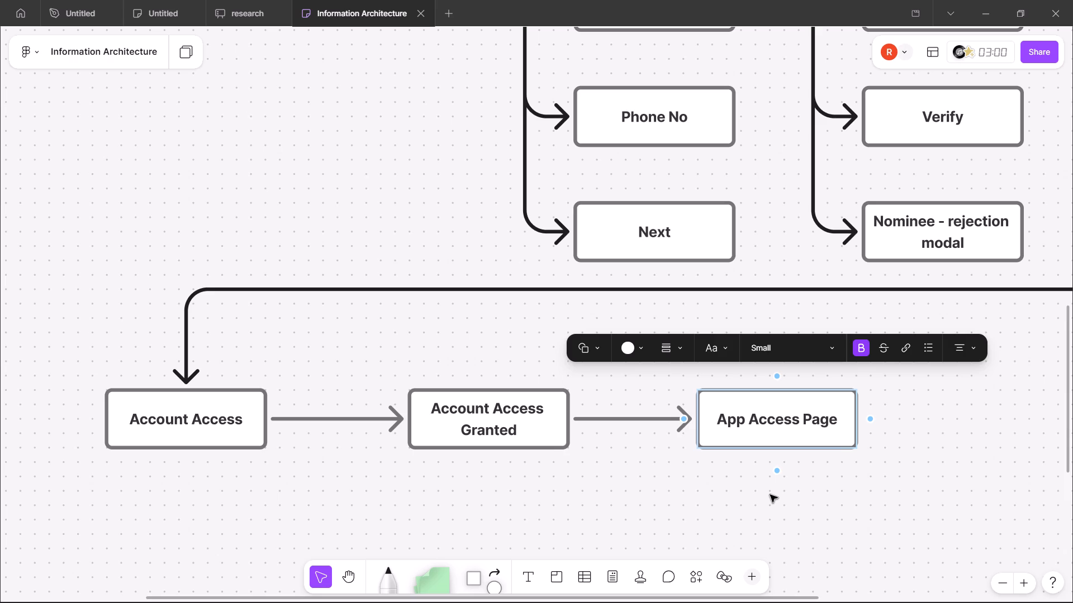
Recolour the two connectors linking Account Access, Account Access Granted and App Access Page from grey to black.
click(379, 210)
scroll(379, 210, down, 1)
click(250, 332)
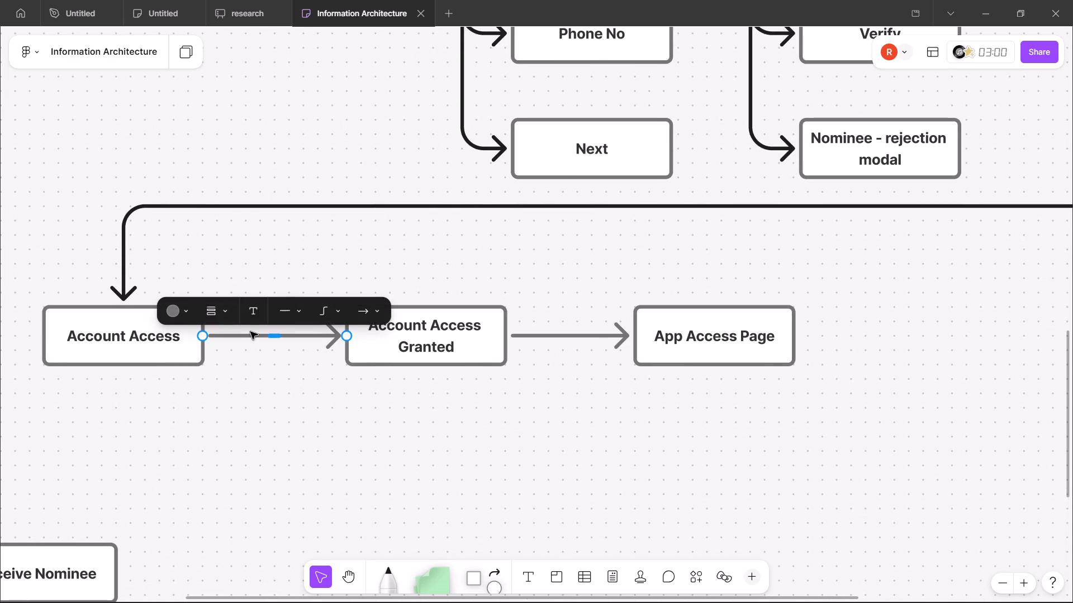
click(182, 308)
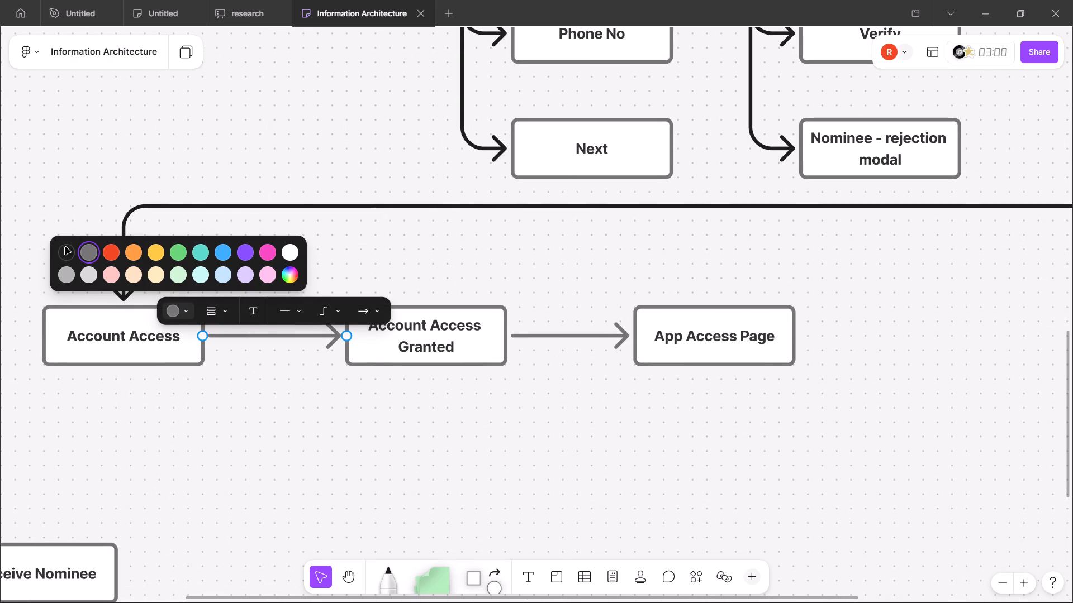
click(65, 248)
click(560, 339)
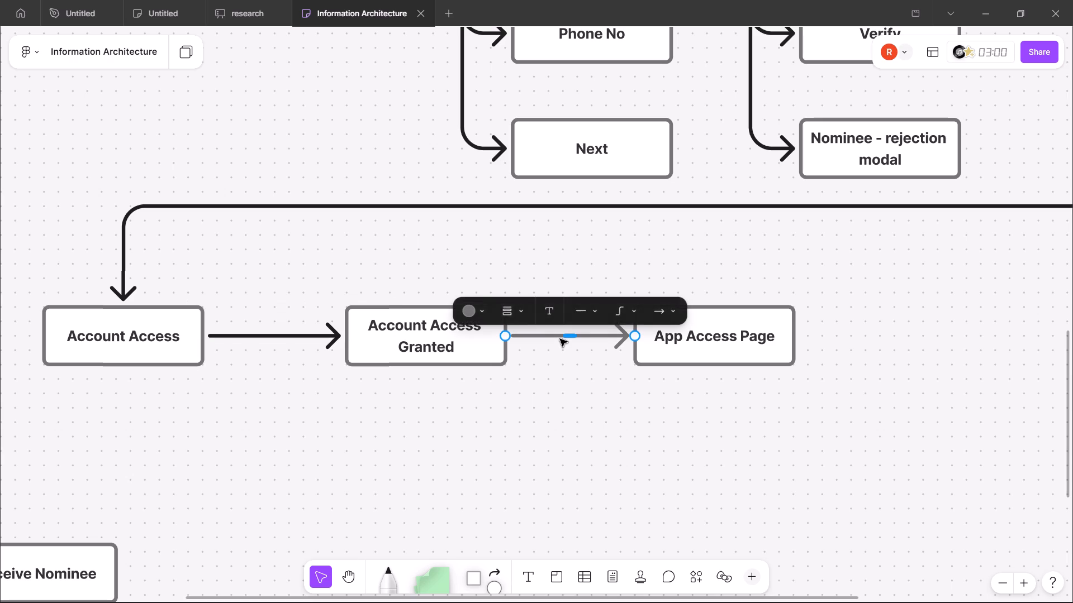
click(474, 310)
click(357, 255)
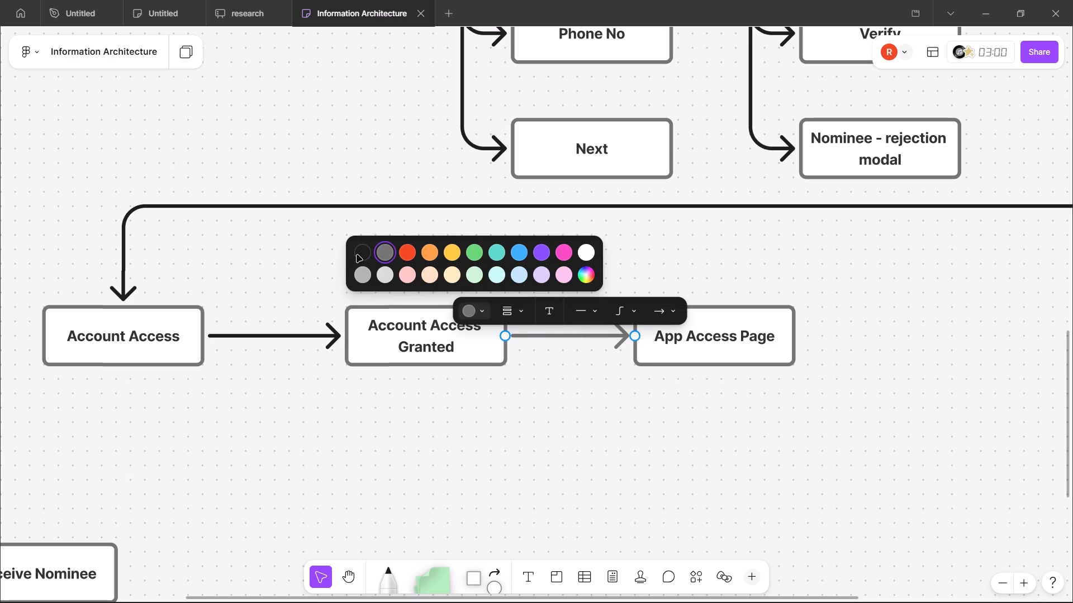
click(496, 433)
Examine the child boxes beneath Account Access in the Medium diagram, including their labels and connector layout.
scroll(496, 433, left, 1)
key(alt+Tab)
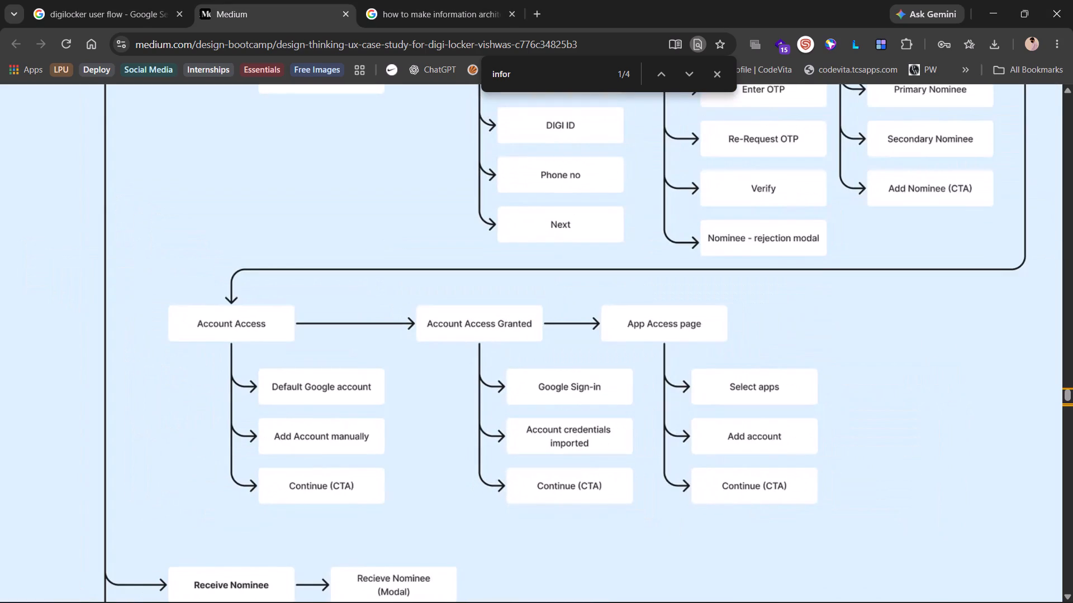
key(alt+Tab)
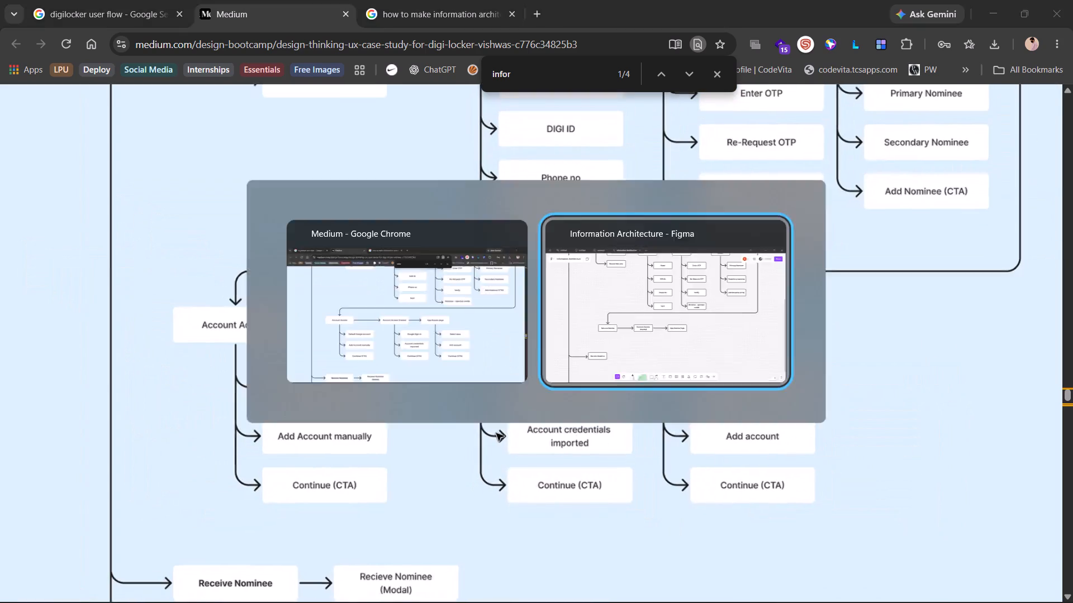
key(alt+Tab)
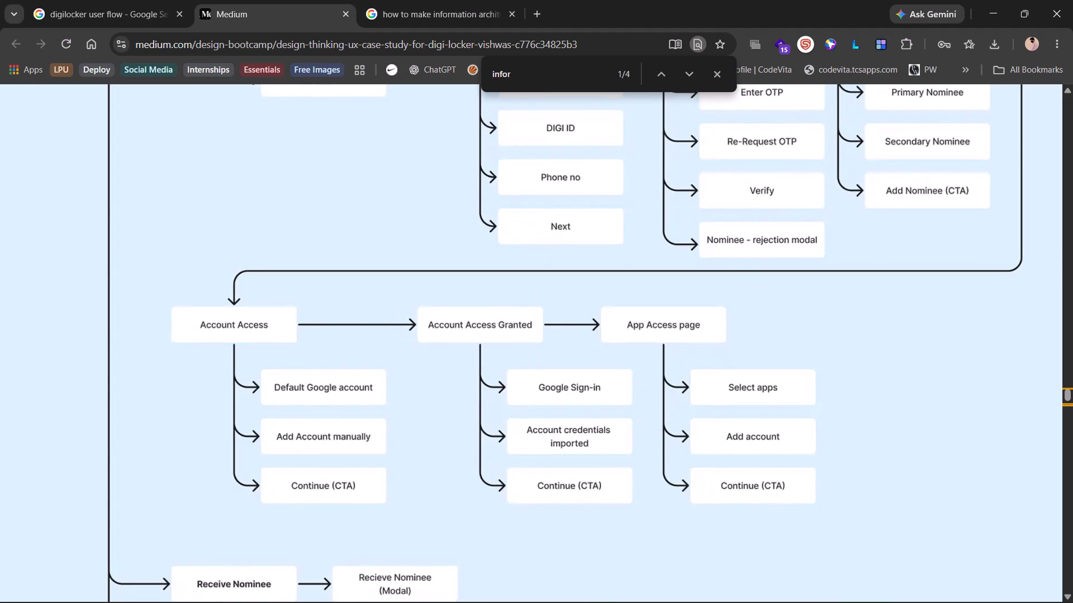
key(alt+Tab)
key(alt+Tab)
scroll(254, 376, down, 1)
key(alt+Tab)
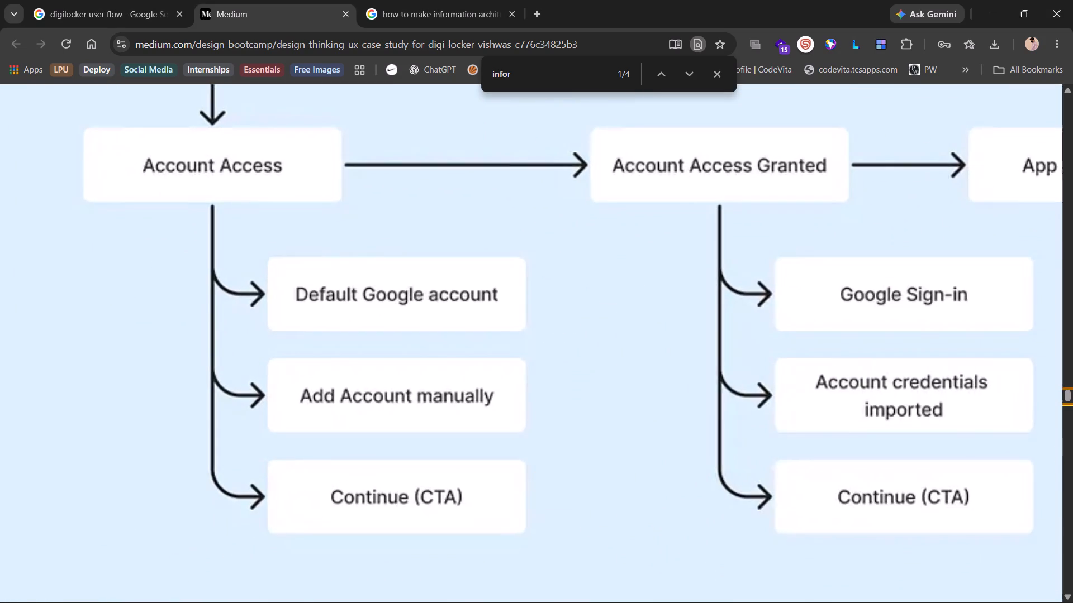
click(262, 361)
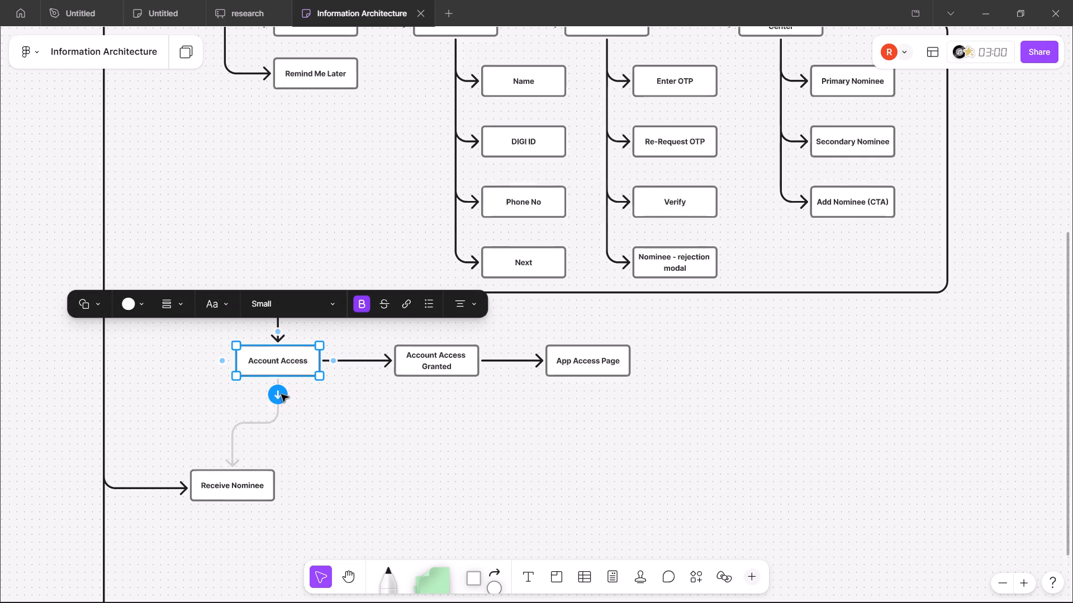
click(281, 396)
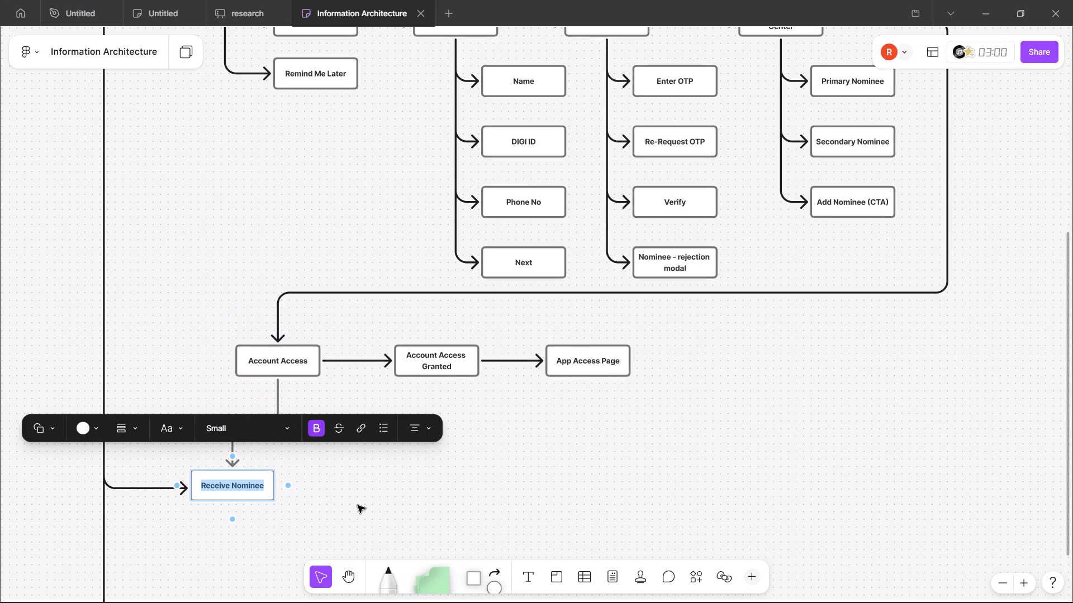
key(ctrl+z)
Following the Medium diagram, add a connected box below and to the right of Account Access labelled "Default Google Account".
drag(285, 398, 299, 419)
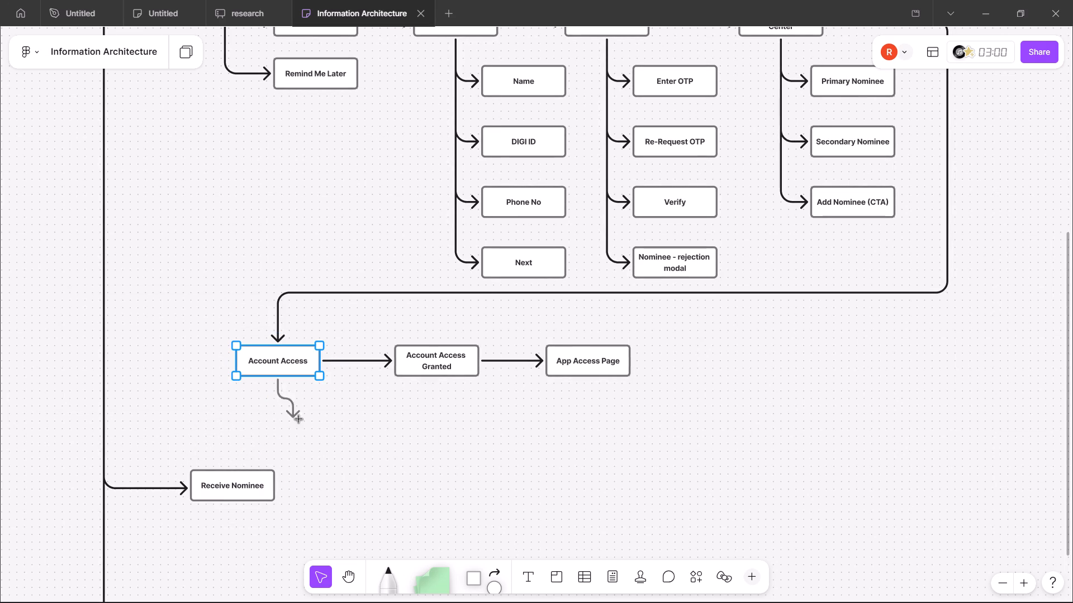
drag(299, 419, 343, 423)
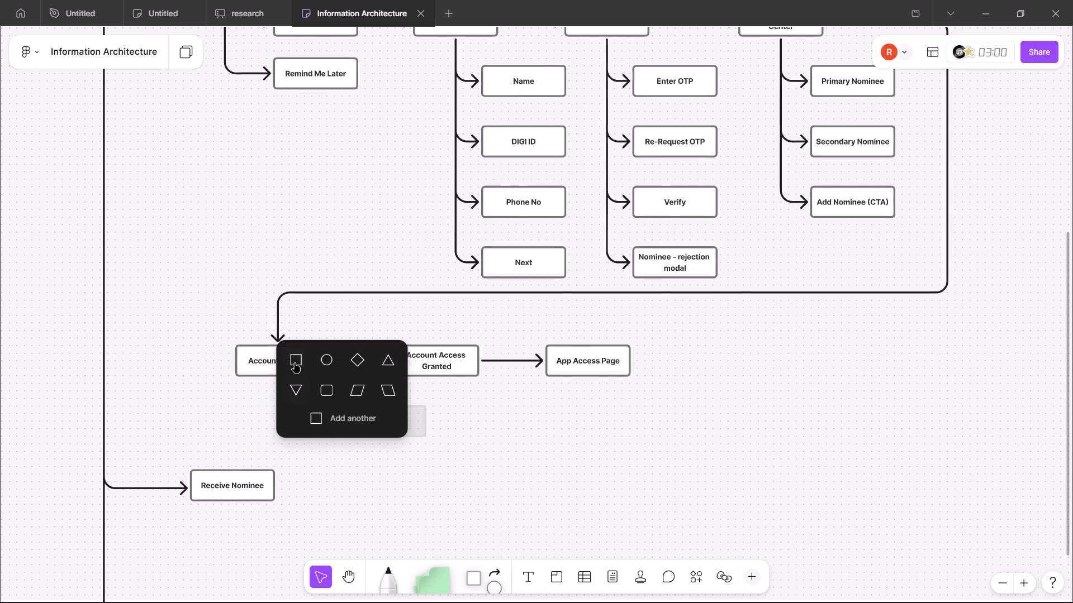
click(293, 358)
key(alt+Tab)
key(alt+Tab)
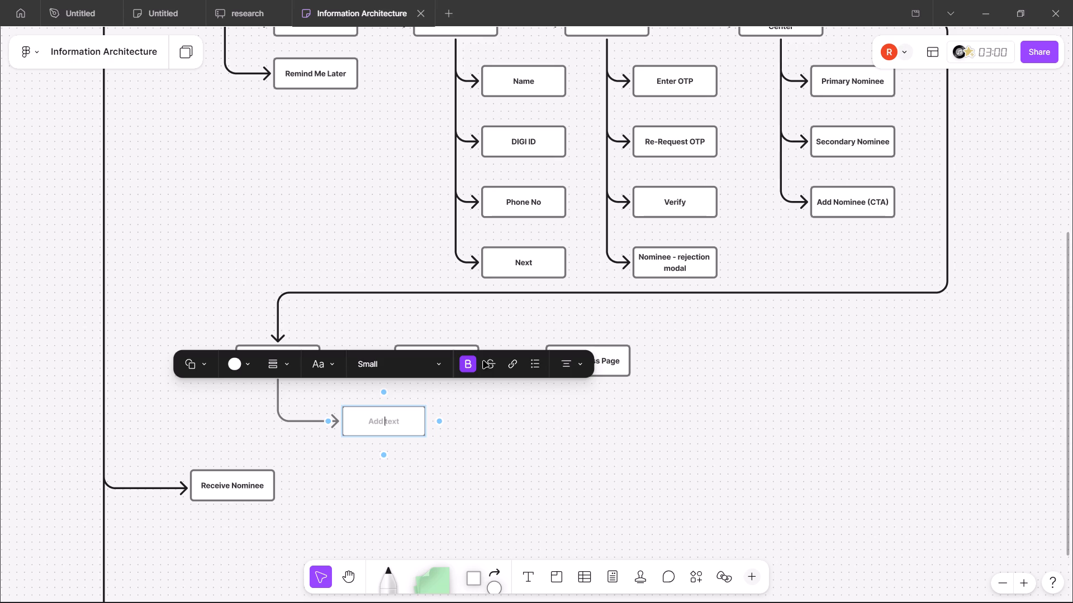
text(Default)
key(space)
key(g)
key(BackSpace)
text(Google Account)
key(alt+Tab)
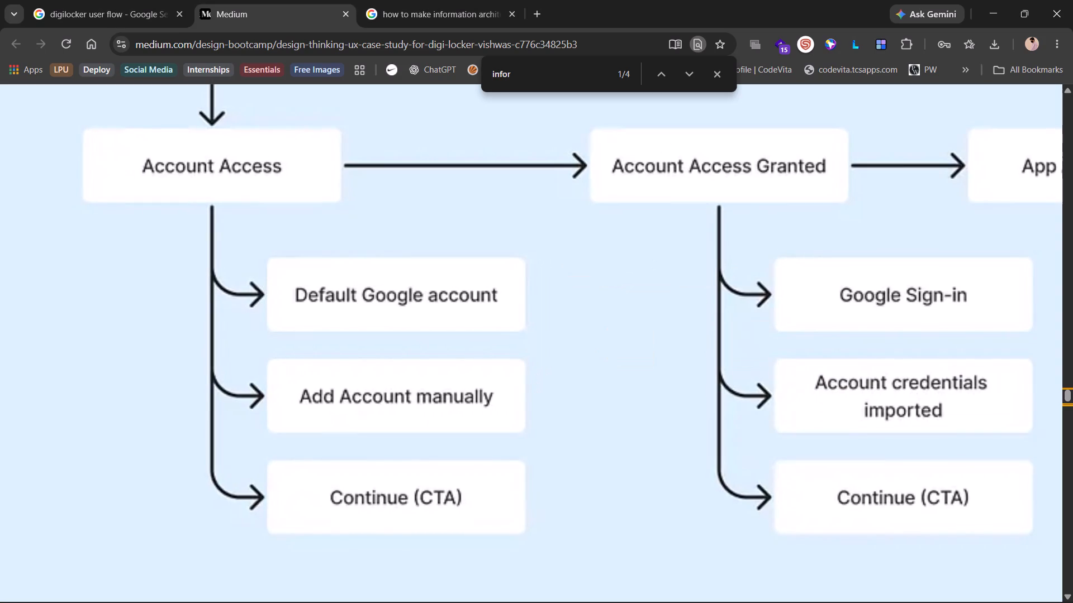
key(alt+Tab)
click(554, 443)
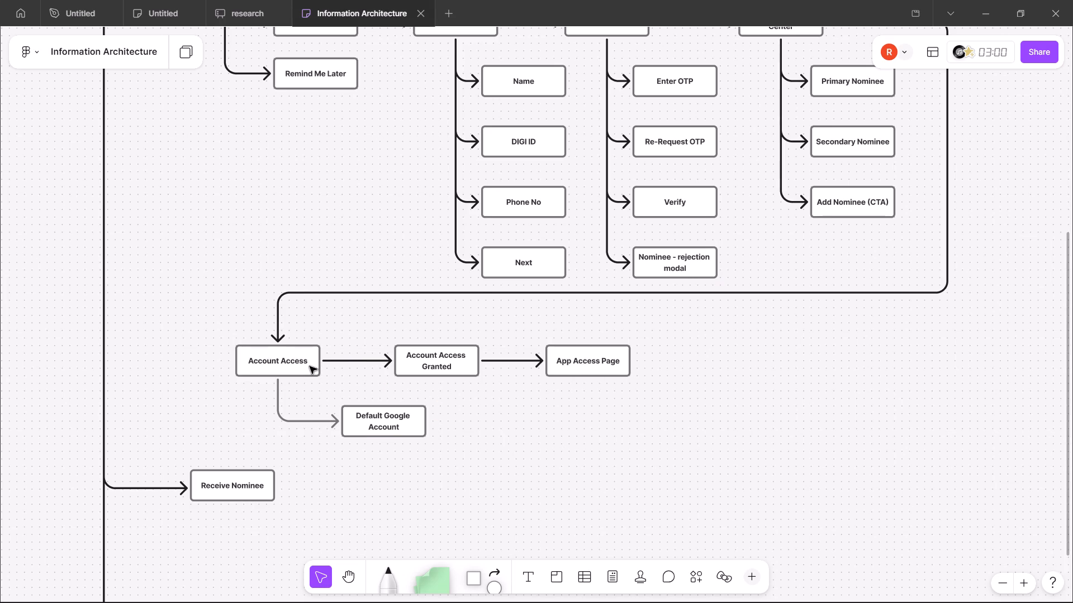
Add a second connected child box under Account Access, below Default Google Account, labelled "Add Account Manually".
click(310, 366)
drag(278, 398, 300, 447)
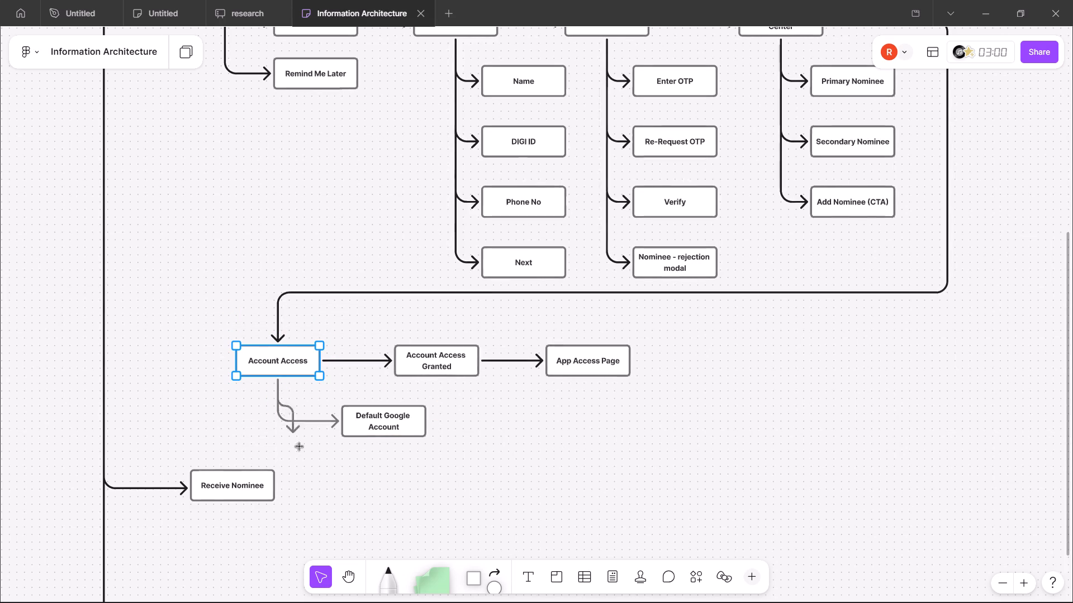
drag(300, 447, 348, 475)
click(305, 418)
key(alt+Tab)
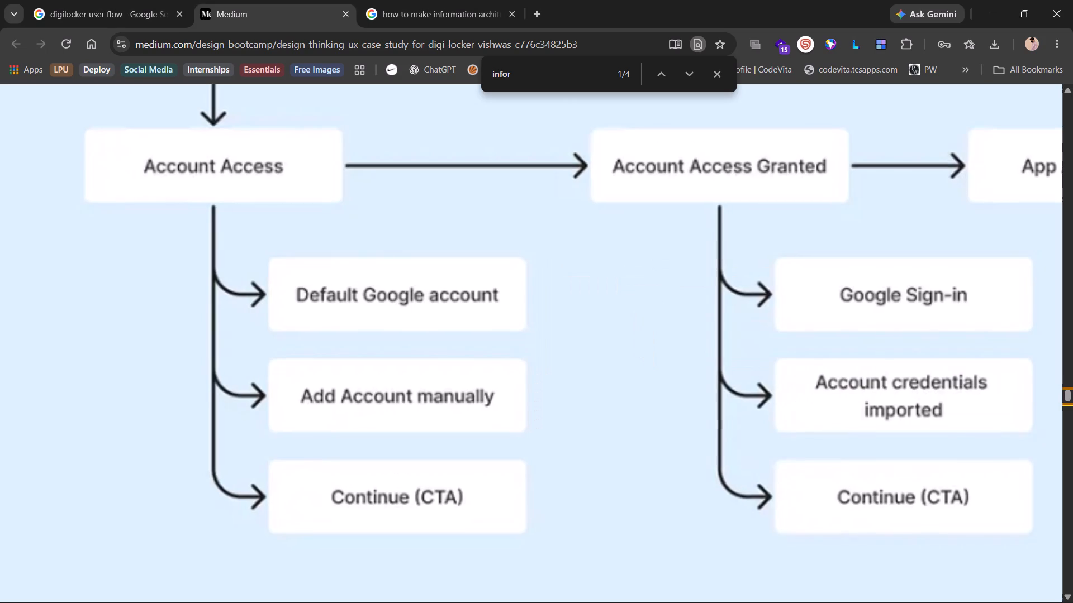
key(alt+Tab)
text(Add Acount Manually)
click(399, 471)
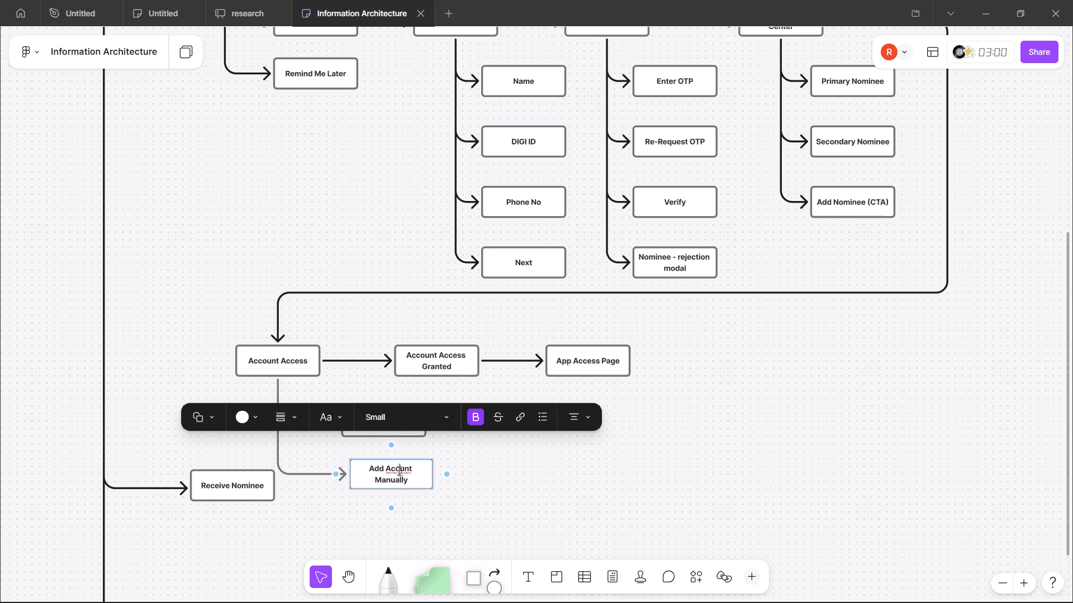
scroll(384, 475, up, 1)
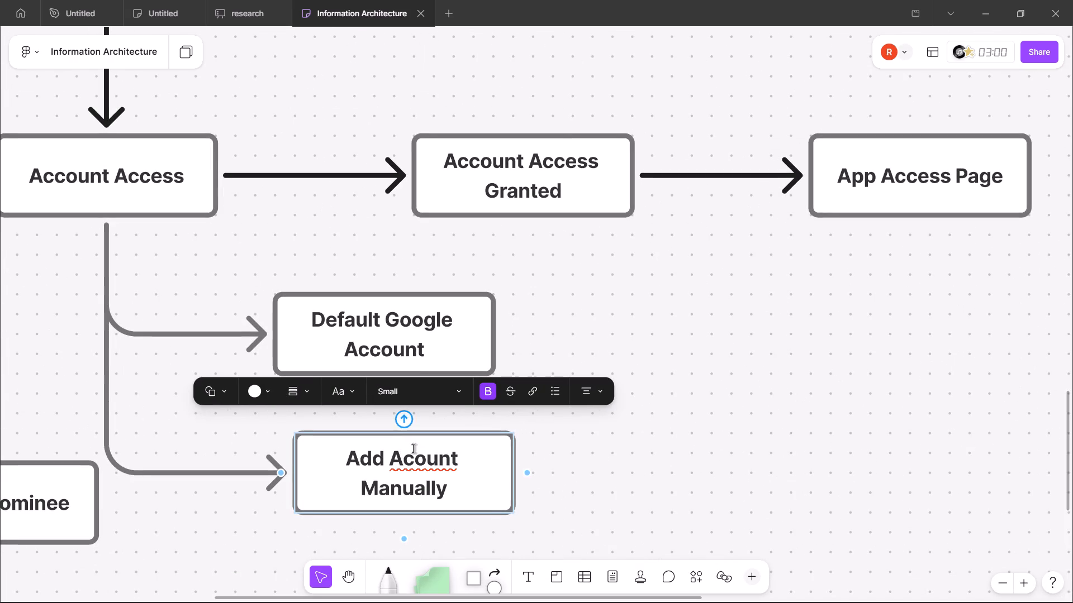
click(417, 460)
key(c)
key(alt+Tab)
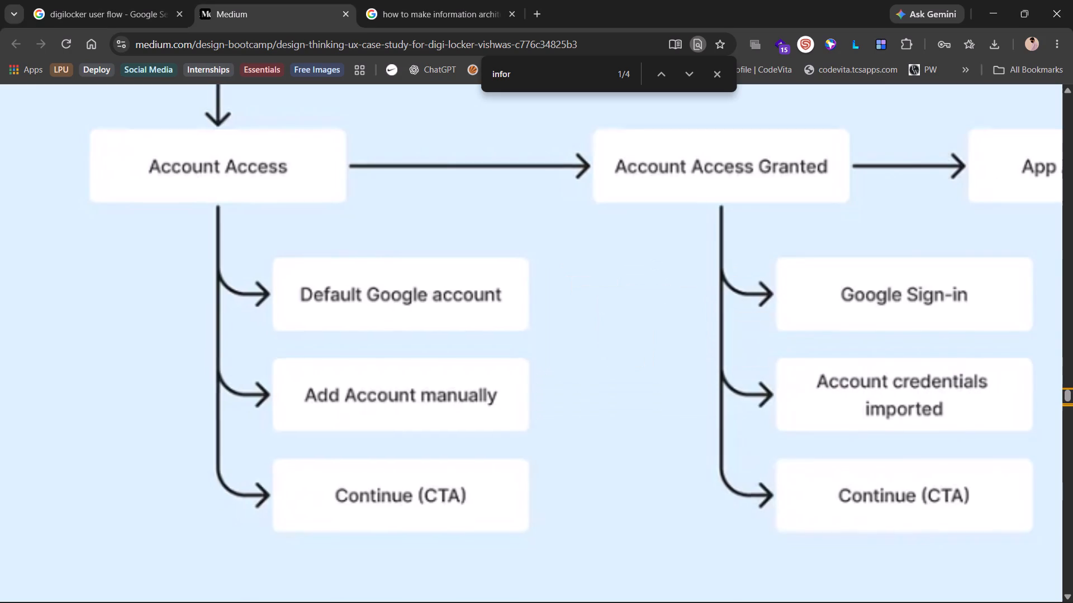
key(alt+Tab)
scroll(564, 463, down, 1)
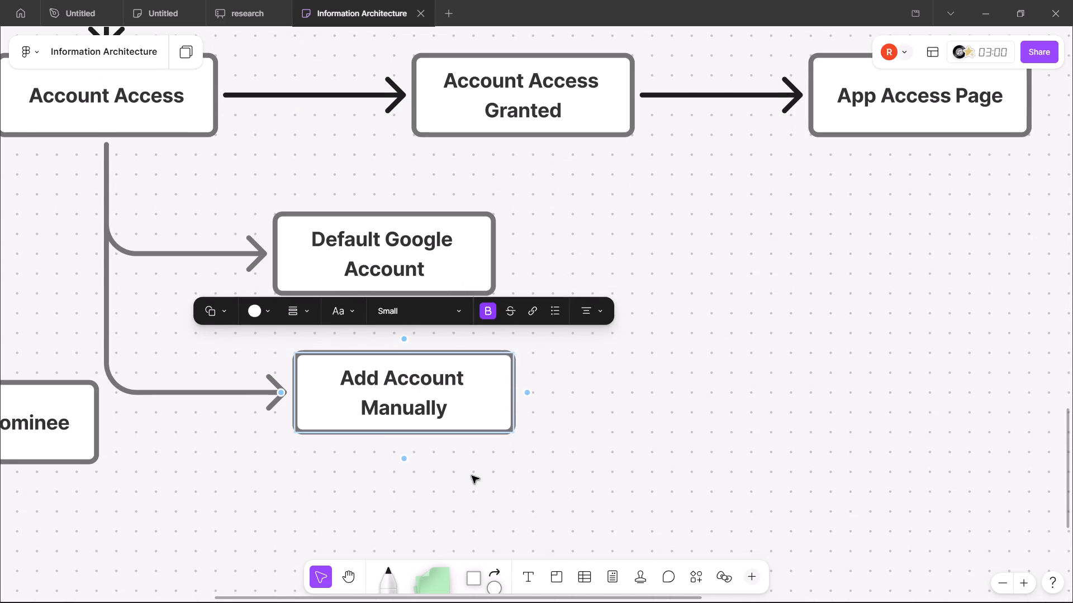
click(472, 476)
Add a third connected child box under Account Access, below Add Account Manually, labelled "Continue (CTA)".
click(118, 108)
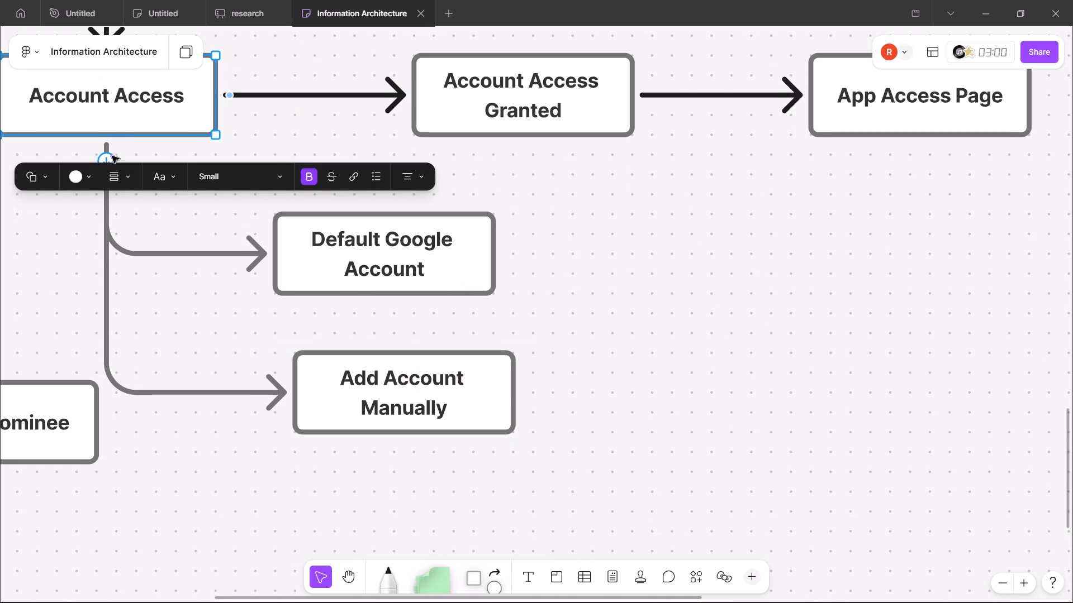
drag(108, 159, 352, 504)
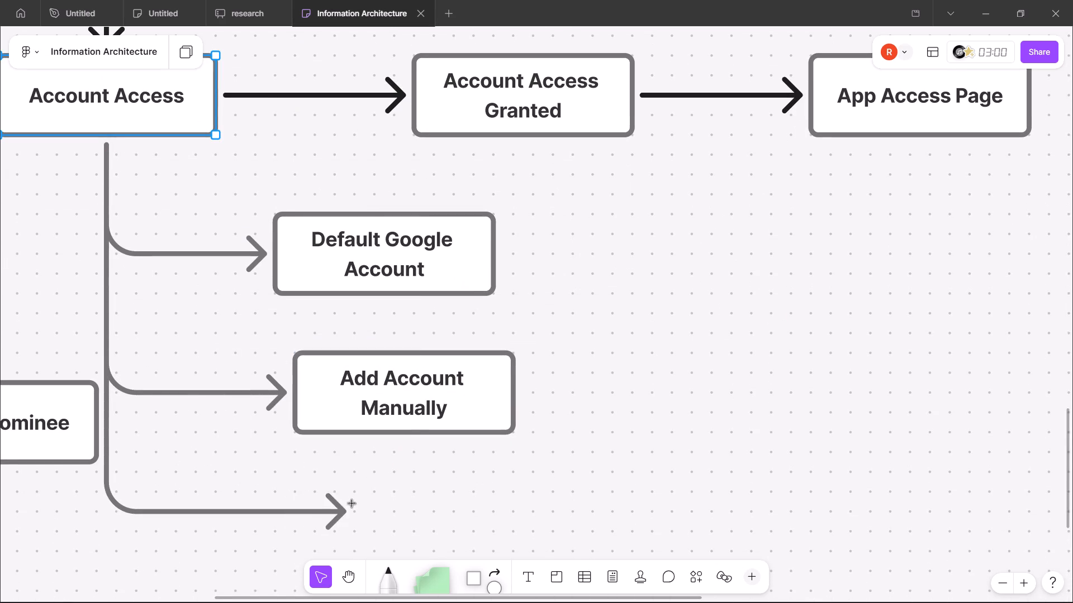
drag(352, 504, 324, 523)
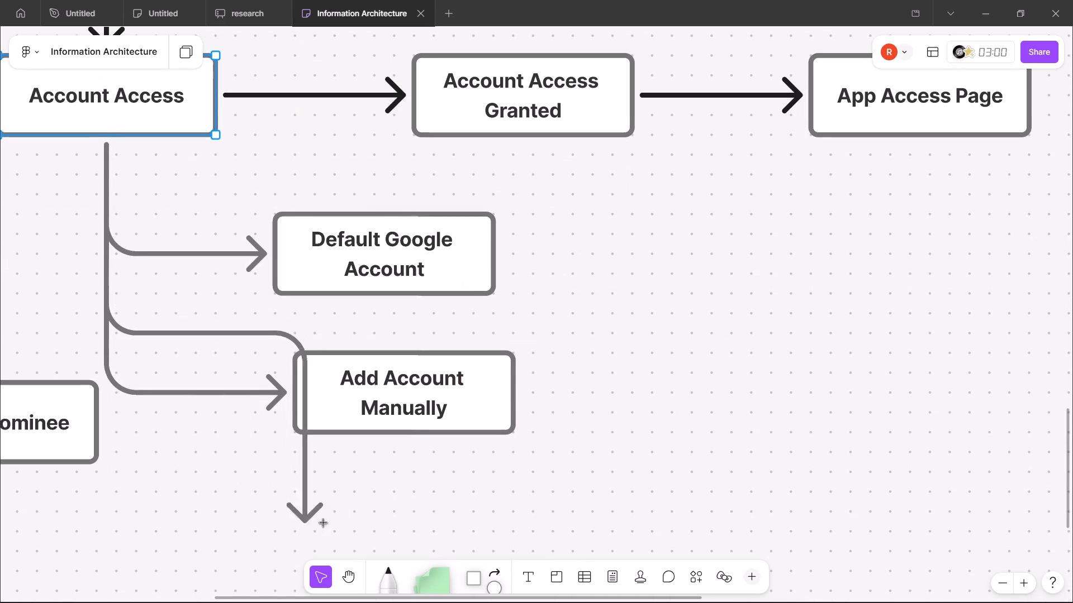
drag(324, 523, 325, 525)
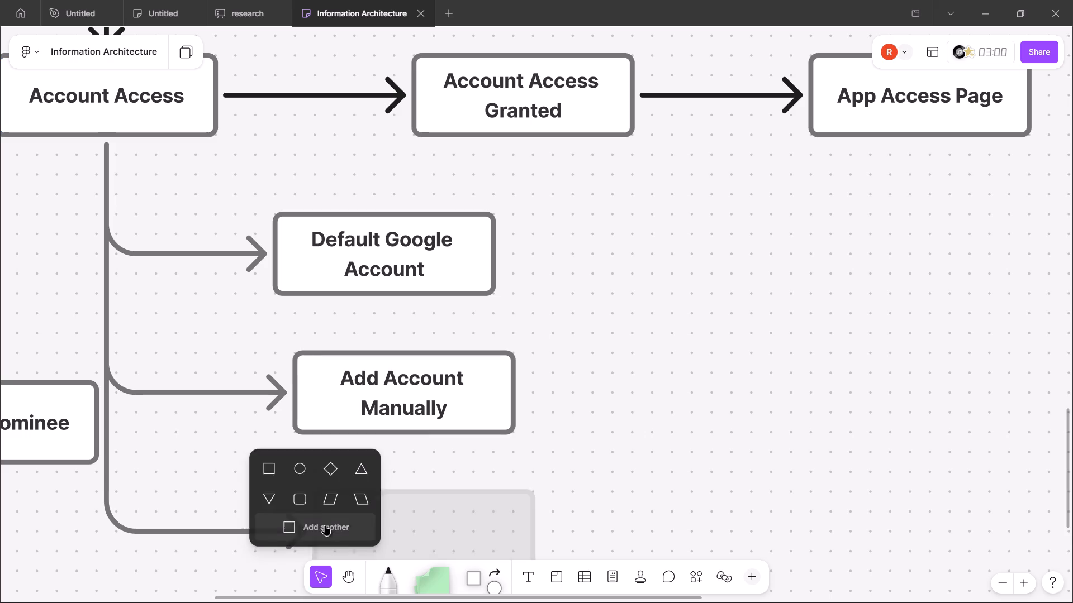
scroll(435, 364, down, 1)
click(263, 312)
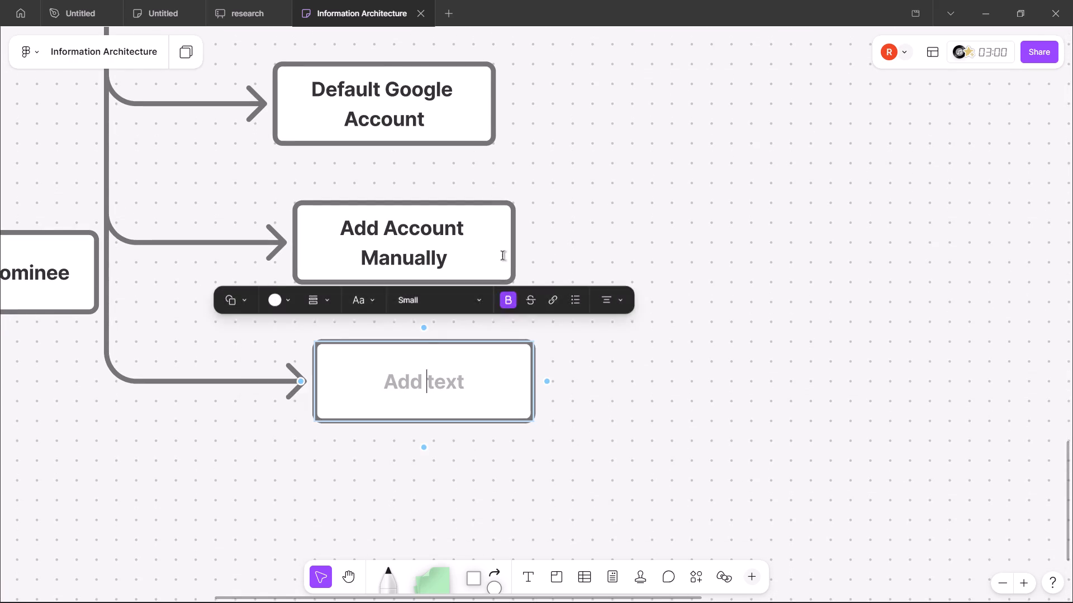
key(alt+Tab)
key(alt+Tab)
key(shift+c)
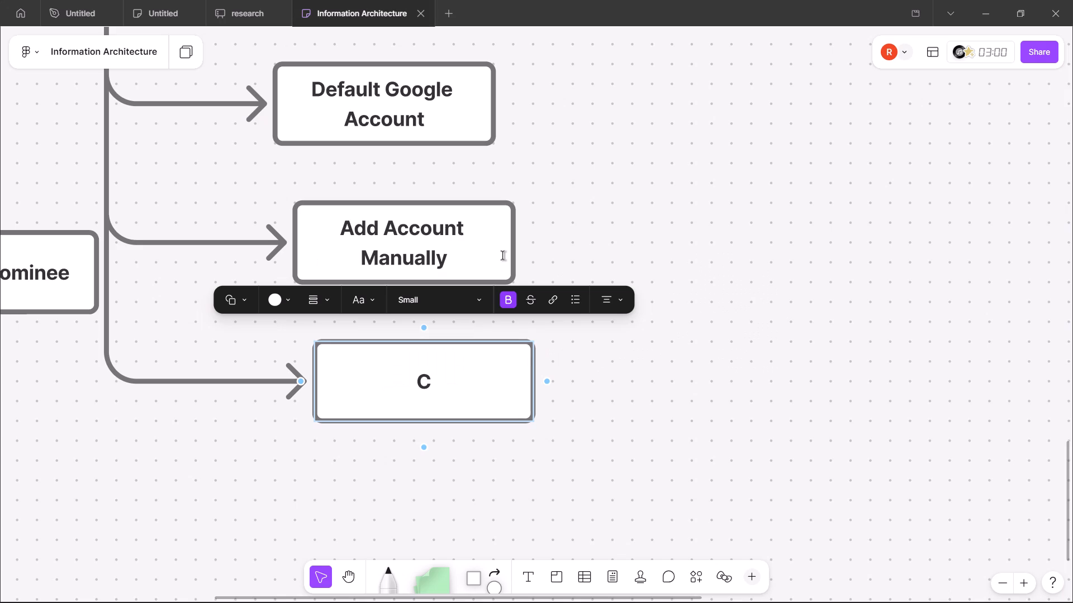
text(ontinue)
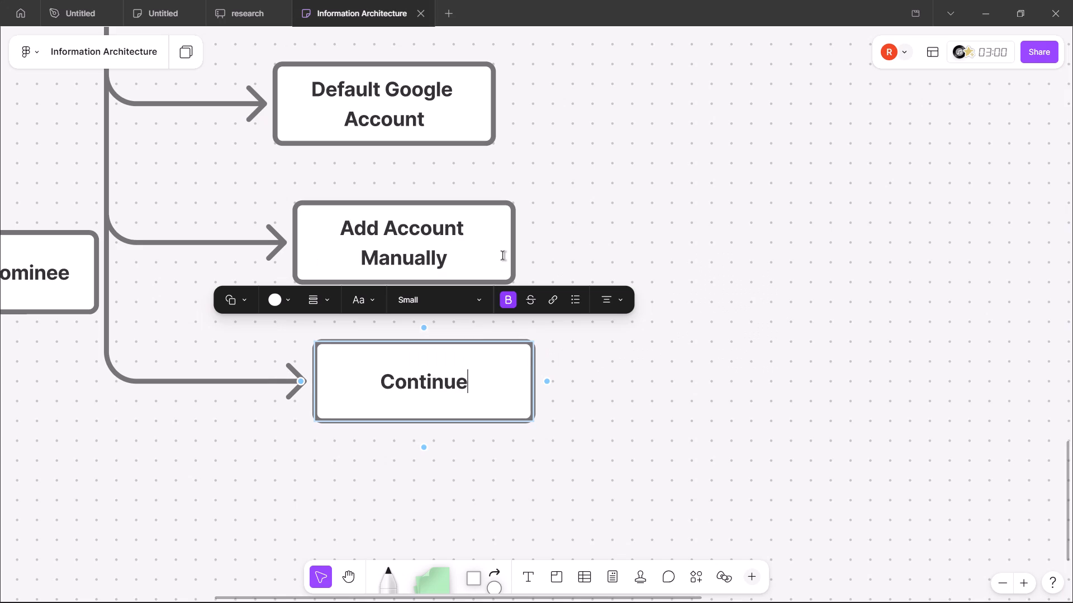
key(space)
text(/)
key(BackSpace)
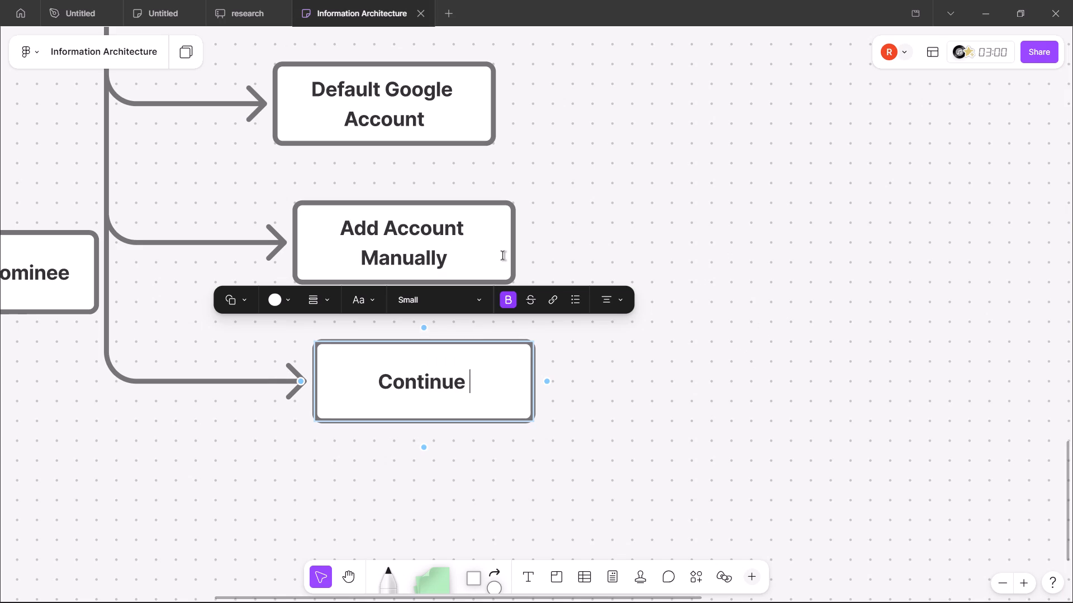
text((CTA)
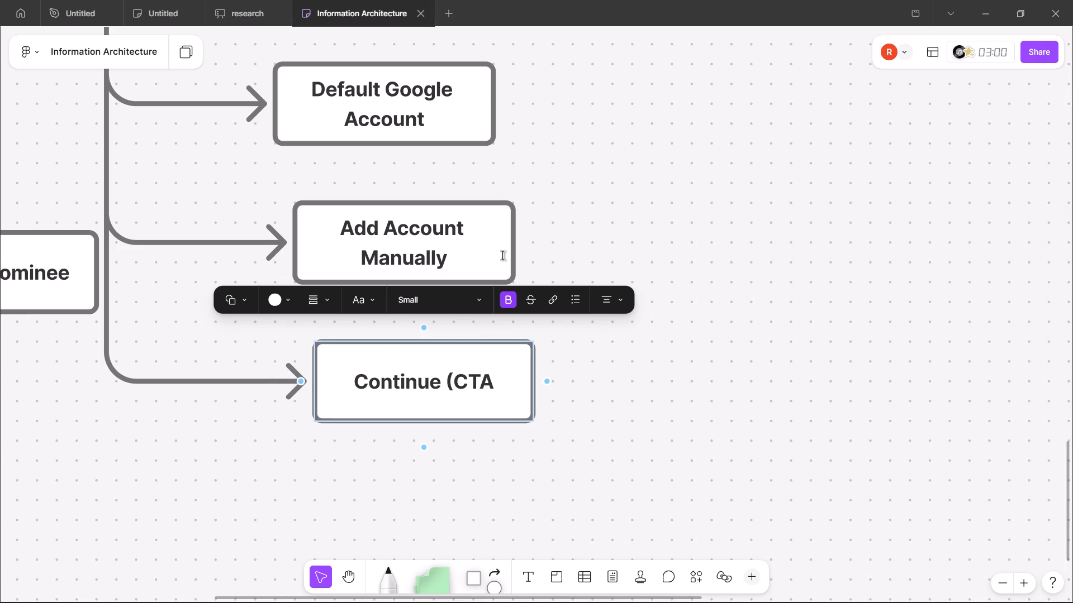
key(shift+parenright)
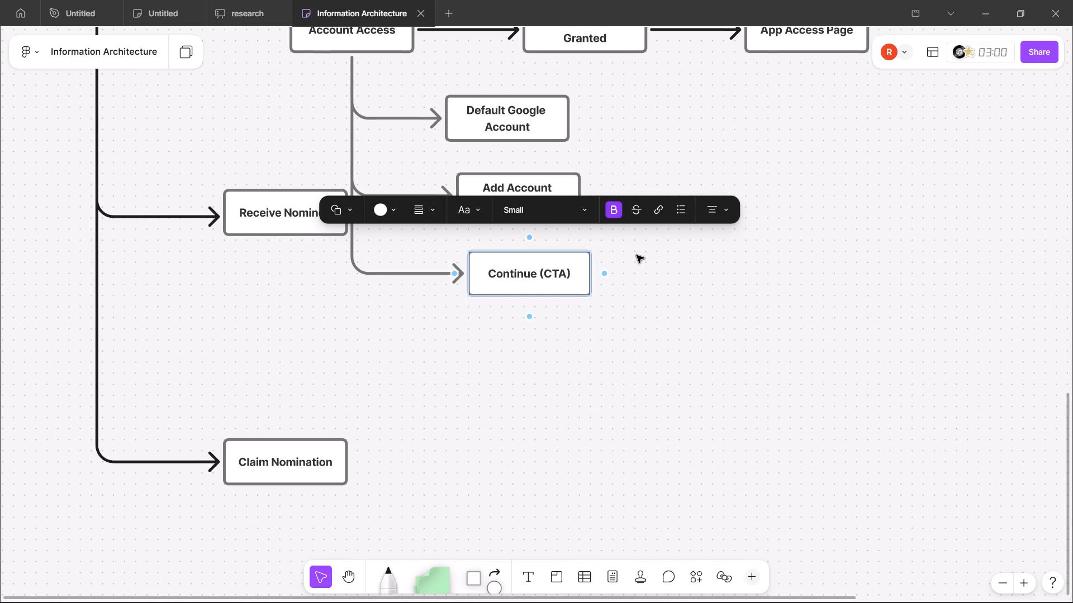
Compare the layout and spacing around the Account Access children and Receive Nominee with the Medium diagram.
scroll(630, 301, up, 4)
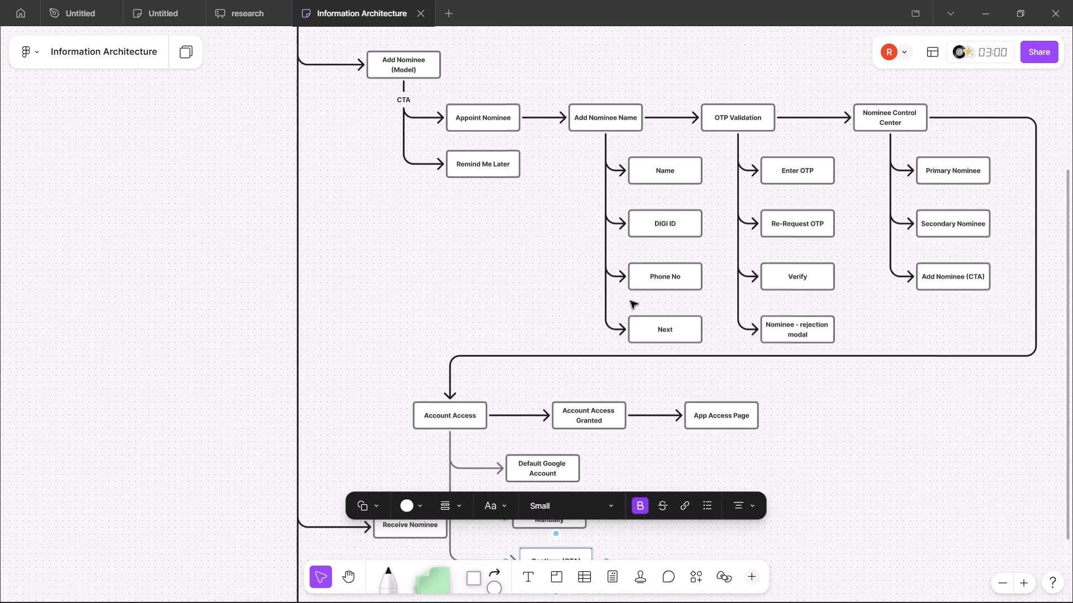
scroll(630, 301, left, 1)
scroll(563, 229, left, 1)
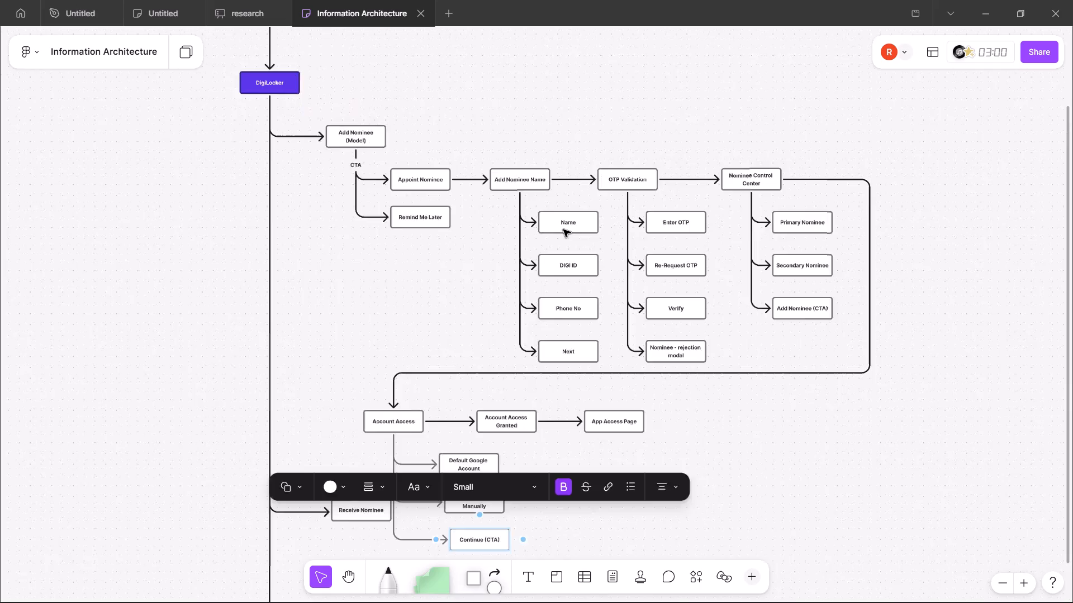
scroll(563, 229, left, 1)
key(alt+Tab)
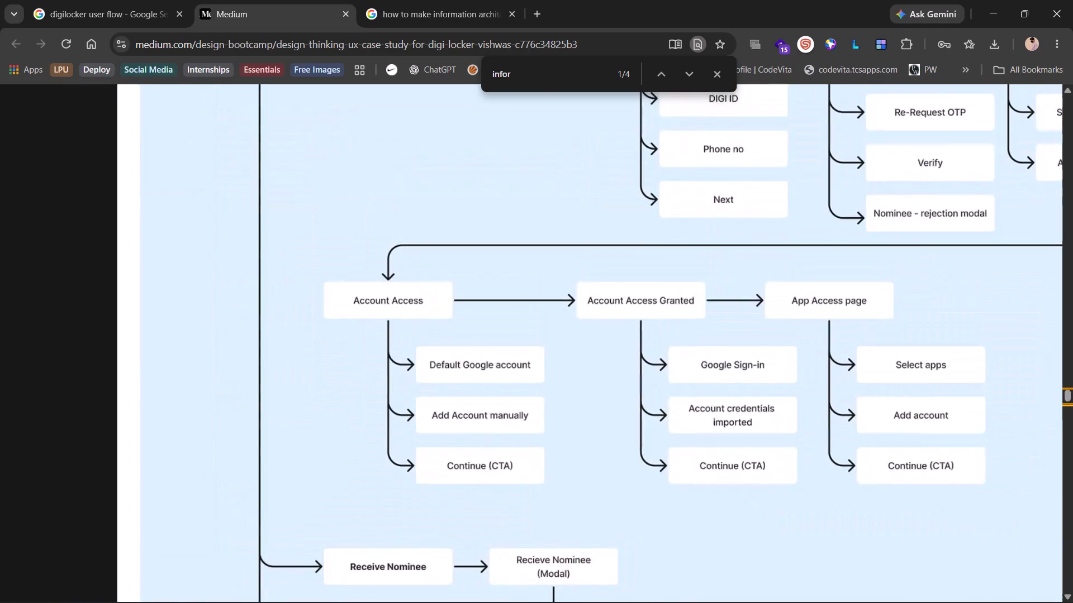
scroll(563, 229, down, 1)
scroll(411, 367, down, 1)
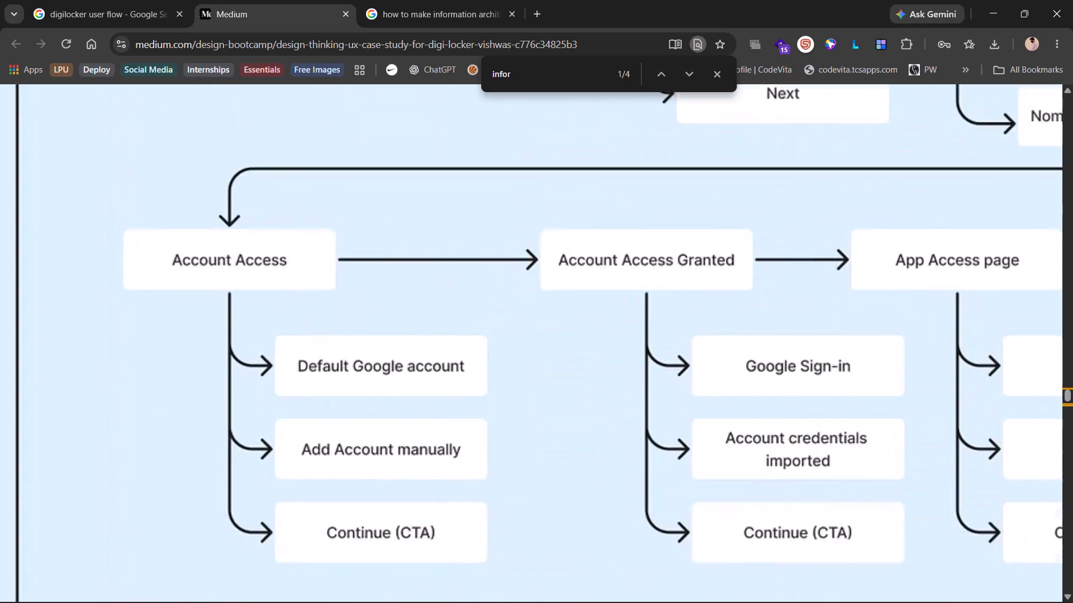
scroll(411, 367, down, 1)
key(alt+Tab)
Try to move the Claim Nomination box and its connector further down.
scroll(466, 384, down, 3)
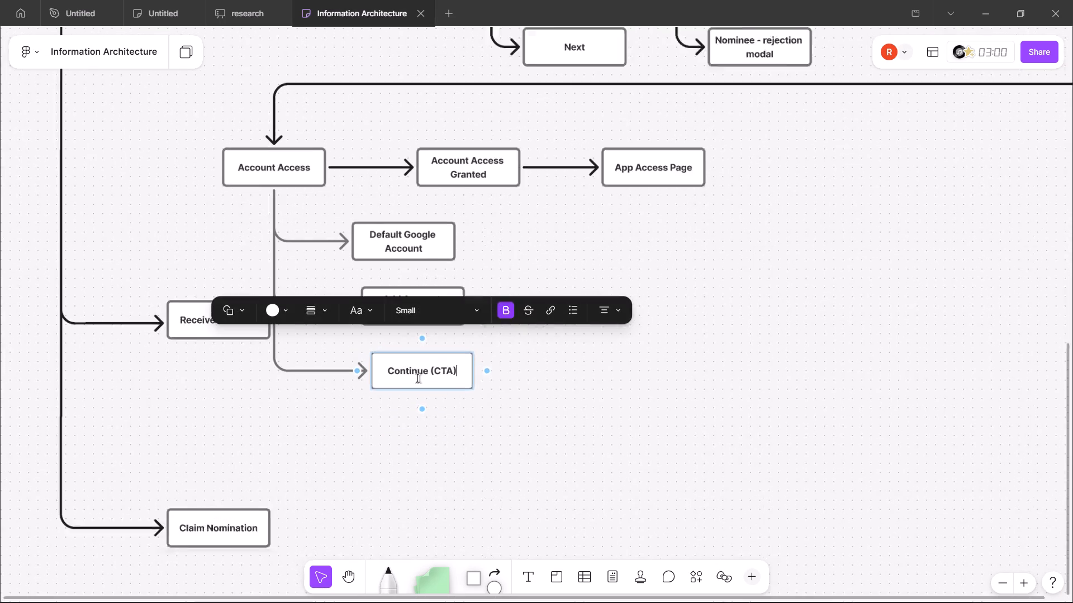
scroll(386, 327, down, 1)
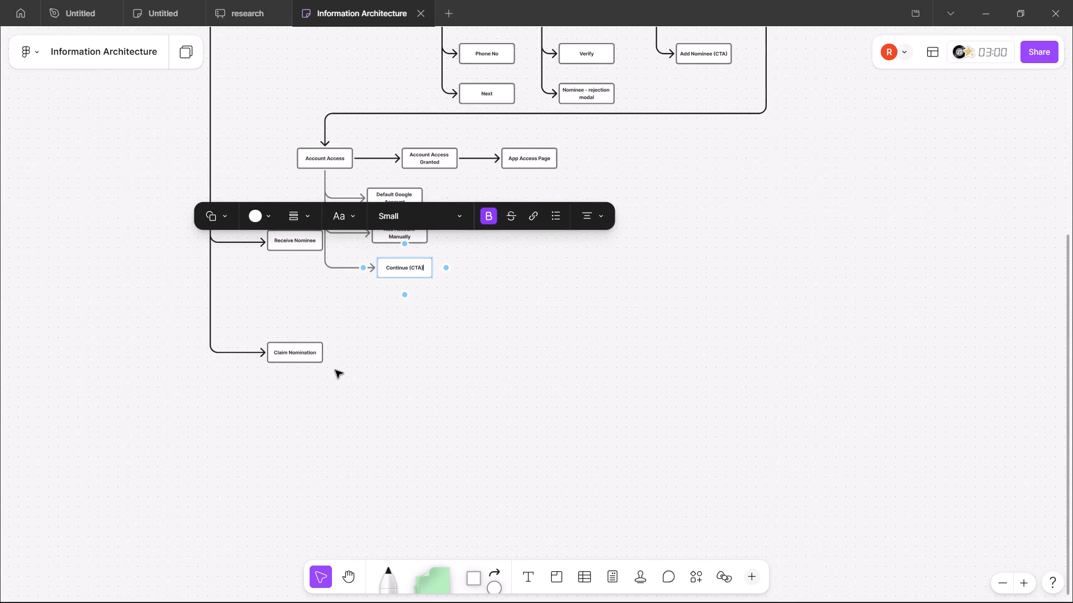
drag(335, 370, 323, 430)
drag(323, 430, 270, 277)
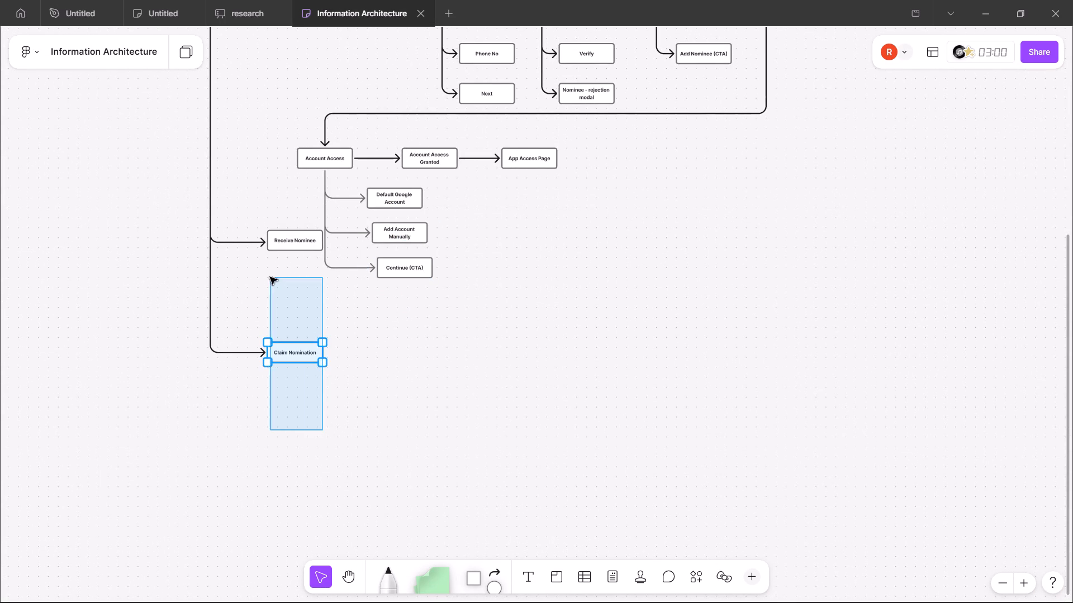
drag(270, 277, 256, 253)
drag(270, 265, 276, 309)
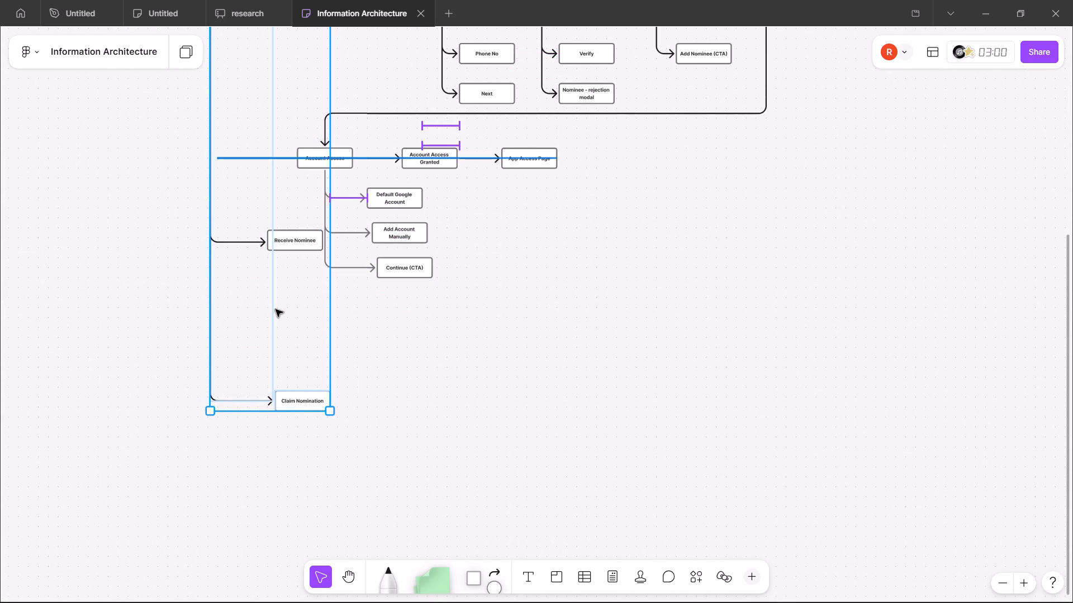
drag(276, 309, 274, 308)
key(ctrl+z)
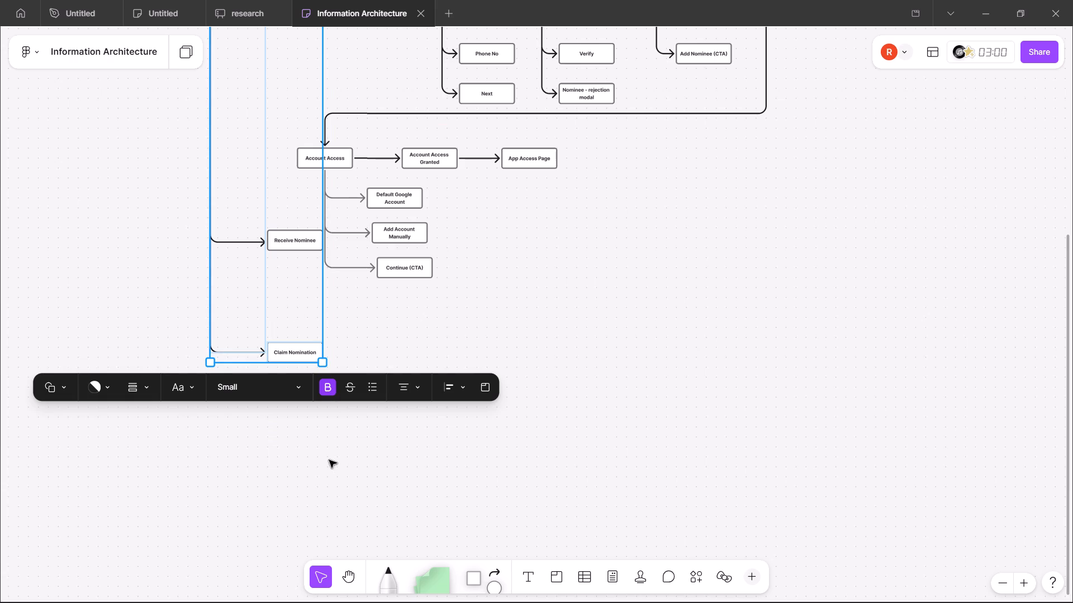
Move the Receive Nominee and Claim Nomination boxes straight down together with their connectors, clear of the Account Access child boxes.
click(329, 460)
drag(311, 380, 277, 233)
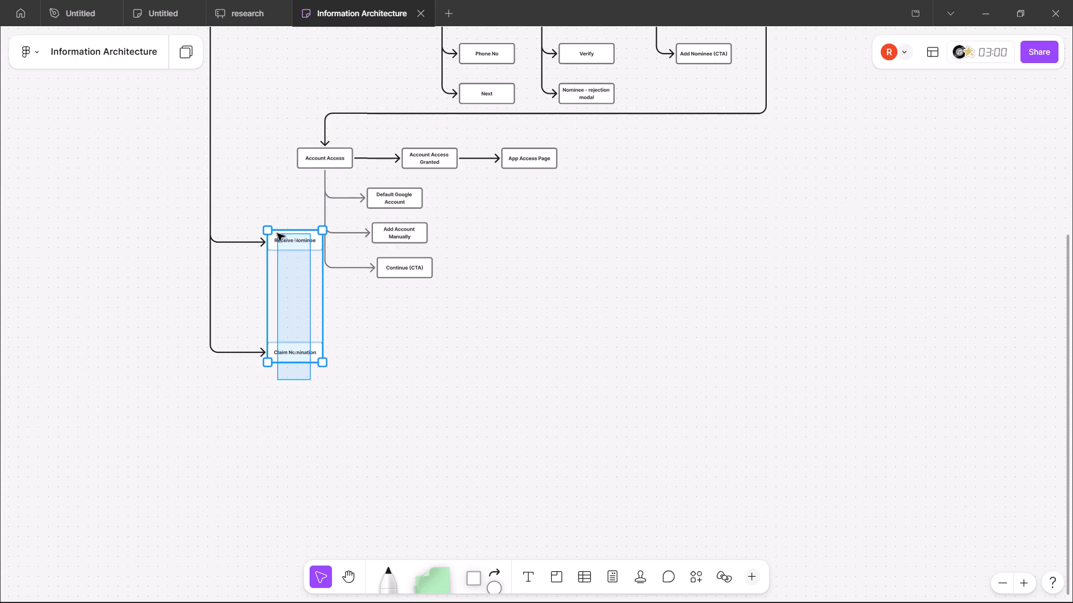
drag(277, 233, 250, 219)
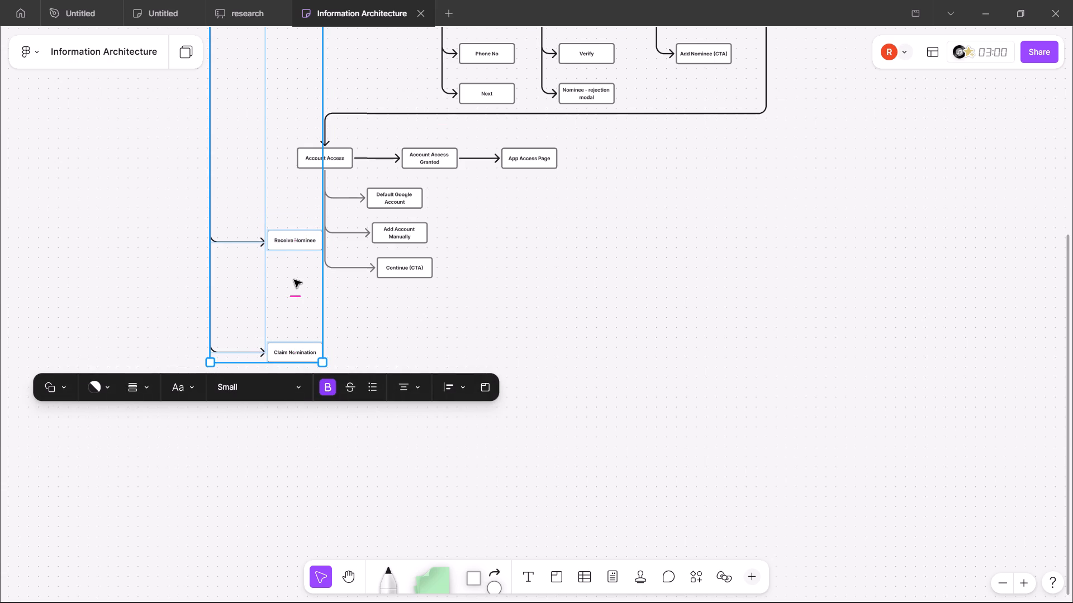
drag(294, 280, 295, 362)
click(458, 362)
scroll(458, 362, up, 3)
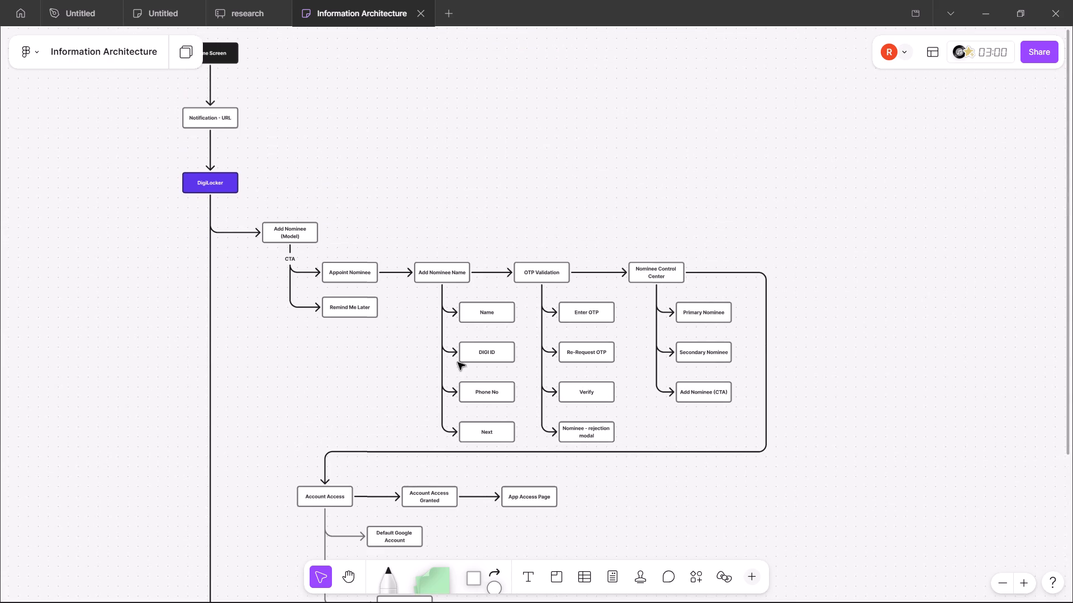
scroll(458, 362, down, 1)
key(alt+Tab)
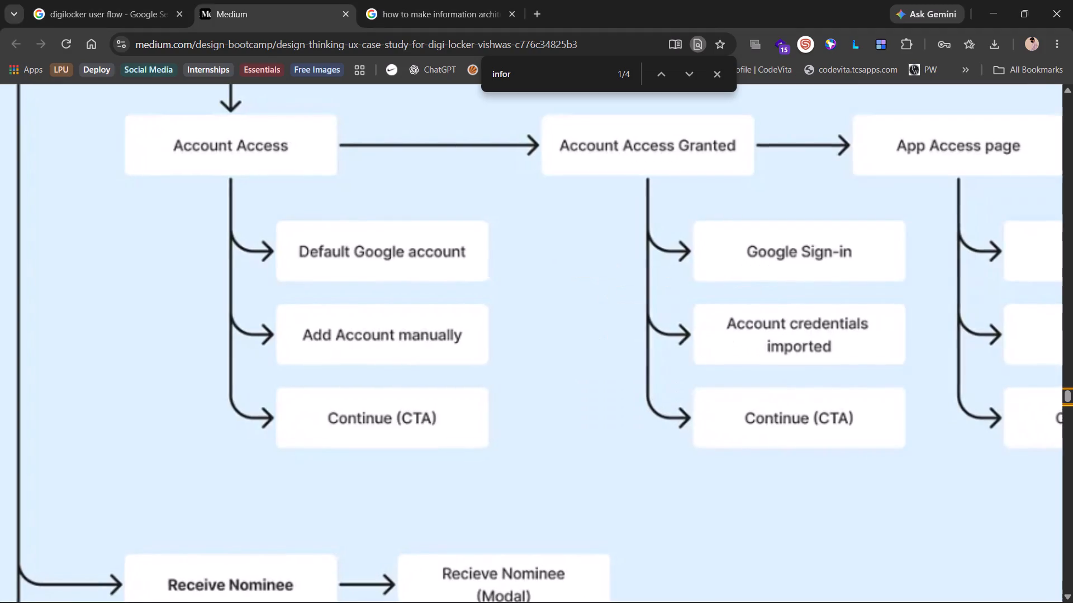
Align the Continue (CTA) and Default Google Account boxes in one column with Add Account Manually under Account Access.
key(alt+Tab)
scroll(458, 362, down, 2)
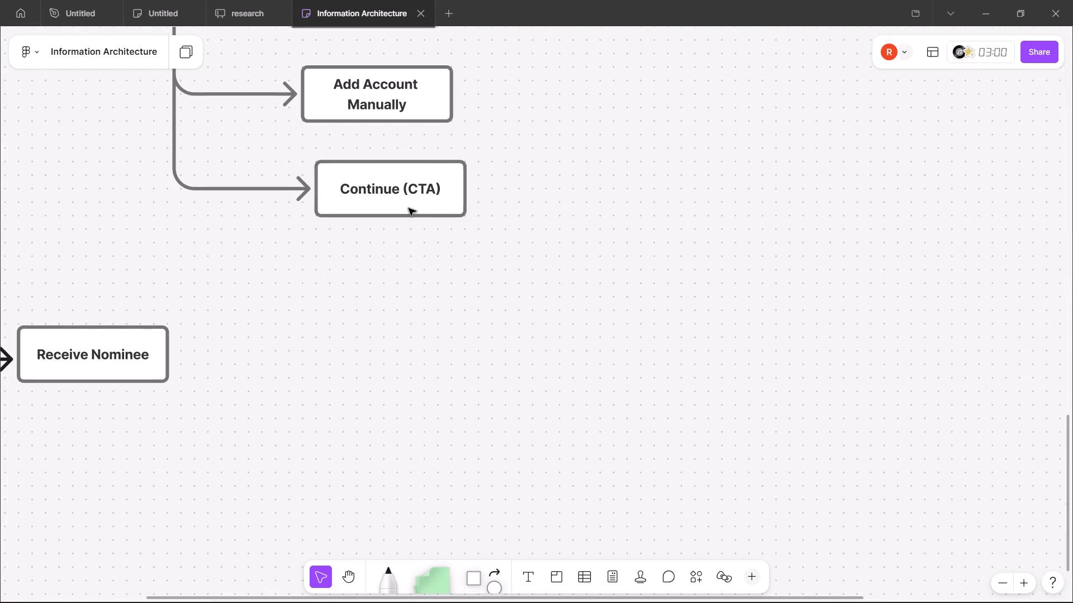
click(409, 208)
drag(409, 208, 393, 209)
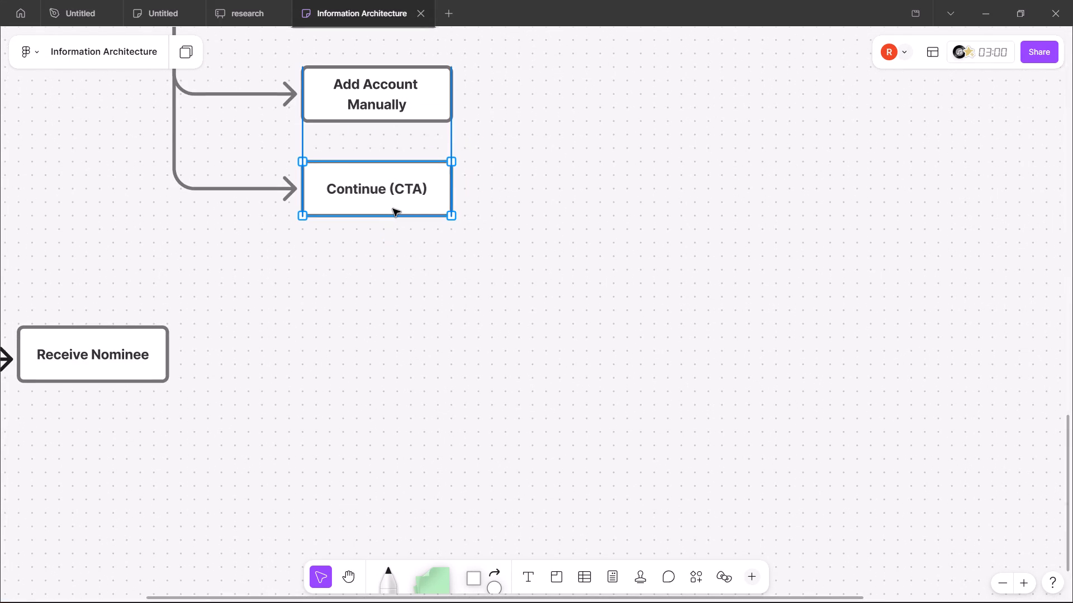
drag(393, 209, 393, 209)
scroll(549, 240, up, 2)
scroll(487, 220, up, 1)
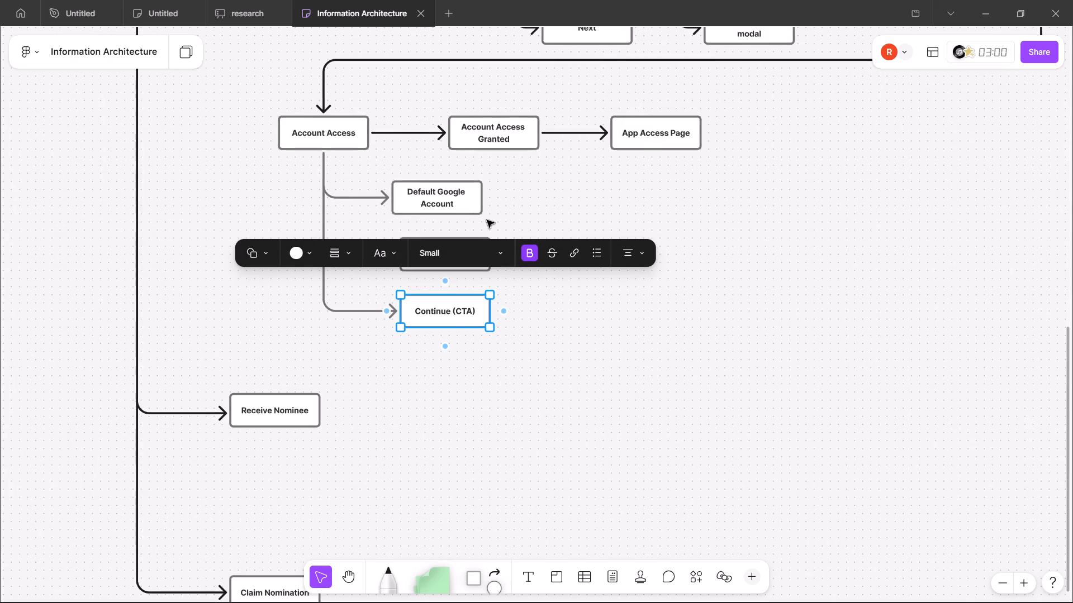
drag(422, 194, 435, 194)
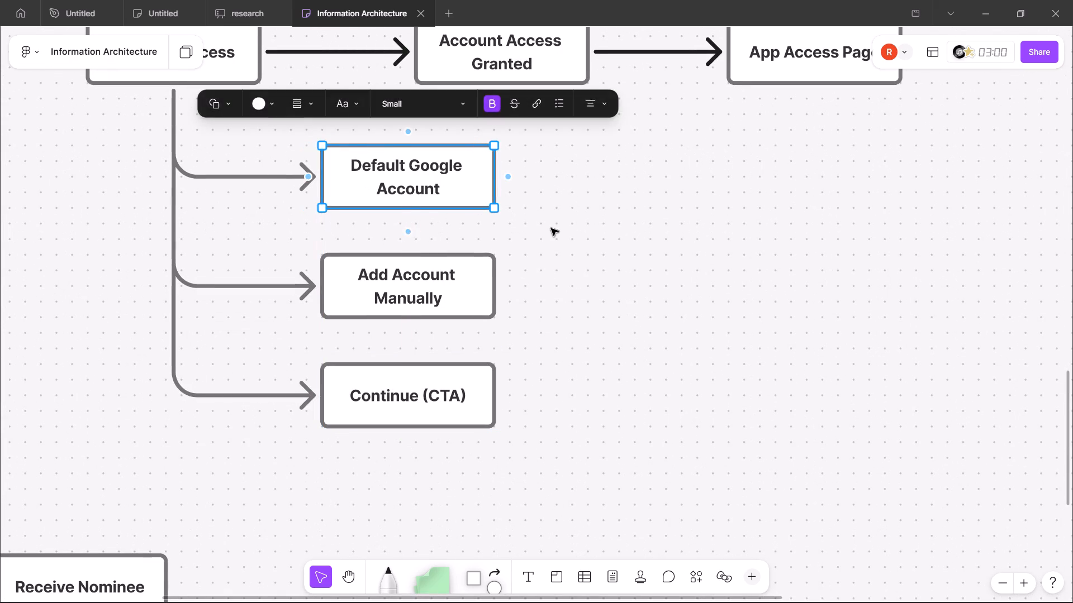
click(551, 228)
Move the Account Access Granted and App Access Page boxes together further right along the row, matching the Medium diagram's wider spacing.
scroll(551, 228, left, 1)
key(alt+Tab)
scroll(551, 228, left, 1)
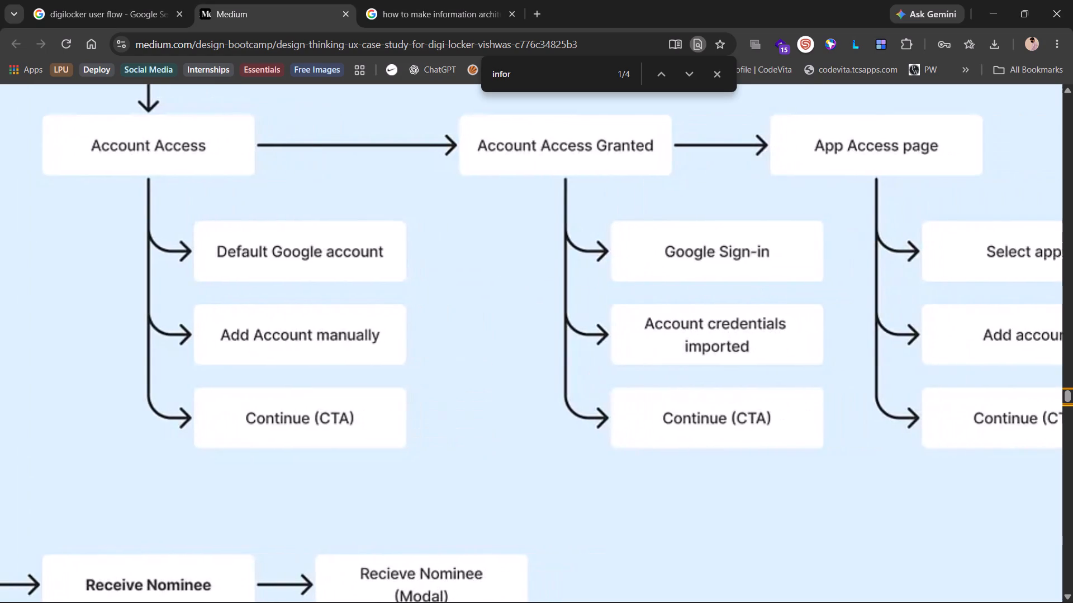
key(alt+Tab)
scroll(503, 221, up, 1)
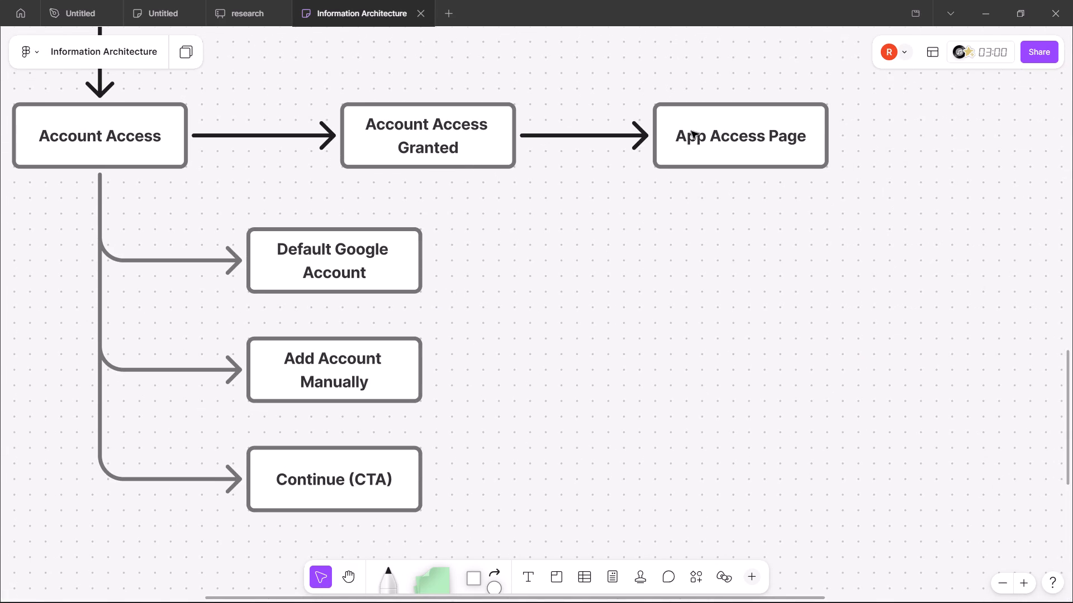
drag(747, 197, 443, 131)
drag(463, 136, 597, 133)
key(alt+Tab)
key(alt+Tab)
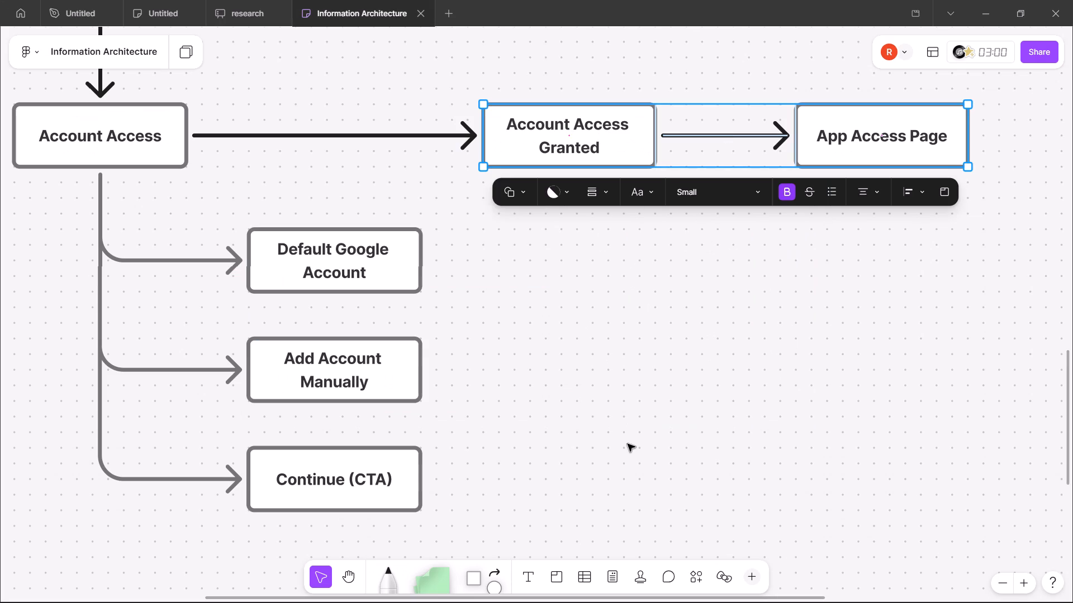
click(628, 444)
Duplicate the three Account Access child boxes with their connectors and place the copies level with the originals, beneath Account Access Granted.
scroll(456, 476, down, 1)
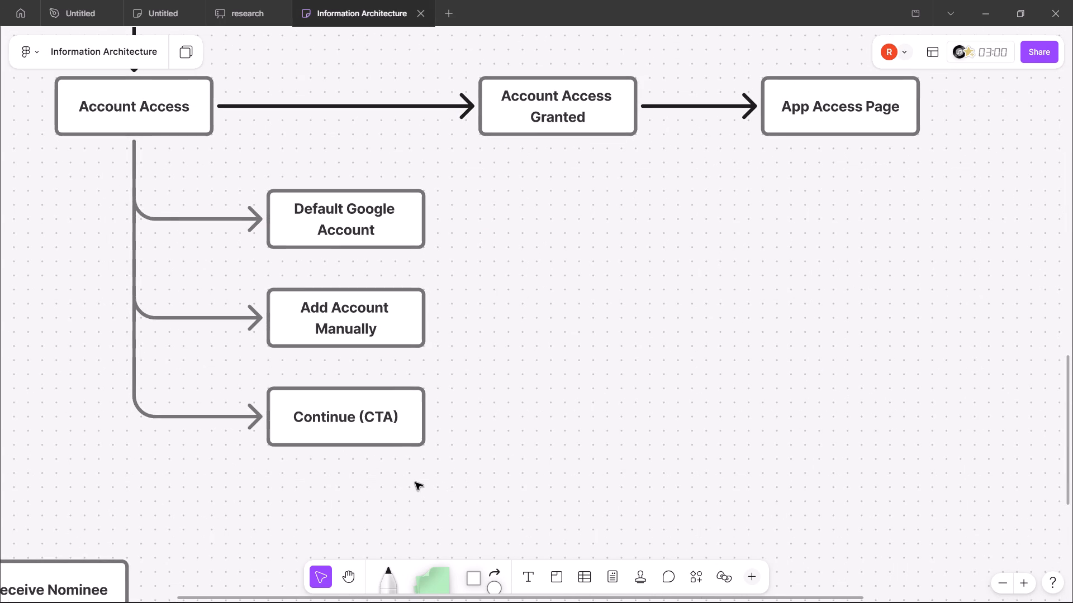
drag(415, 482, 227, 213)
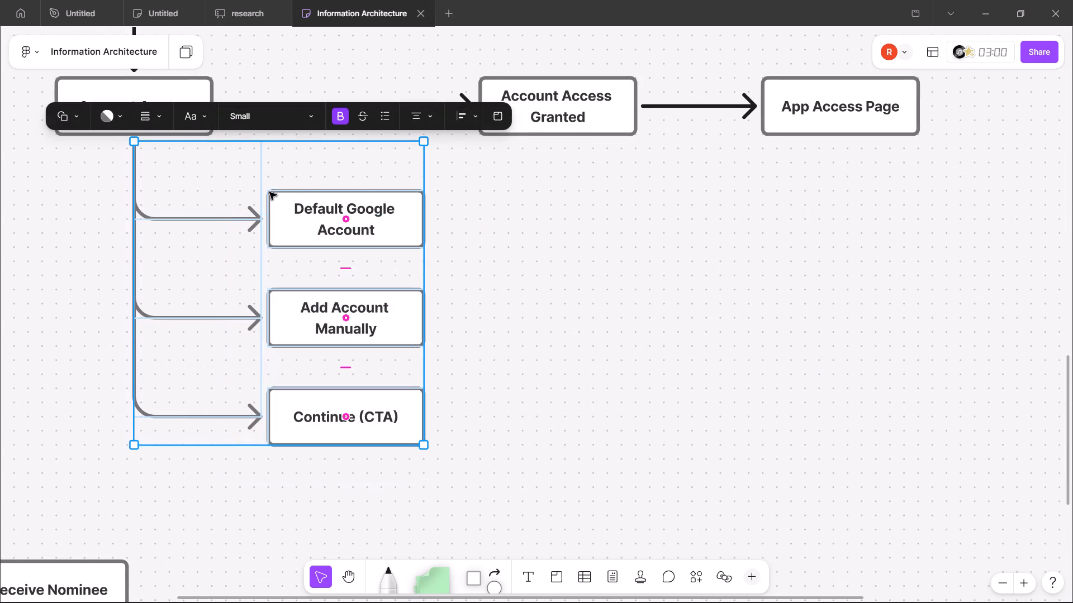
alt+drag(310, 175, 654, 193)
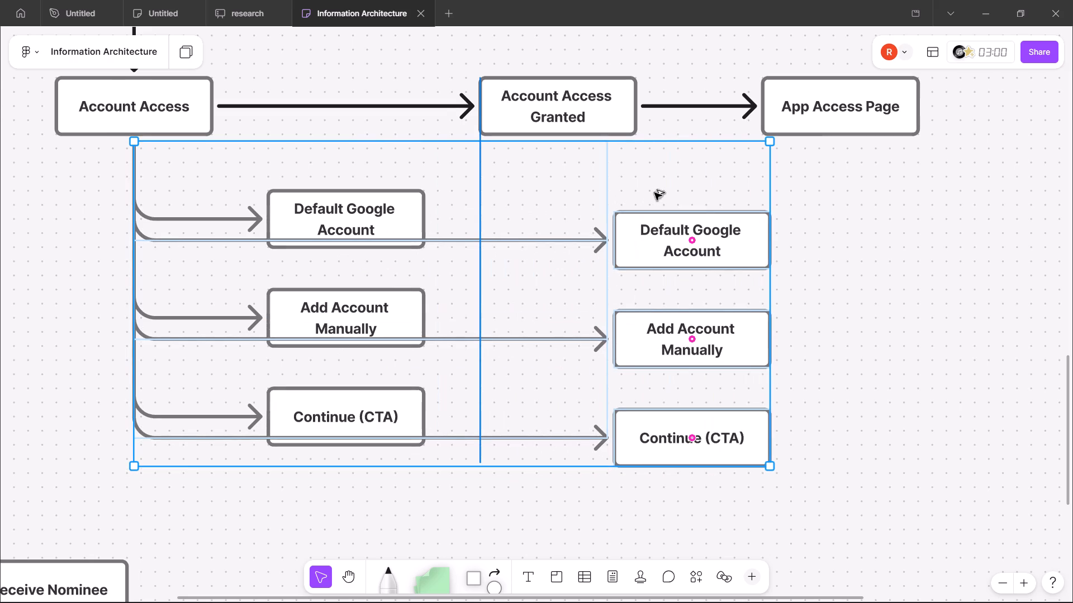
alt+drag(654, 193, 656, 175)
click(956, 324)
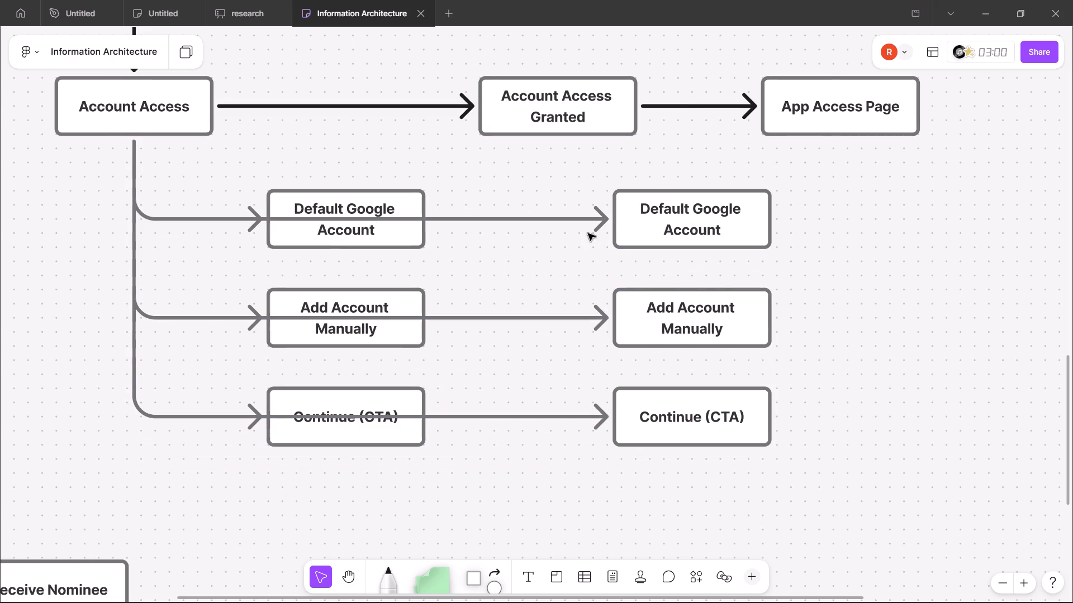
Reattach the start of all three copied connectors from Account Access to the bottom of Account Access Granted.
click(569, 218)
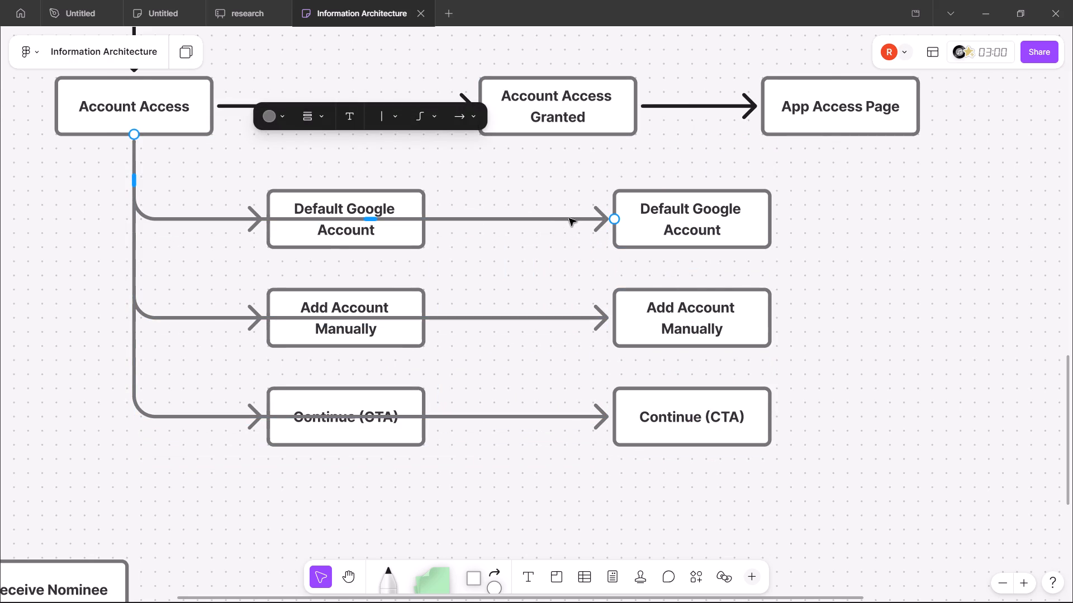
drag(129, 135, 179, 136)
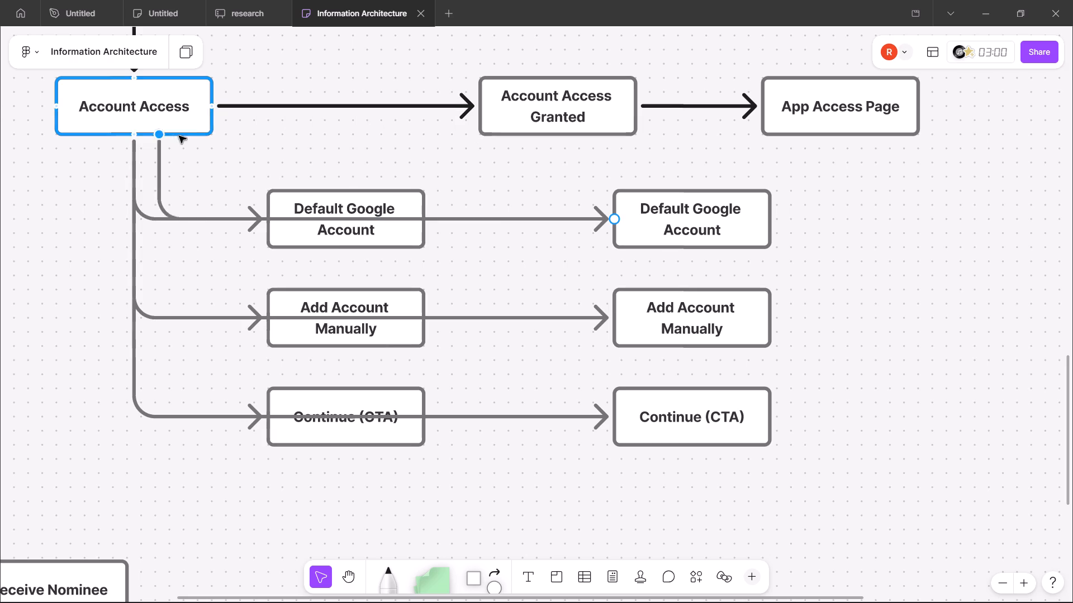
drag(179, 136, 552, 136)
click(482, 317)
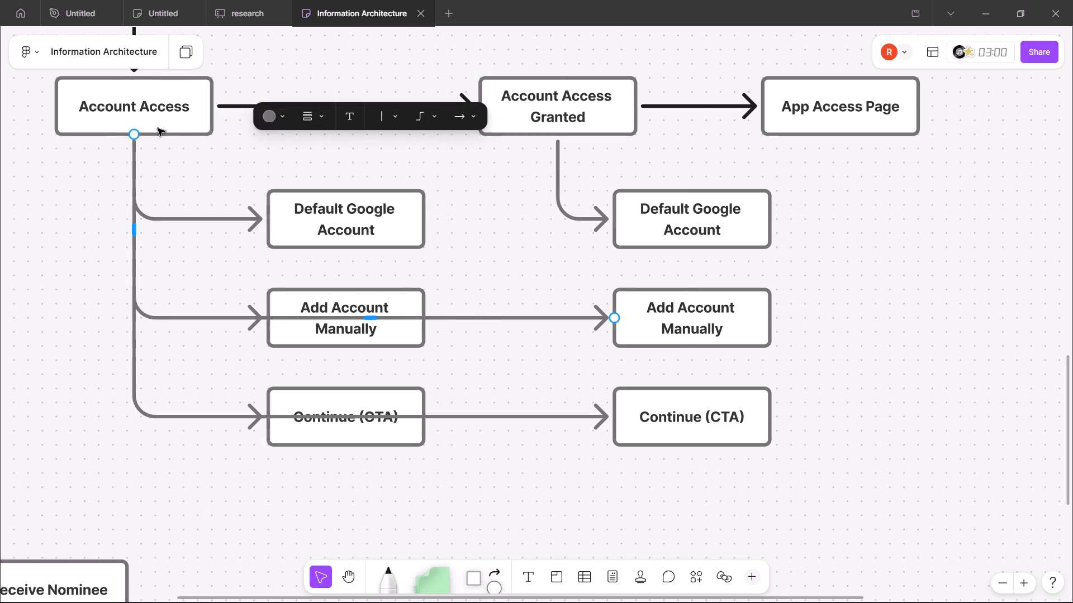
drag(135, 133, 571, 132)
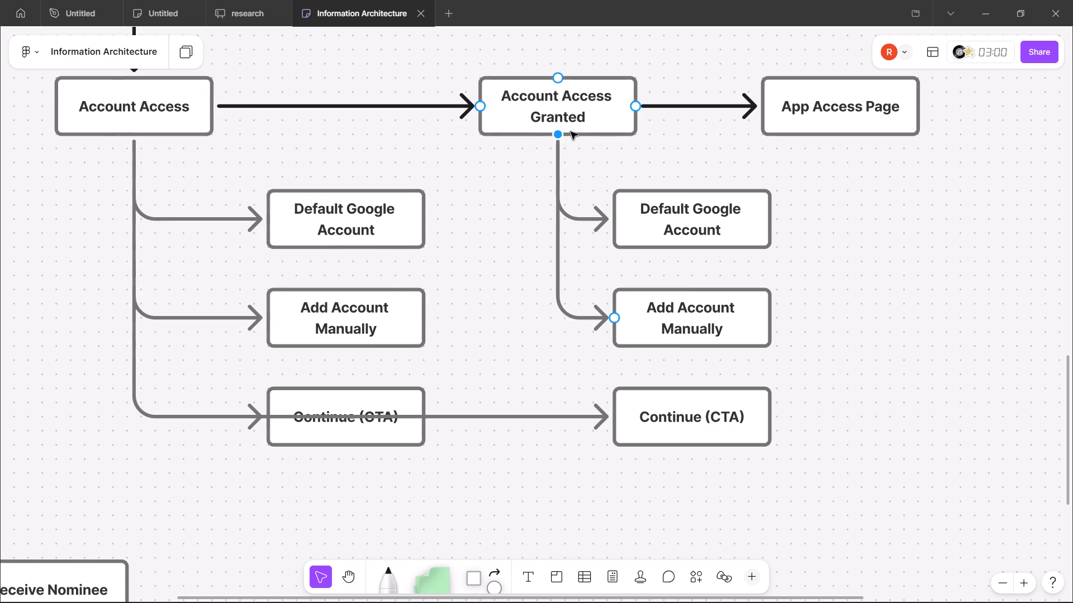
drag(571, 132, 557, 131)
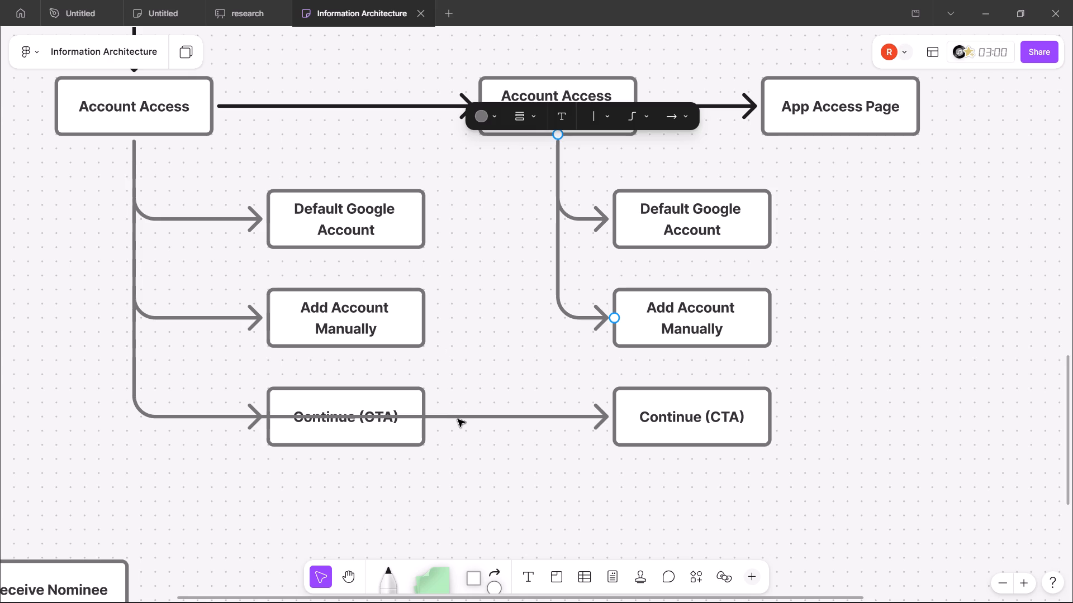
click(458, 419)
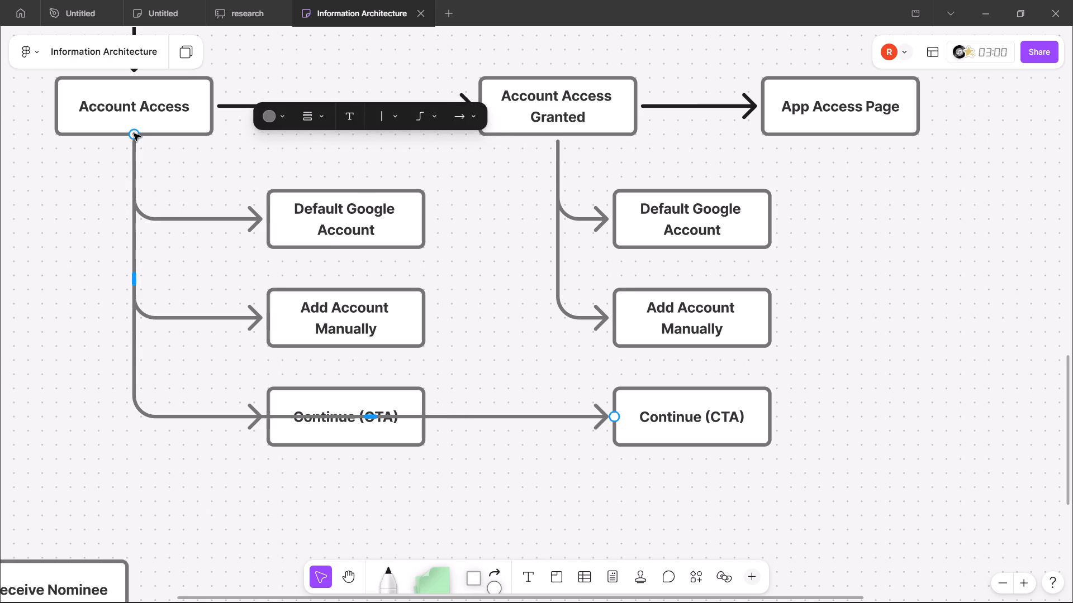
drag(134, 133, 556, 128)
click(905, 308)
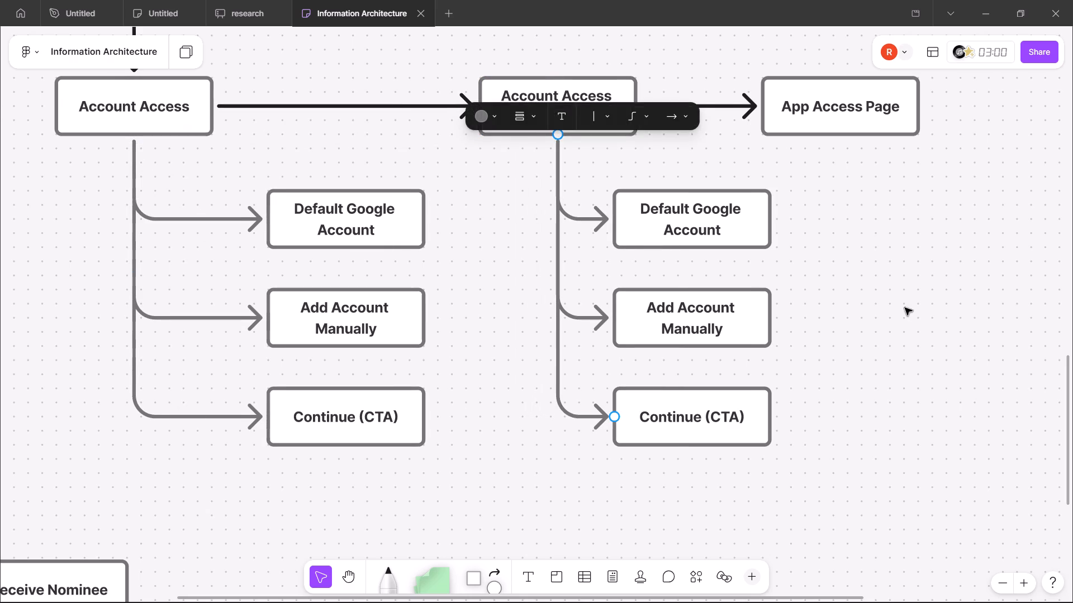
Relabel the first child box under Account Access Granted as "Google Sign-in", following the Medium diagram.
scroll(905, 308, left, 1)
scroll(850, 301, up, 1)
key(alt+Tab)
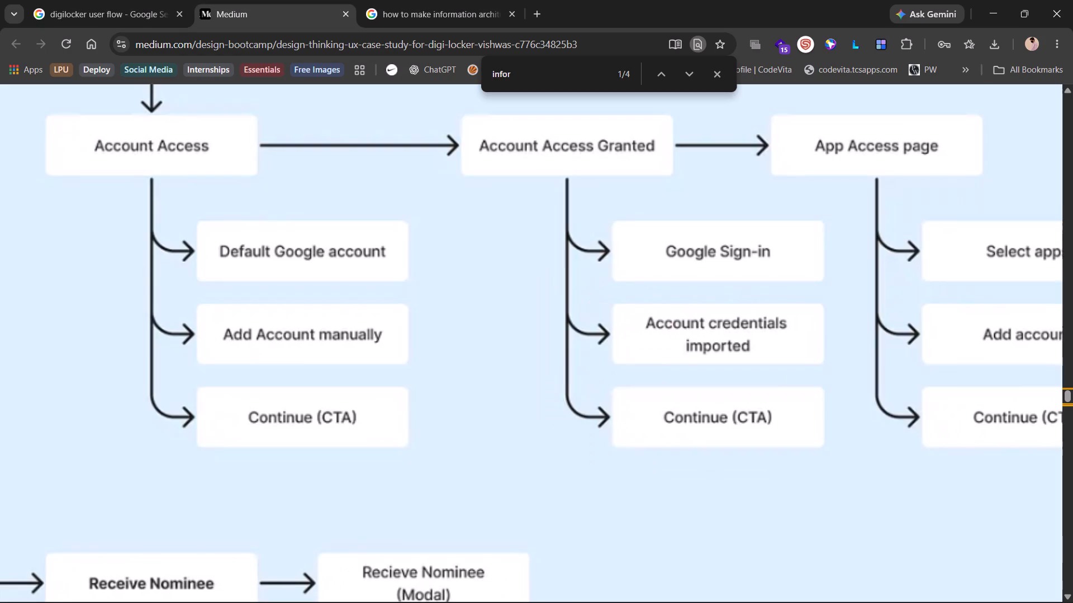
key(alt+Tab)
triple_click(653, 234)
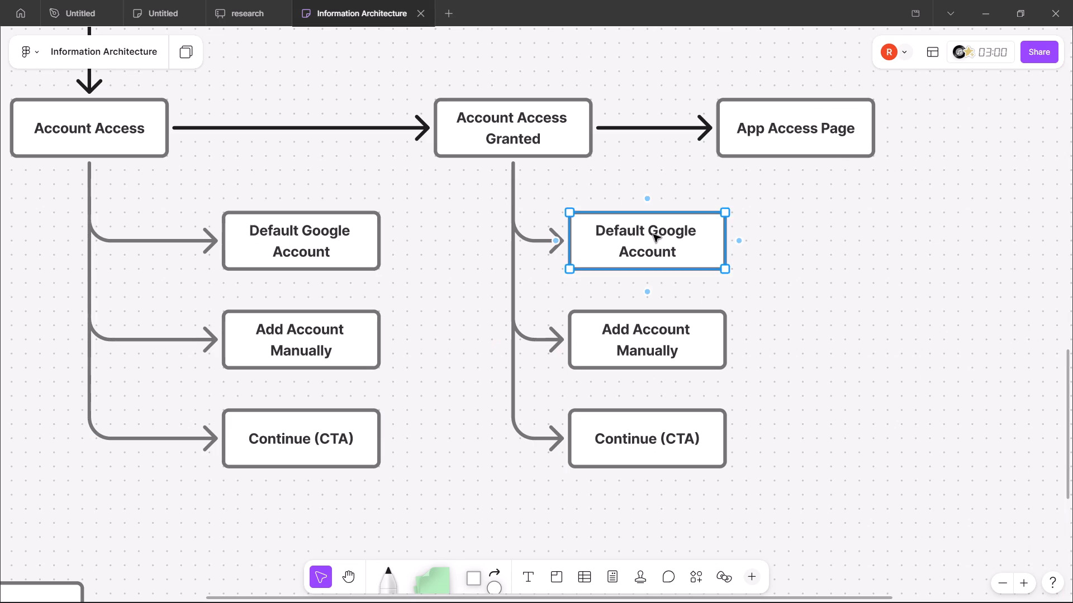
key(BackSpace)
text(Google)
key(space)
key(alt+Tab)
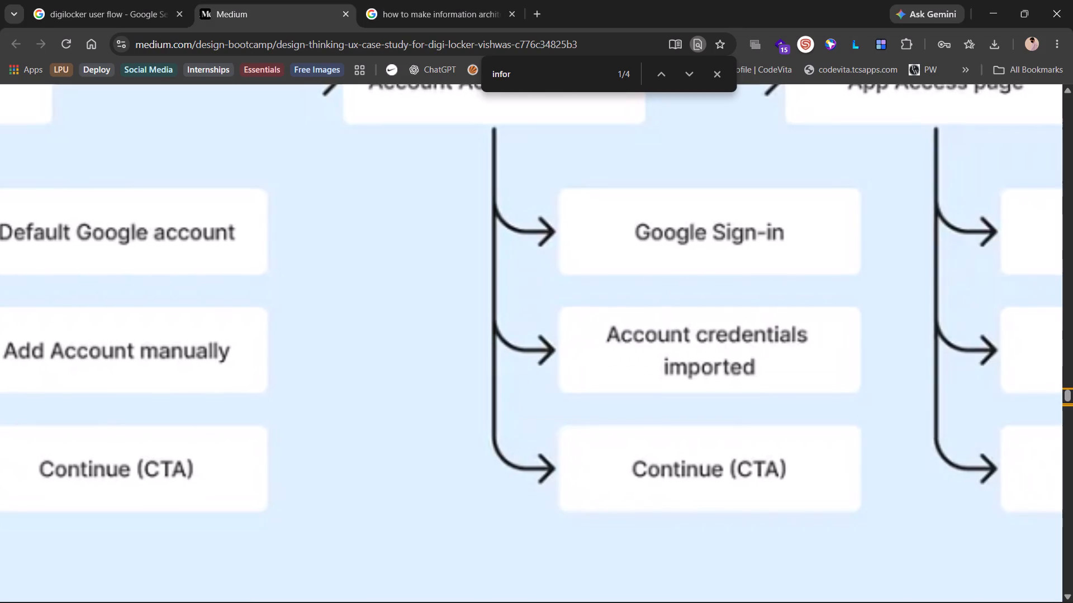
key(alt+Tab)
text(Si)
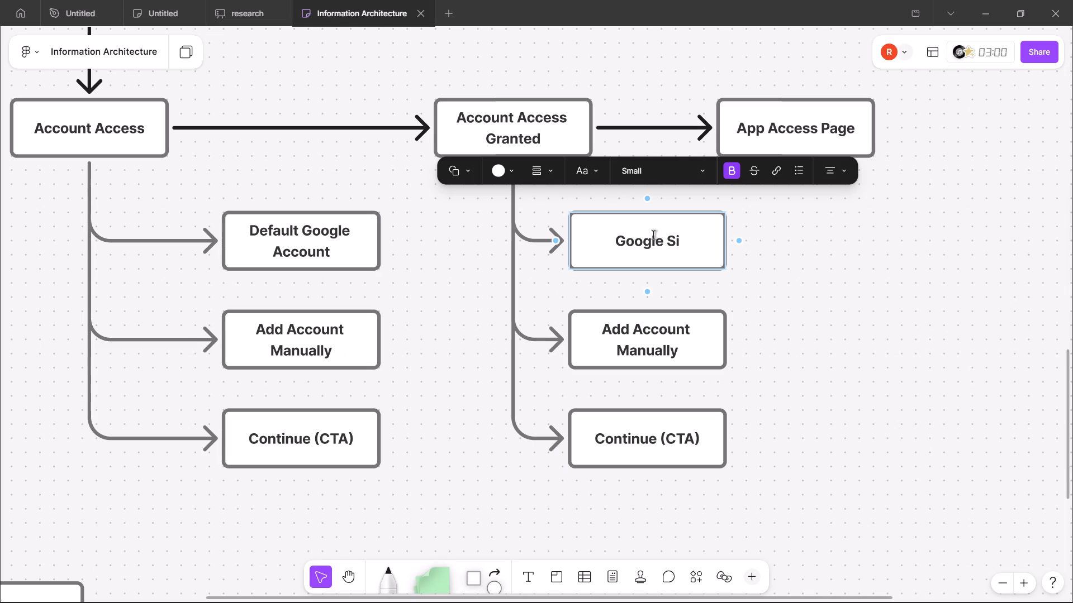
text(gn-)
key(alt+Tab)
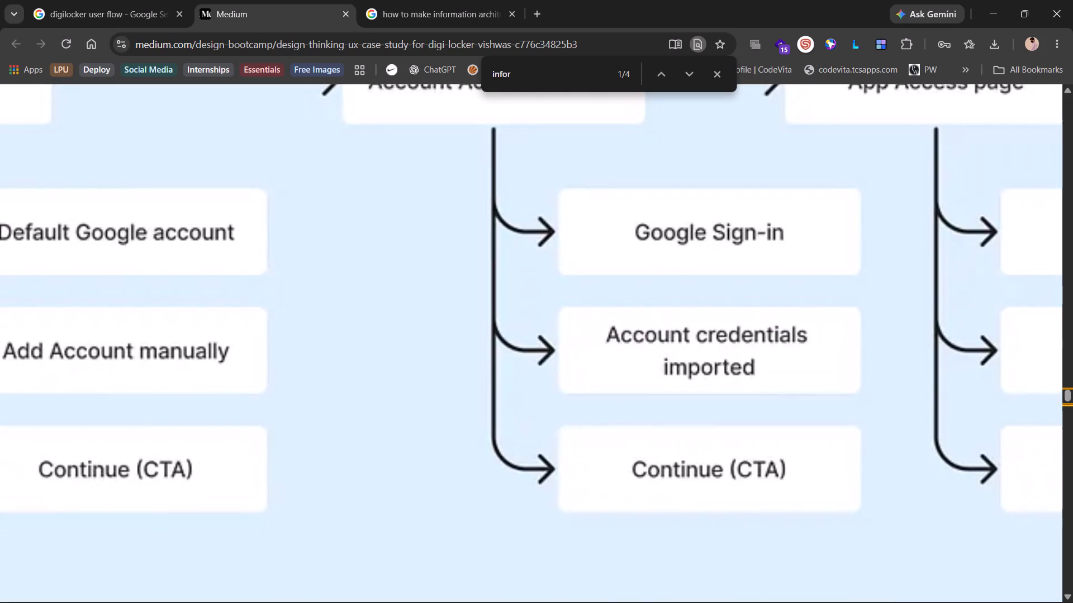
key(alt+Tab)
text(in)
Relabel the second child box under Account Access Granted as "Account Credentials".
key(alt+Tab)
key(alt+Tab)
double_click(658, 360)
key(ctrl+a)
key(BackSpace)
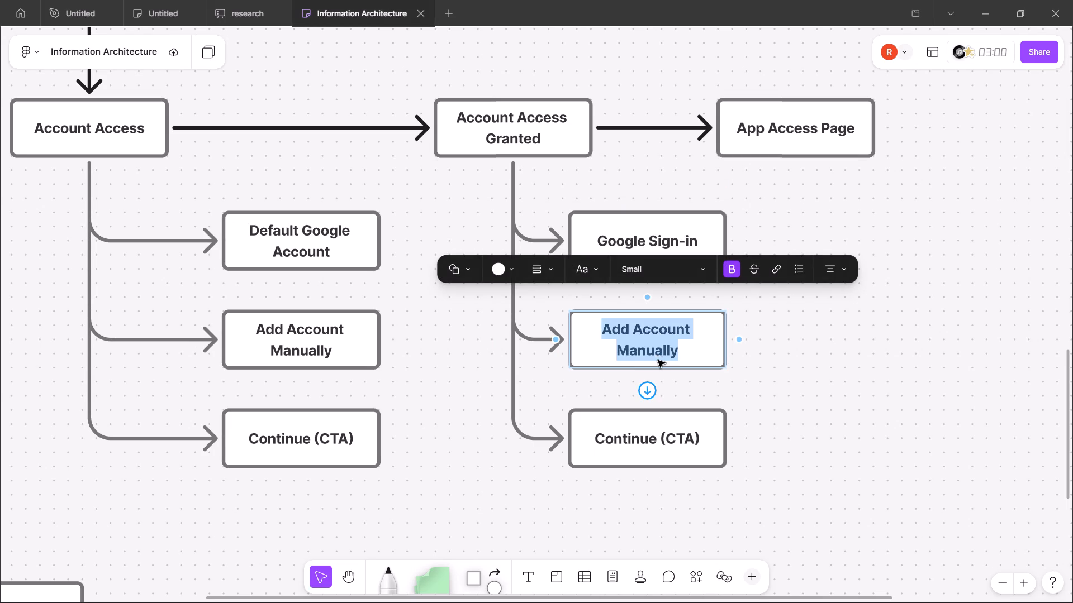
text(Account)
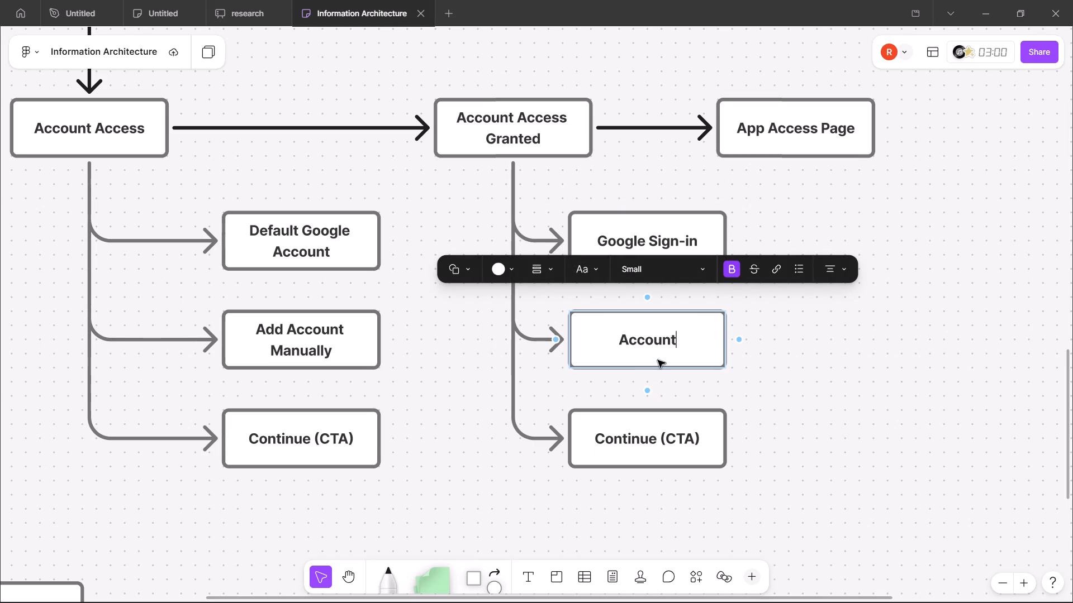
key(space)
key(alt+Tab)
key(alt+Tab)
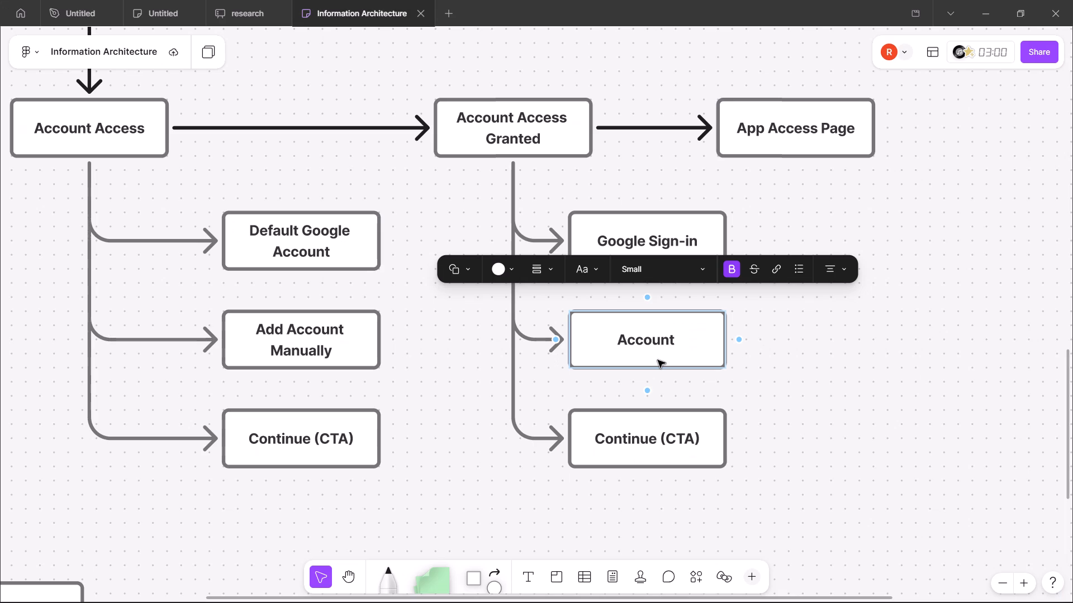
text(Cred)
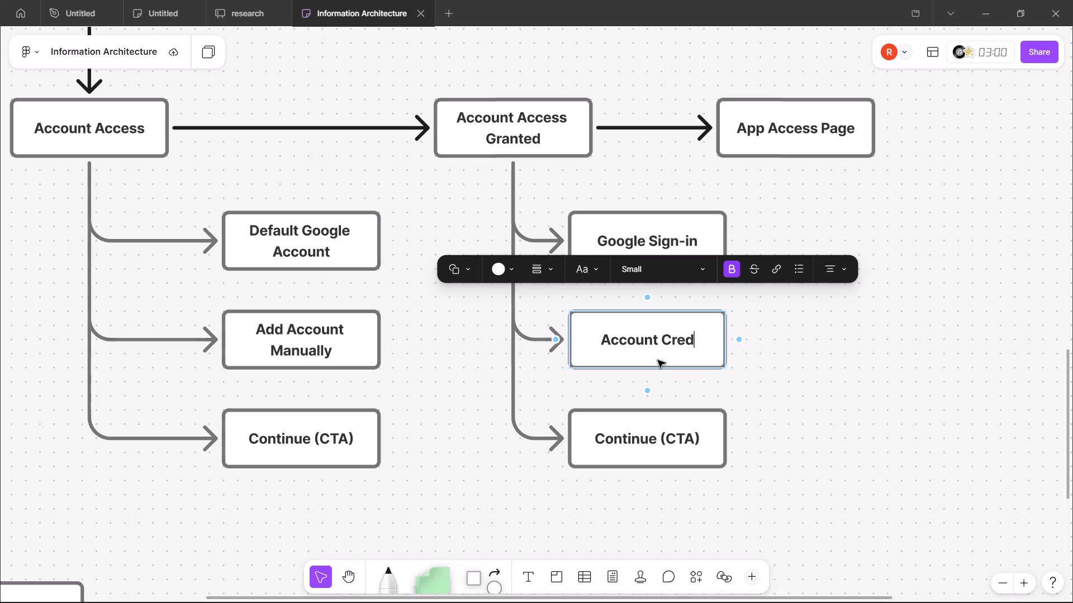
key(alt+Tab)
key(alt+Tab)
text(entials)
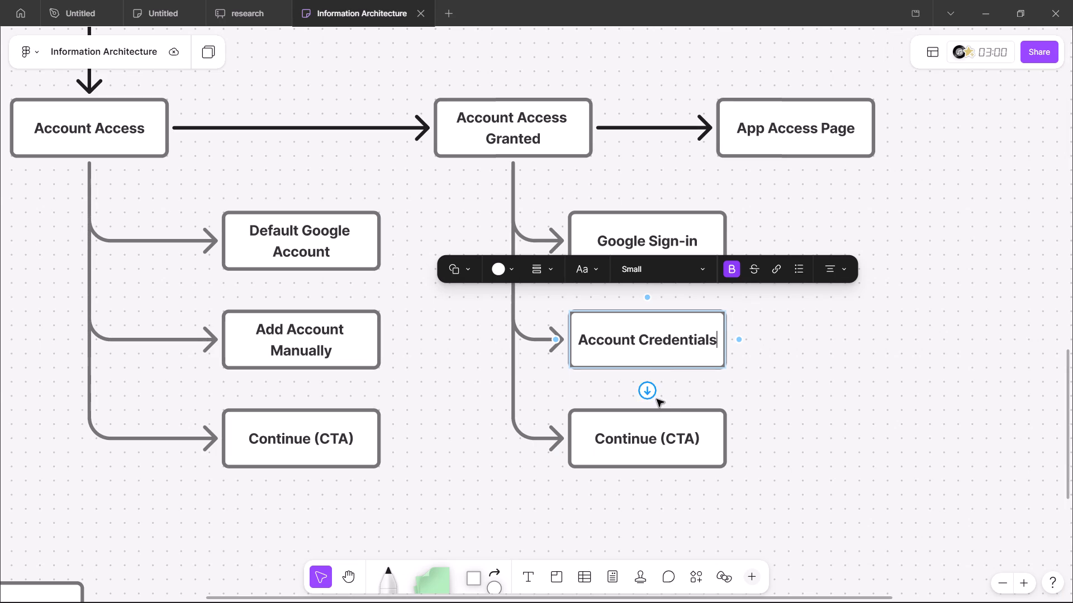
Check the third child label under Account Access Granted and the App Access Page section against the Medium diagram.
click(657, 436)
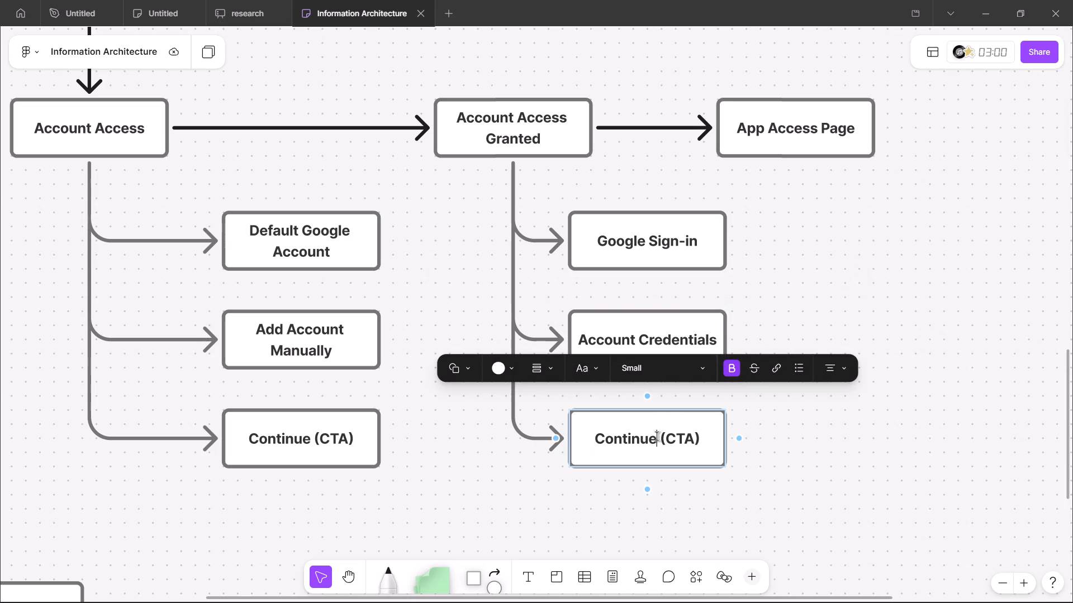
key(ctrl+a)
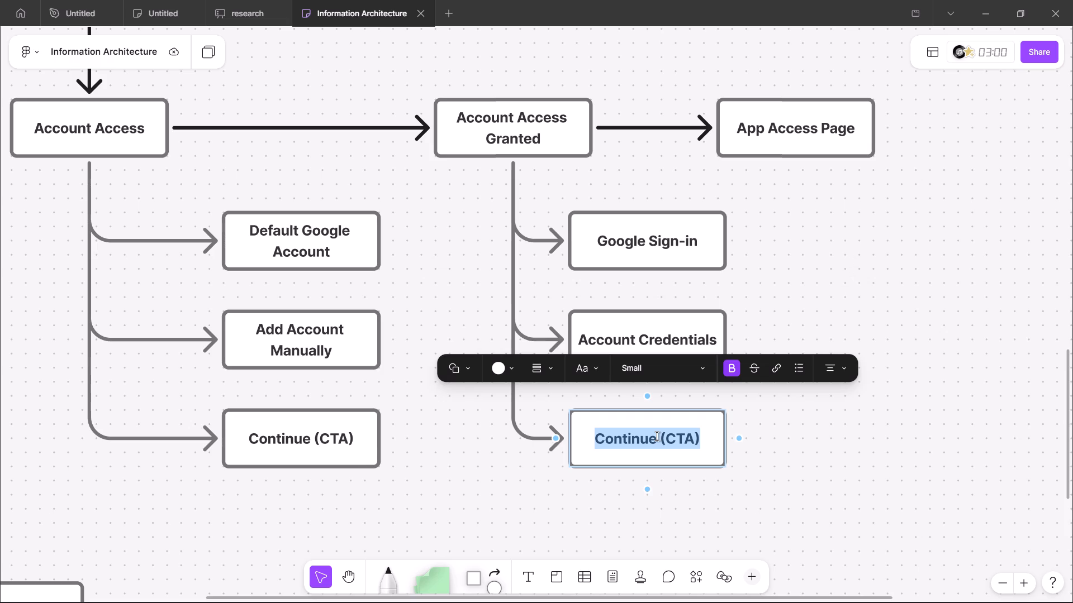
key(alt+Tab)
key(alt+Tab)
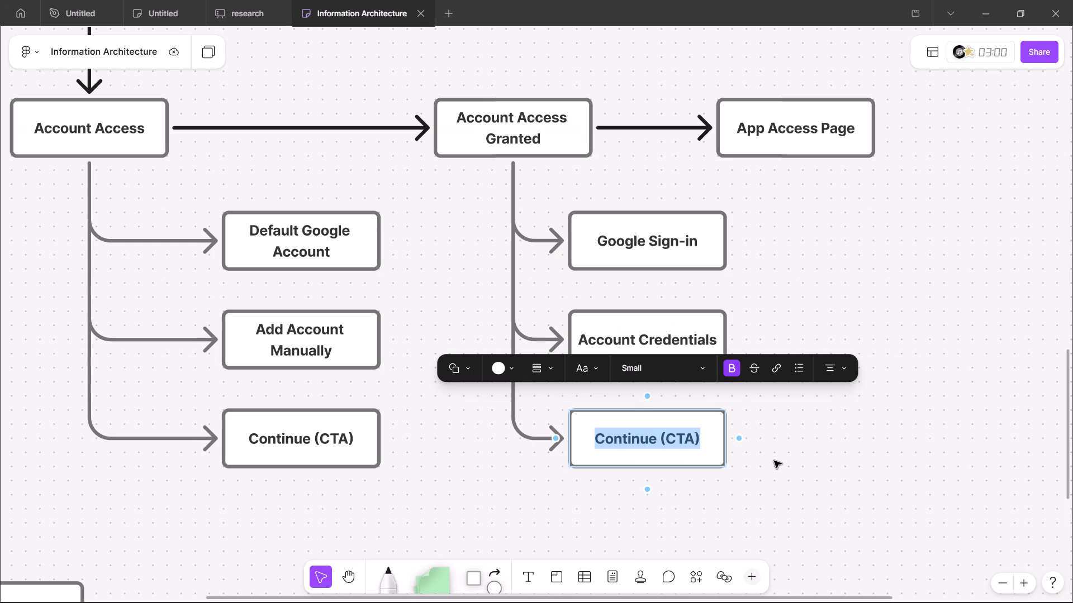
click(774, 461)
scroll(774, 461, left, 1)
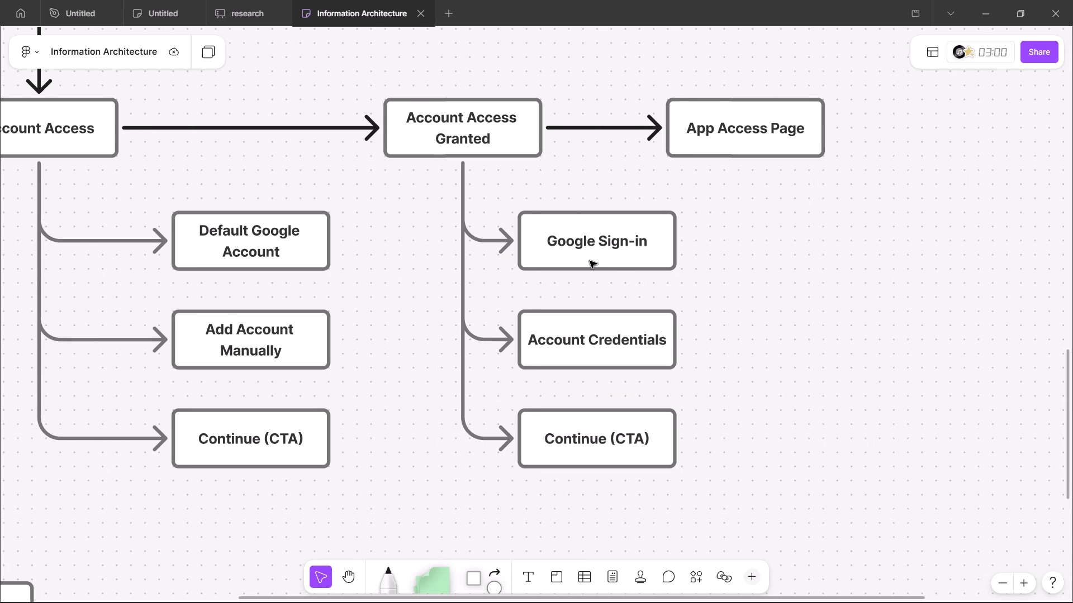
key(alt+Tab)
scroll(590, 261, left, 3)
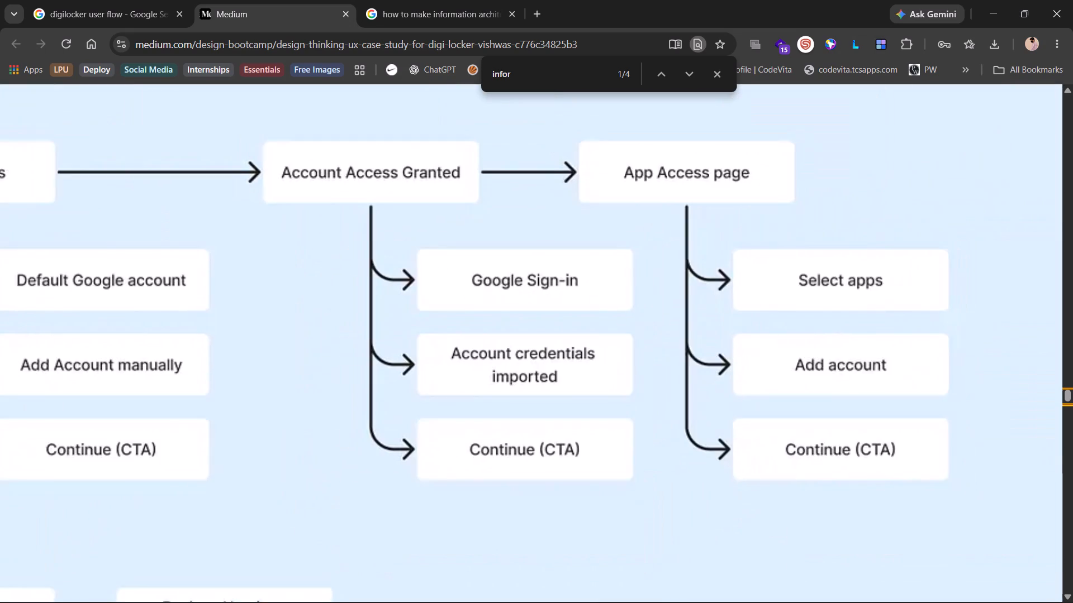
scroll(590, 261, left, 1)
key(alt+Tab)
scroll(690, 174, left, 2)
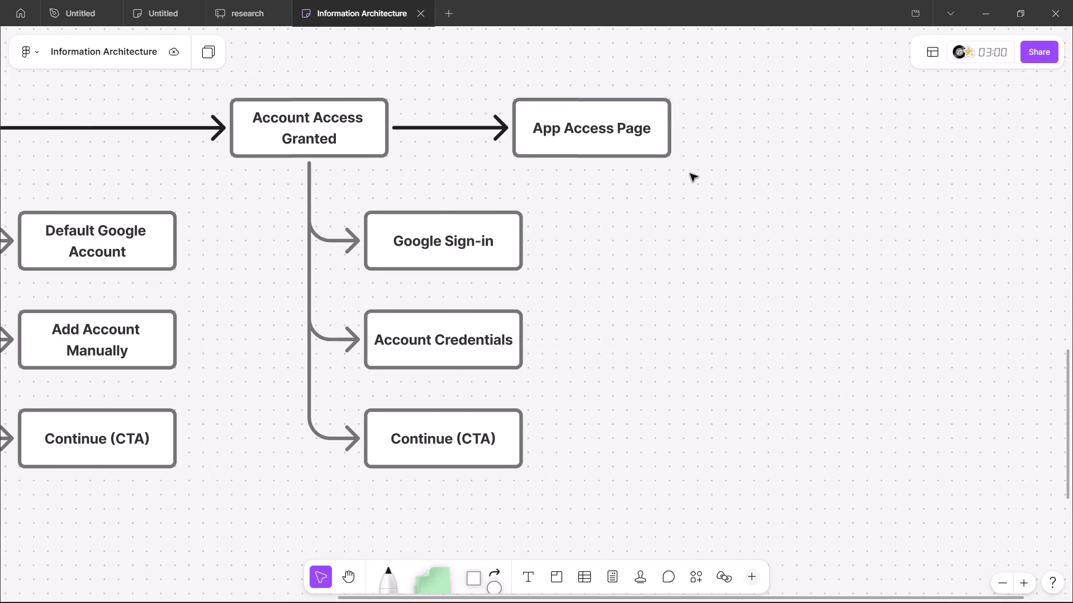
Move the App Access Page box farther along its row, widening the gap after Account Access Granted.
scroll(635, 207, up, 3)
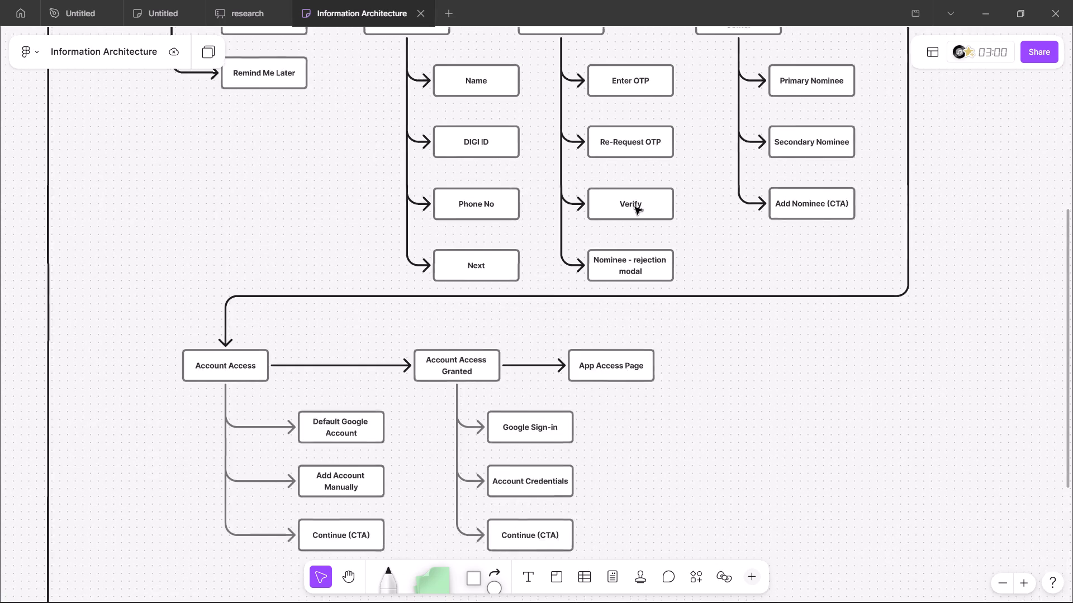
scroll(635, 207, up, 1)
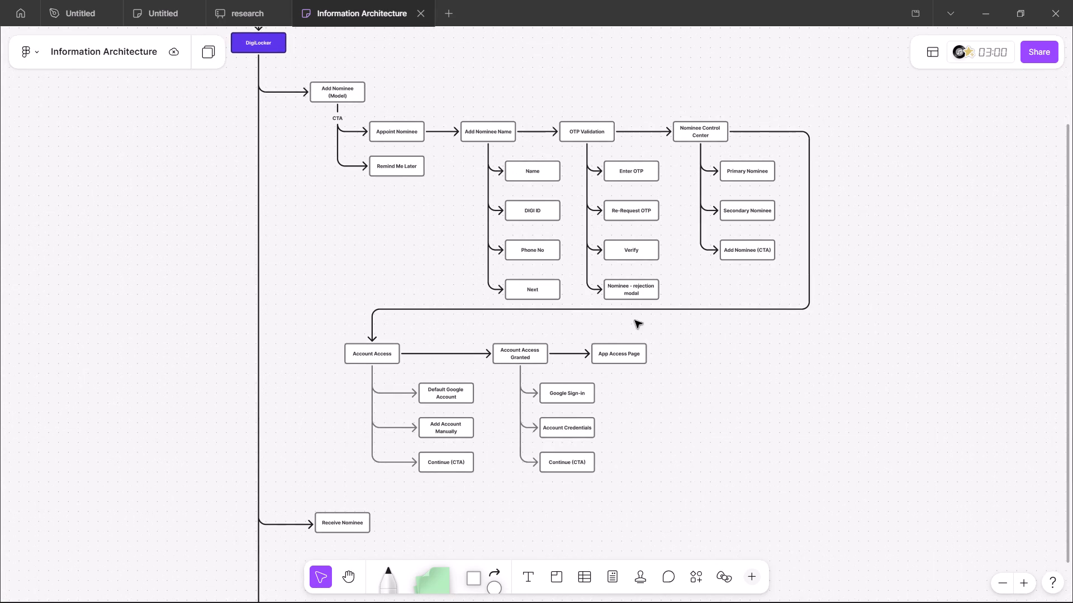
scroll(635, 320, down, 1)
click(572, 284)
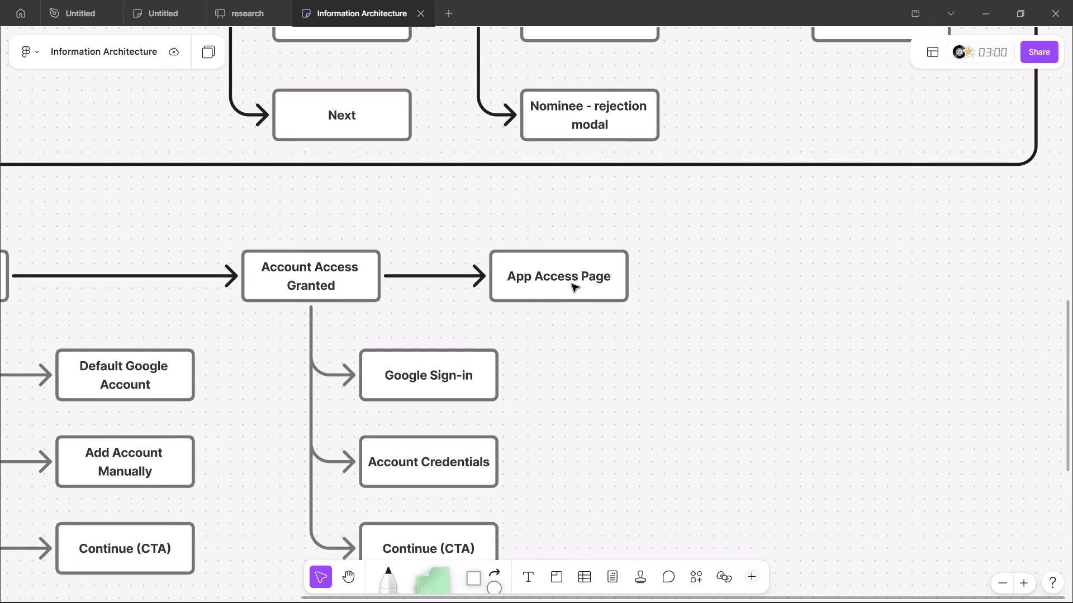
drag(611, 274, 662, 274)
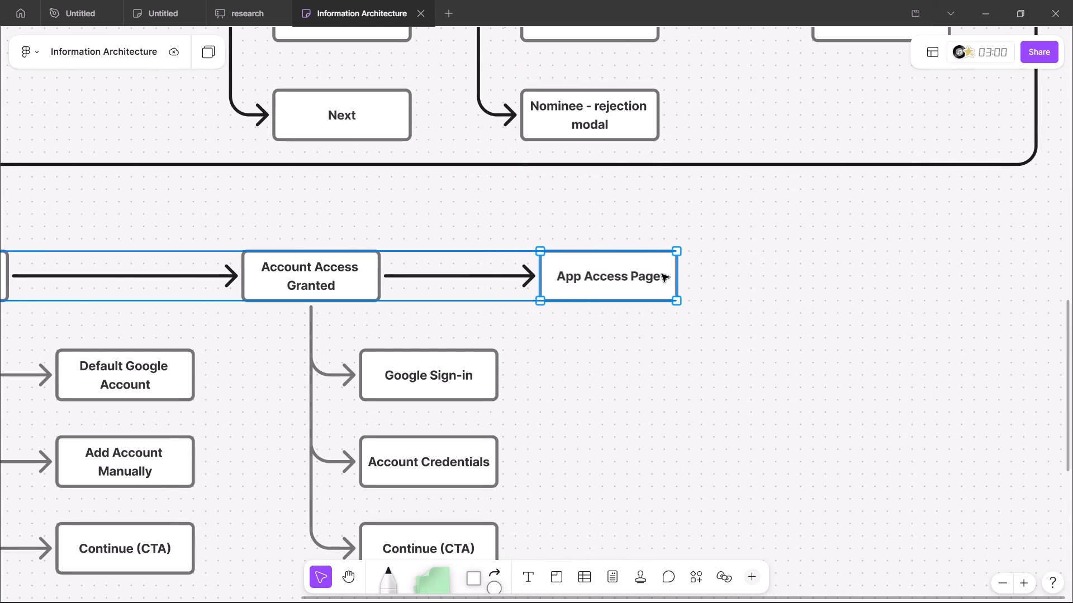
drag(662, 274, 681, 272)
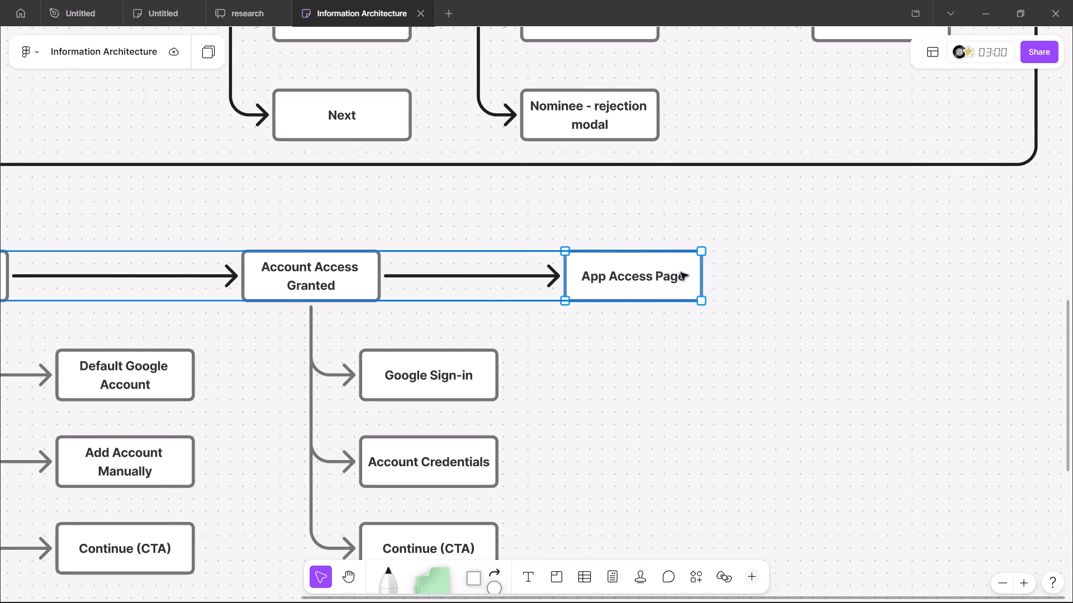
click(785, 368)
Duplicate the three child boxes and connectors under Account Access Granted, placing the copies level with the originals below App Access Page.
scroll(785, 368, left, 1)
key(alt+Tab)
key(alt+Tab)
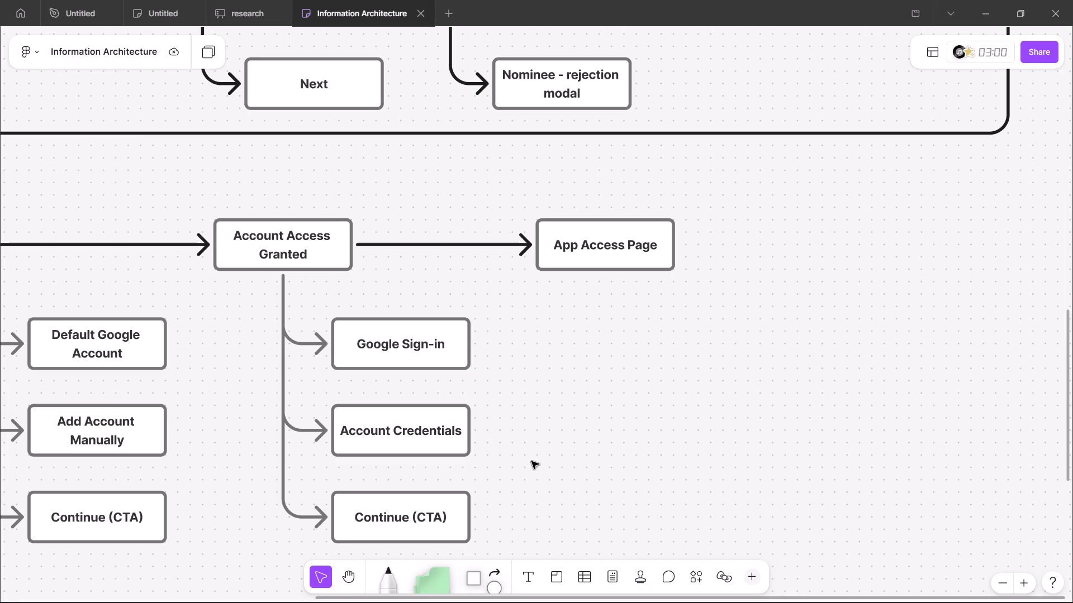
scroll(510, 390, down, 1)
drag(496, 515, 342, 321)
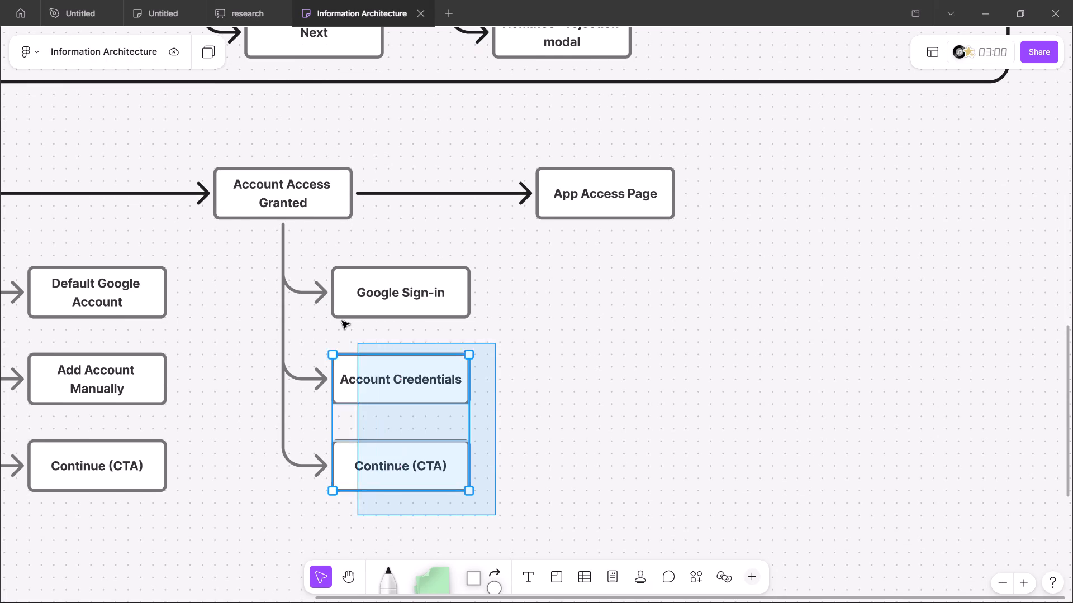
drag(342, 321, 289, 276)
alt+drag(347, 250, 510, 247)
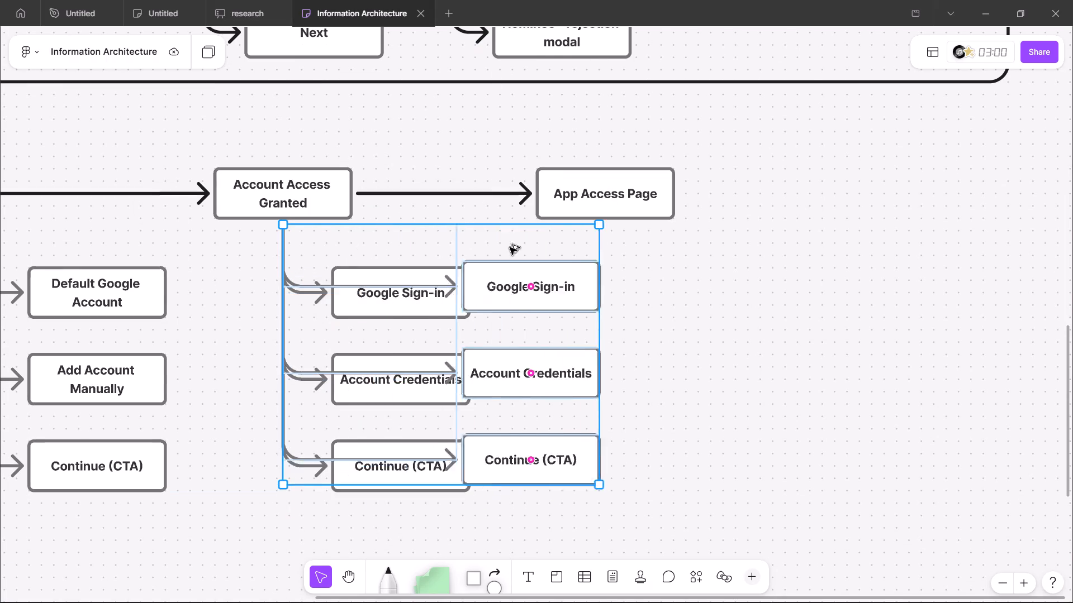
alt+drag(510, 247, 648, 247)
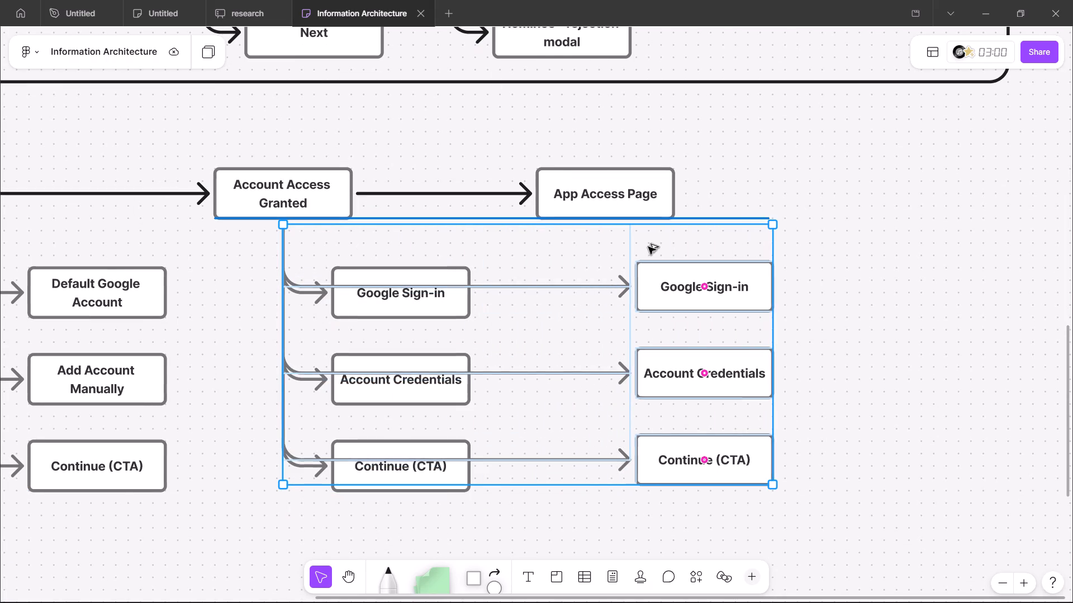
alt+drag(648, 247, 649, 250)
click(820, 217)
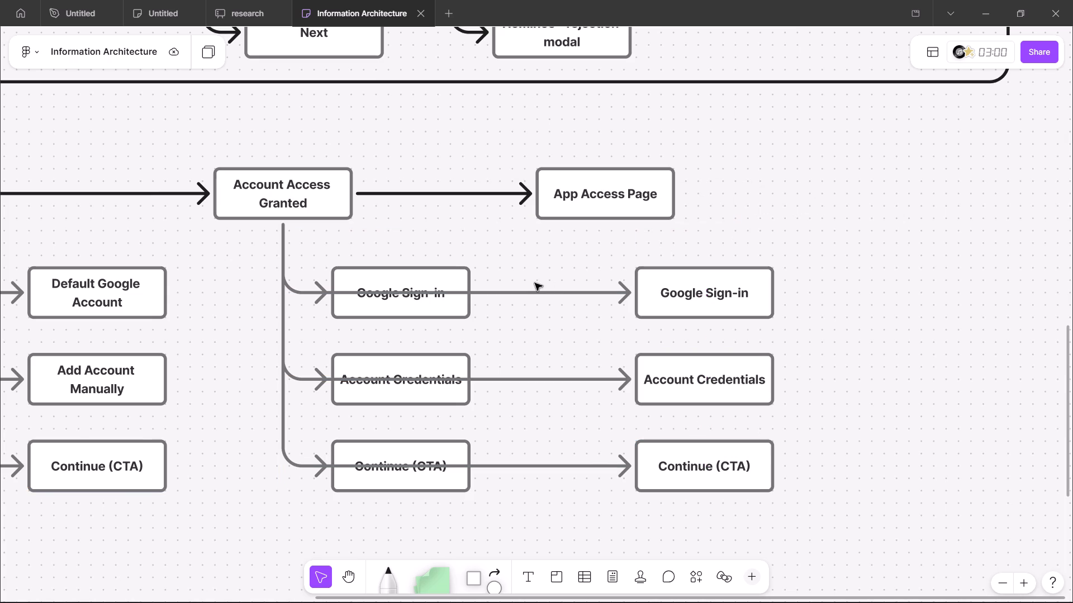
Reattach the start of all three copied connectors from Account Access Granted to the bottom of App Access Page.
click(534, 286)
click(536, 287)
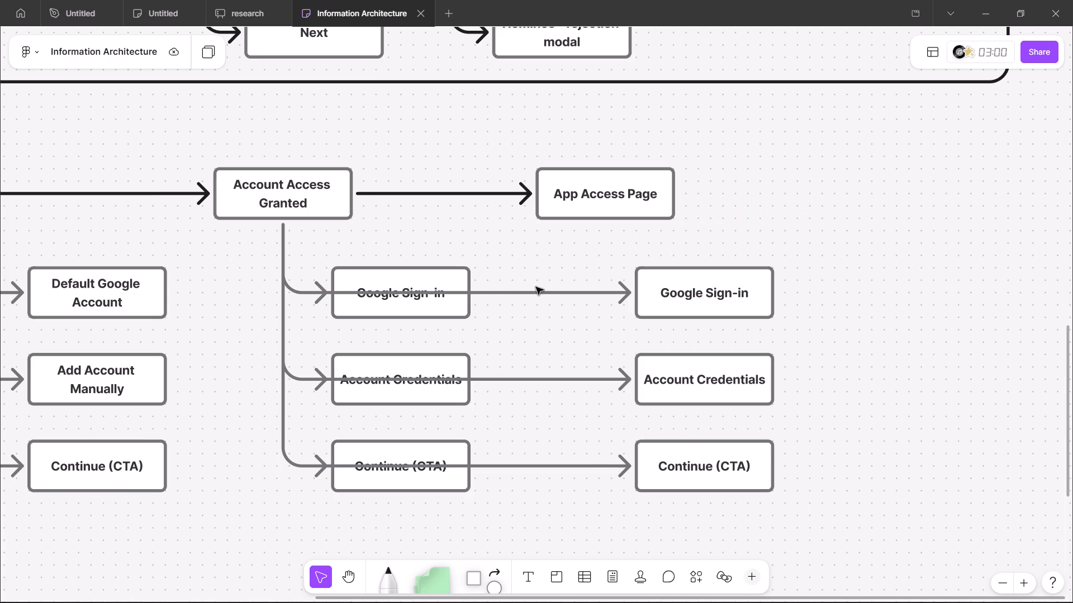
click(541, 291)
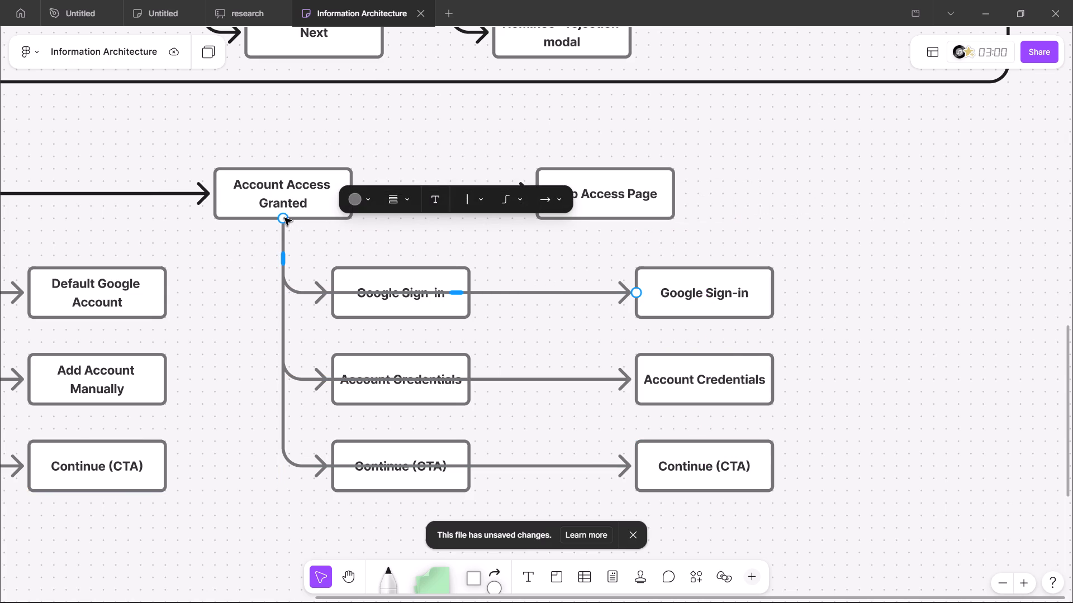
drag(284, 218, 607, 216)
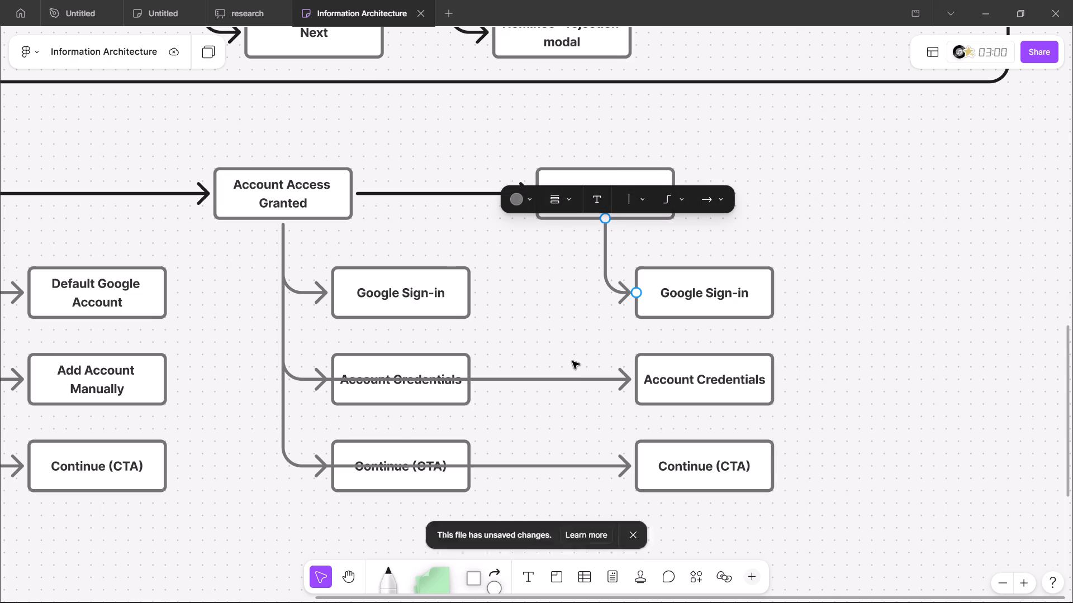
click(570, 379)
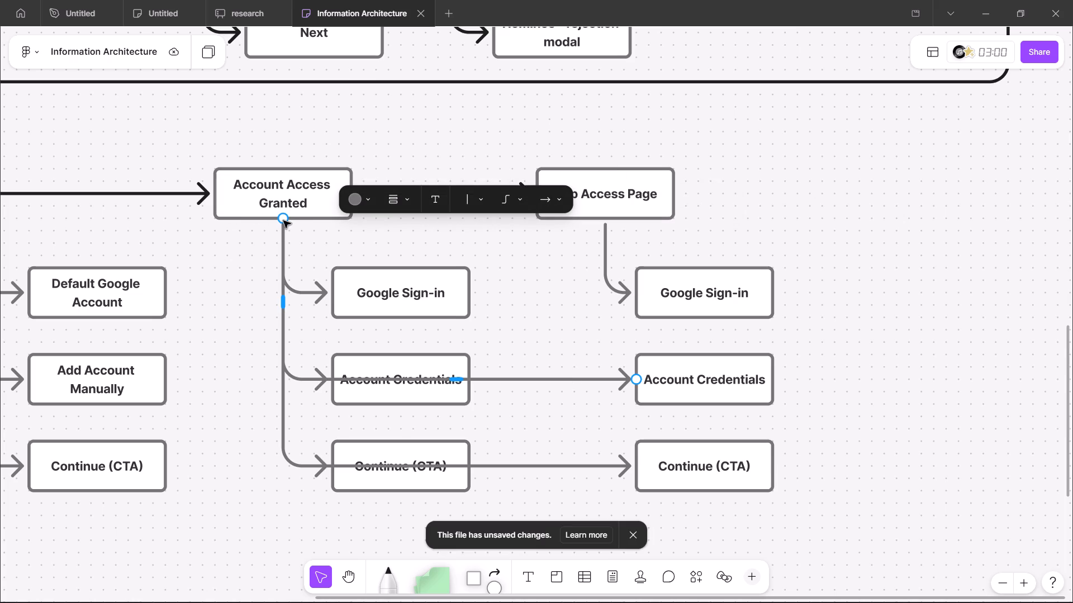
drag(283, 221, 605, 210)
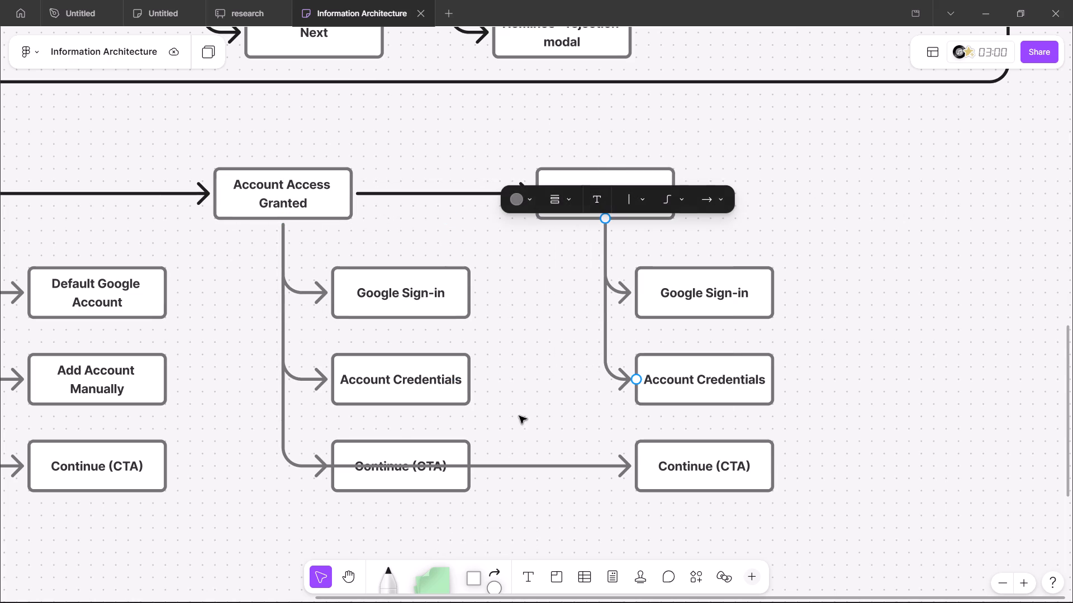
click(535, 464)
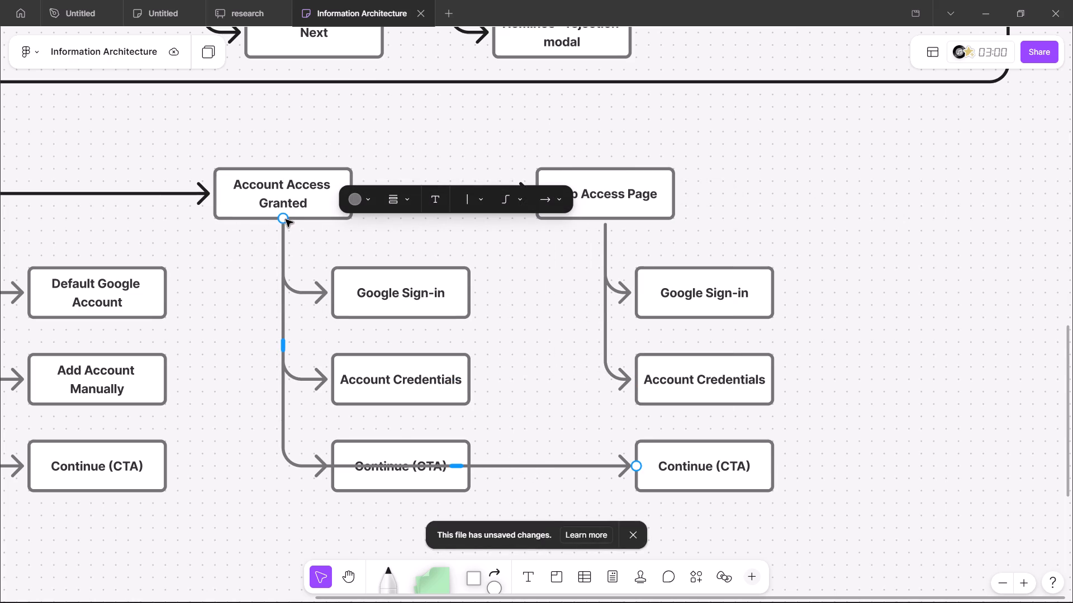
drag(281, 221, 606, 216)
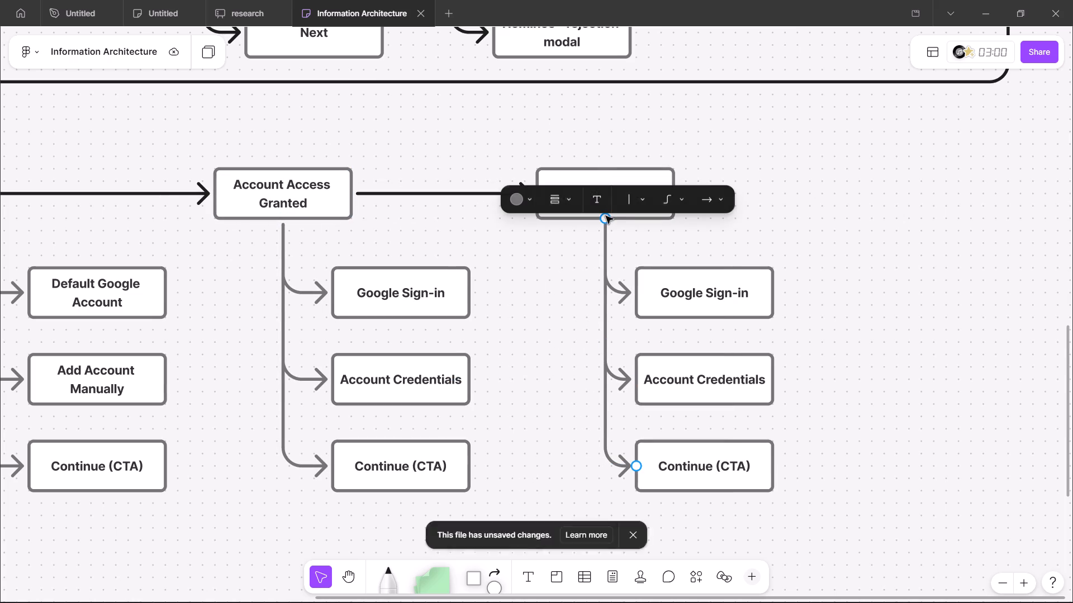
click(908, 392)
Check the Medium diagram and relabel the first child box under App Access Page as "Select Apps".
key(alt+Tab)
key(alt+Tab)
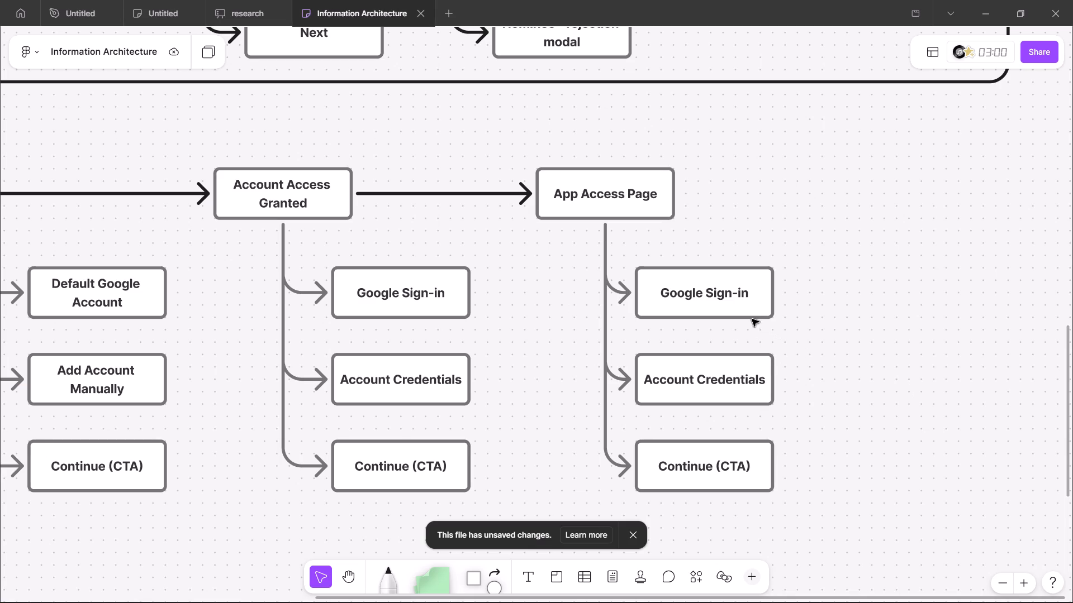
triple_click(732, 293)
key(BackSpace)
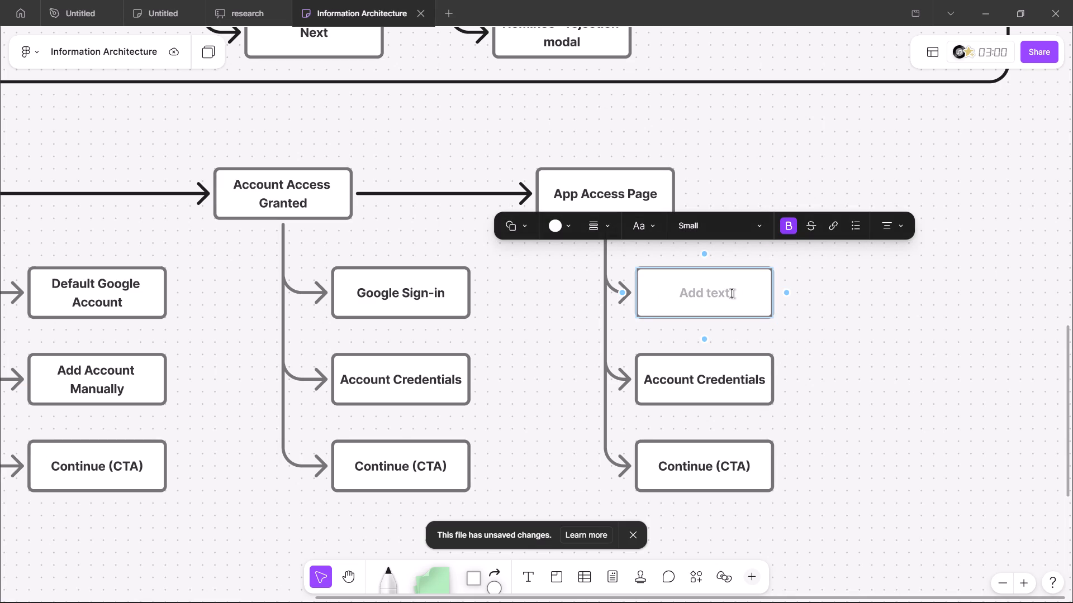
text(Select)
key(space)
text(Apps)
click(856, 318)
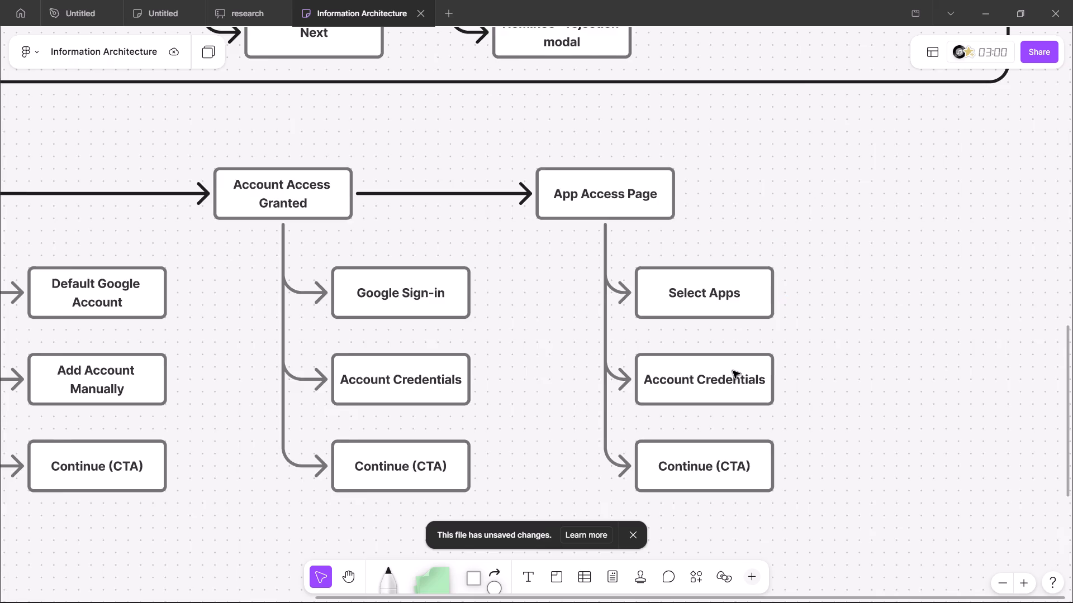
Consult the Medium diagram and relabel the second child box under App Access Page as "Add Continue".
scroll(733, 371, up, 1)
scroll(733, 371, down, 1)
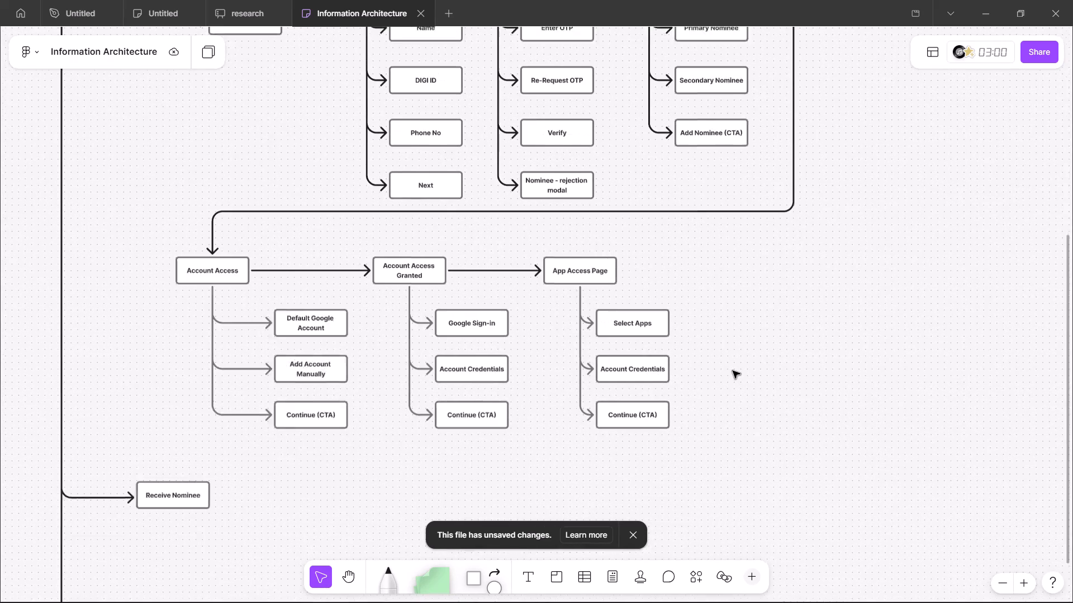
scroll(733, 371, down, 1)
scroll(733, 371, left, 1)
key(alt+Tab)
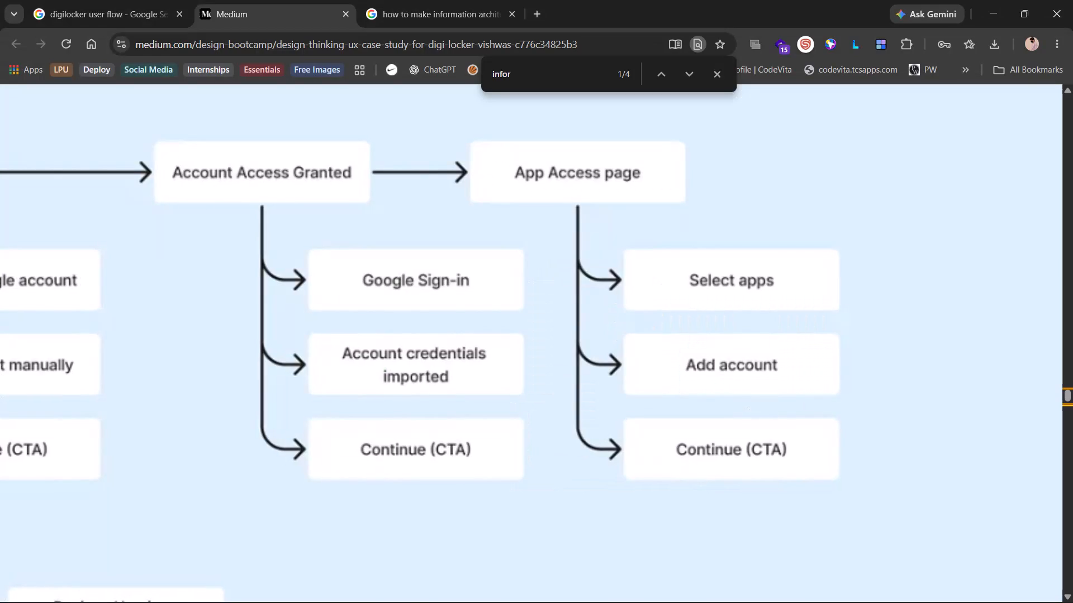
key(alt+Tab)
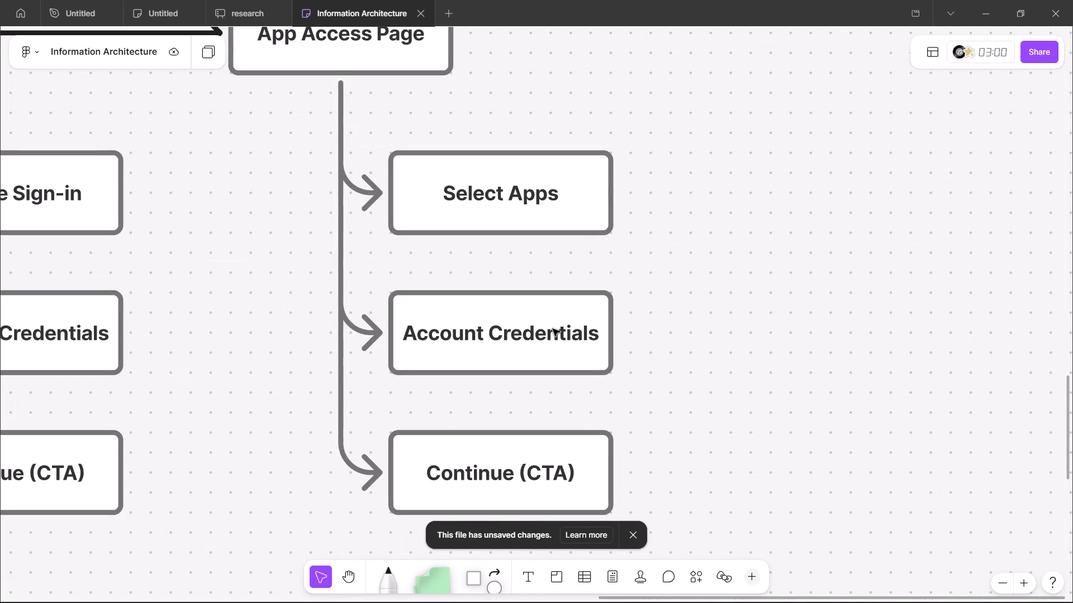
triple_click(553, 329)
key(BackSpace)
text(Add)
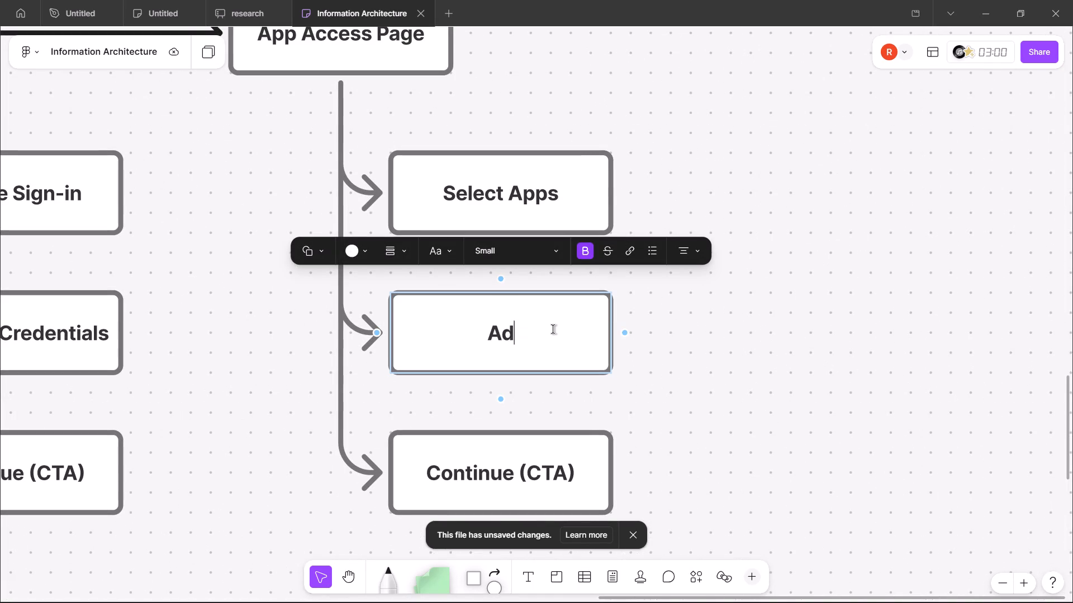
key(space)
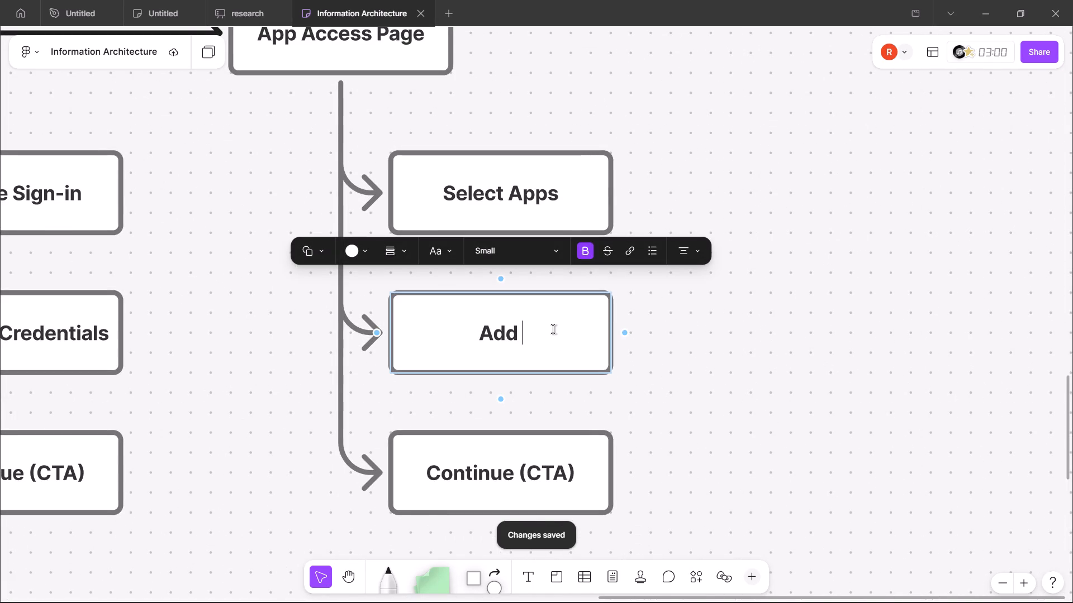
text(Con)
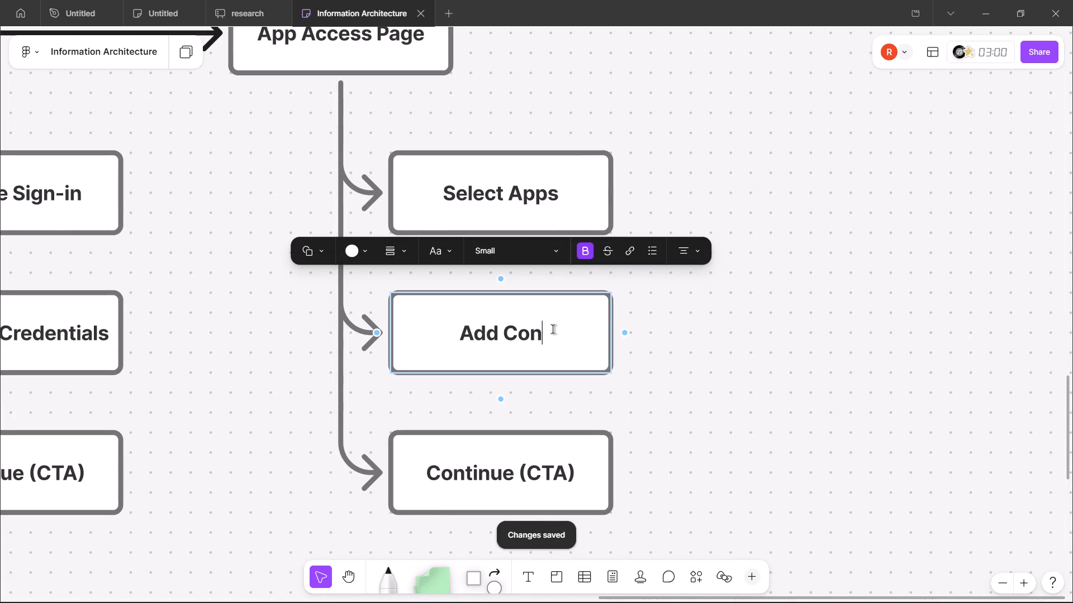
text(tinue)
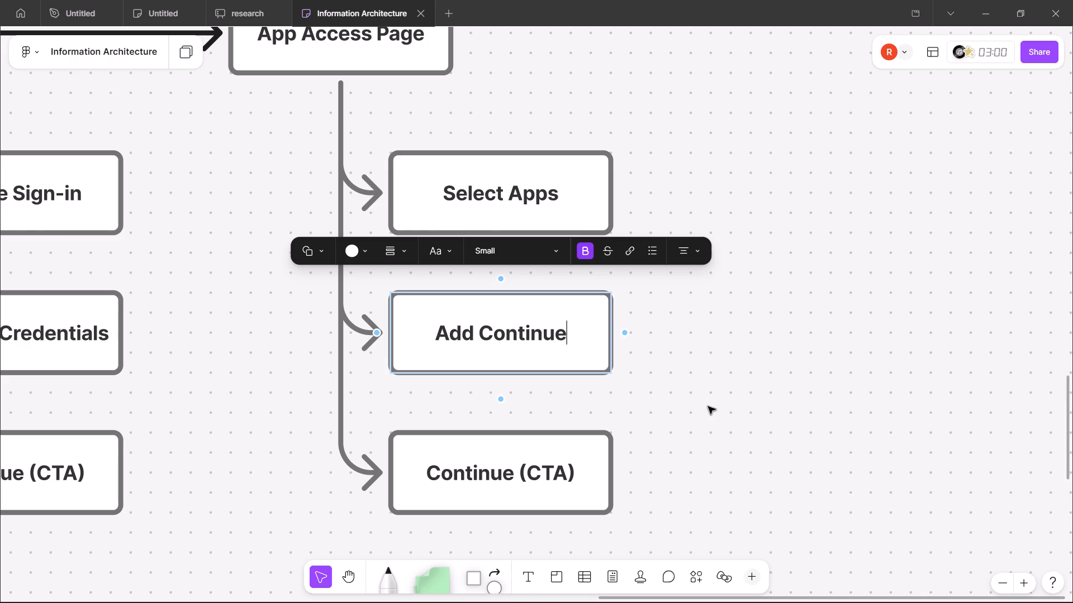
click(728, 374)
Shift the three child boxes under App Access Page slightly farther from their vertical connector line, keeping them aligned.
key(alt+Tab)
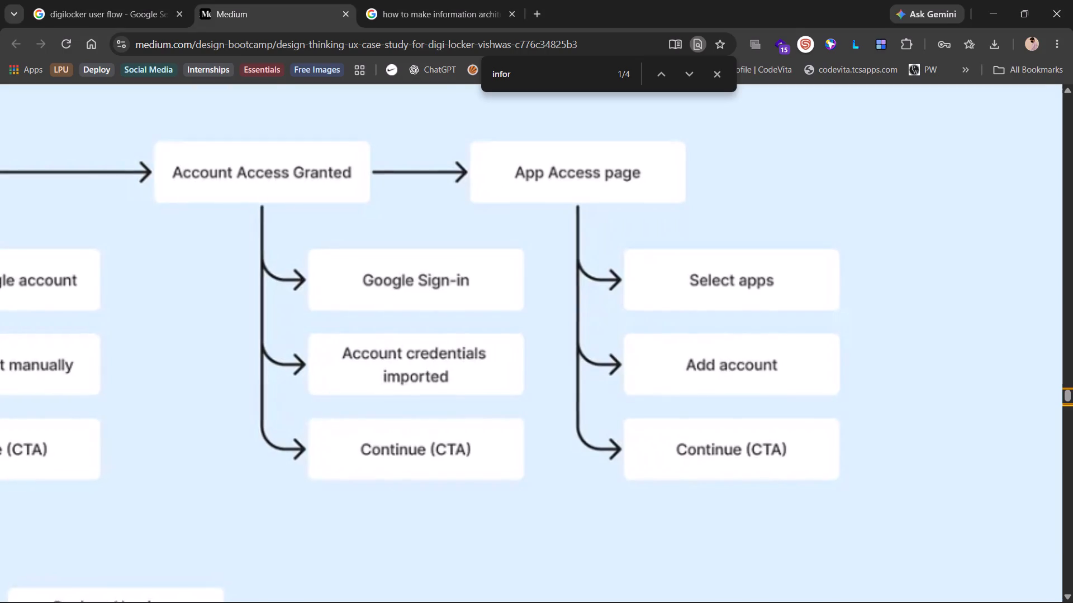
key(alt+Tab)
scroll(728, 374, down, 1)
drag(628, 500, 430, 166)
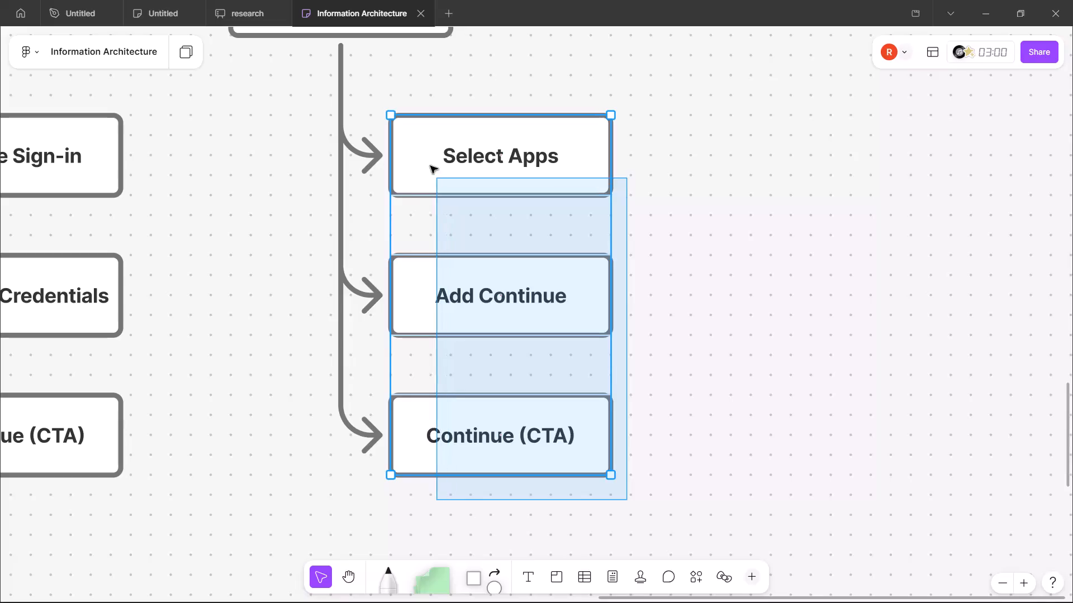
drag(430, 166, 417, 145)
drag(440, 150, 460, 150)
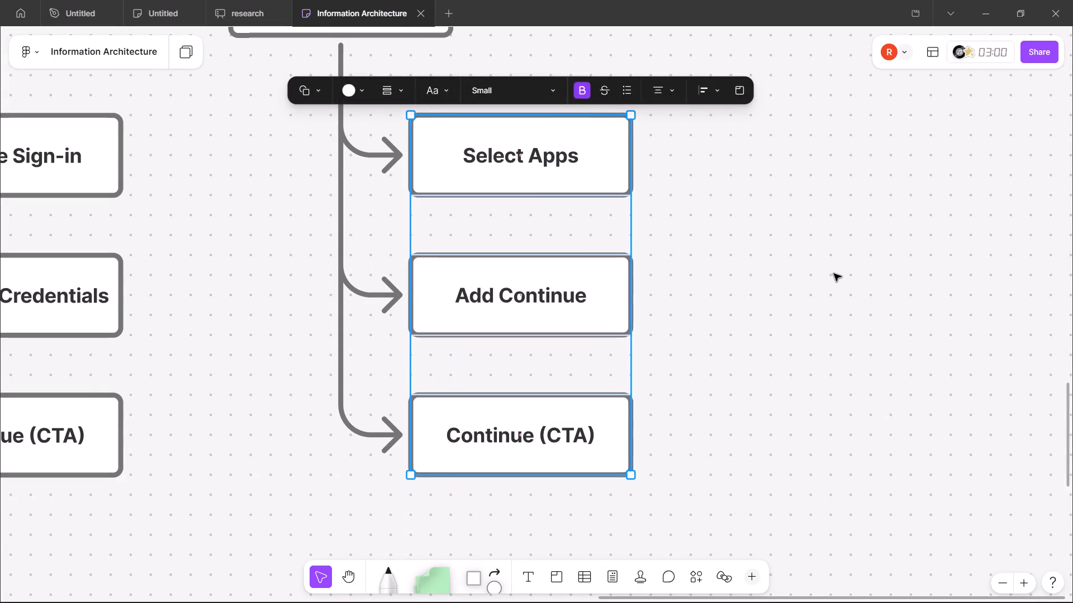
click(834, 274)
Move the three child boxes under Account Access closer to their vertical connector line, matching the spacing of the other two groups.
scroll(834, 274, right, 1)
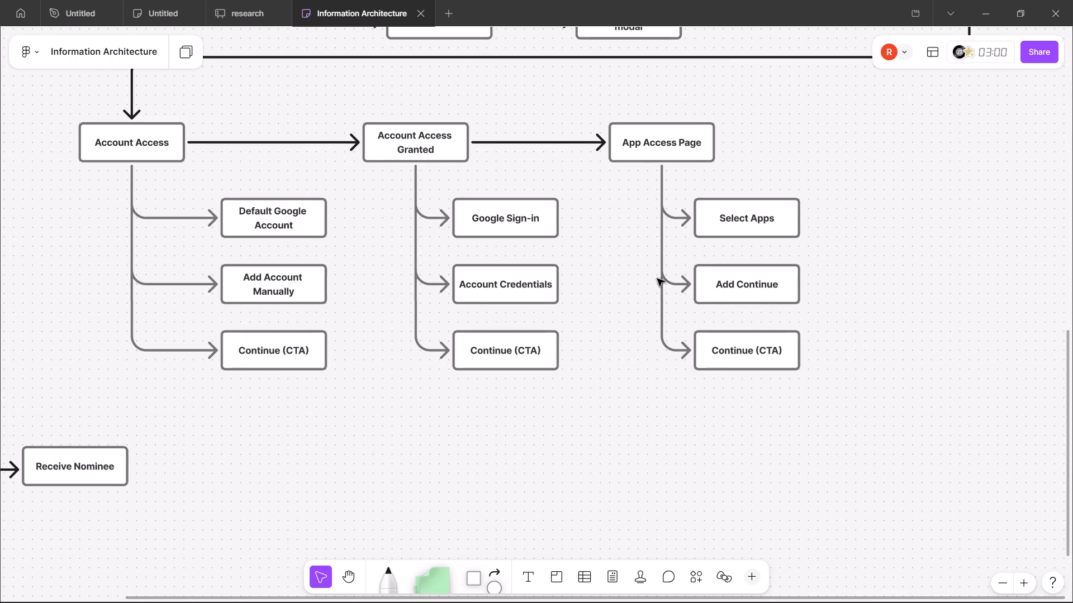
key(alt+Tab)
scroll(657, 279, right, 4)
key(alt+Tab)
scroll(473, 423, right, 1)
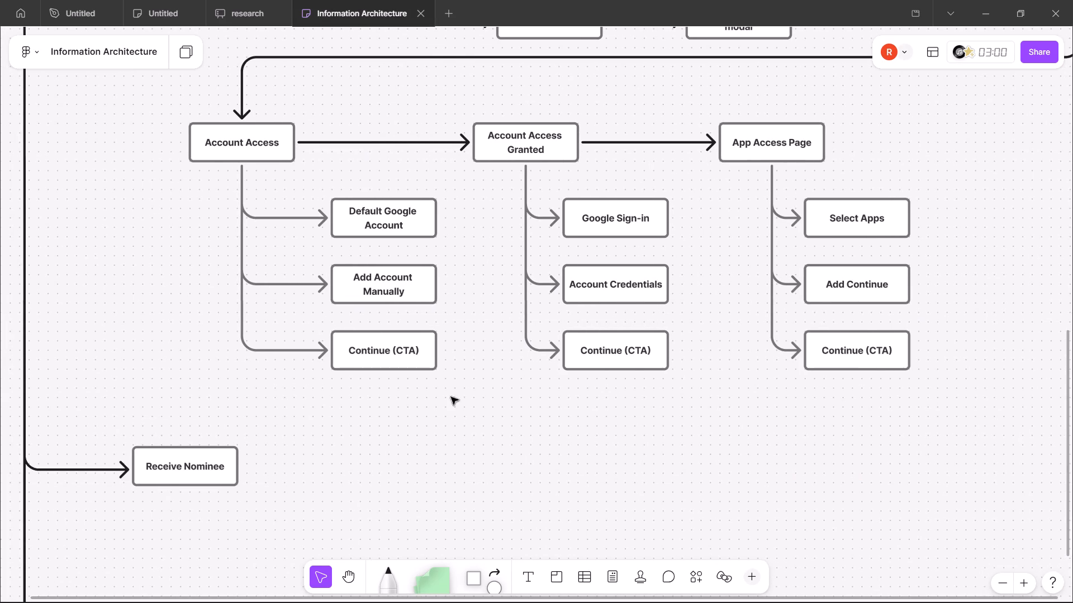
click(433, 367)
click(444, 377)
drag(444, 377, 311, 204)
drag(360, 181, 314, 181)
click(459, 423)
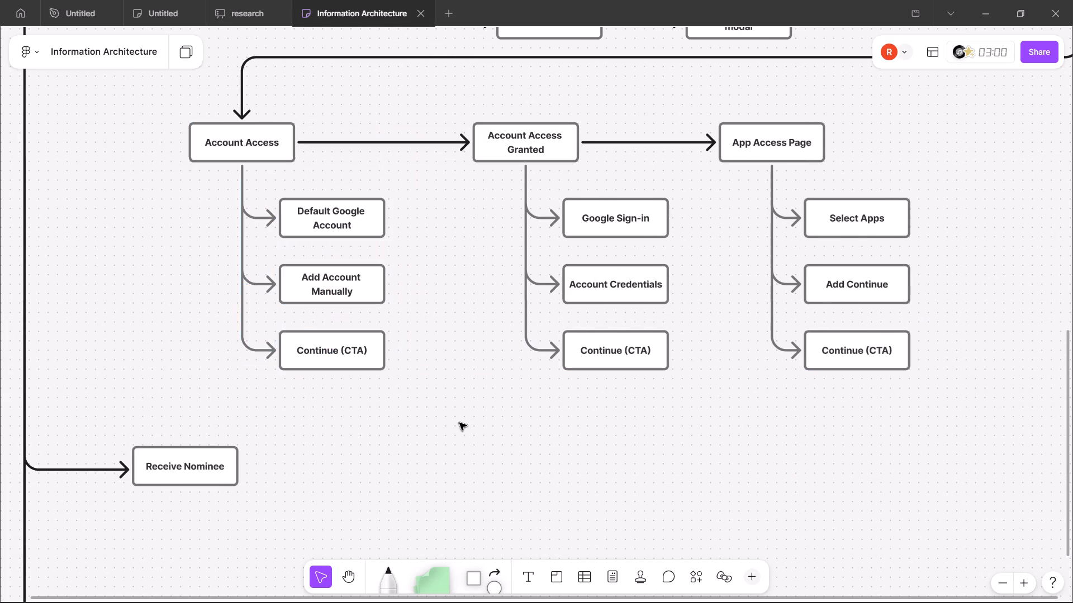
scroll(544, 367, up, 1)
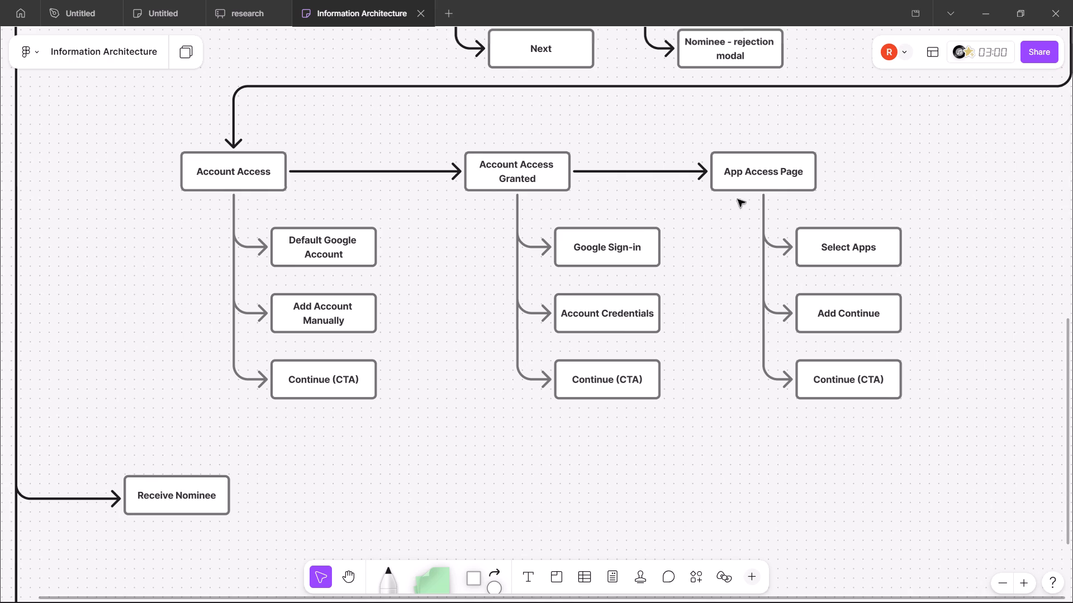
Move the three child boxes under App Access Page slightly farther from their vertical connector line, matching the other two groups' spacing.
drag(781, 219, 892, 379)
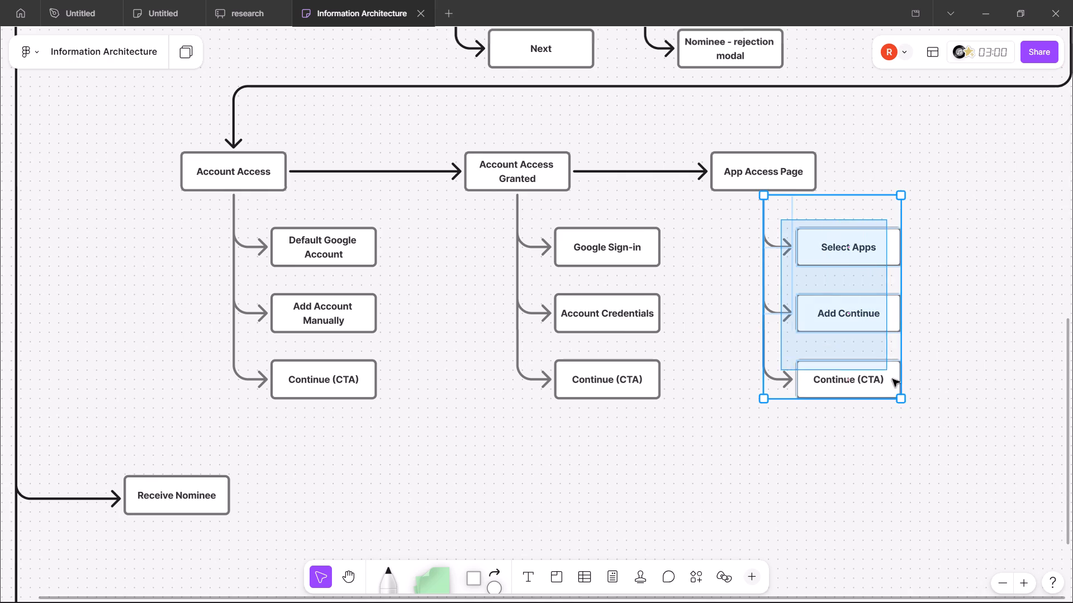
drag(892, 379, 923, 414)
drag(874, 294, 884, 294)
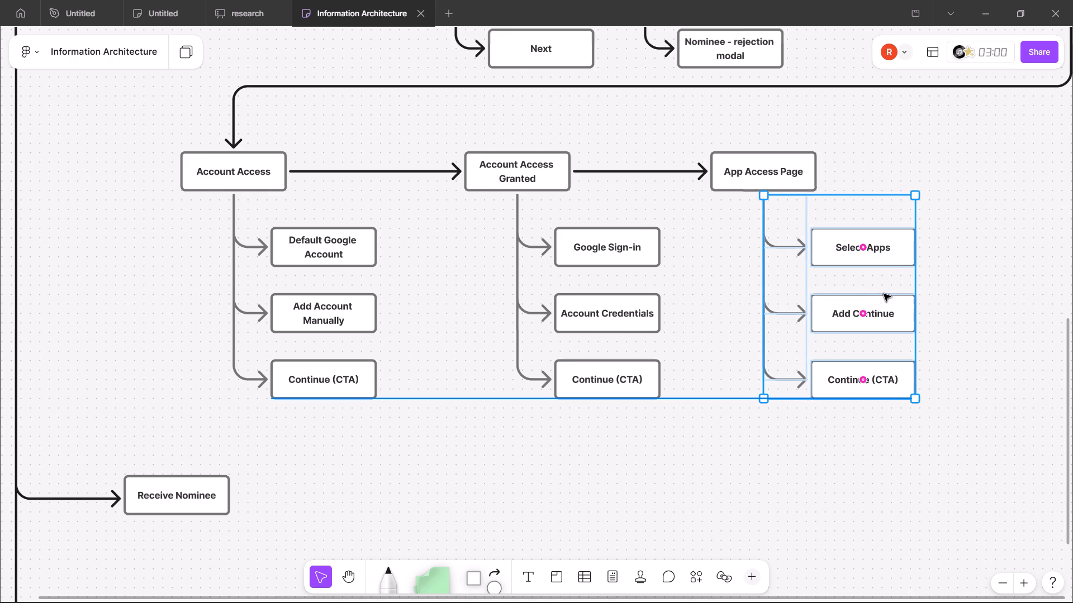
drag(884, 294, 905, 293)
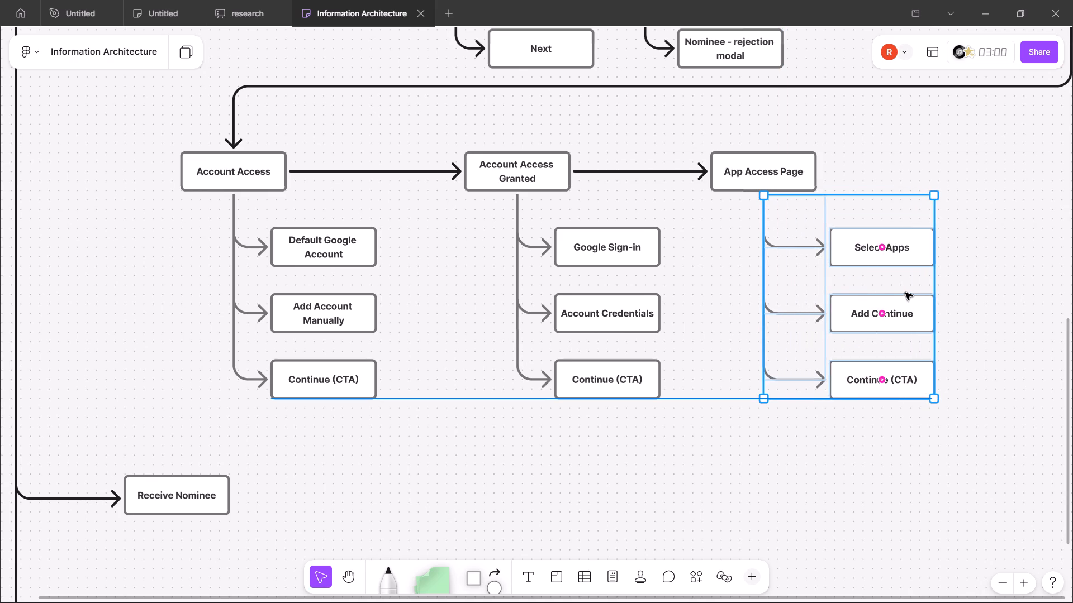
drag(905, 293, 882, 295)
click(991, 330)
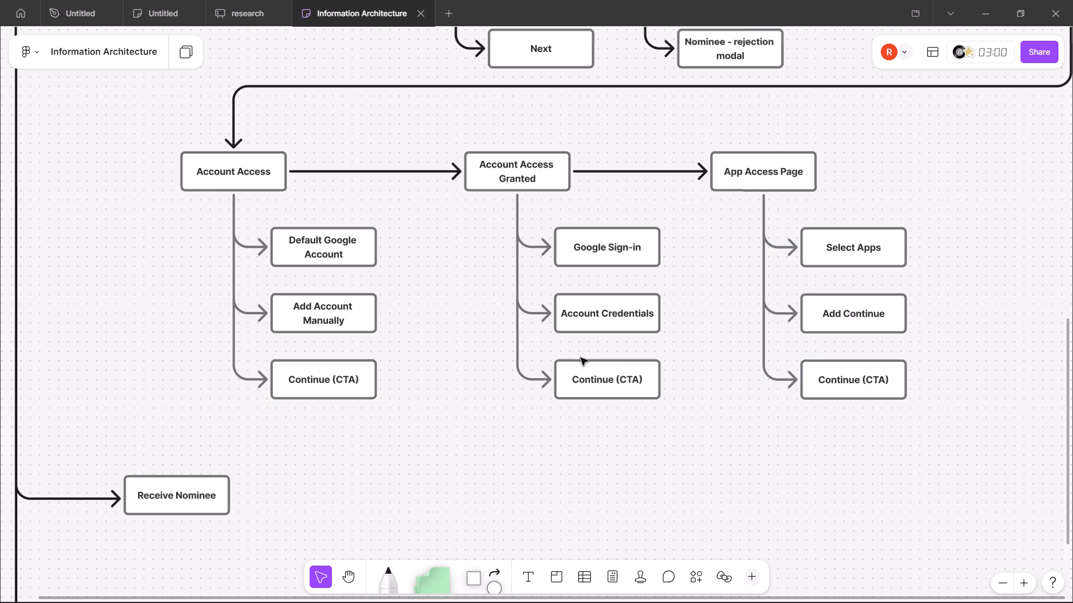
Move the Account Access Granted and App Access Page groups together closer to Account Access, keeping the row aligned.
drag(403, 147, 906, 430)
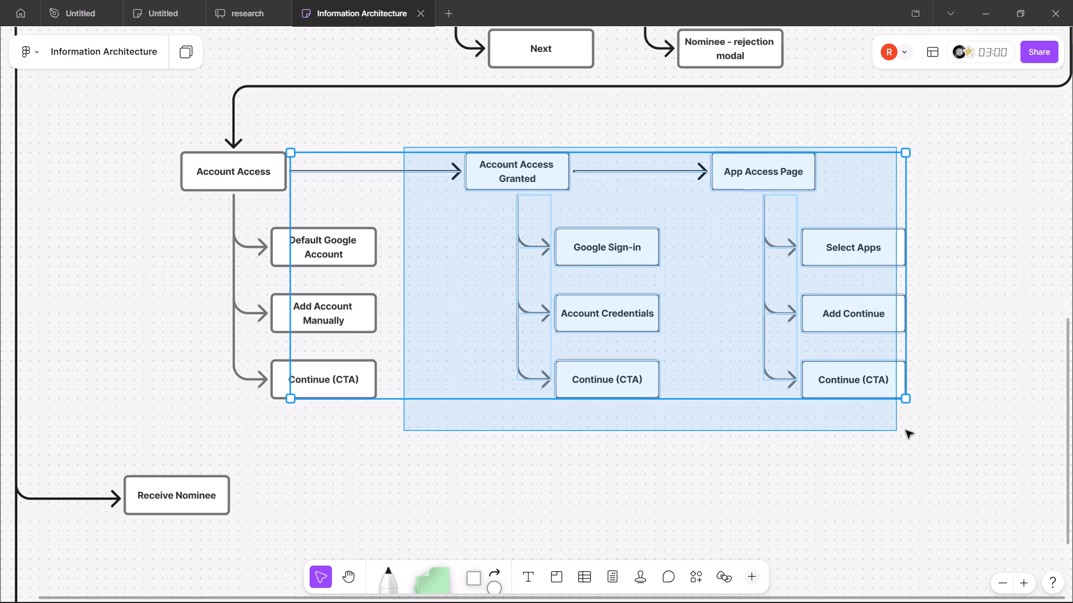
drag(906, 430, 920, 431)
drag(684, 193, 638, 193)
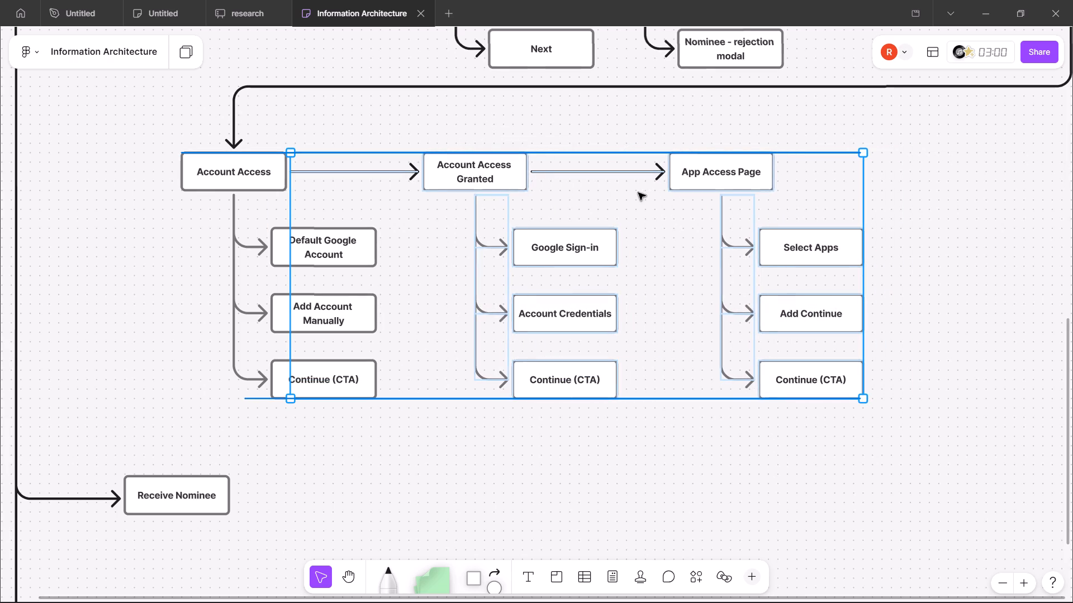
drag(638, 193, 629, 193)
click(716, 502)
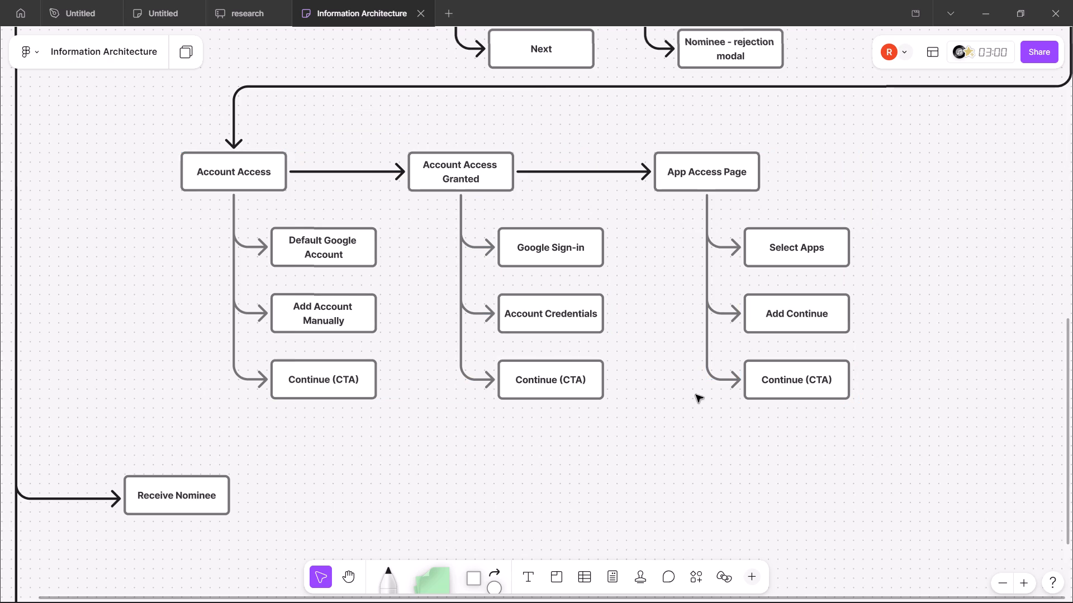
Recolor the three connectors from Account Access to its child boxes black.
scroll(637, 350, up, 1)
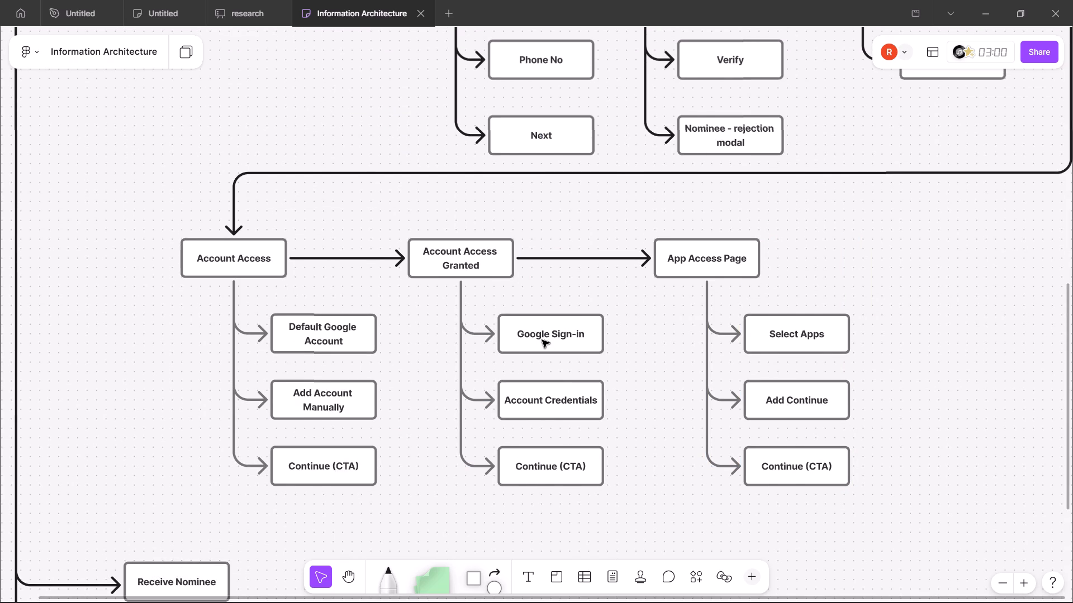
click(250, 293)
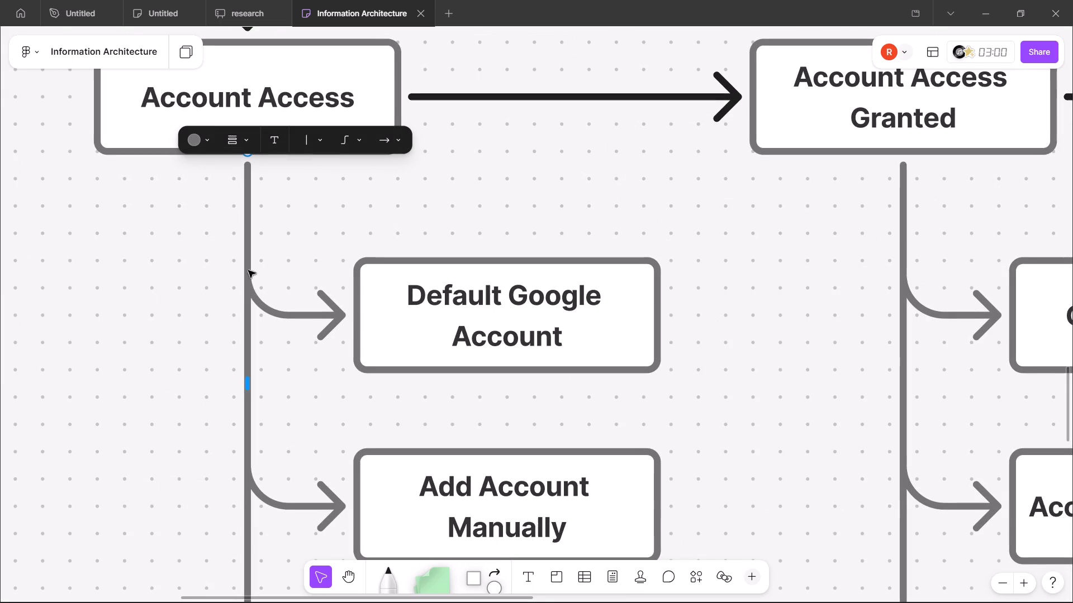
click(206, 142)
click(88, 83)
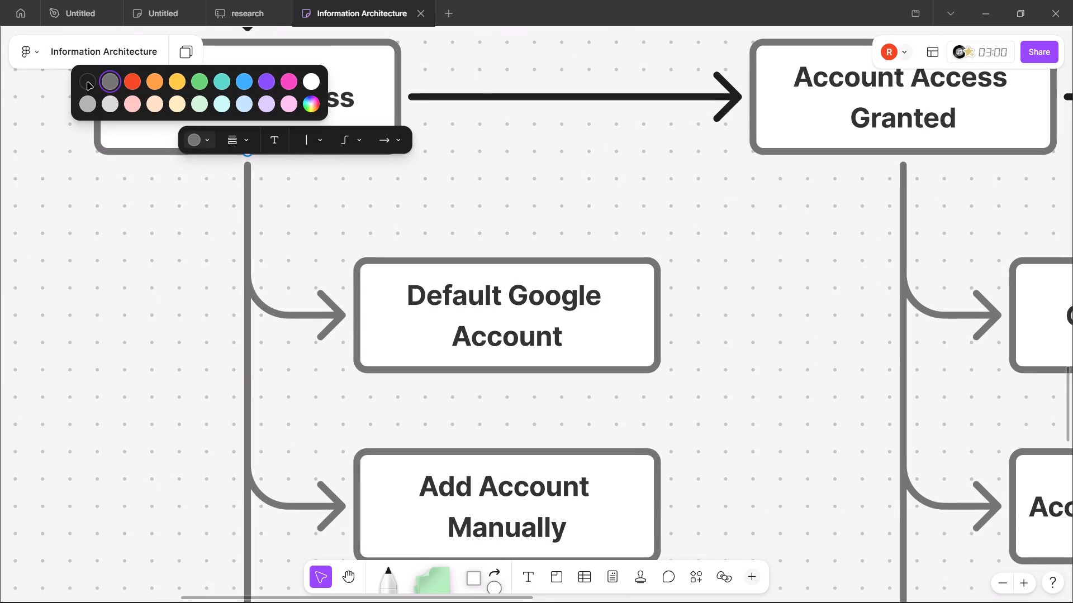
click(330, 317)
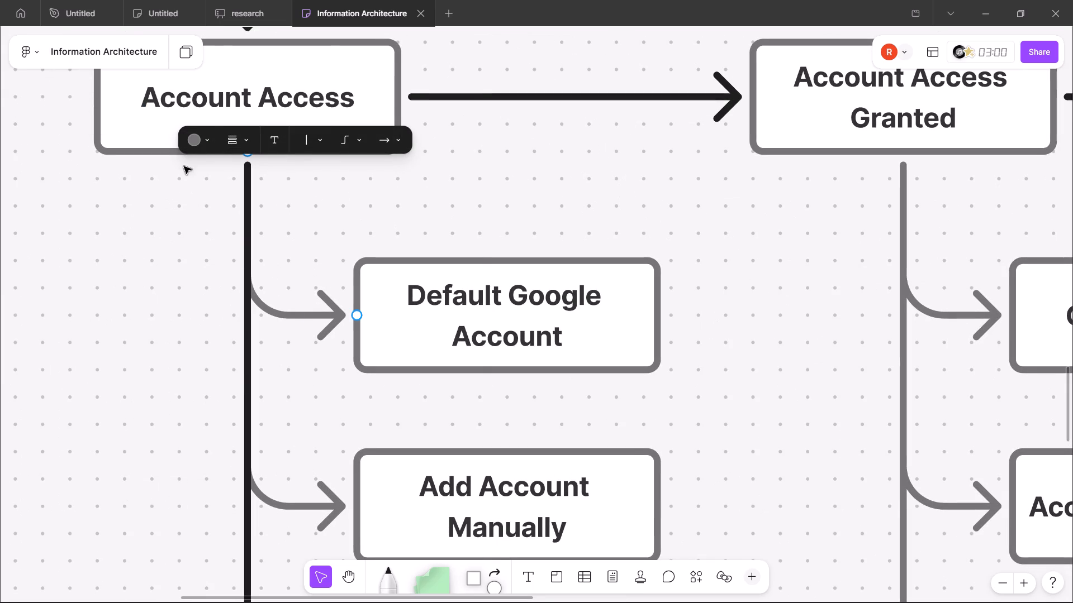
click(196, 141)
click(91, 86)
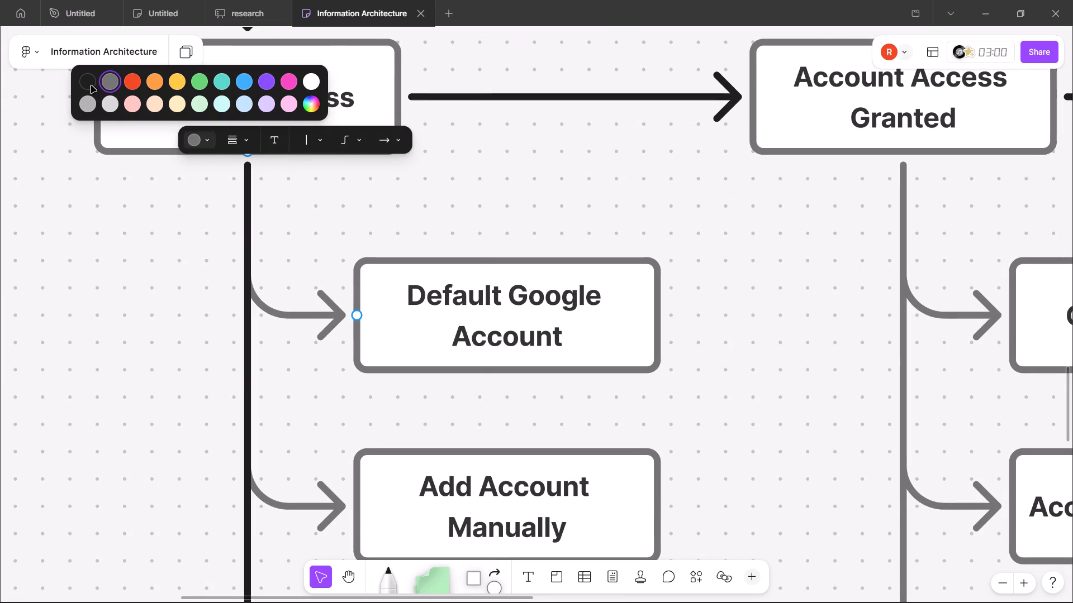
scroll(274, 303, down, 1)
click(338, 344)
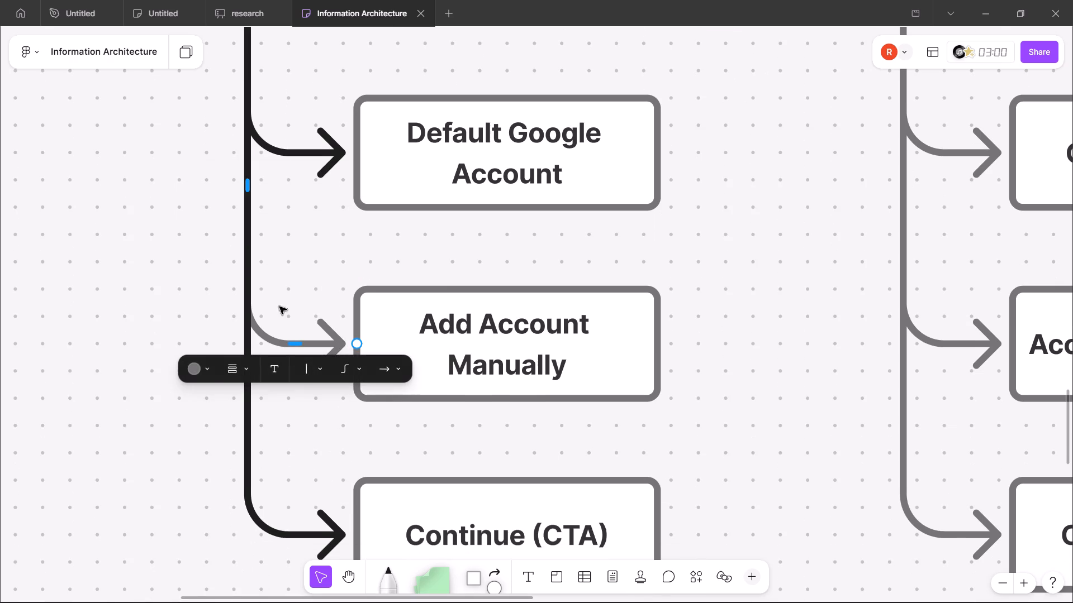
click(201, 366)
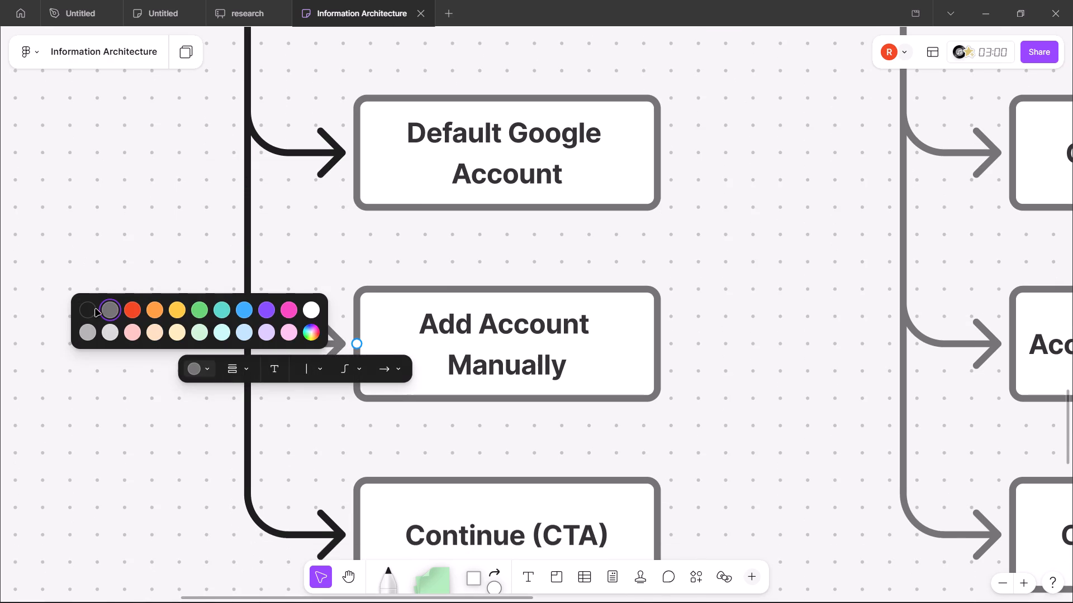
click(96, 309)
Recolor the three connectors from Account Access Granted to its child boxes black.
scroll(431, 242, left, 2)
click(759, 153)
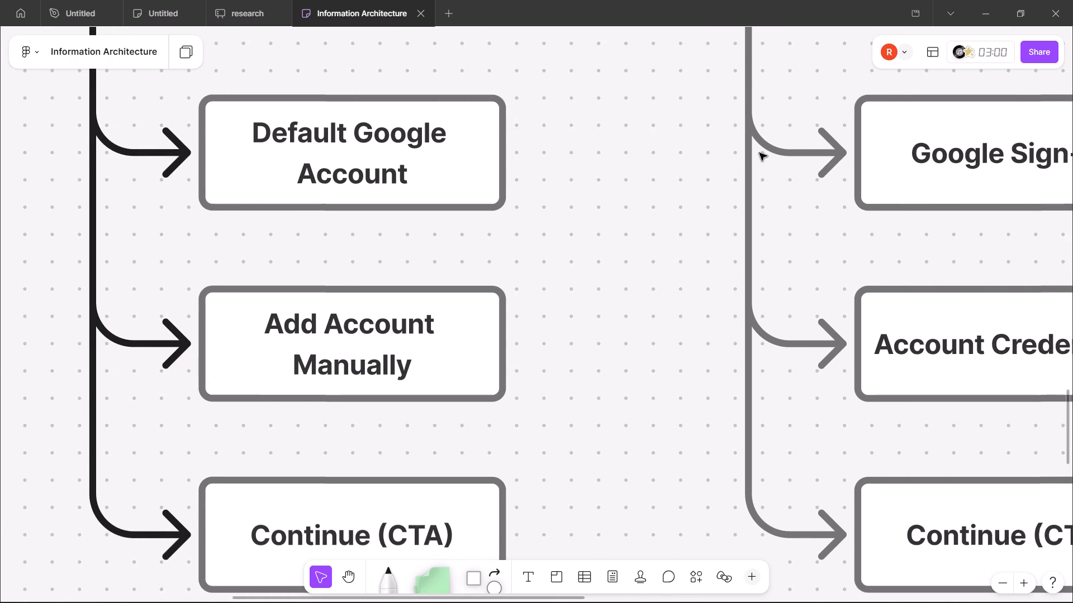
click(776, 146)
click(709, 179)
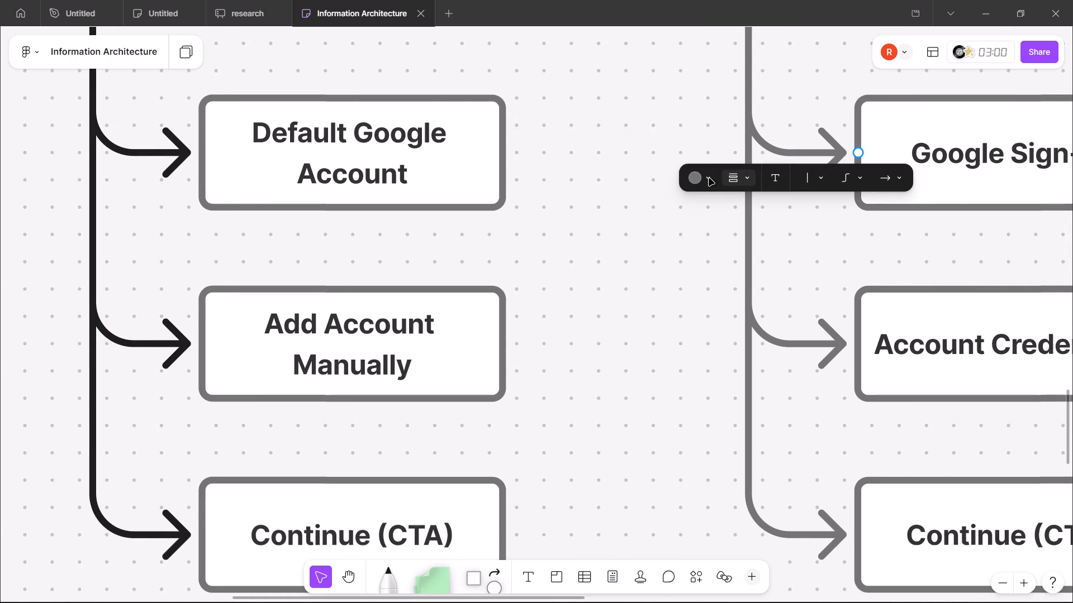
click(582, 116)
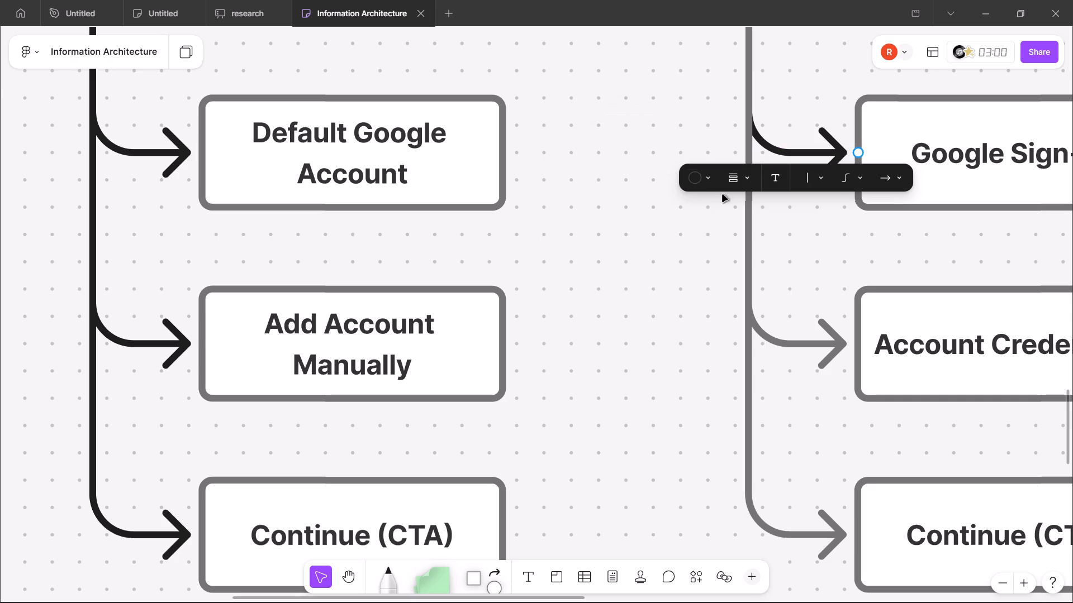
click(748, 276)
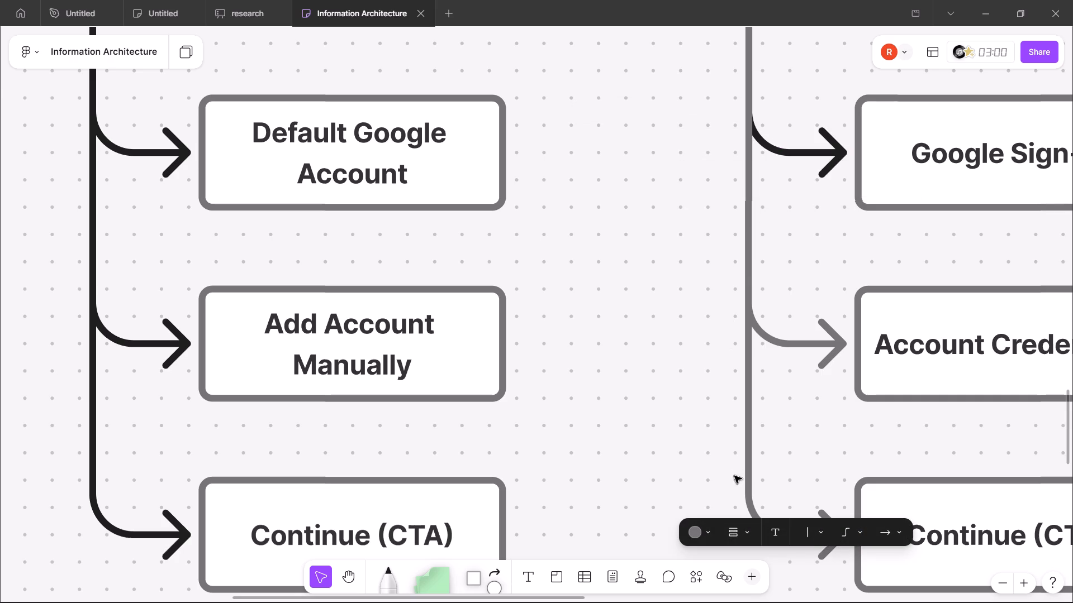
click(701, 529)
click(589, 469)
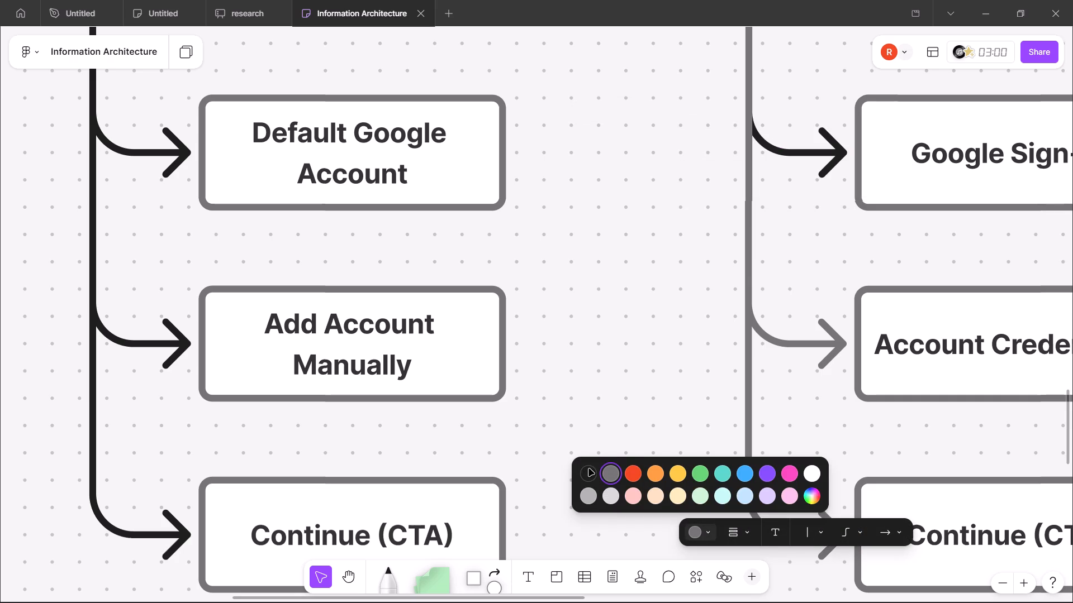
click(819, 346)
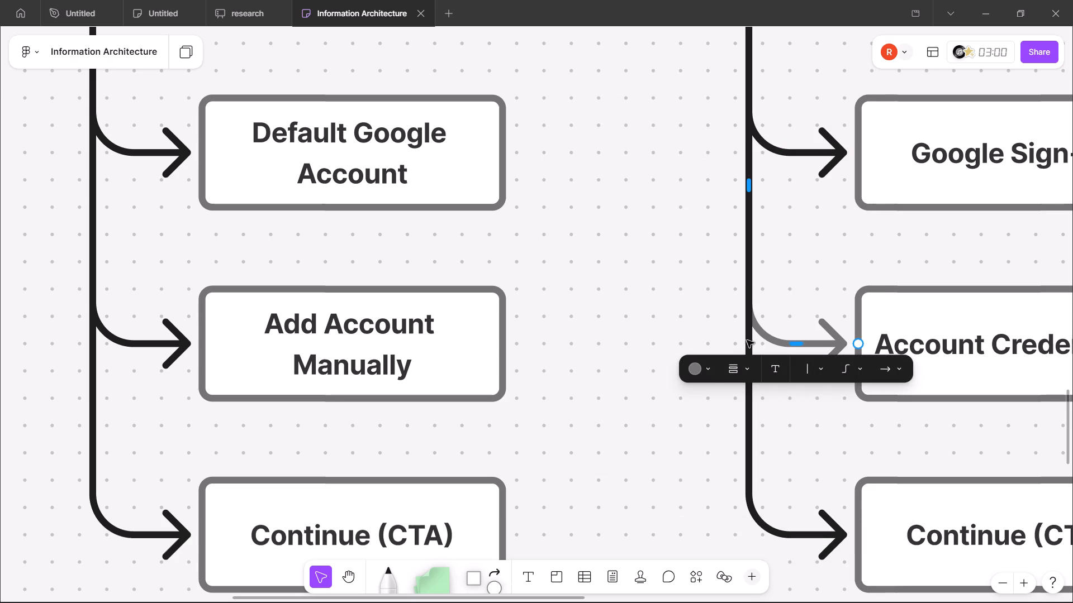
click(701, 366)
click(582, 310)
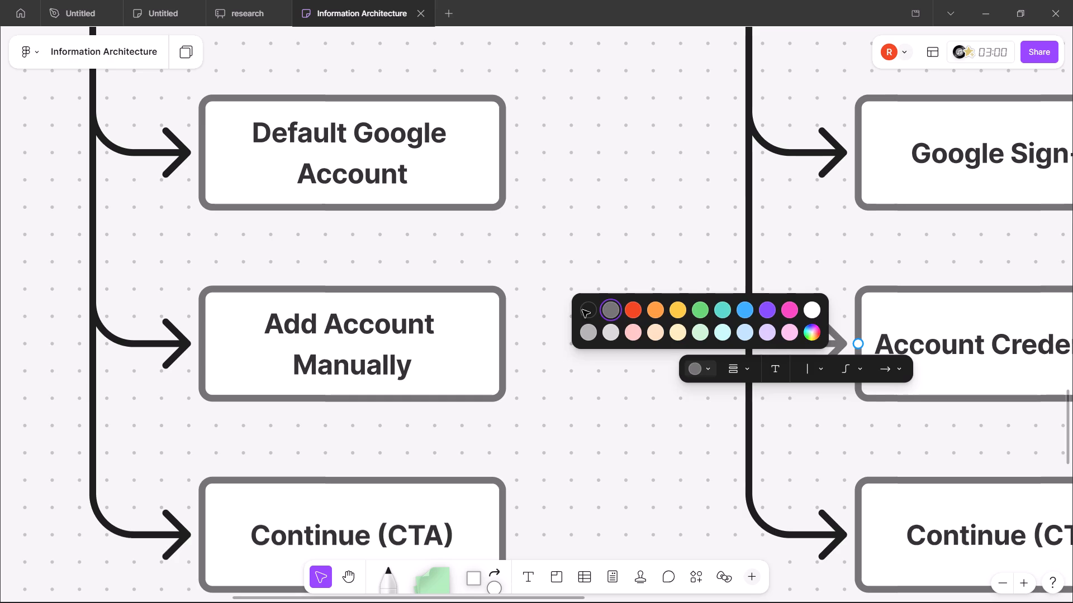
click(597, 304)
Recolor the three connectors from App Access Page to Select Apps, Add Continue and Continue (CTA) black.
scroll(597, 304, left, 6)
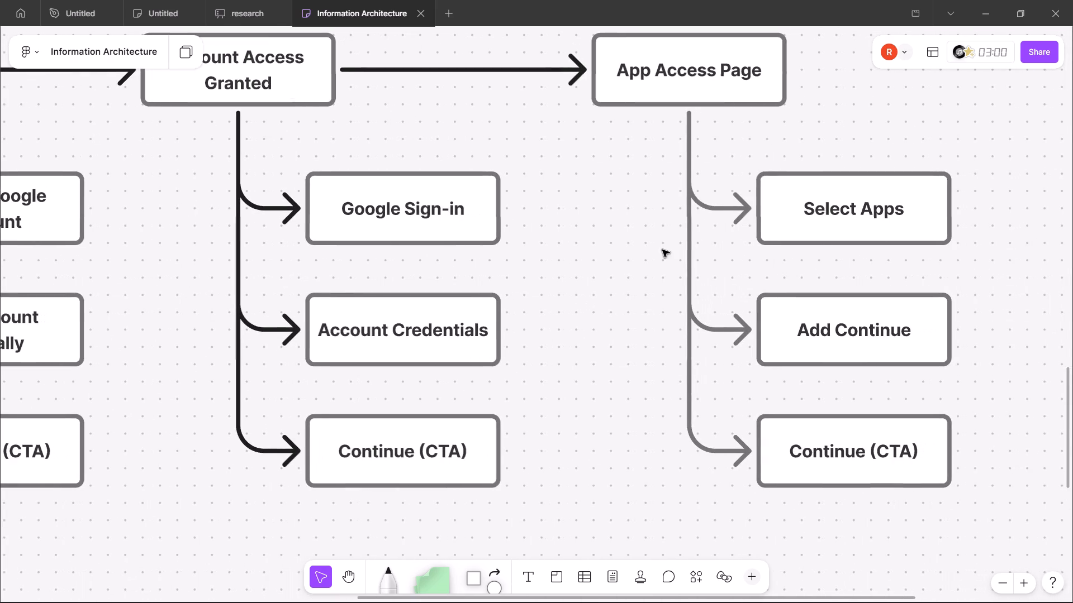
click(737, 212)
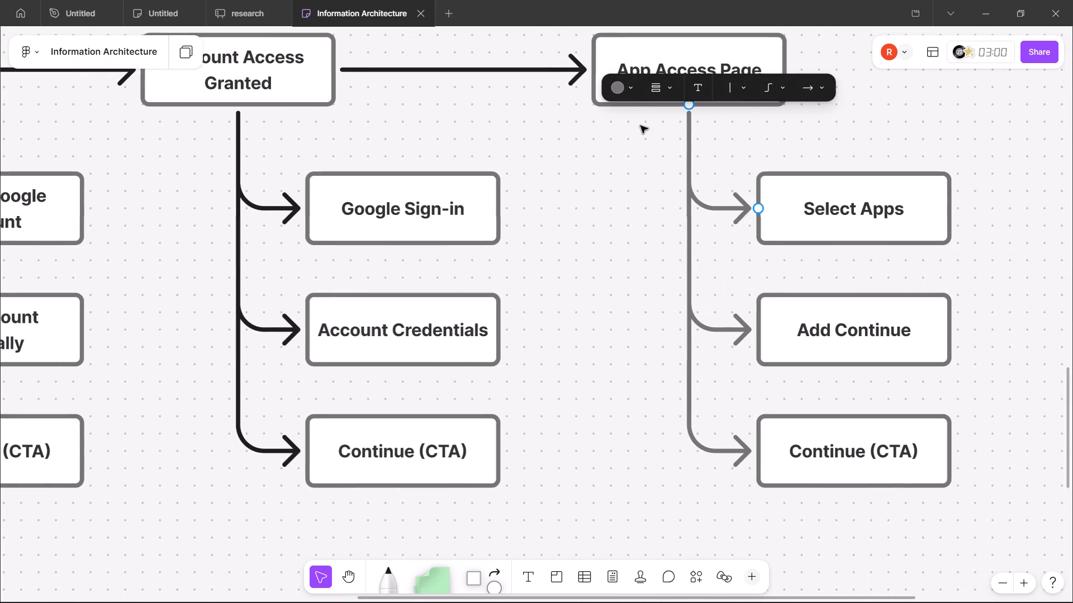
click(630, 89)
click(510, 120)
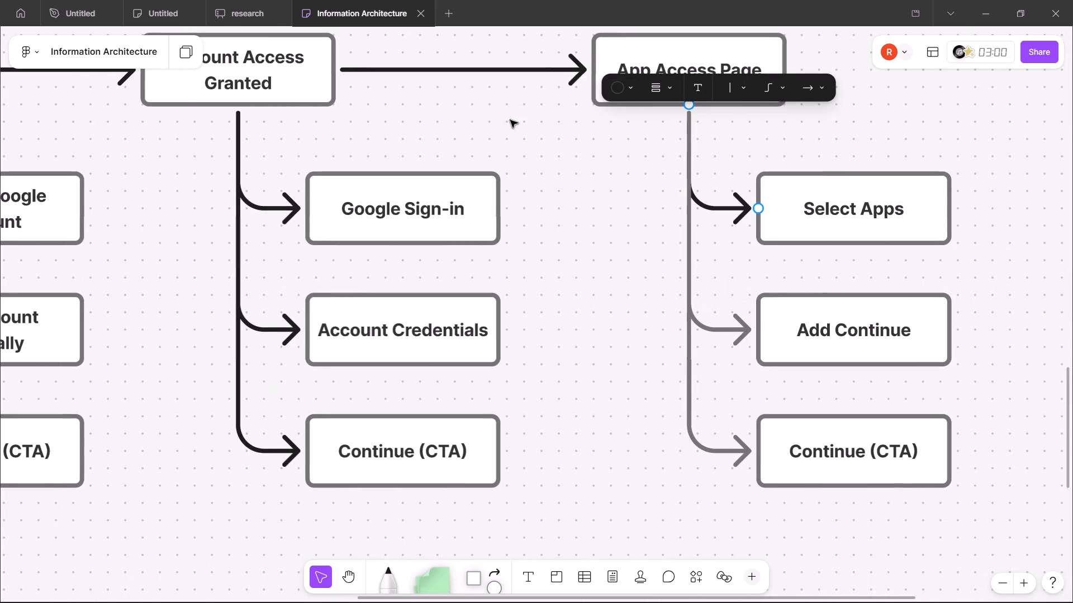
click(746, 323)
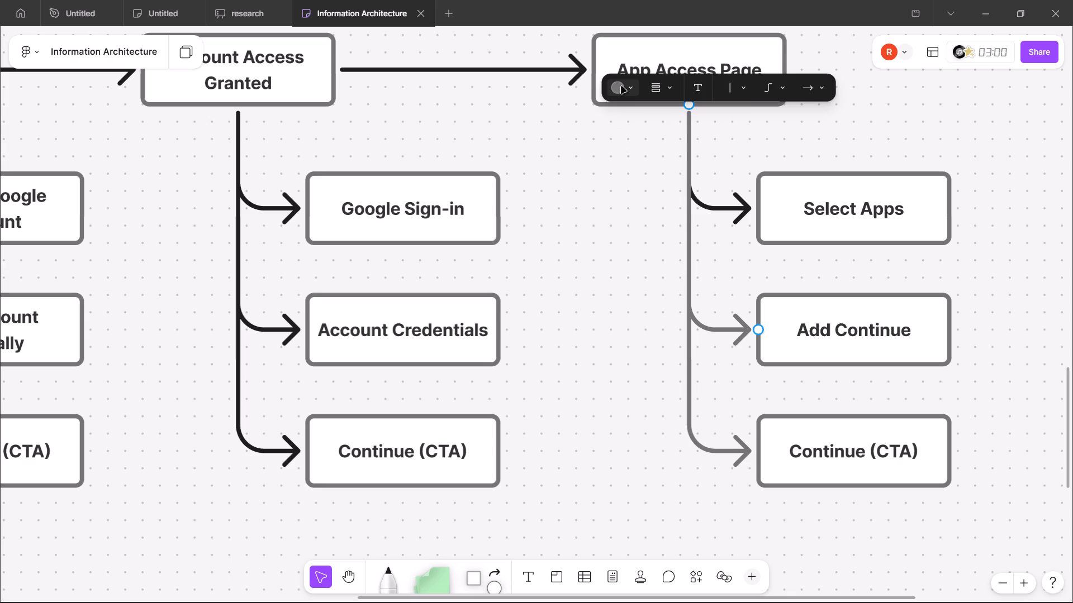
click(621, 87)
click(512, 127)
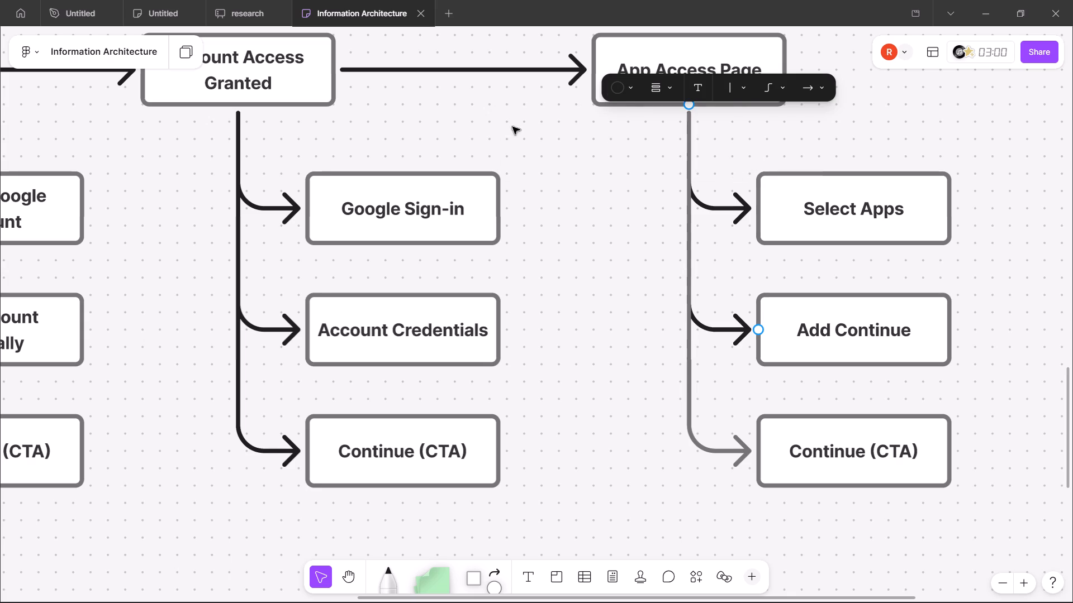
click(740, 447)
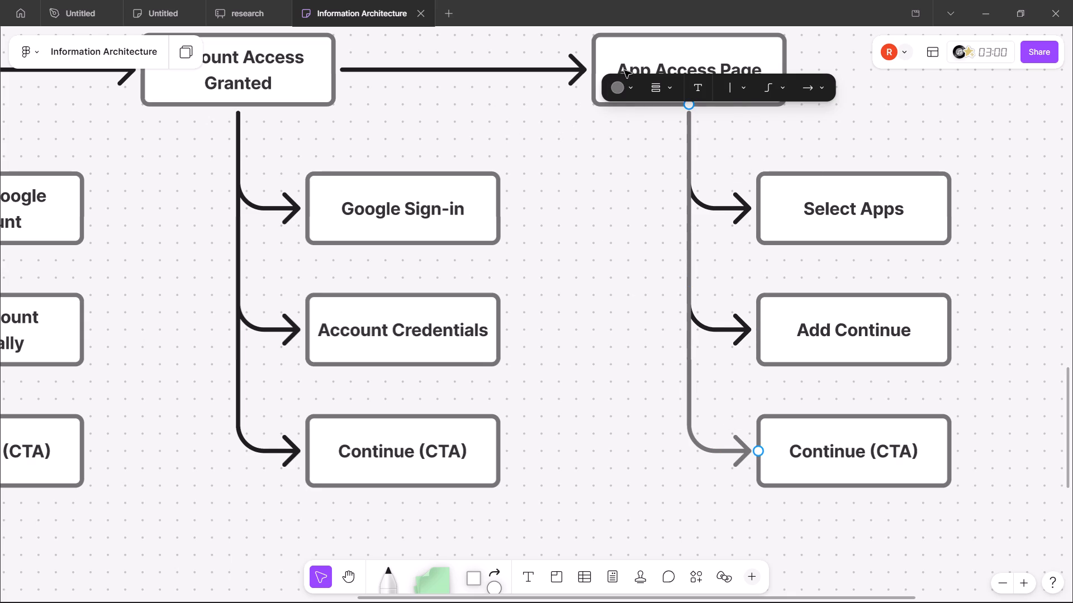
click(629, 98)
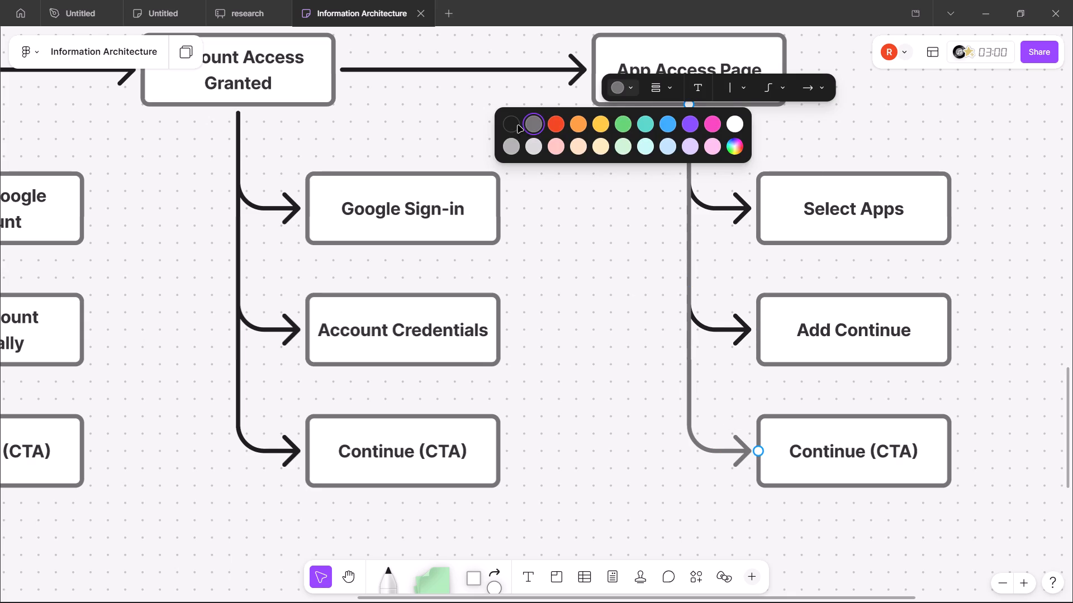
click(518, 126)
click(574, 270)
Switch to Chrome and search Google for "principle of designs" in a new tab.
key(alt+Tab)
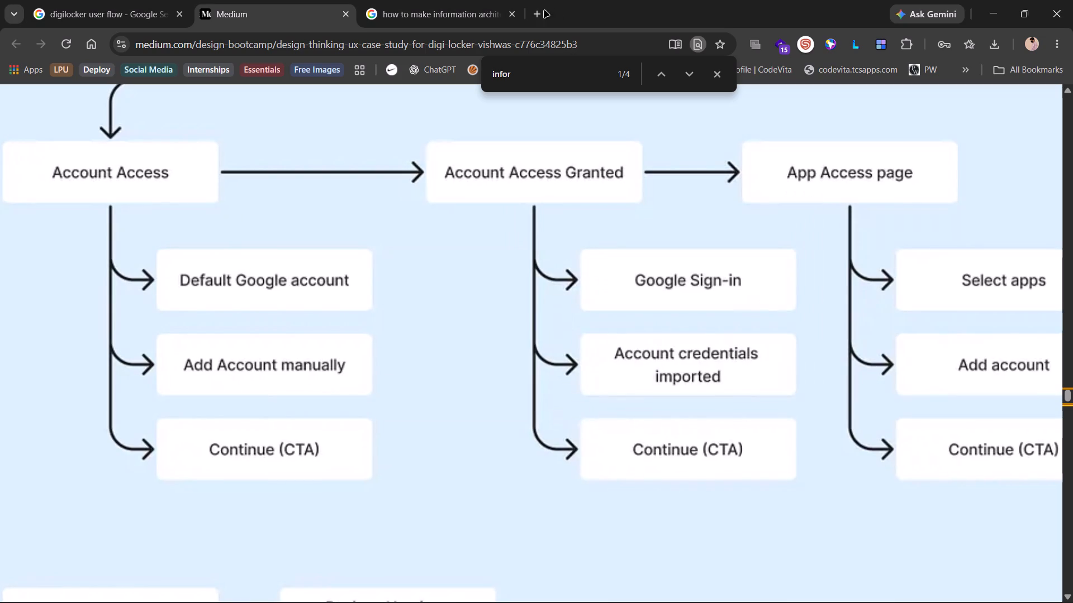
click(543, 11)
text(principle)
key(space)
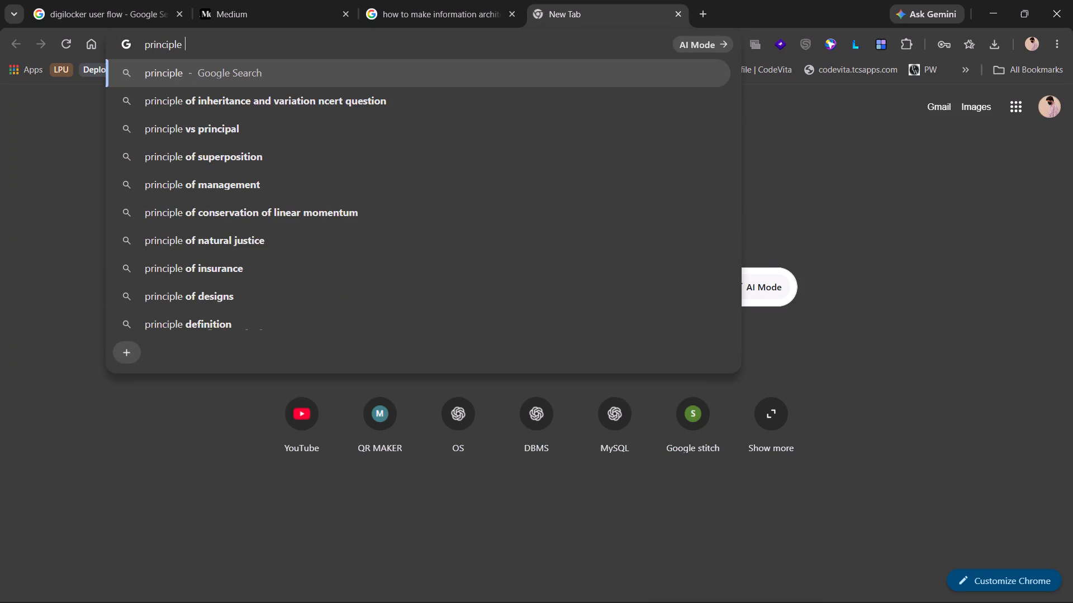
text(of)
key(space)
text(des)
key(Return)
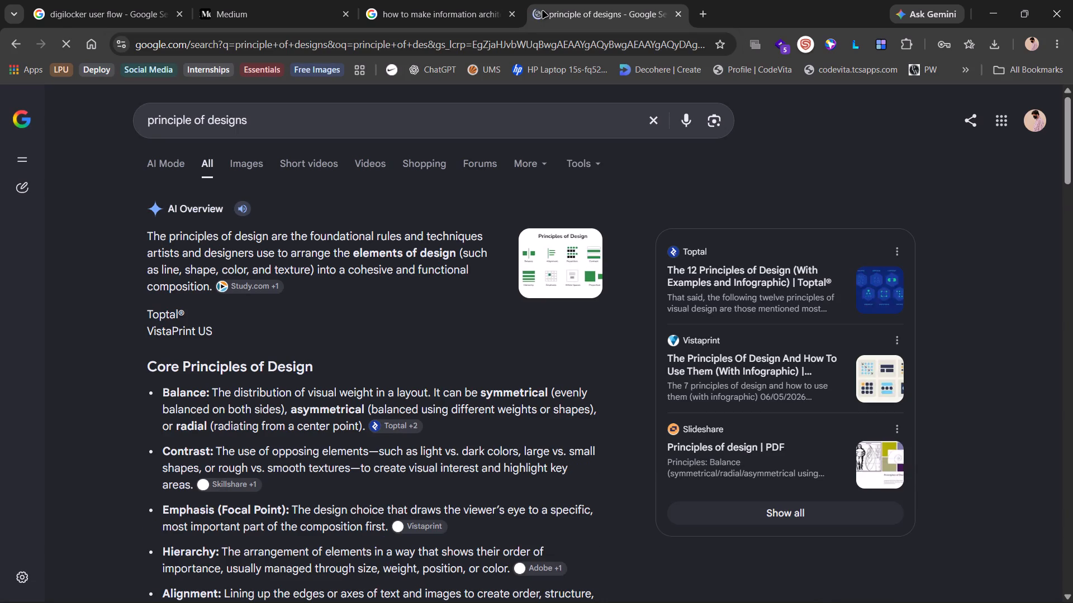
Refine the search to "principle of ui designs" and read through the core UI design principles in the overview.
click(208, 119)
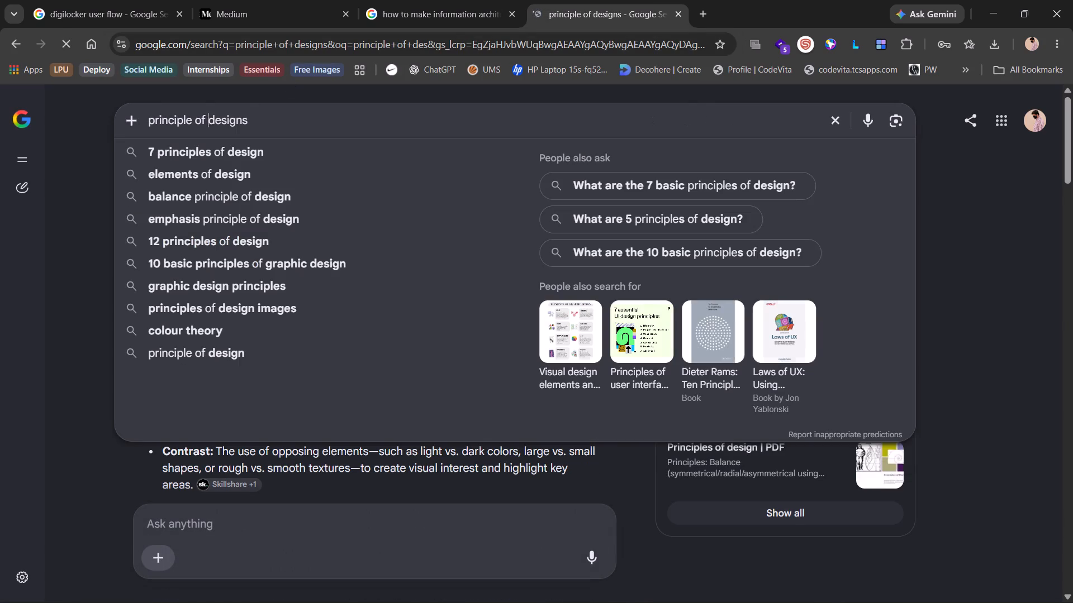
text(ui)
key(space)
key(Return)
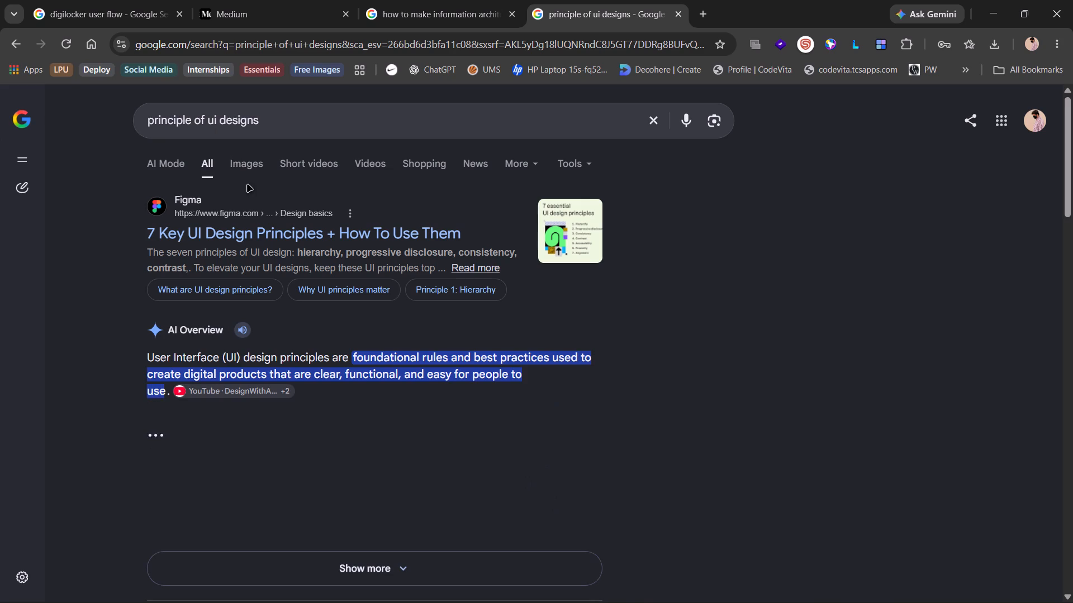
scroll(266, 372, down, 1)
click(292, 519)
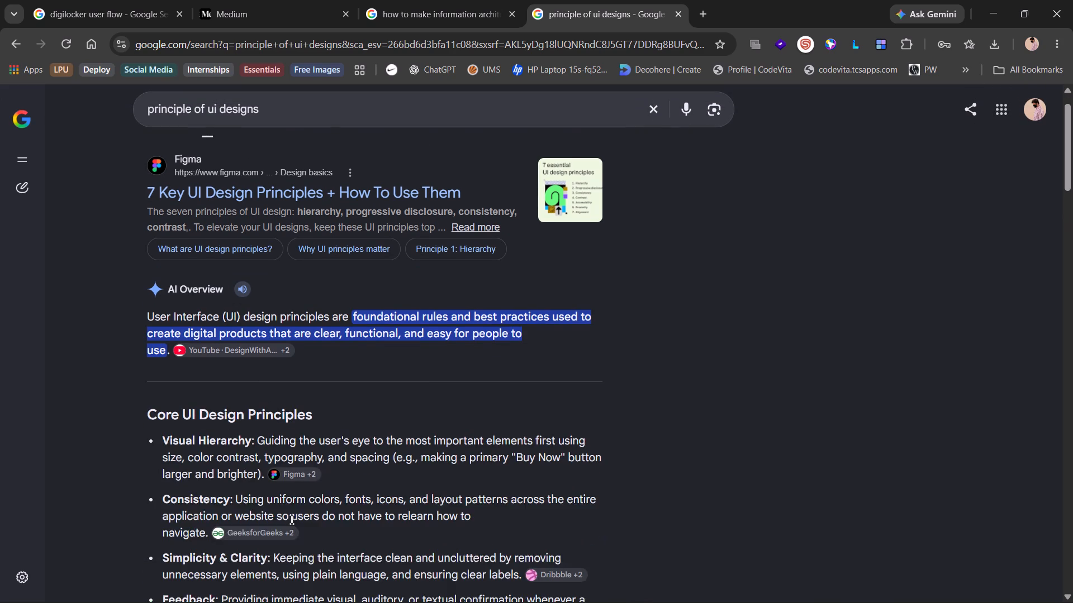
scroll(292, 519, down, 3)
scroll(340, 396, down, 2)
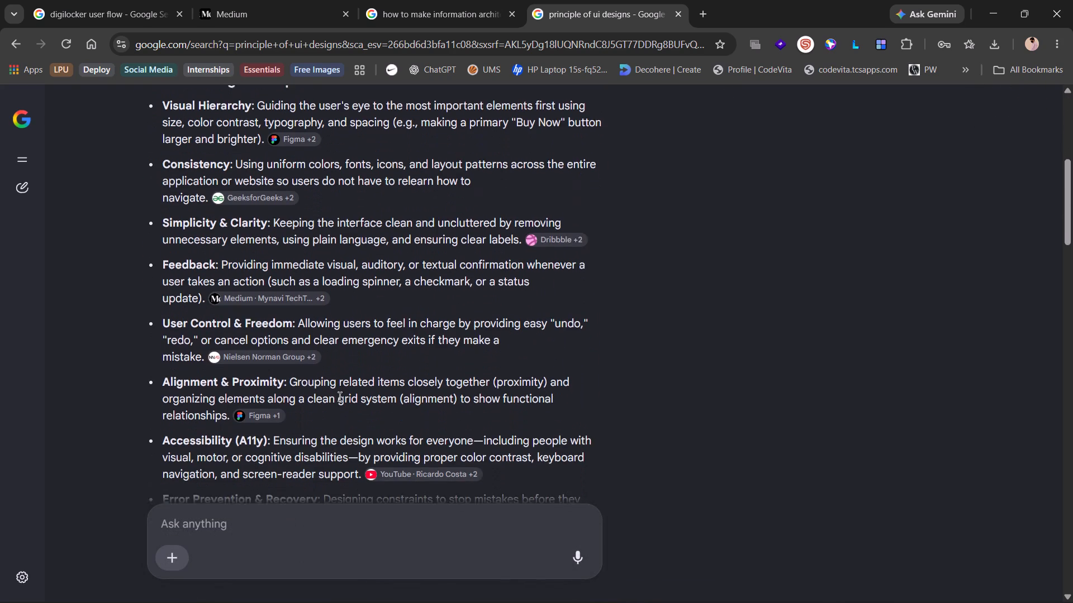
Compare the FigJam information architecture board with the reference diagram in the Medium case study, from the Home Screen down to the account branches.
scroll(340, 396, down, 1)
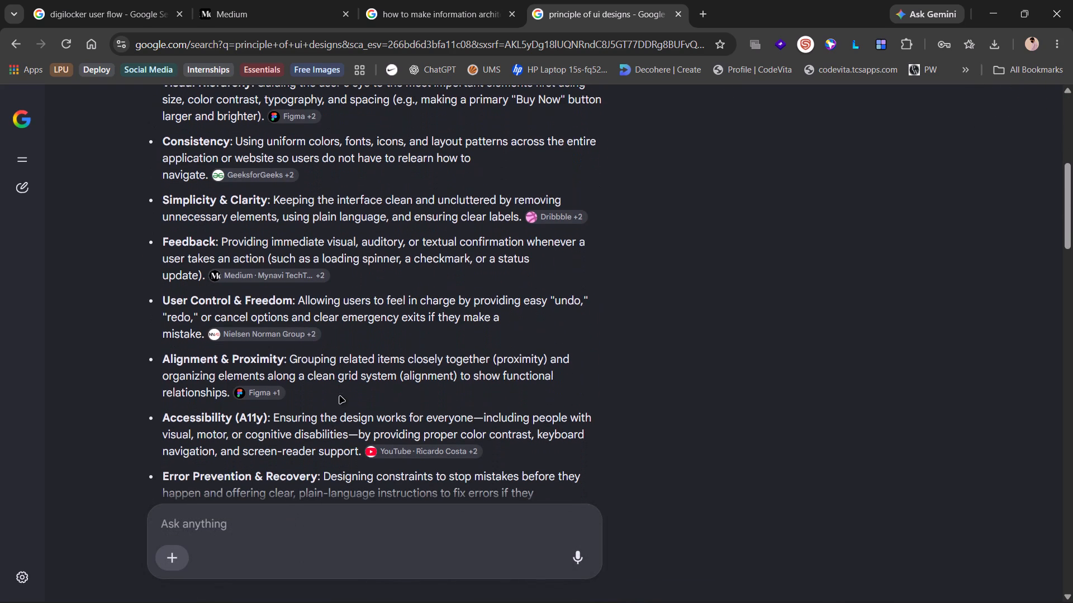
key(alt+Tab)
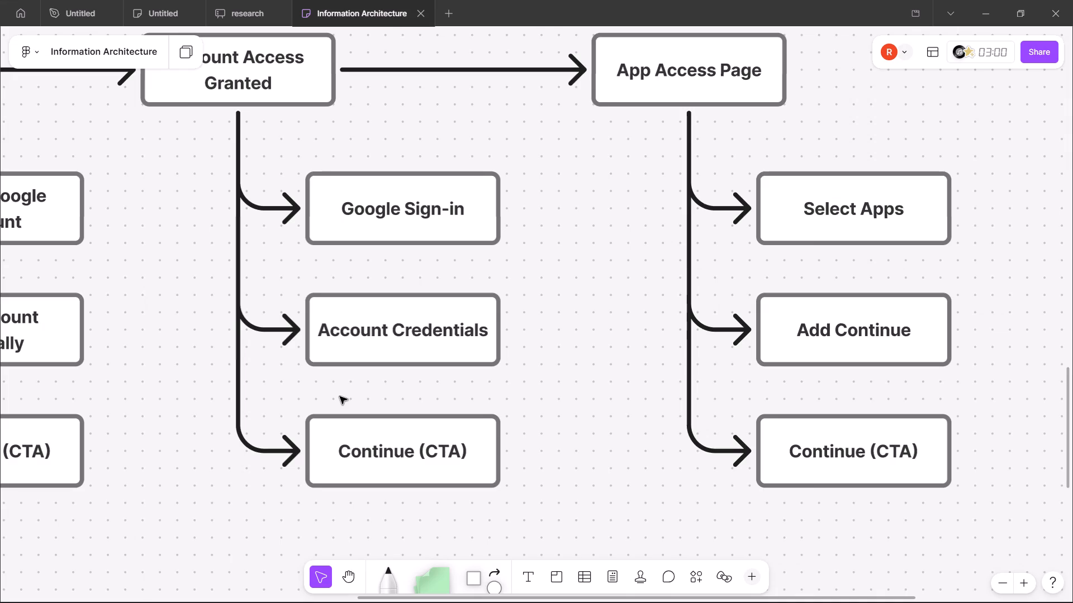
scroll(340, 396, right, 1)
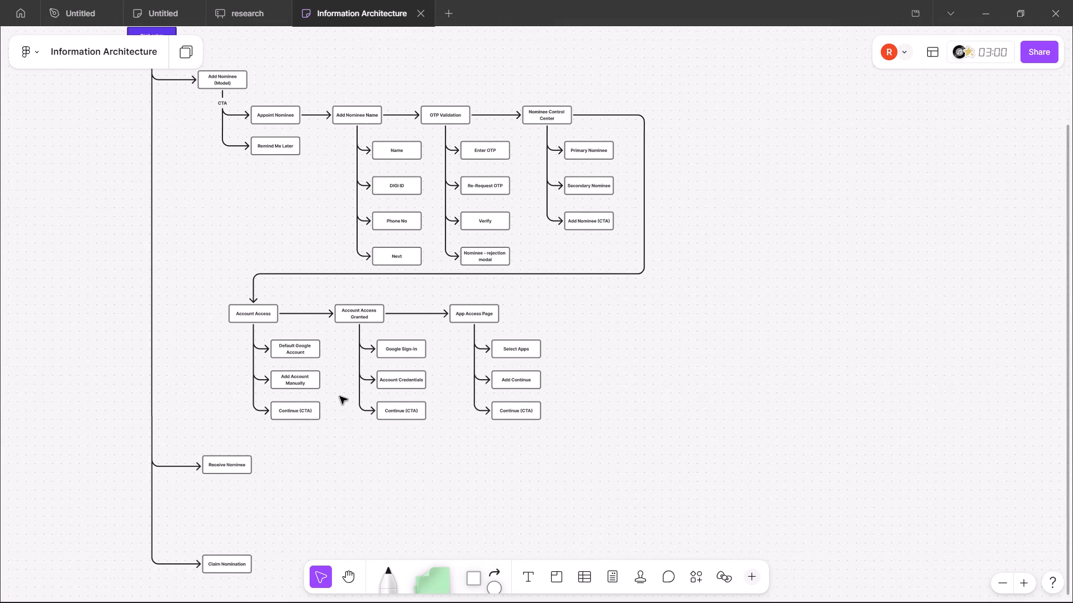
key(alt+Tab)
click(404, 0)
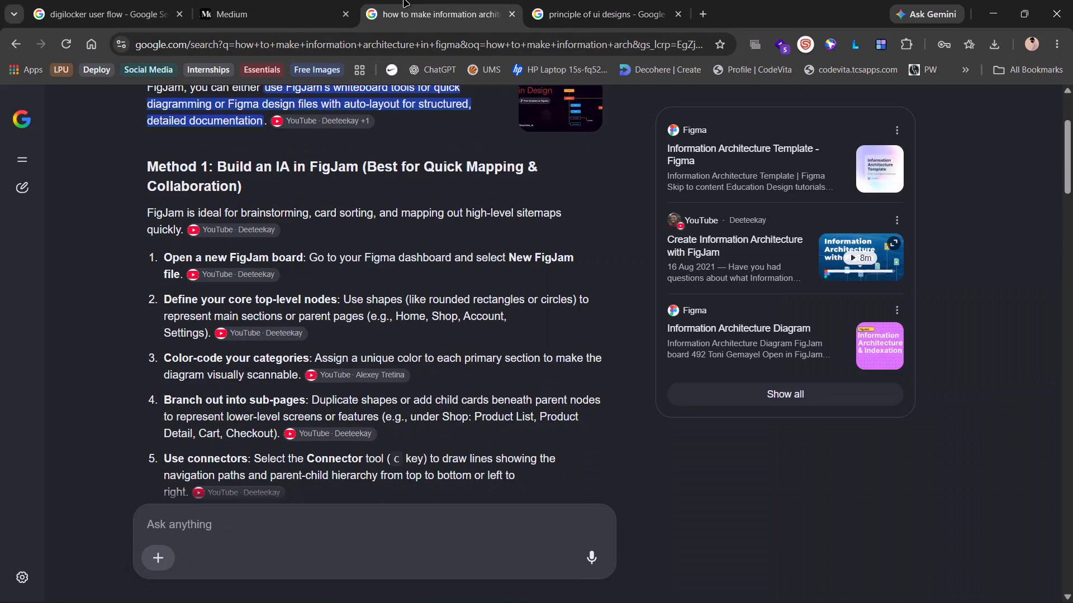
click(268, 0)
scroll(363, 199, left, 1)
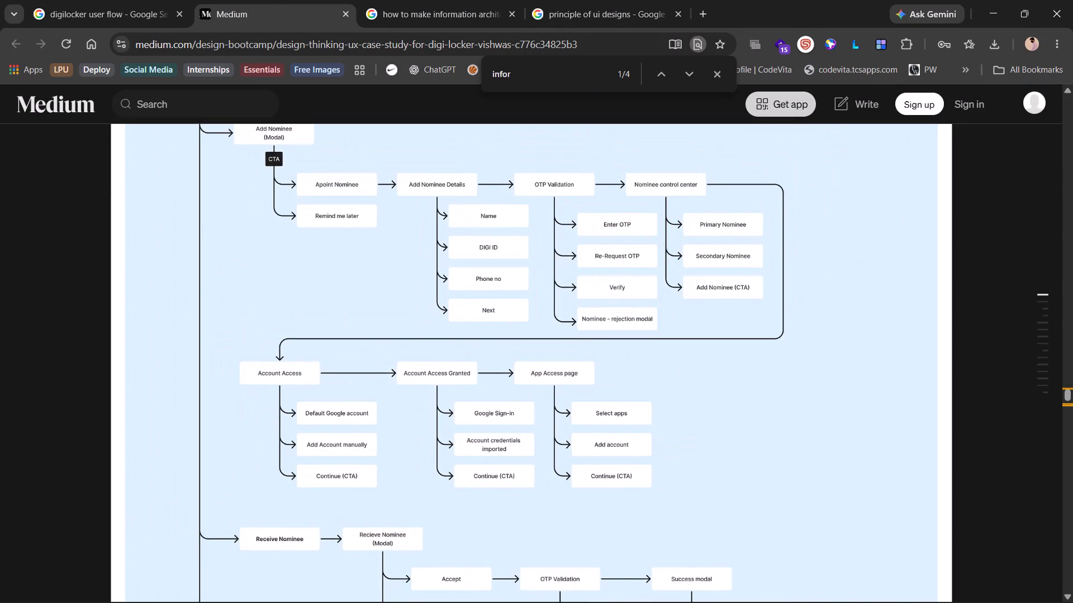
scroll(363, 199, up, 1)
key(alt+Tab)
scroll(363, 199, up, 1)
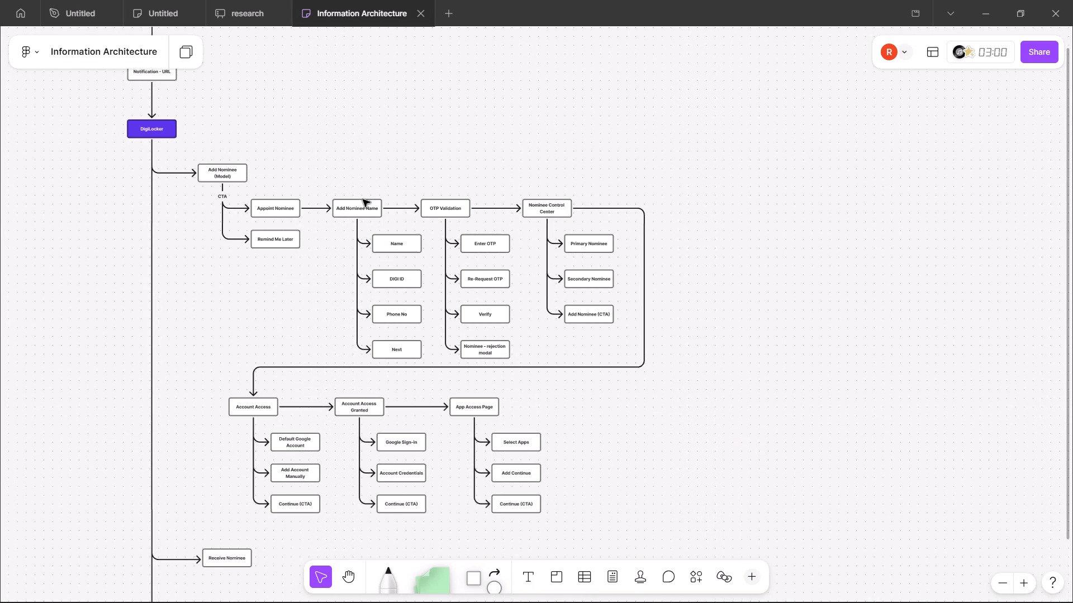
scroll(363, 199, down, 1)
key(alt+Tab)
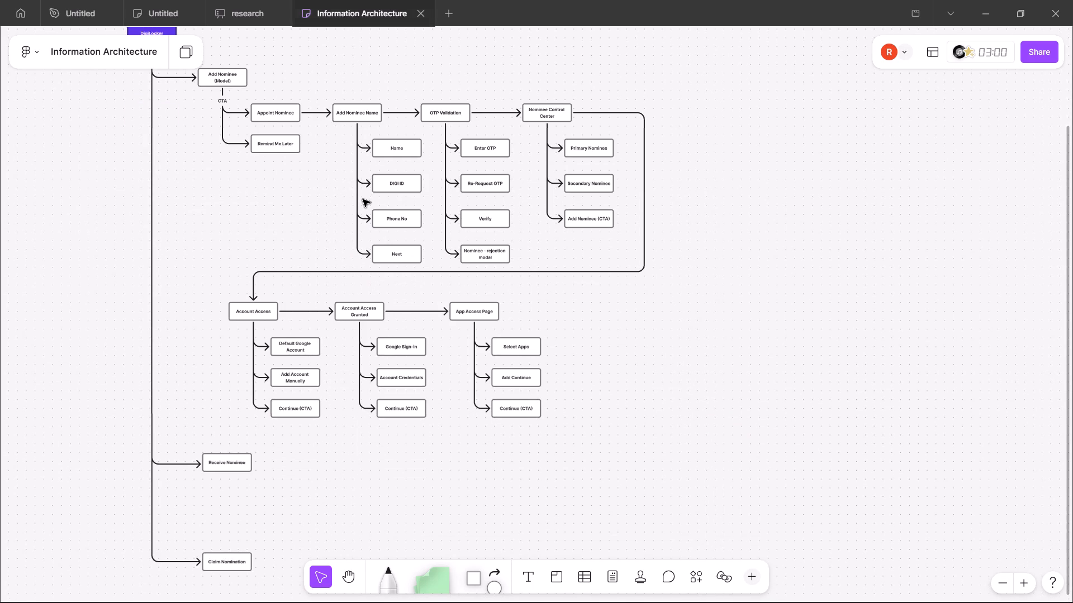
scroll(369, 307, down, 4)
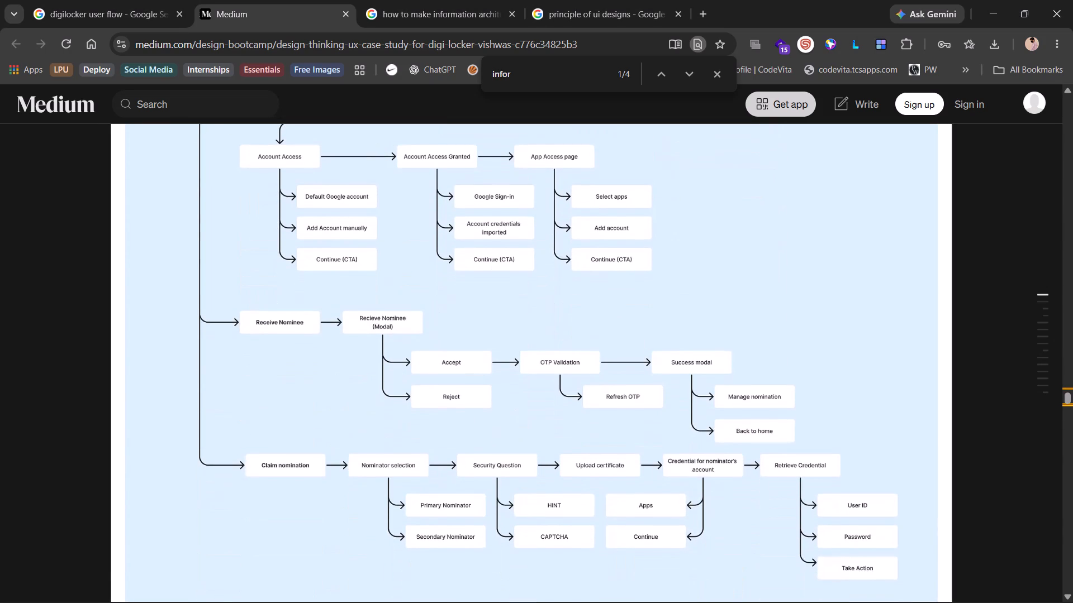
scroll(369, 307, down, 1)
key(alt+Tab)
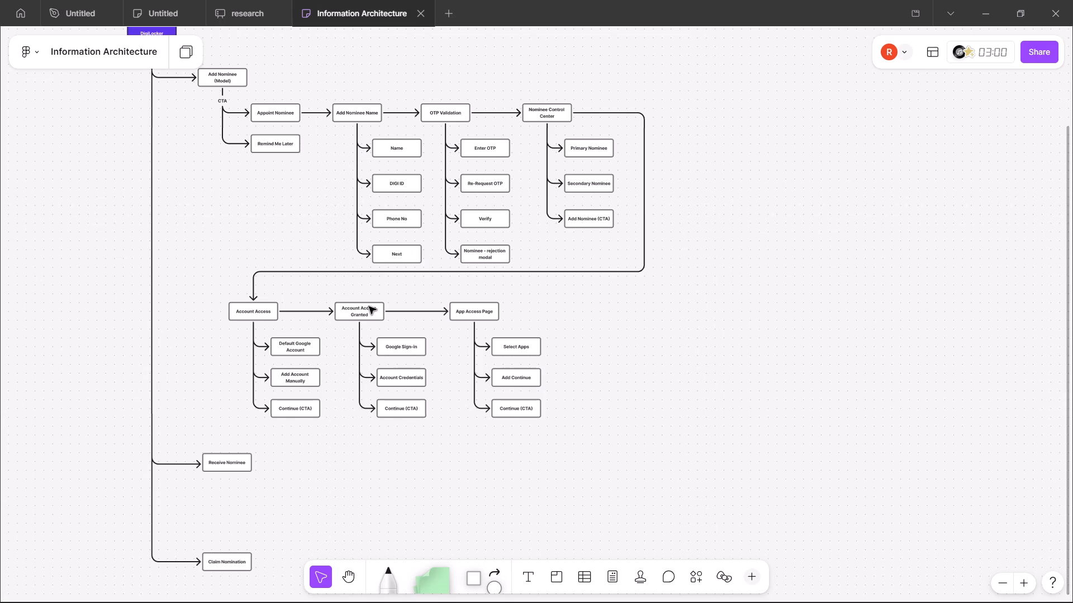
scroll(369, 307, up, 2)
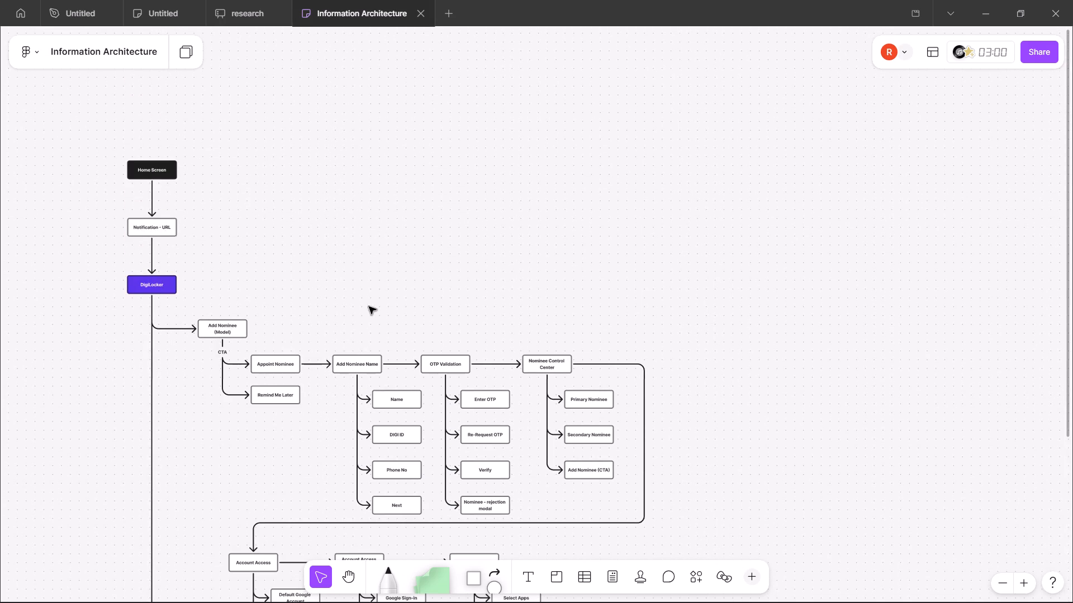
scroll(369, 307, up, 1)
scroll(369, 307, down, 1)
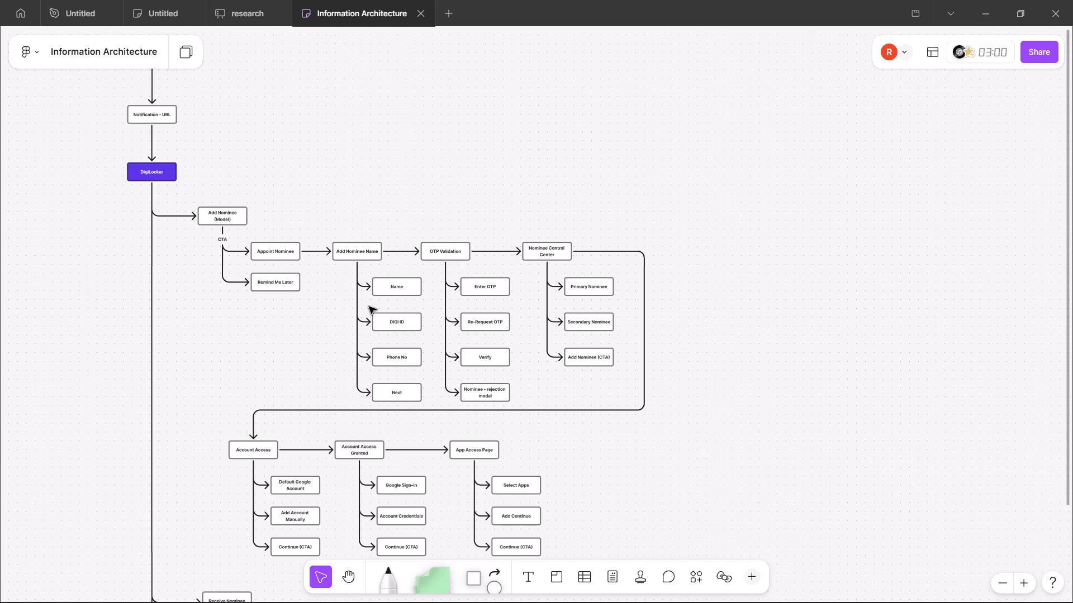
Examine the Receive Nominee and Claim Nomination branches of the Medium diagram against the same area of the FigJam board.
click(389, 178)
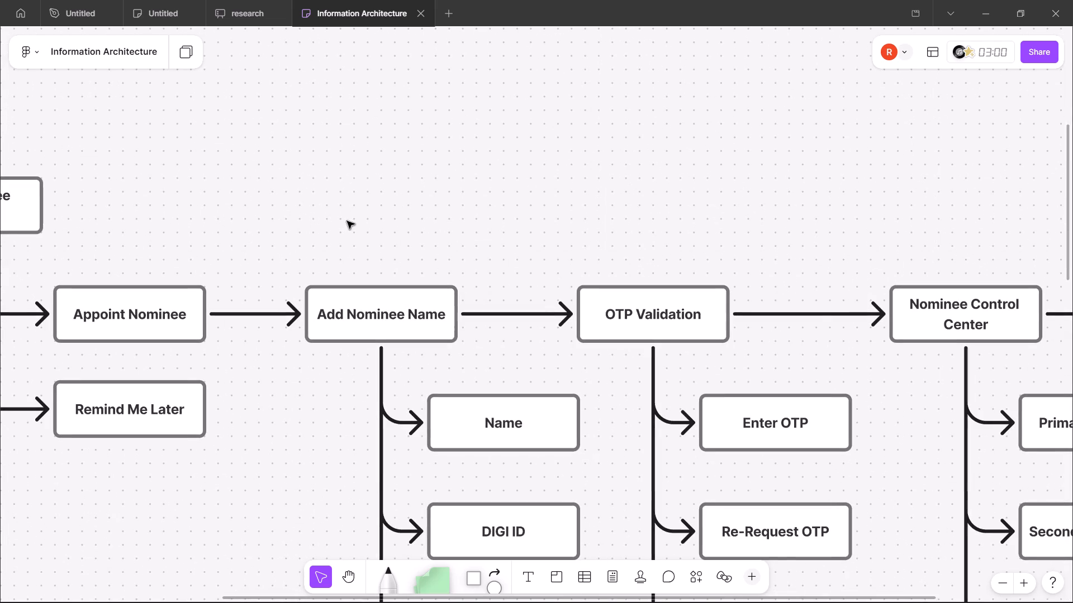
key(alt+Tab)
scroll(347, 221, up, 2)
scroll(347, 221, down, 1)
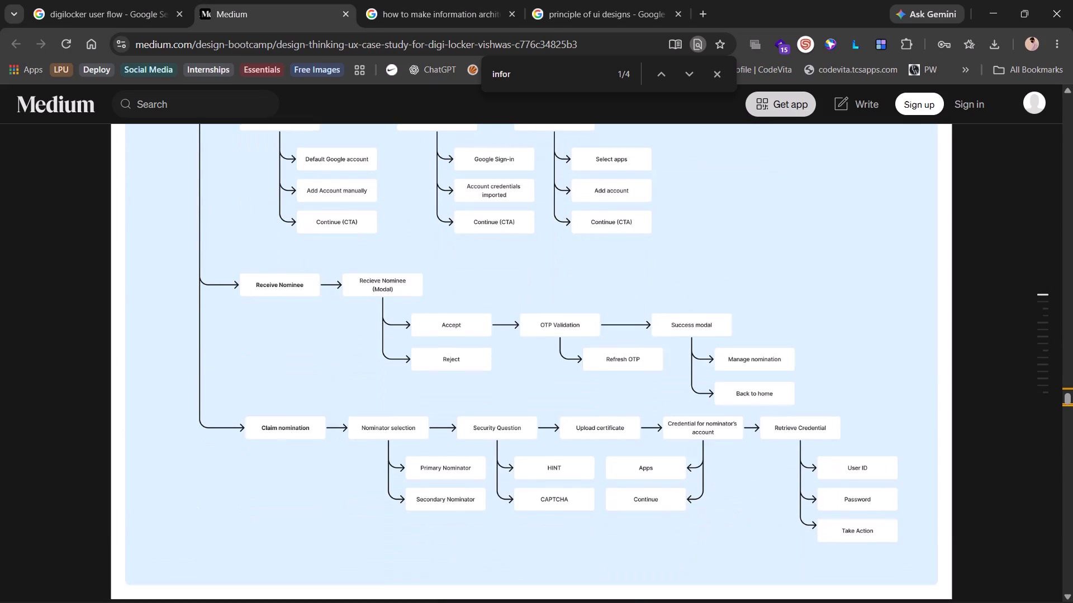
scroll(347, 221, down, 1)
key(alt+Tab)
scroll(347, 221, right, 1)
scroll(347, 221, down, 1)
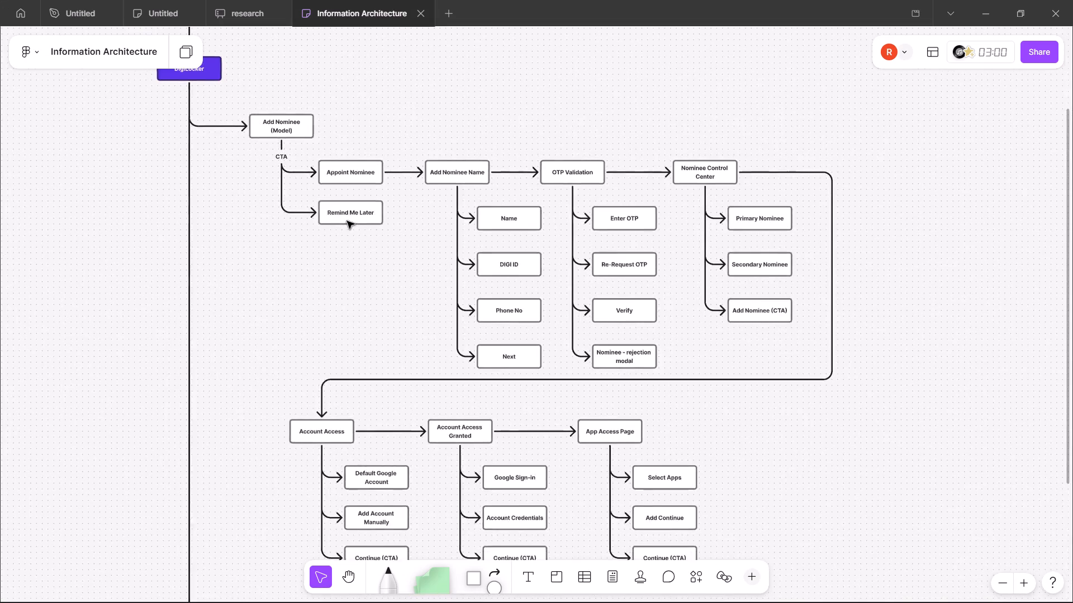
scroll(347, 221, down, 2)
key(alt+Tab)
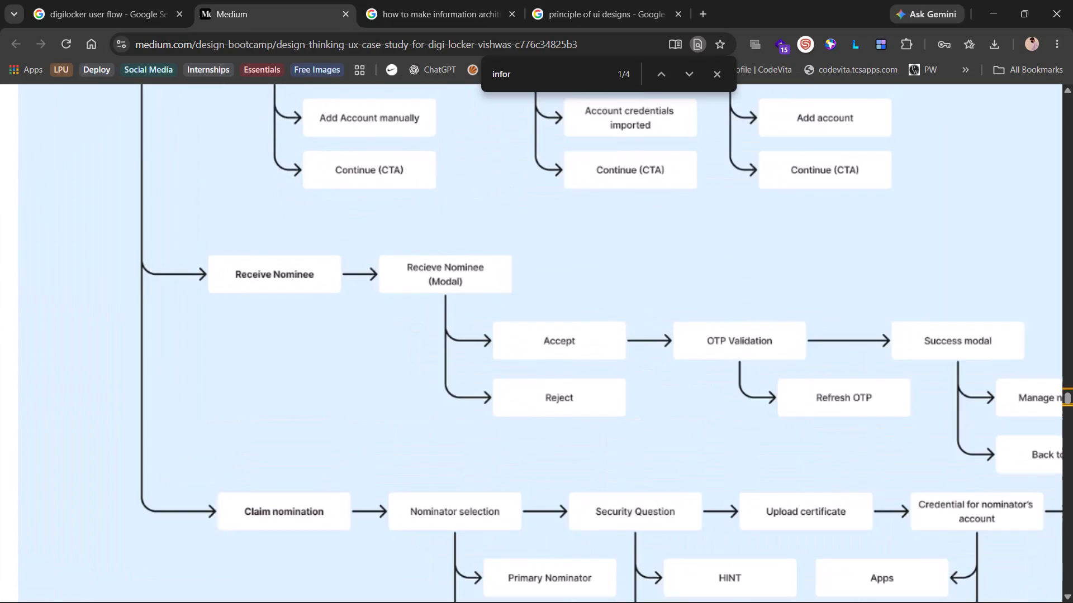
scroll(400, 277, up, 1)
key(alt+Tab)
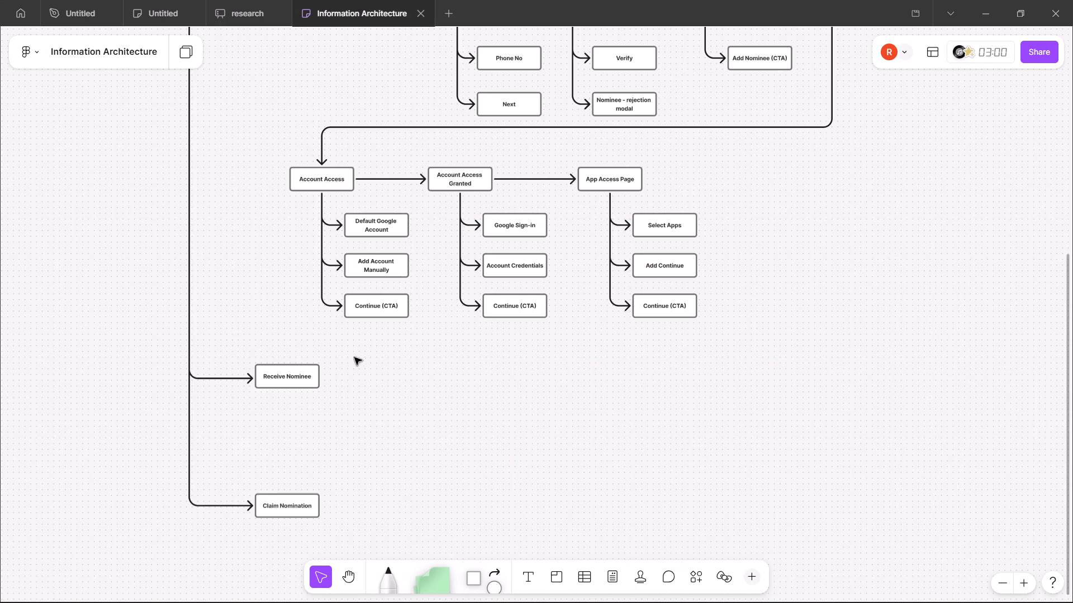
Add a connected box labelled "Receive Nominee (Modal)" to the right of the Receive Nominee box.
click(311, 361)
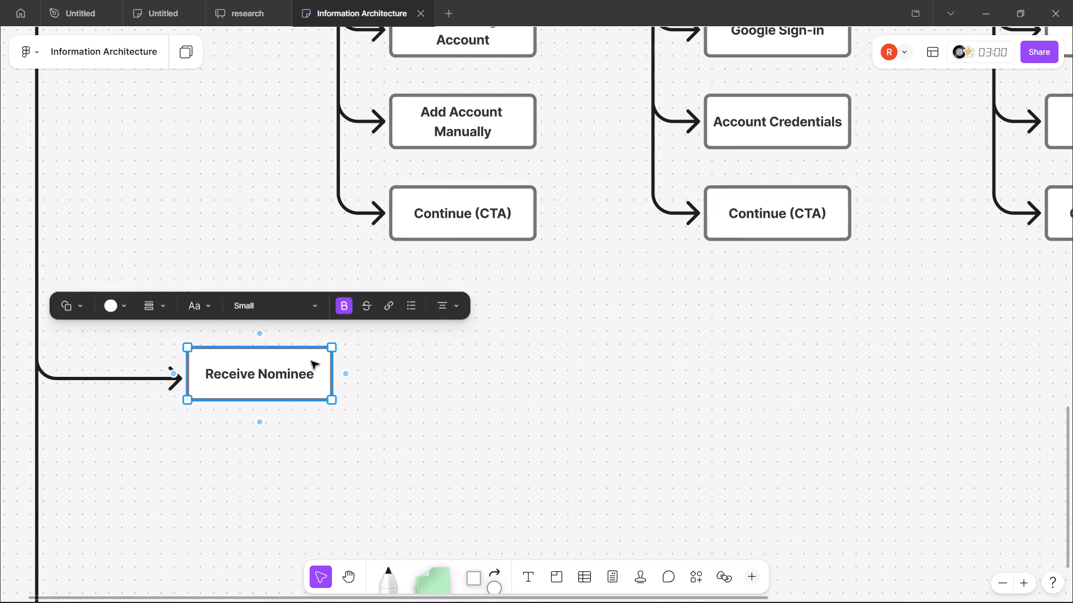
click(352, 376)
text(Receive)
key(space)
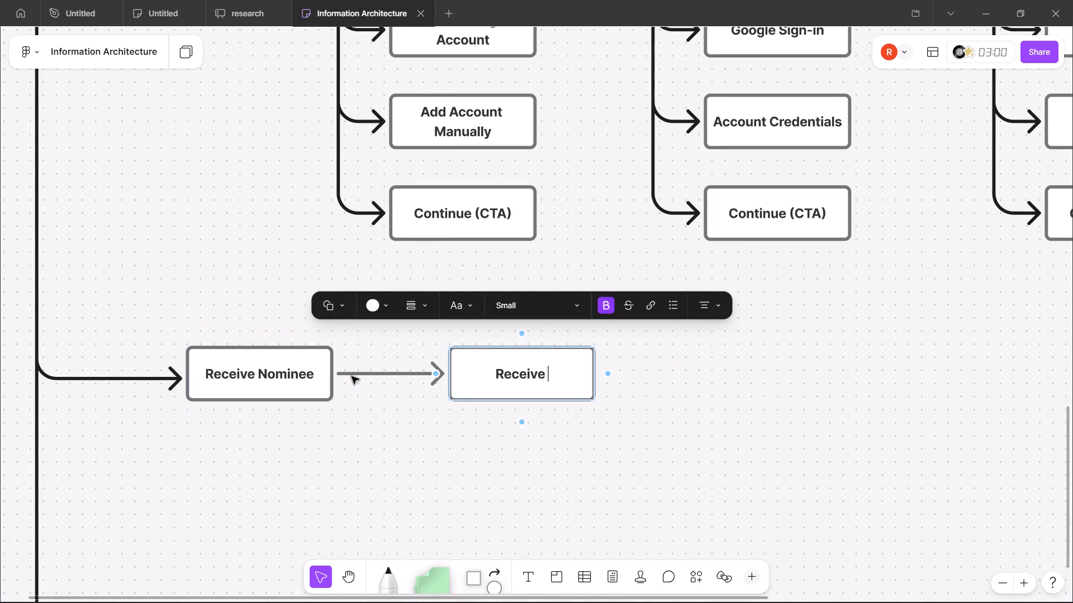
text(Nominee (Modal))
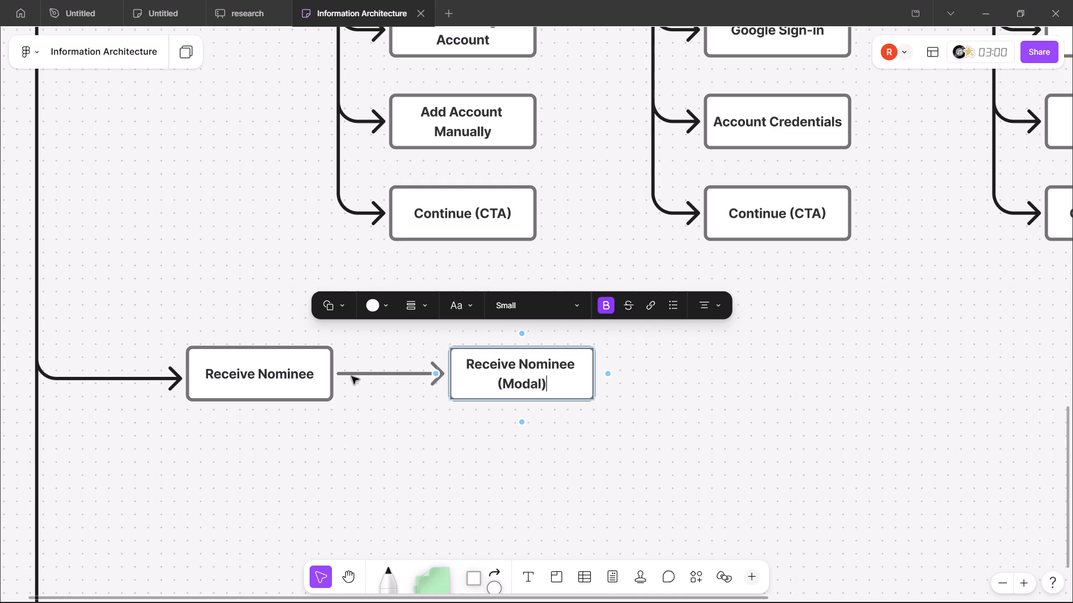
click(606, 448)
Check the modal's child boxes in the Medium reference and add a connected box labelled "Accept" below Receive Nominee (Modal) in FigJam.
key(alt+Tab)
scroll(606, 448, down, 1)
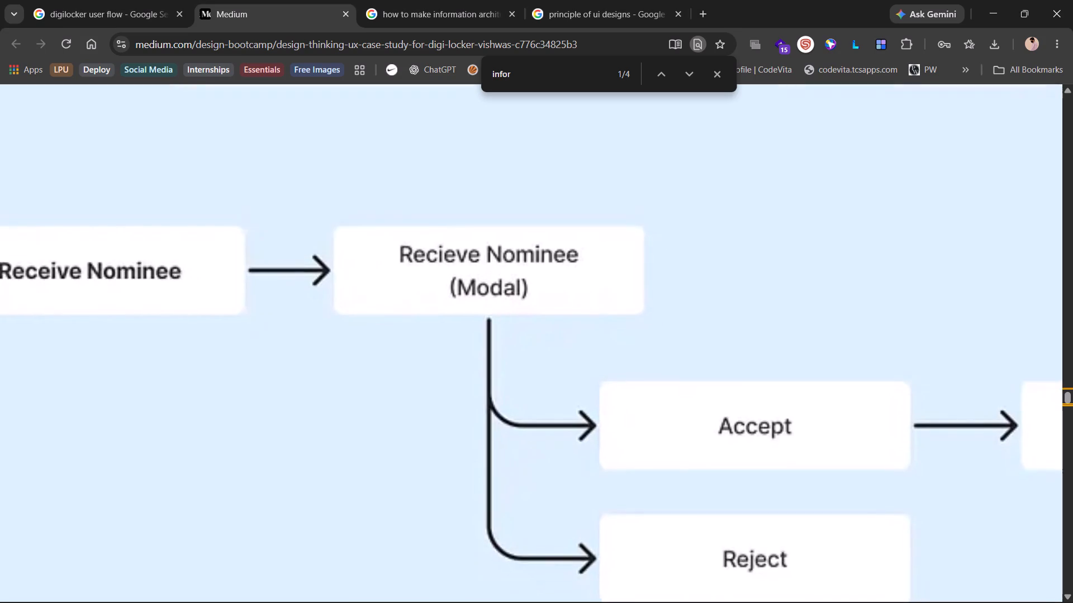
scroll(606, 448, down, 1)
scroll(606, 448, left, 2)
key(alt+Tab)
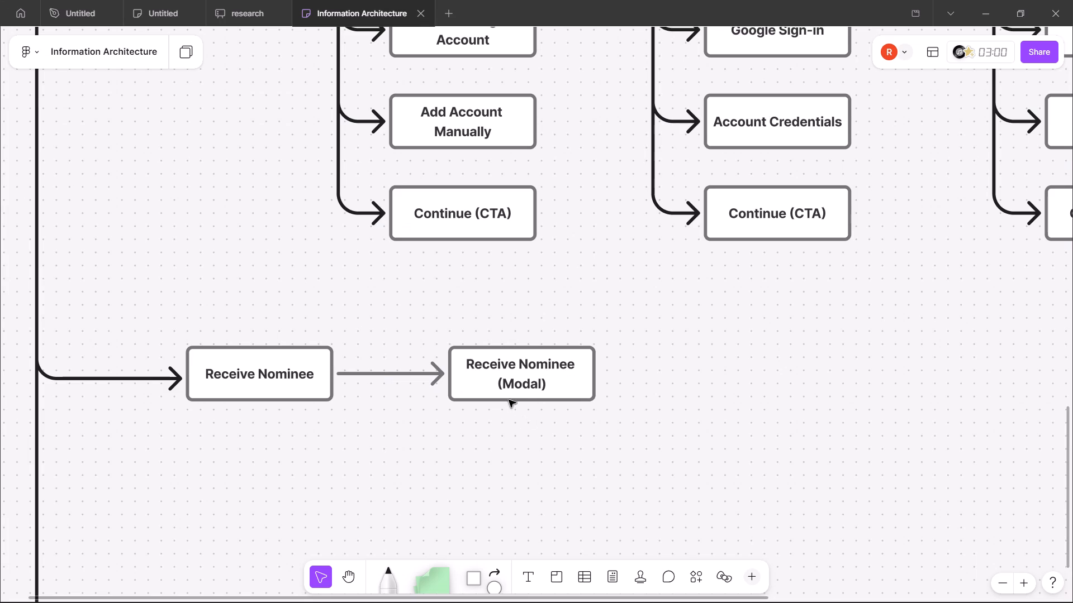
click(519, 391)
click(520, 425)
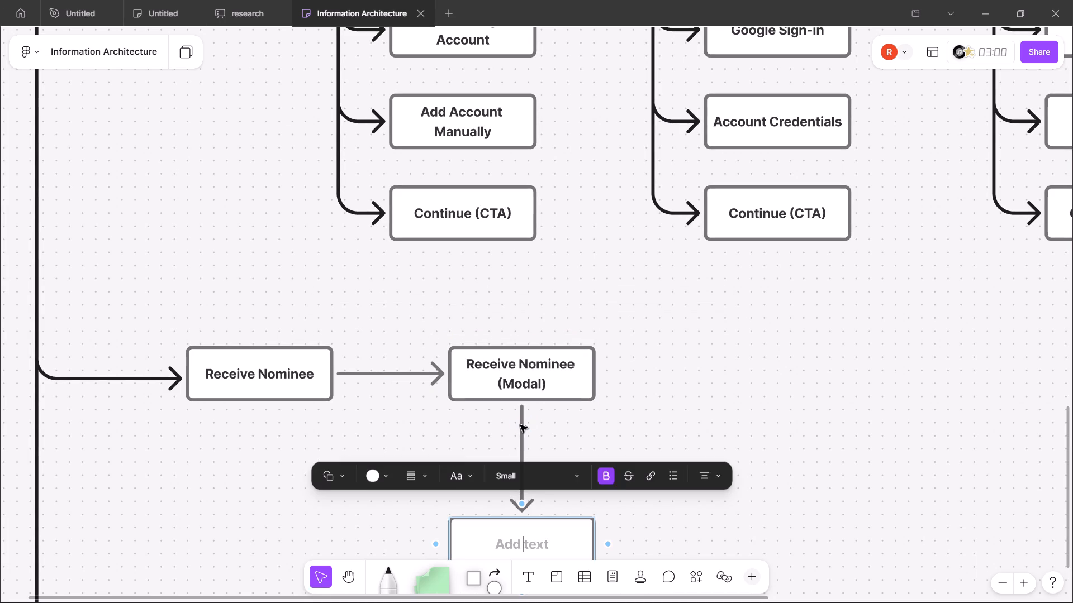
text(Accept)
click(700, 367)
scroll(700, 367, down, 1)
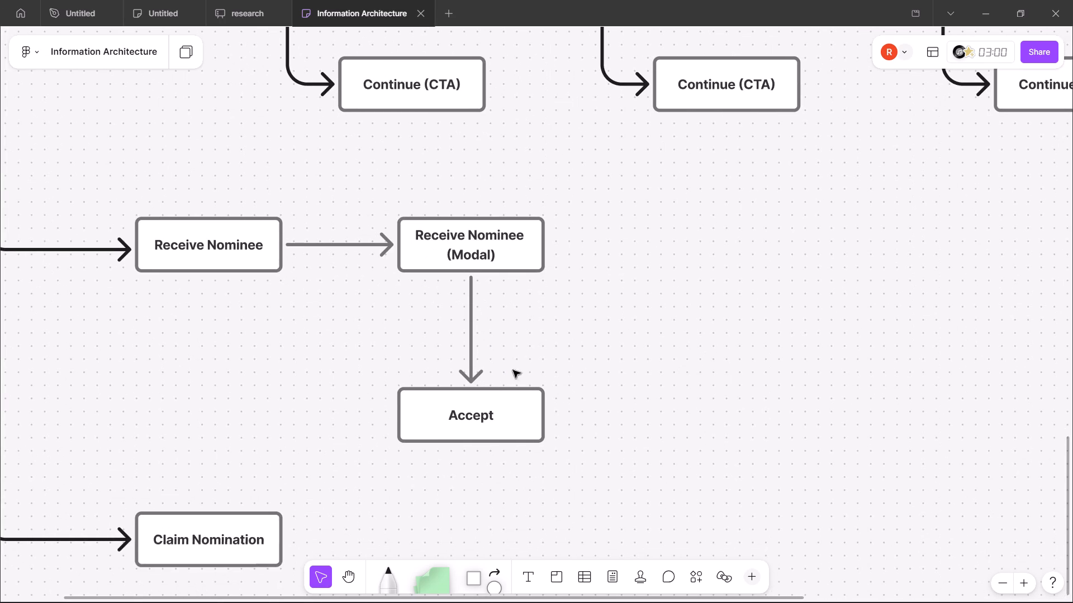
Reattach the connector to the Accept box's left side and move Accept diagonally below and right of Receive Nominee (Modal) for a curved branch.
click(472, 372)
drag(469, 388, 440, 388)
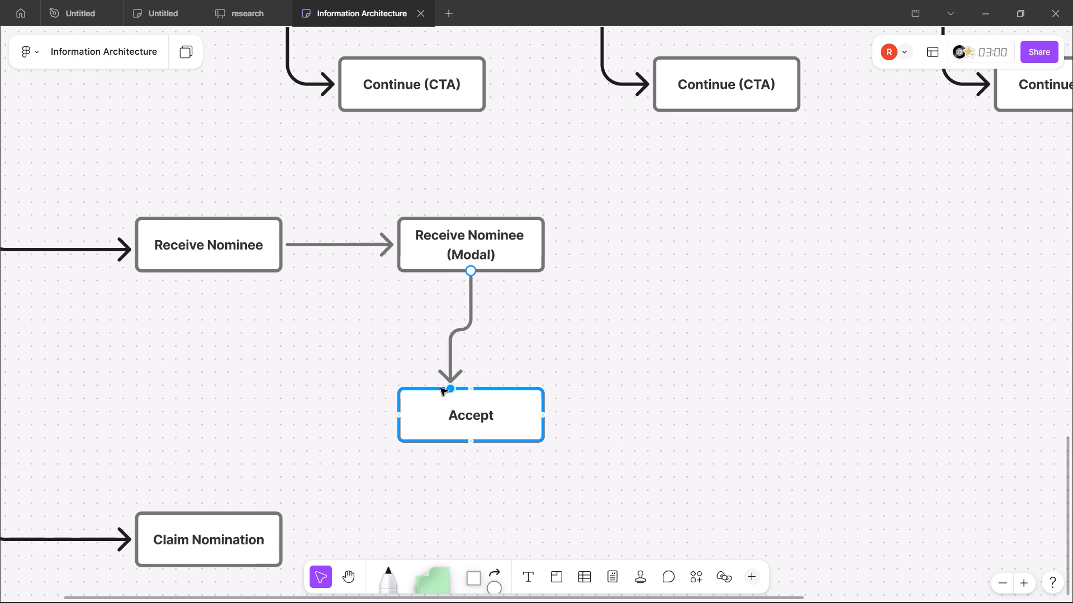
drag(440, 388, 396, 415)
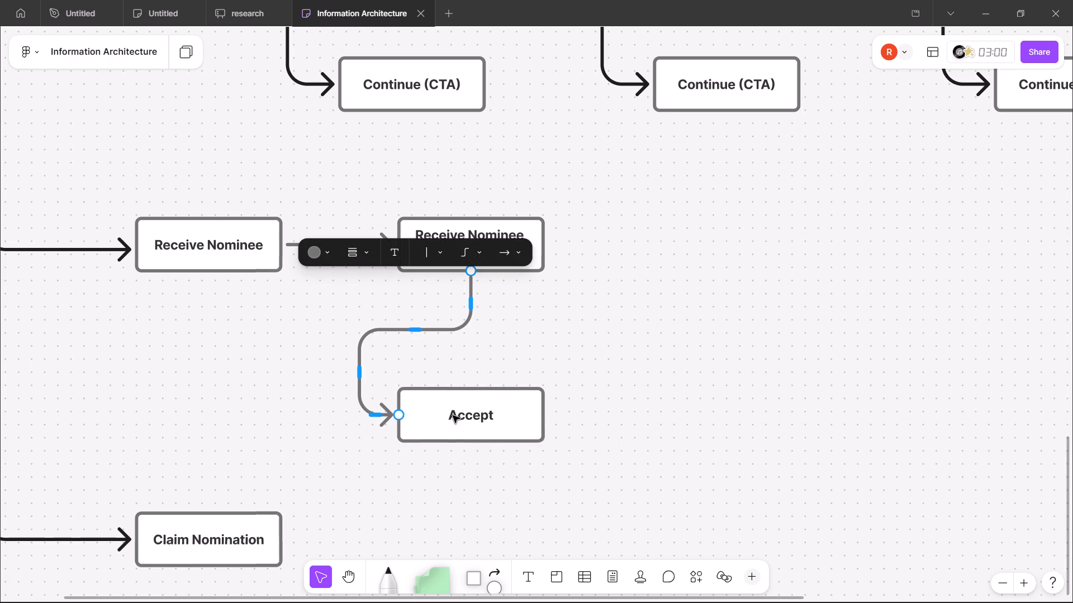
click(453, 415)
drag(453, 415, 538, 405)
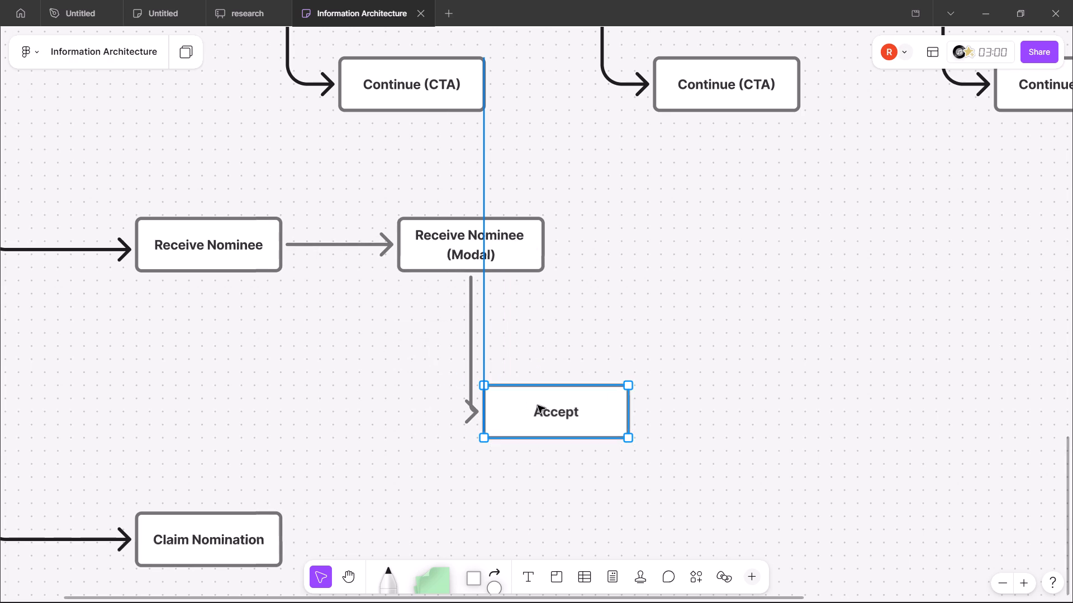
drag(538, 405, 573, 403)
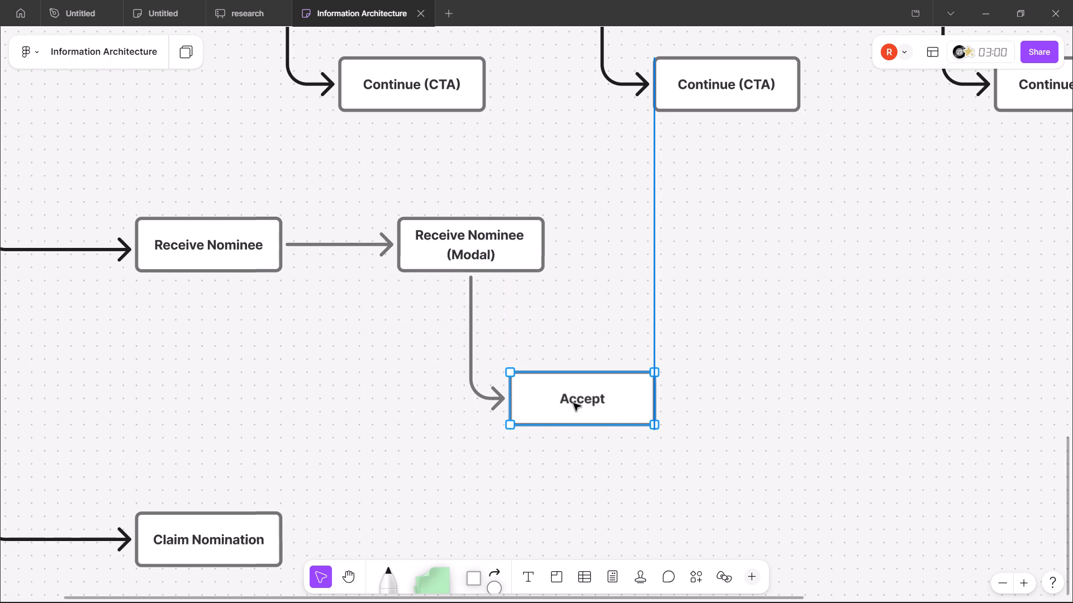
drag(573, 403, 568, 403)
click(728, 391)
scroll(728, 391, down, 1)
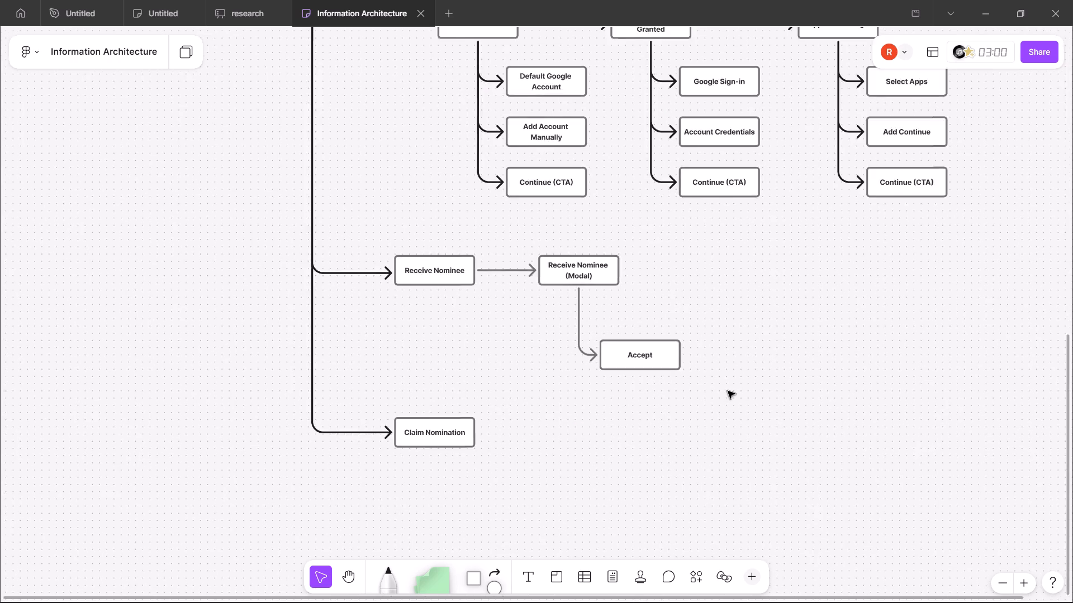
scroll(728, 391, up, 1)
drag(562, 437, 564, 428)
drag(568, 428, 568, 426)
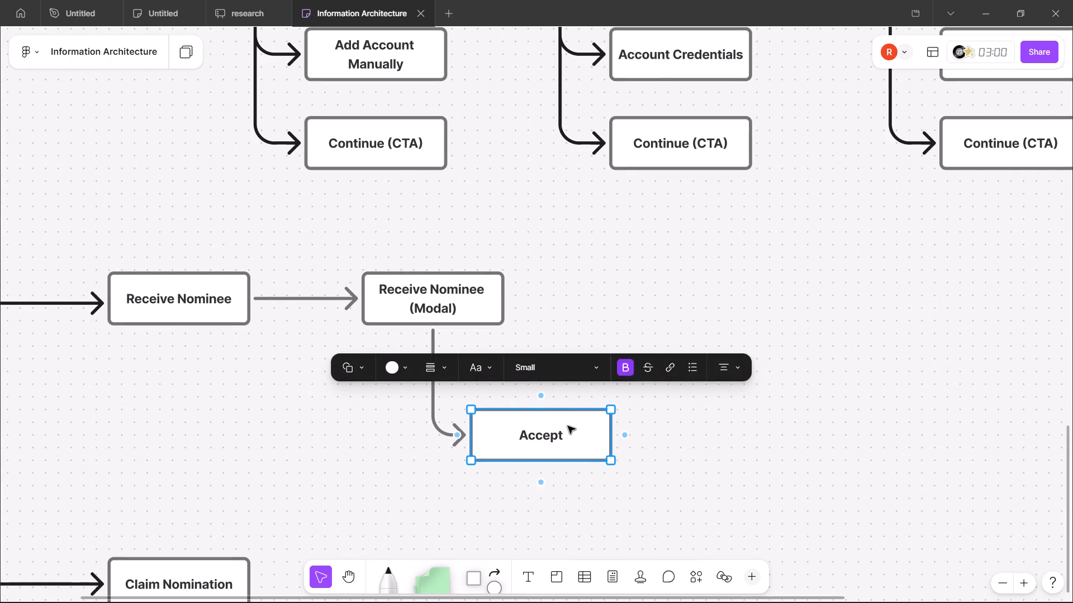
drag(568, 426, 569, 420)
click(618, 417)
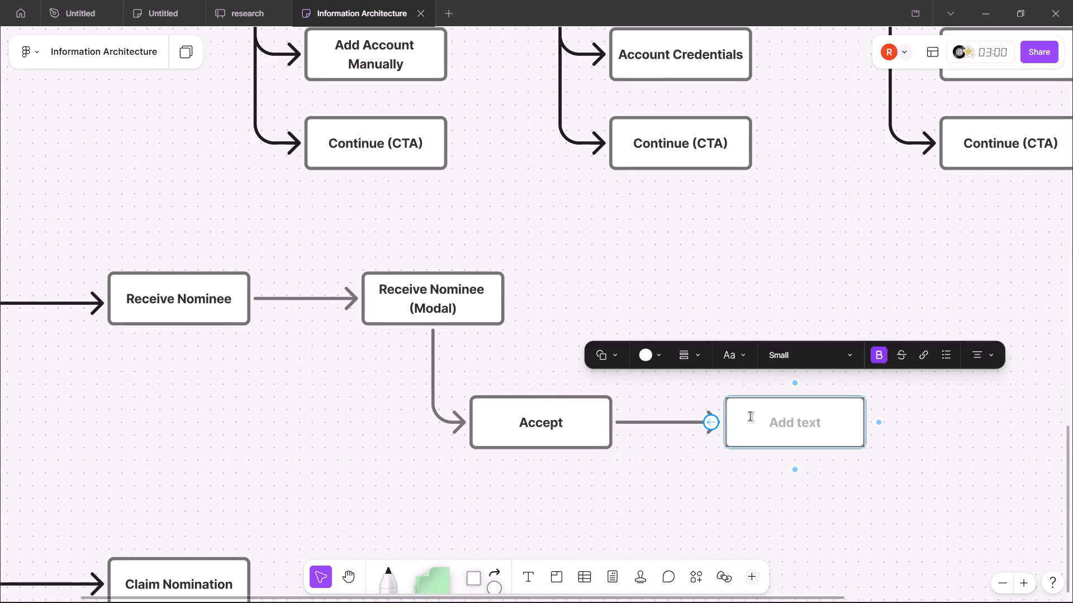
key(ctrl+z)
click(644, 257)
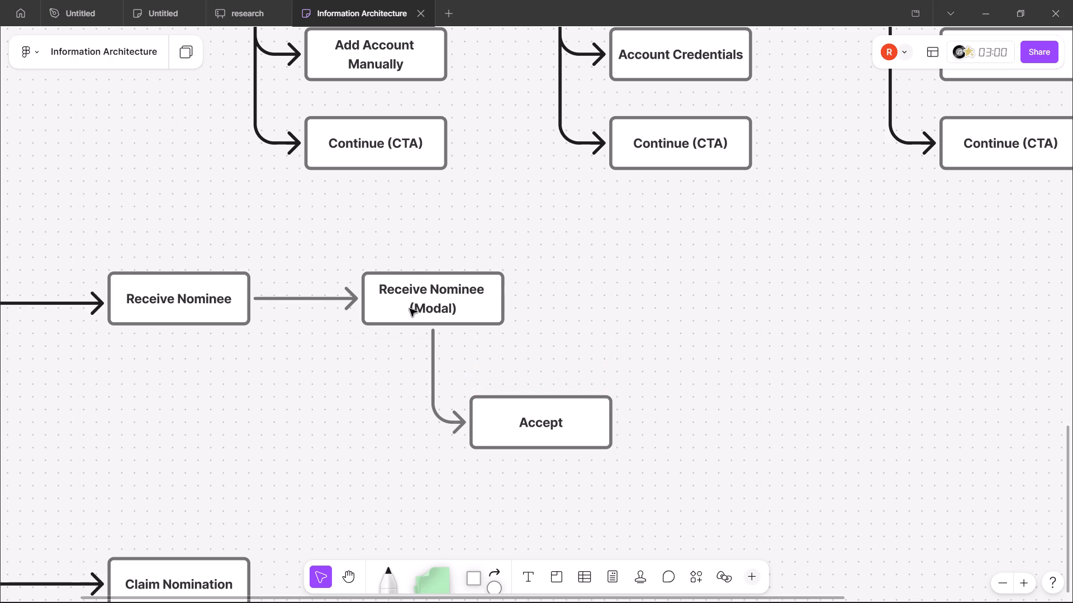
Add a connected box labelled "Reject" below Accept, branching from the bottom of Receive Nominee (Modal).
click(409, 309)
drag(433, 350, 472, 510)
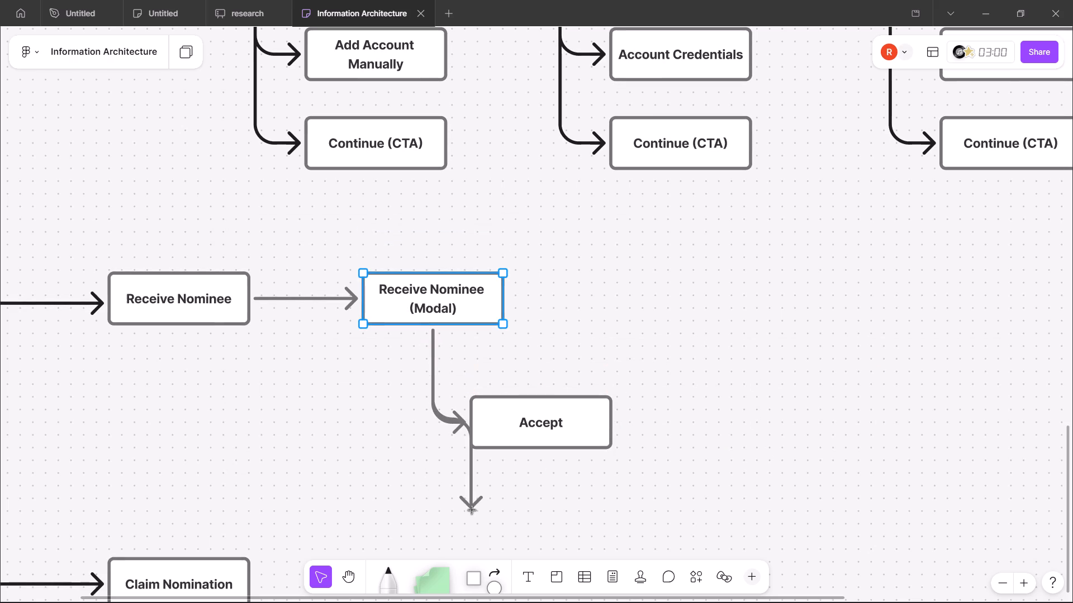
drag(472, 510, 508, 513)
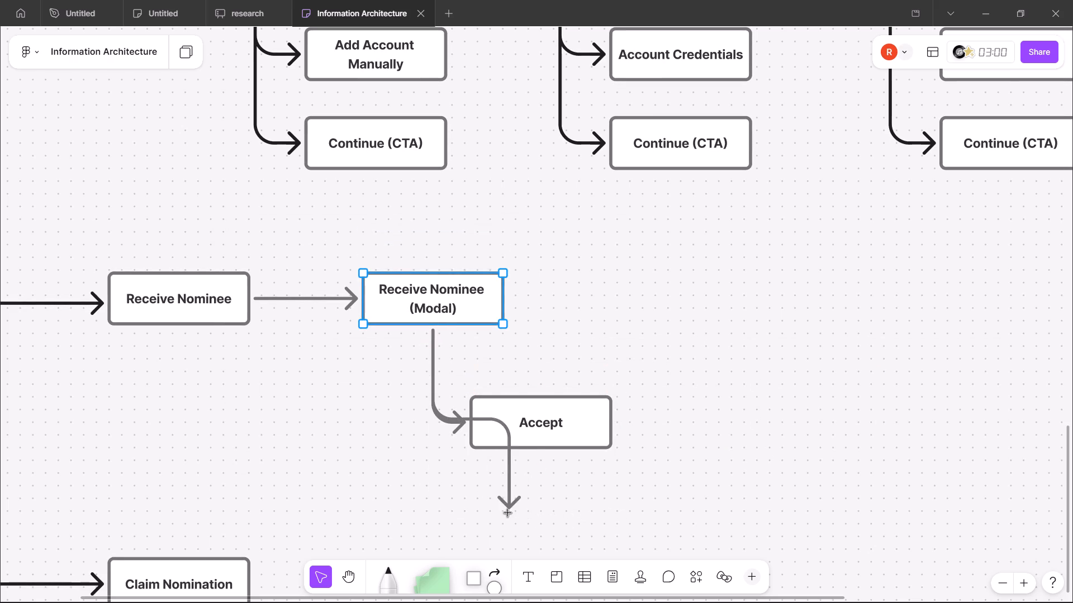
drag(508, 513, 554, 517)
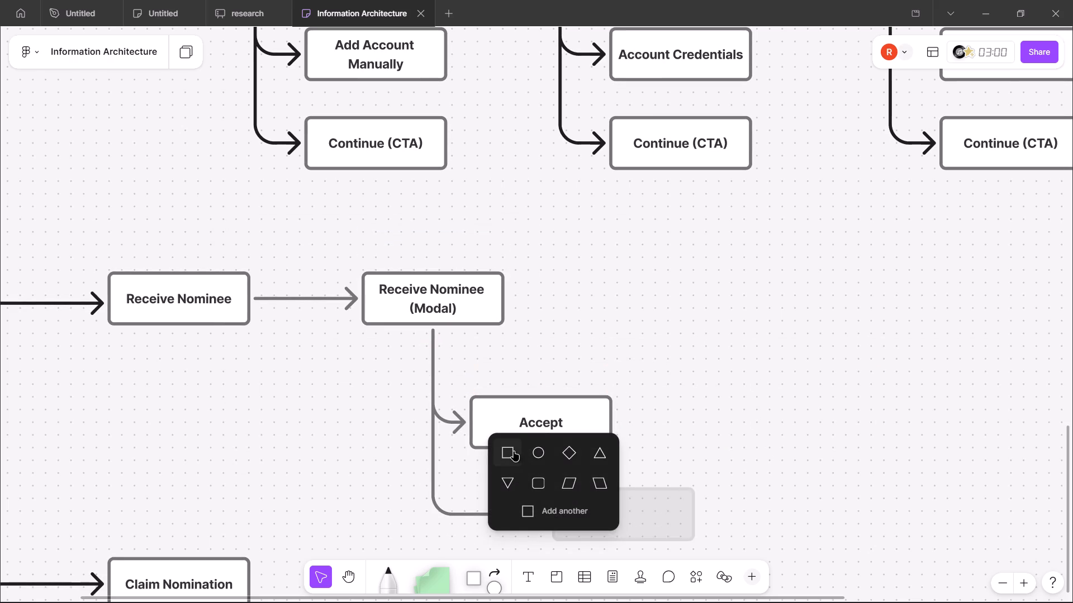
click(514, 451)
key(alt+Tab)
key(alt+Tab)
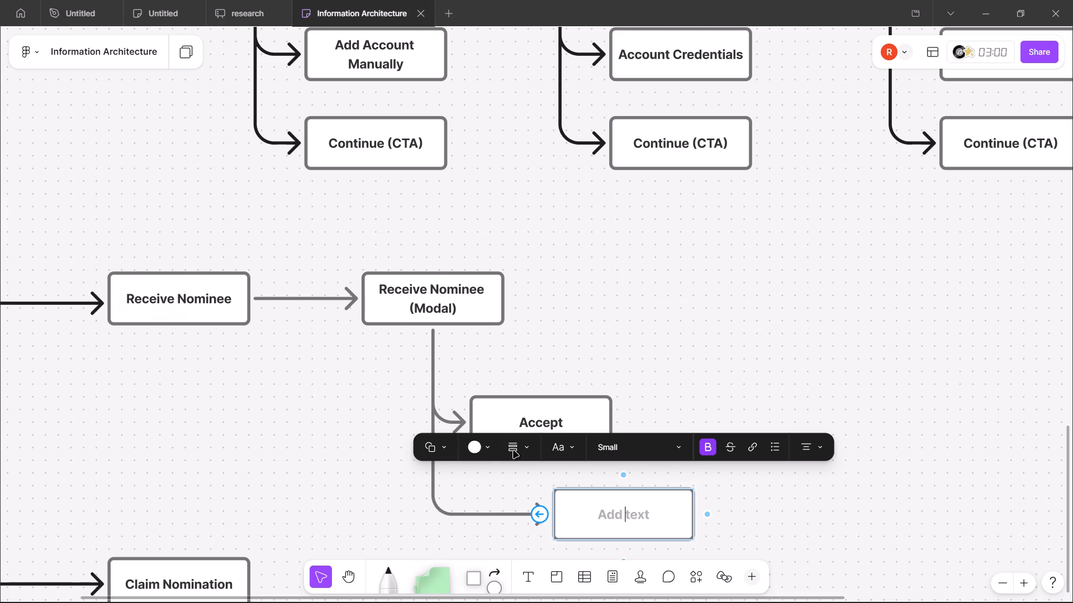
text(Reject)
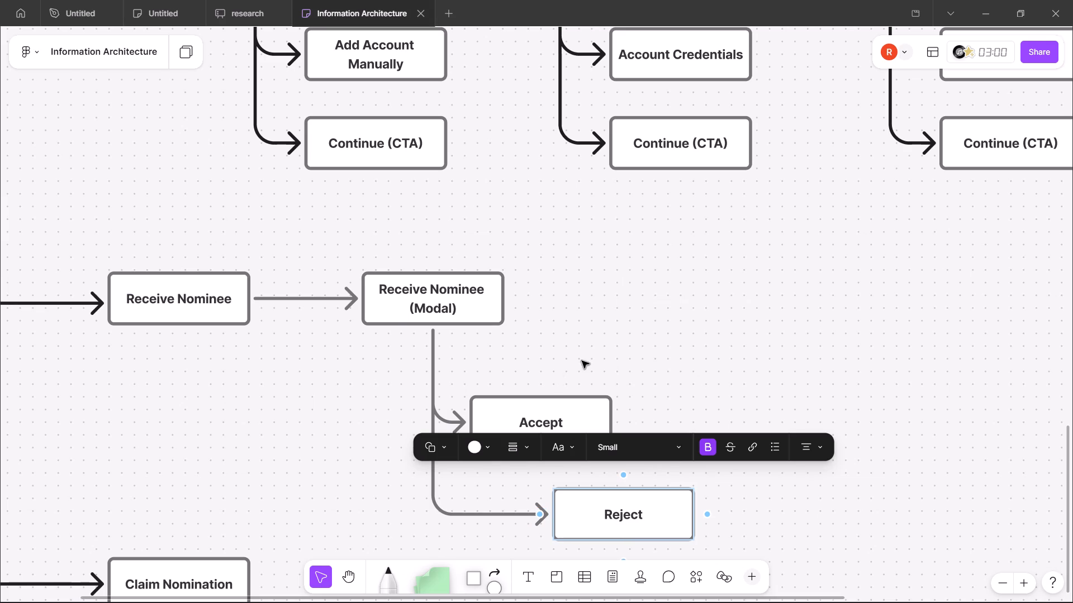
click(614, 343)
Move the Reject box directly beneath Accept so that both boxes' side edges line up.
scroll(610, 379, down, 1)
click(623, 457)
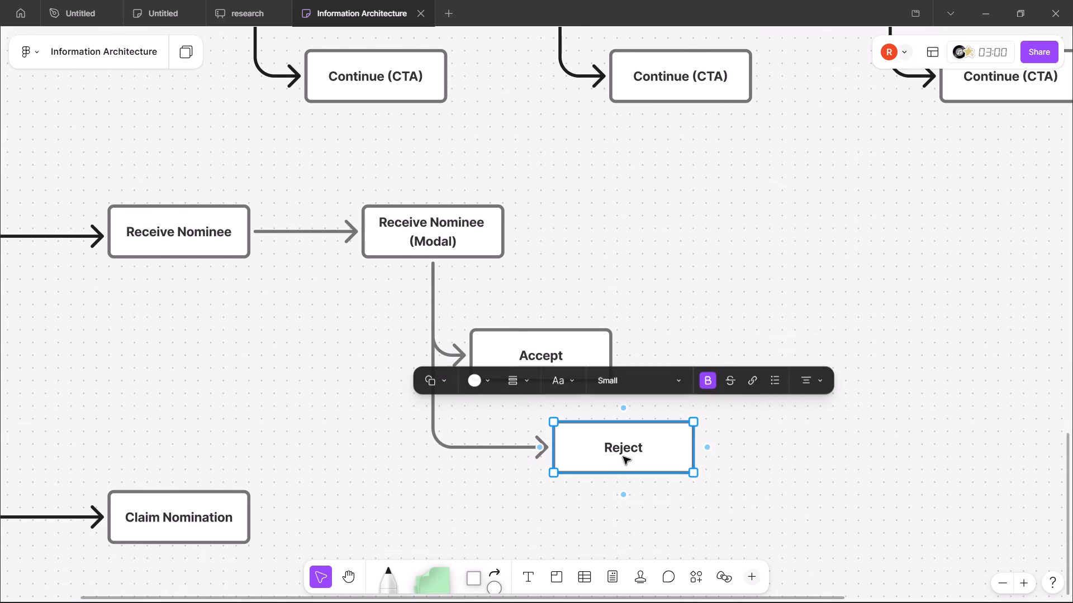
drag(589, 447, 510, 452)
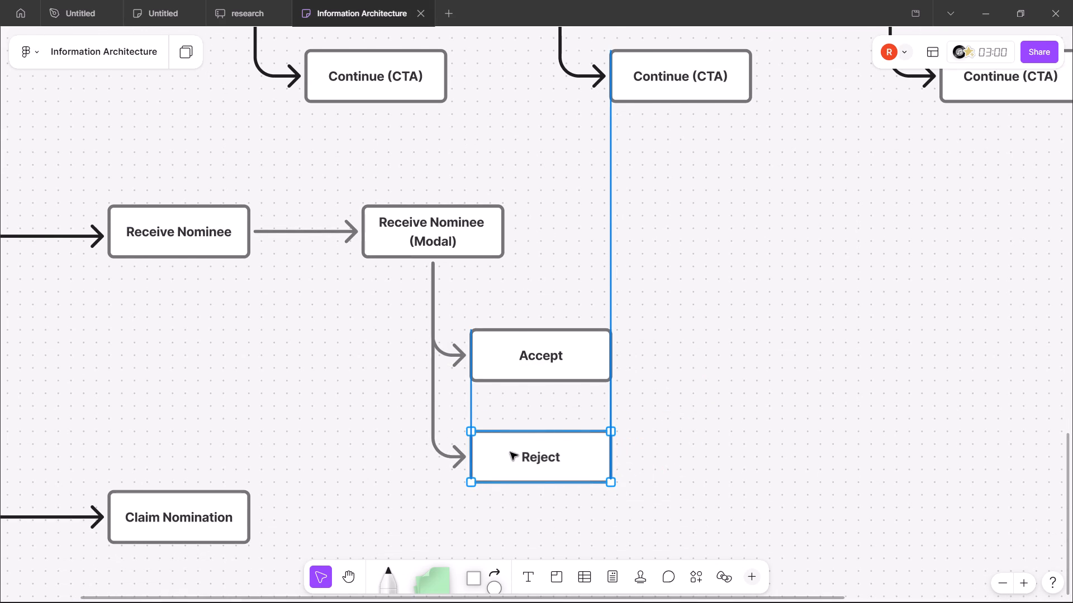
drag(510, 452, 504, 449)
click(695, 269)
Compare the branch with the Medium reference and shift the Accept and Reject boxes together slightly to the right in FigJam.
key(alt+Tab)
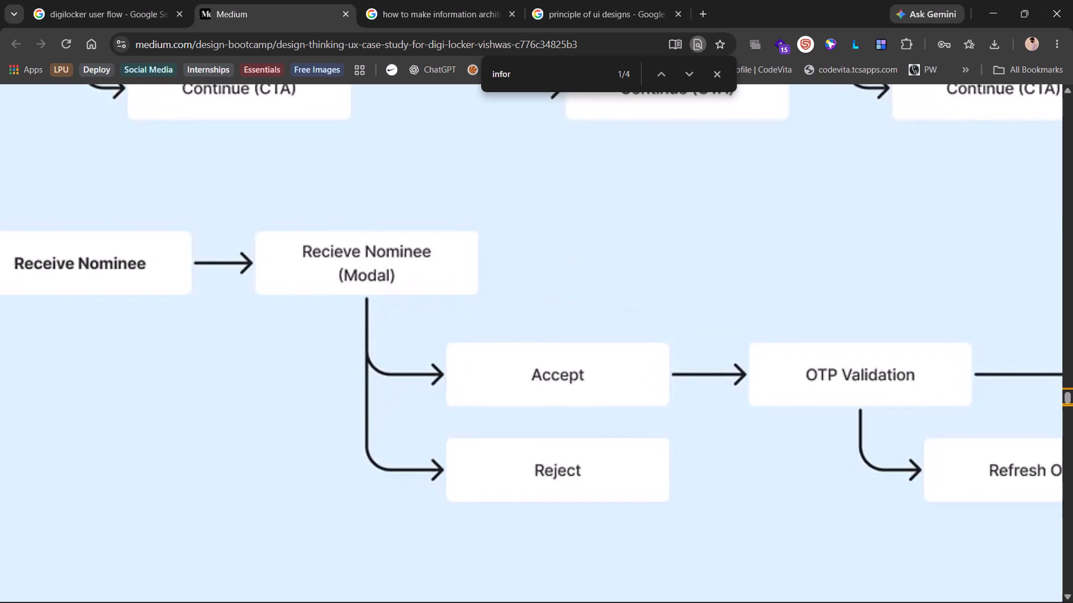
key(alt+Tab)
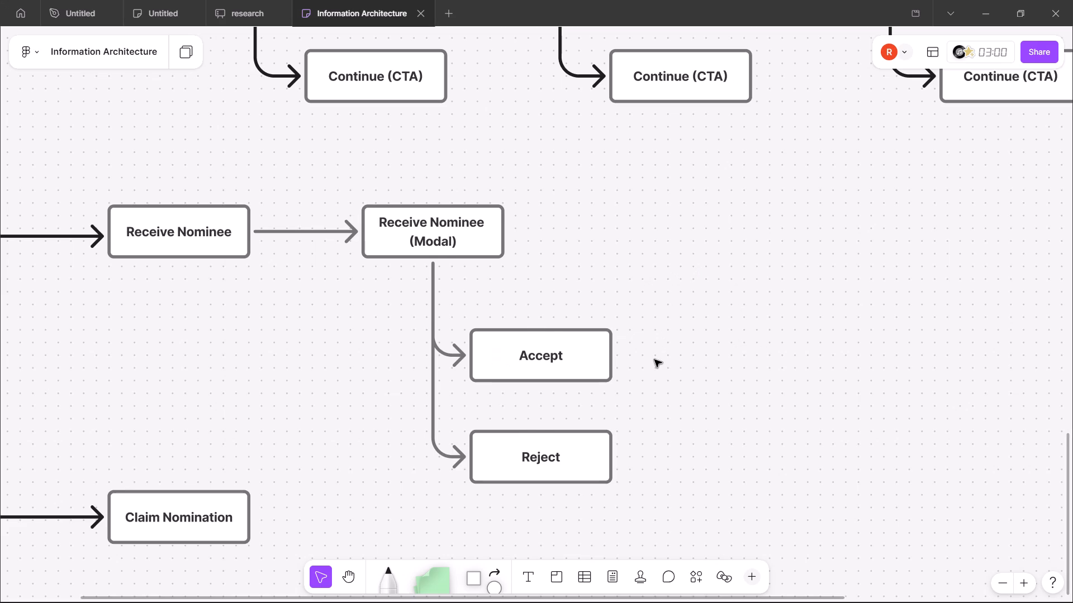
scroll(654, 360, down, 1)
scroll(625, 361, up, 2)
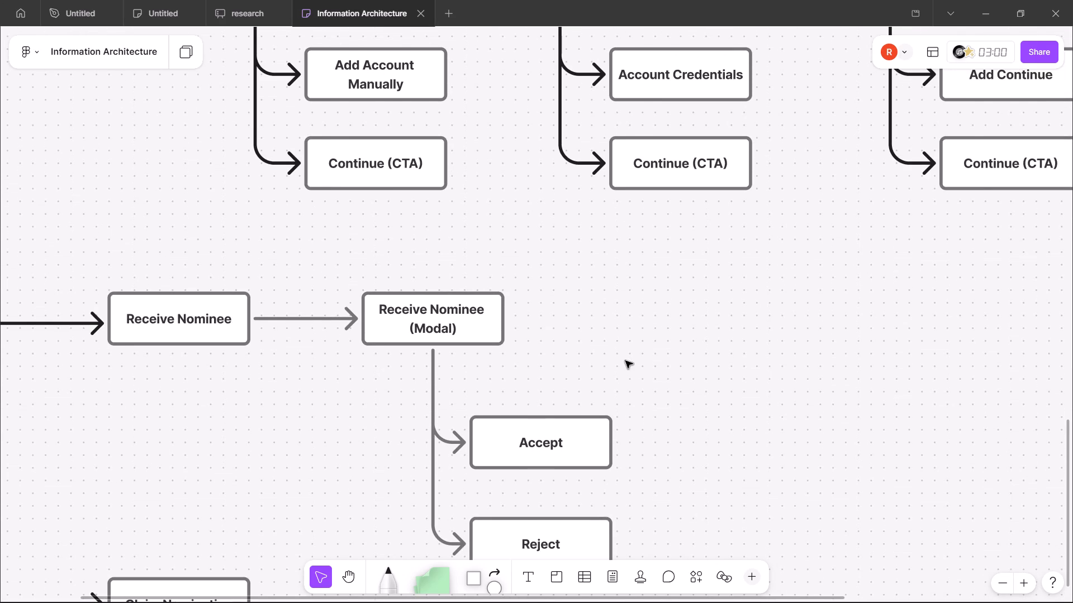
scroll(616, 417, down, 2)
drag(631, 425, 512, 266)
scroll(548, 295, up, 1)
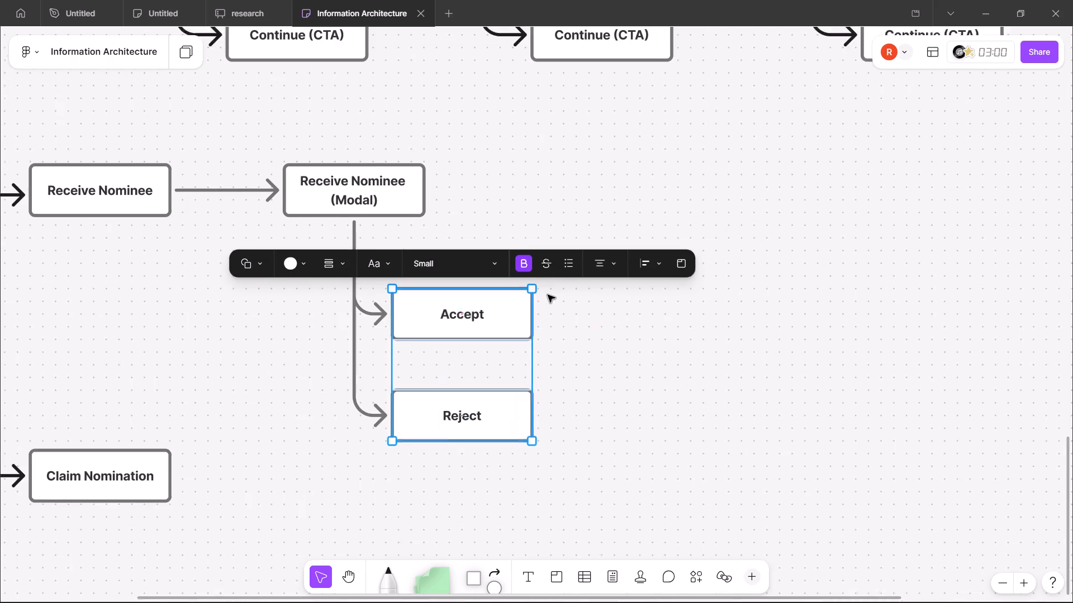
scroll(548, 295, up, 1)
drag(466, 406, 477, 406)
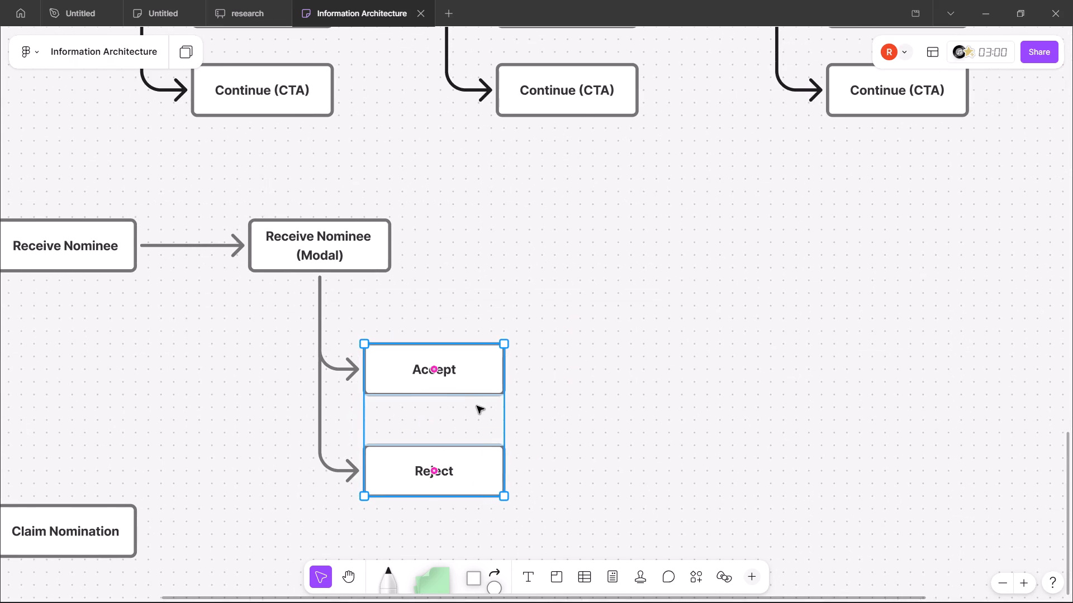
drag(477, 406, 477, 406)
Recolour the two connectors from Receive Nominee (Modal) to Reject and Accept black.
drag(533, 401, 291, 338)
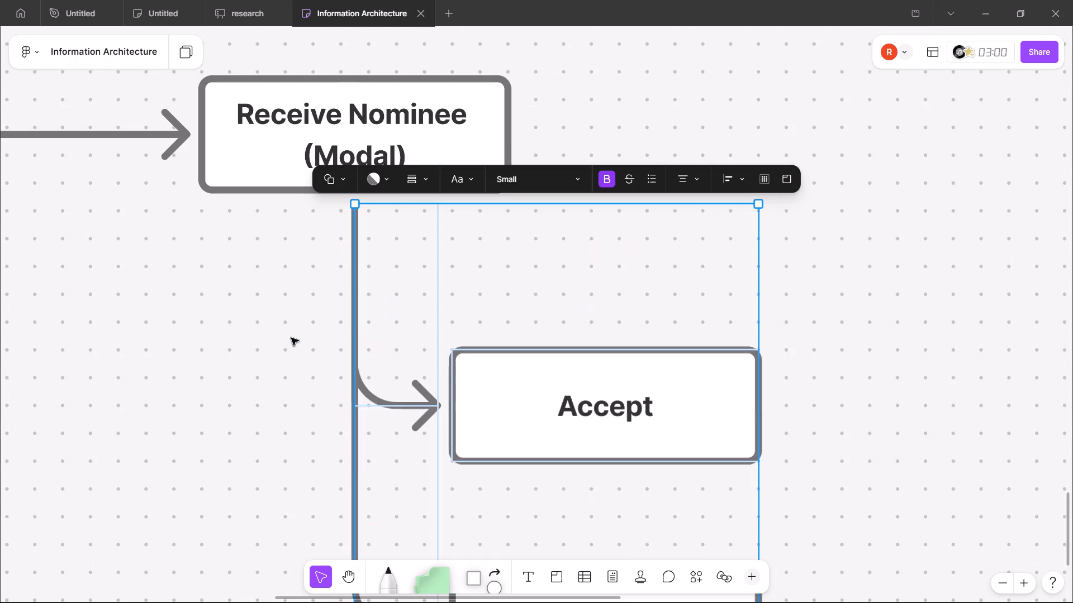
click(274, 314)
click(358, 298)
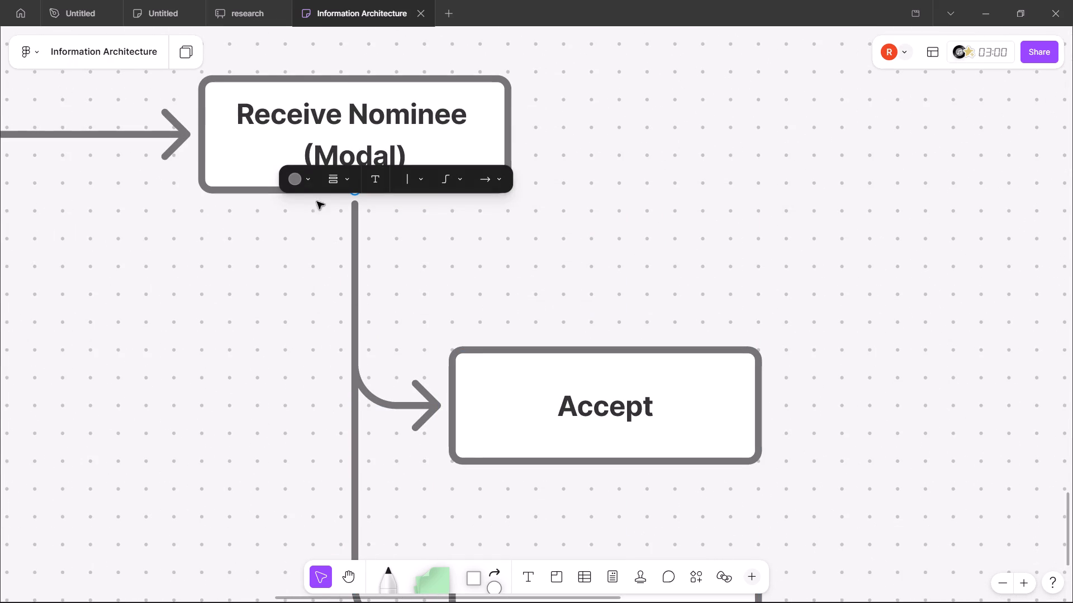
click(301, 180)
click(187, 126)
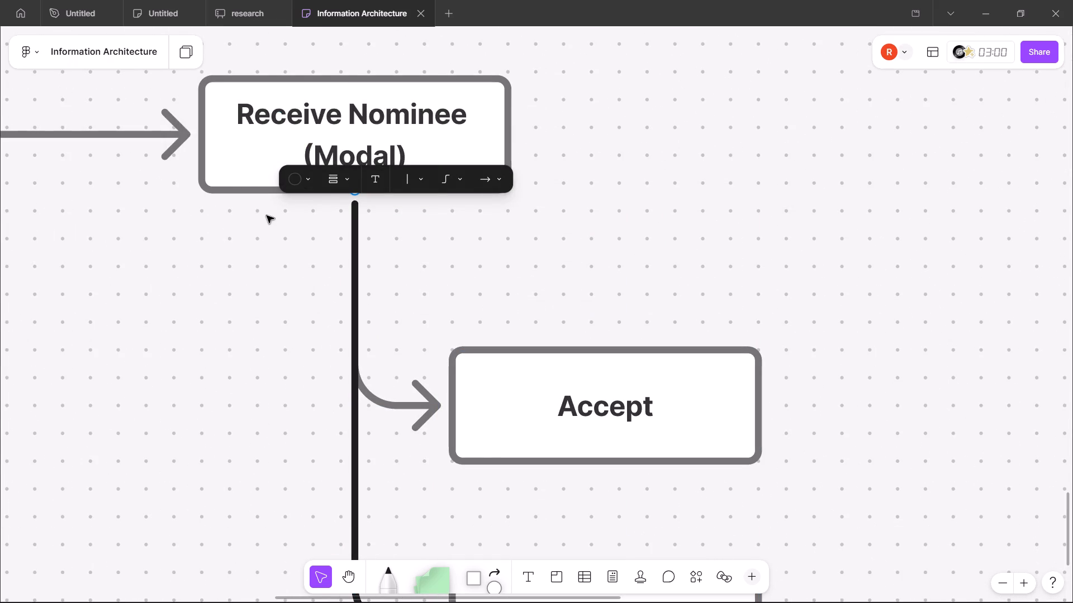
scroll(267, 216, down, 1)
click(425, 206)
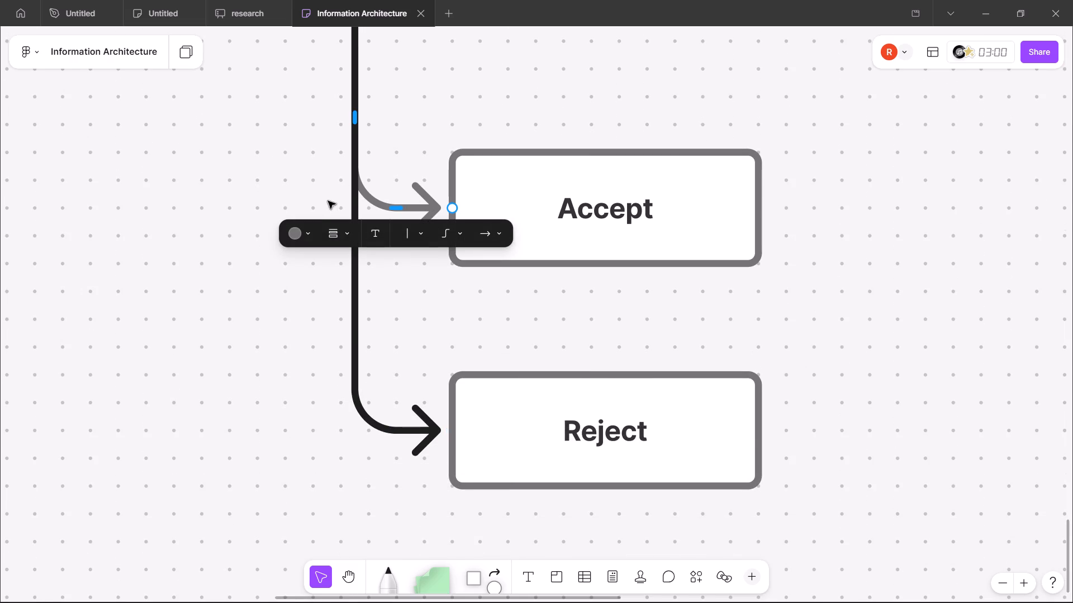
click(314, 224)
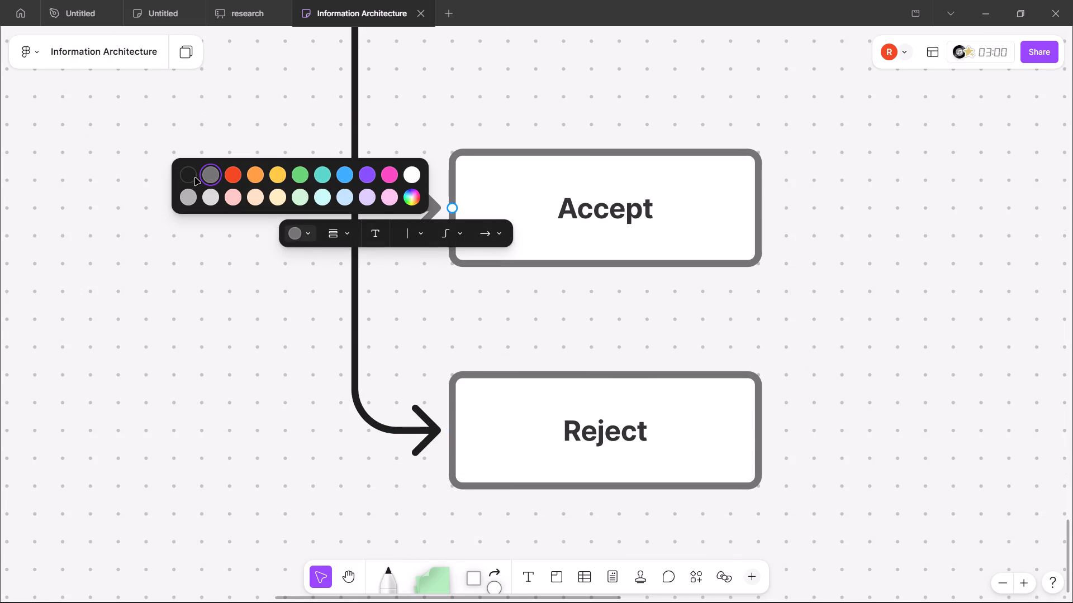
click(195, 178)
click(202, 284)
Recolour the connector between Receive Nominee and Receive Nominee (Modal) black.
scroll(202, 284, up, 2)
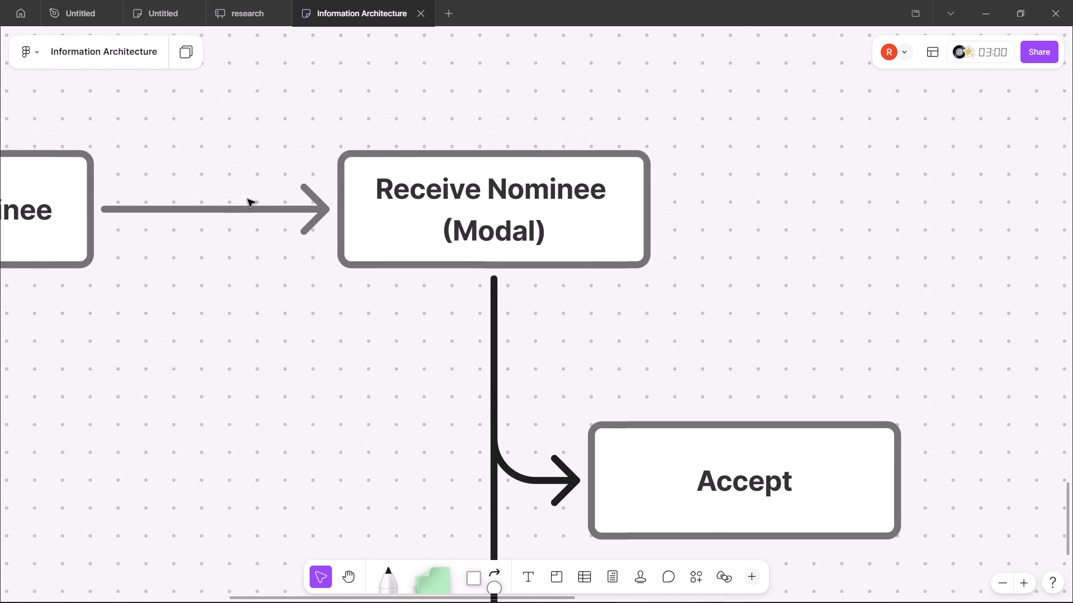
click(251, 208)
click(131, 188)
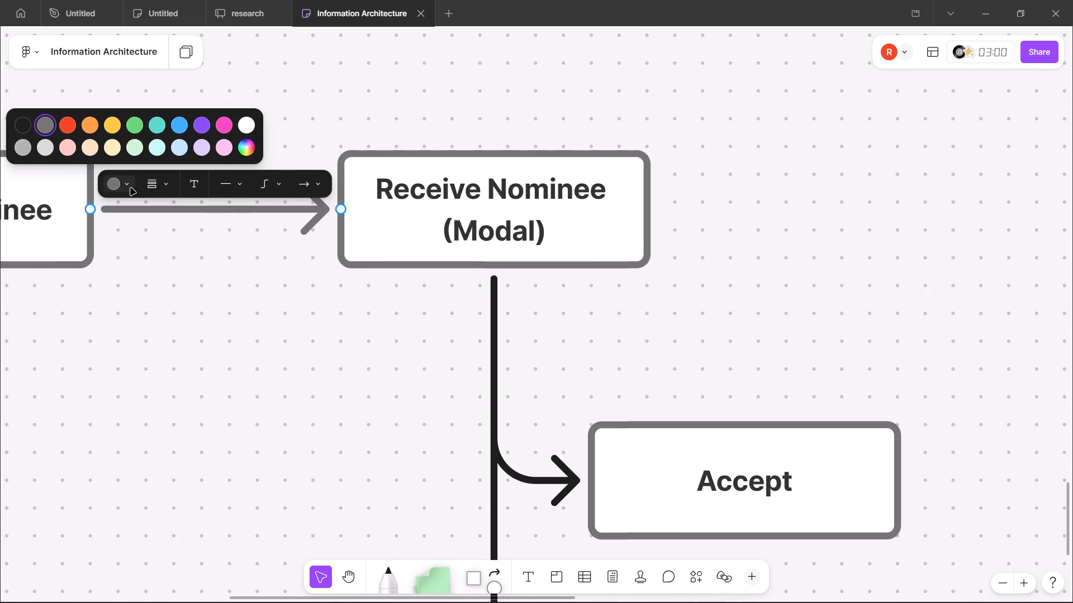
click(23, 126)
click(175, 309)
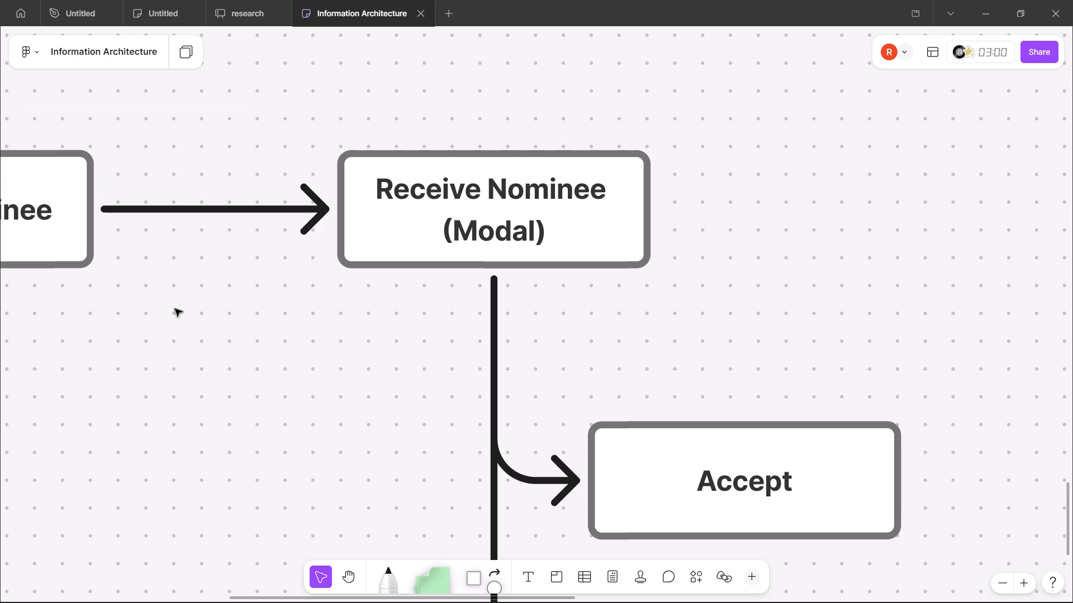
Switch to Chrome and search Google for "ganga satluj train" in a new tab.
key(alt+Tab)
key(ctrl+t)
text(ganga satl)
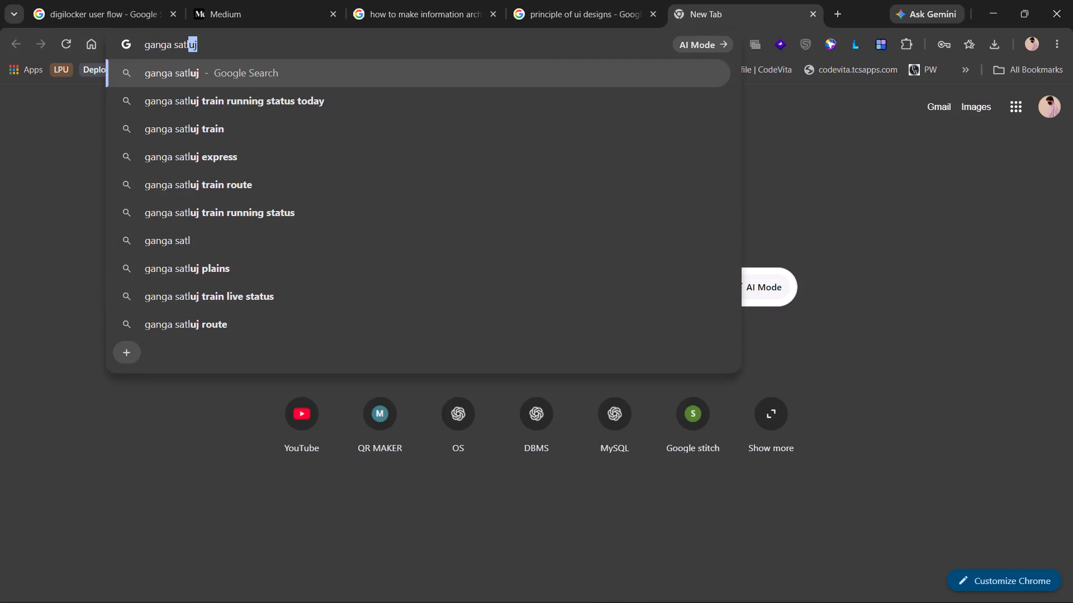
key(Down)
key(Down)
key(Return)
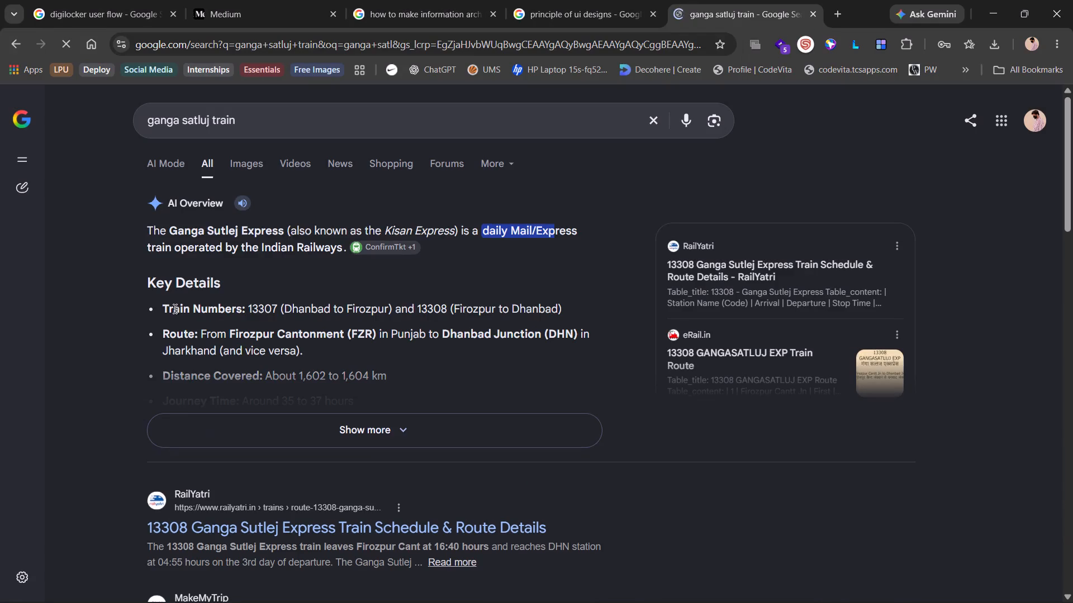
Expand the AI overview and read the train's key details, route and major stops, including those in Bihar and Jharkhand.
click(415, 433)
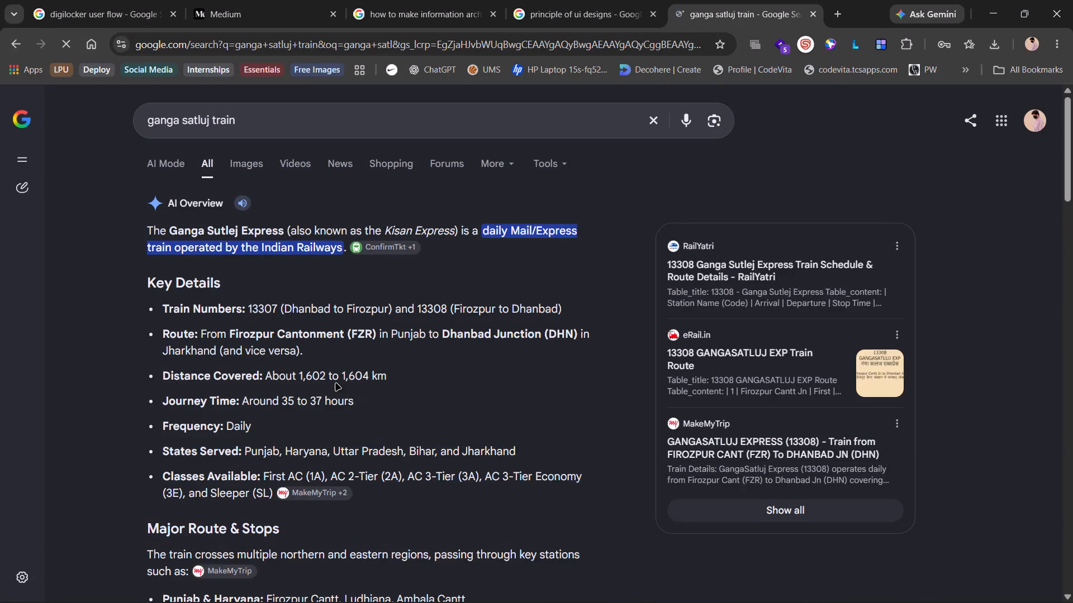
scroll(336, 384, down, 1)
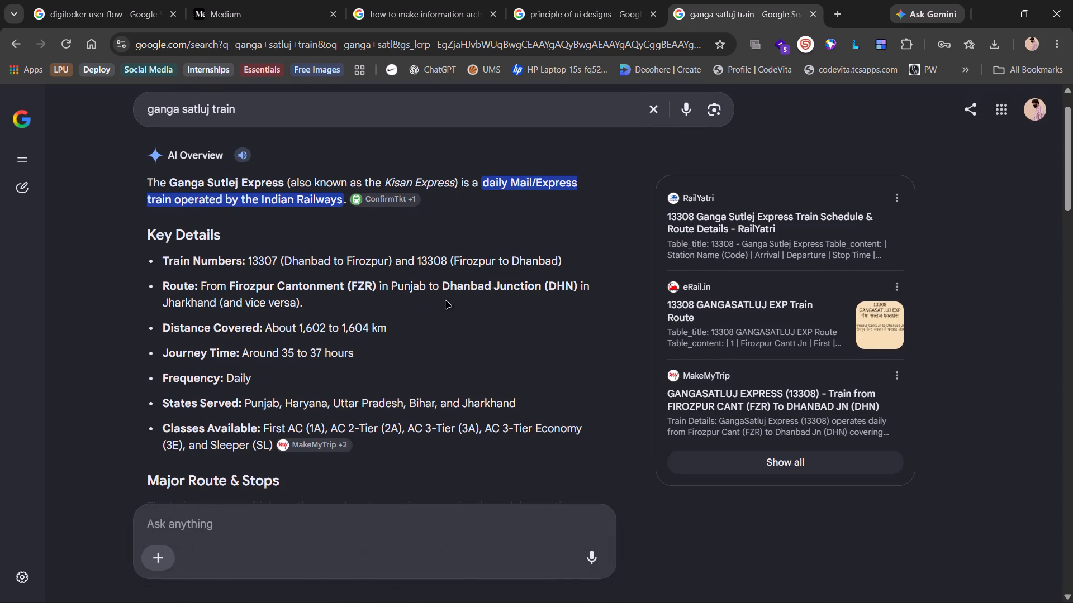
scroll(341, 303, down, 1)
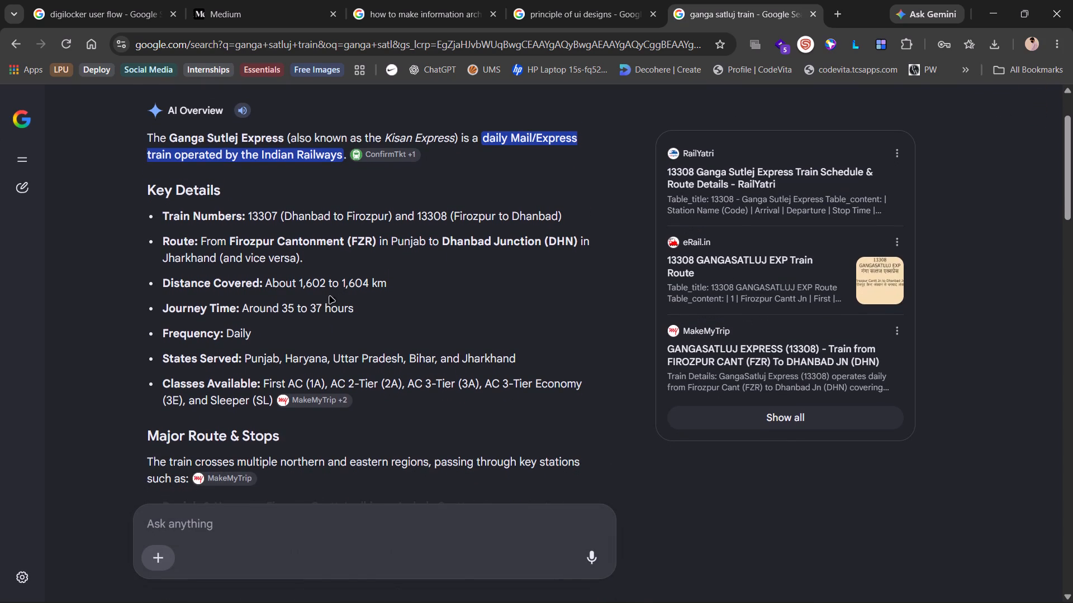
scroll(382, 379, down, 3)
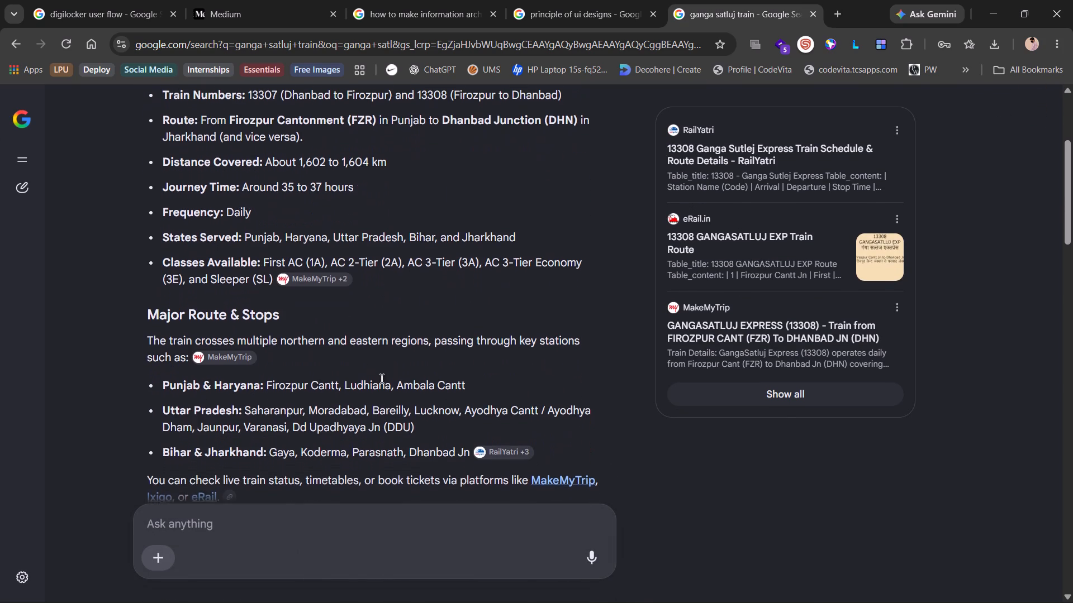
scroll(382, 379, down, 1)
scroll(292, 387, down, 1)
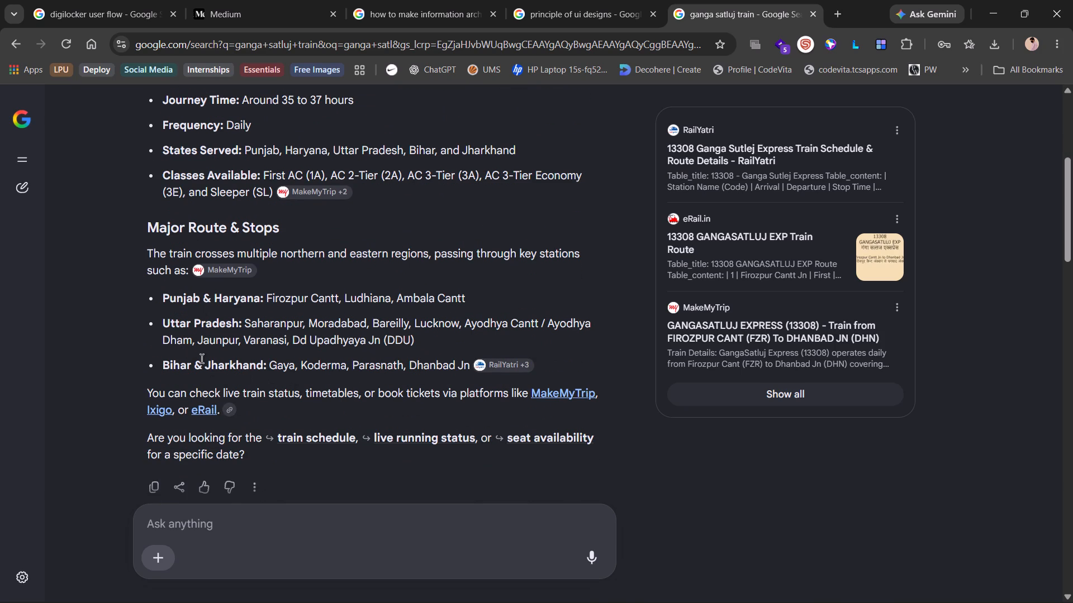
drag(202, 358, 462, 364)
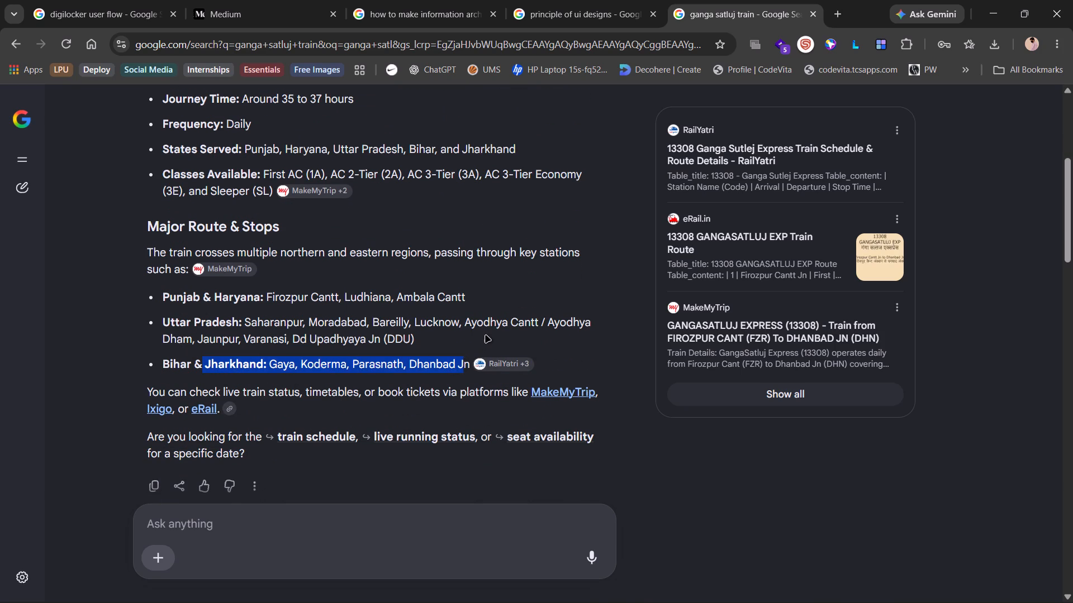
click(486, 336)
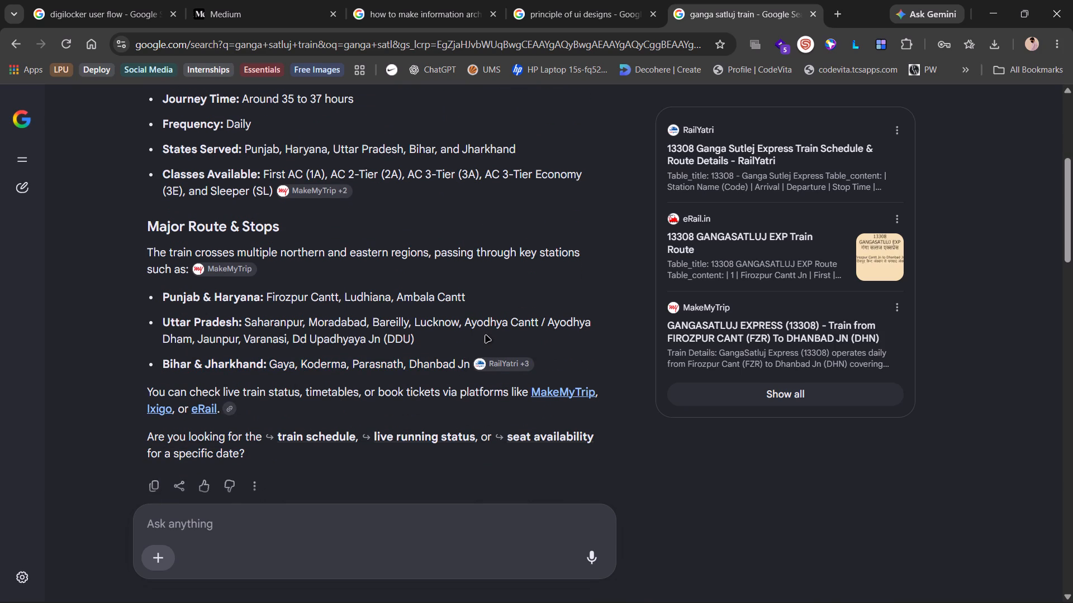
Open the bookmarked IRCTC train search site in a new tab.
click(844, 8)
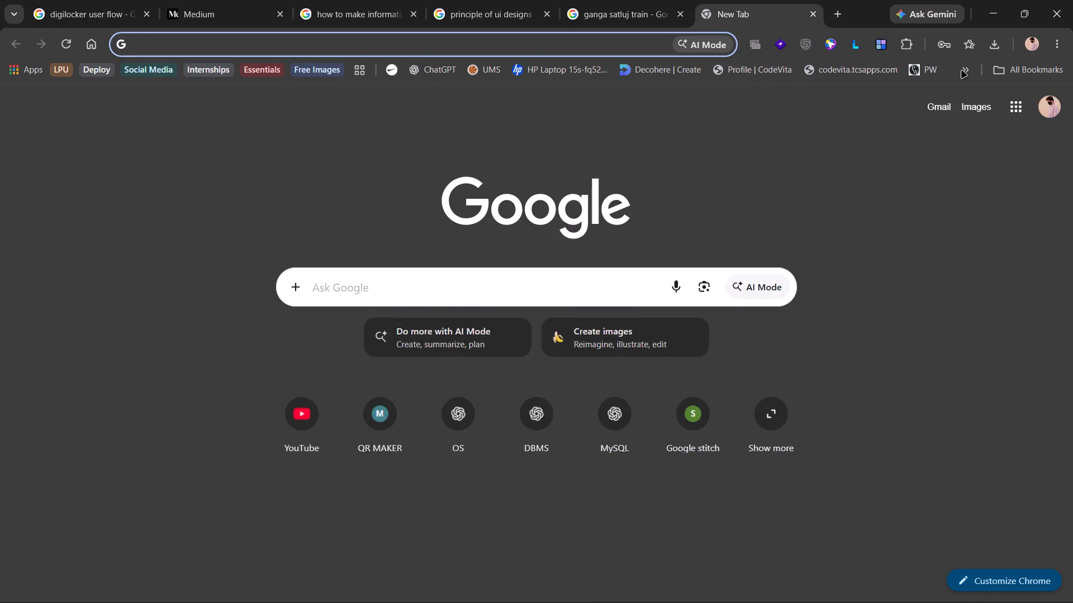
click(967, 71)
scroll(917, 210, down, 11)
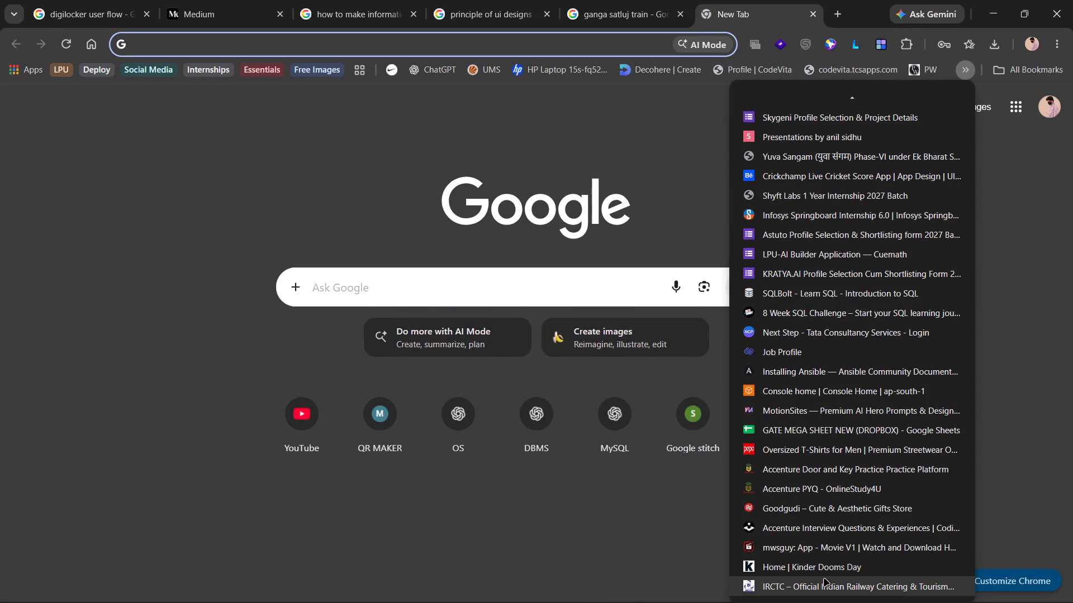
click(824, 579)
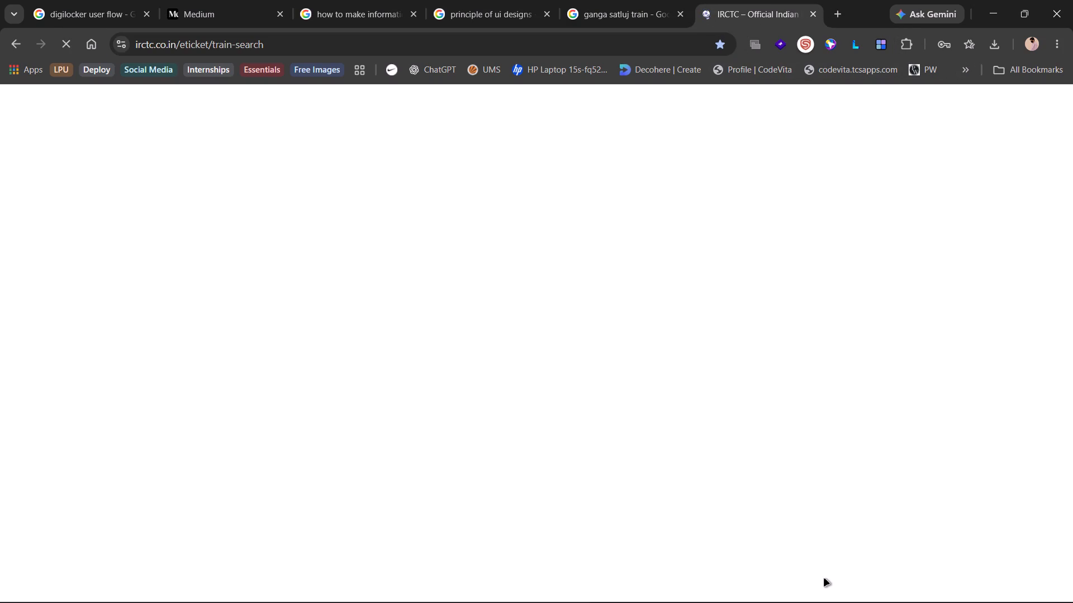
Log in to the IRCTC user account with the prefilled credentials.
click(967, 156)
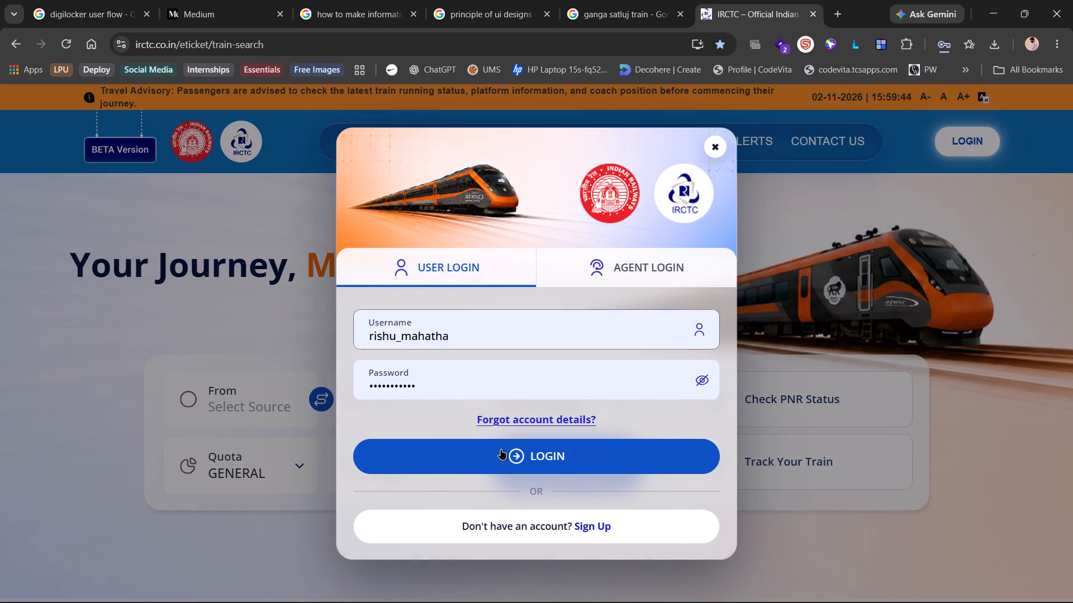
click(517, 462)
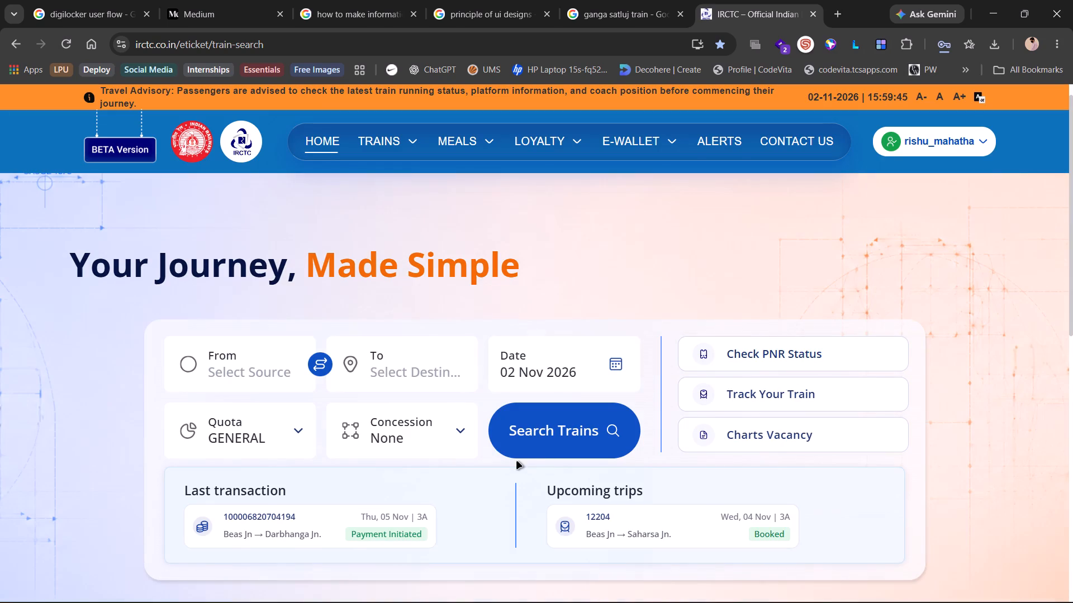
Open the upcoming Beas Jn to Saharsa Jn. trip, check the passenger's current booking status, and close the IRCTC site.
scroll(736, 147, down, 1)
click(720, 425)
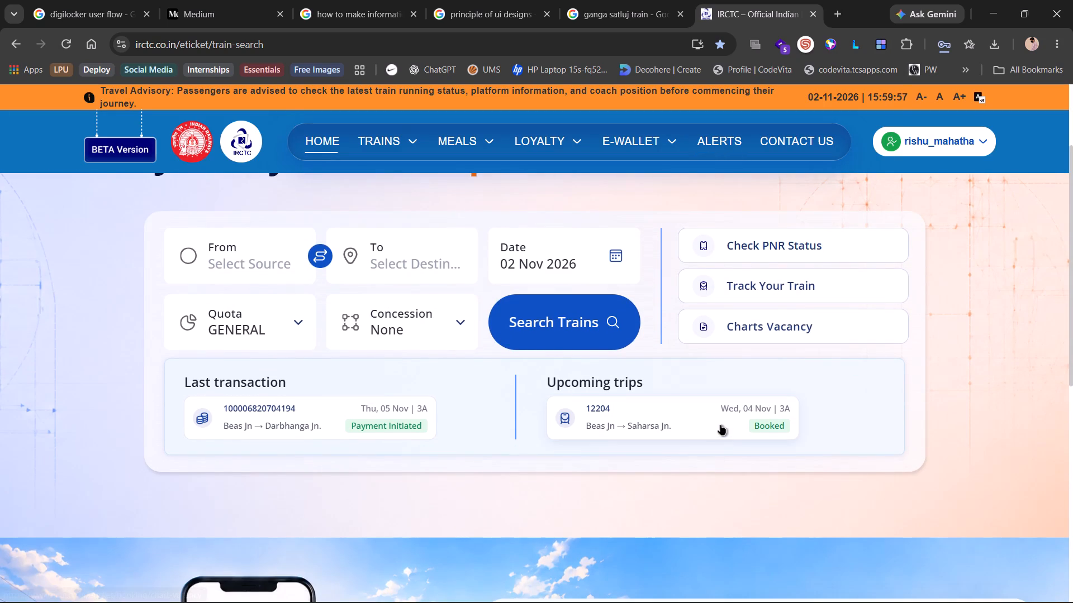
click(630, 309)
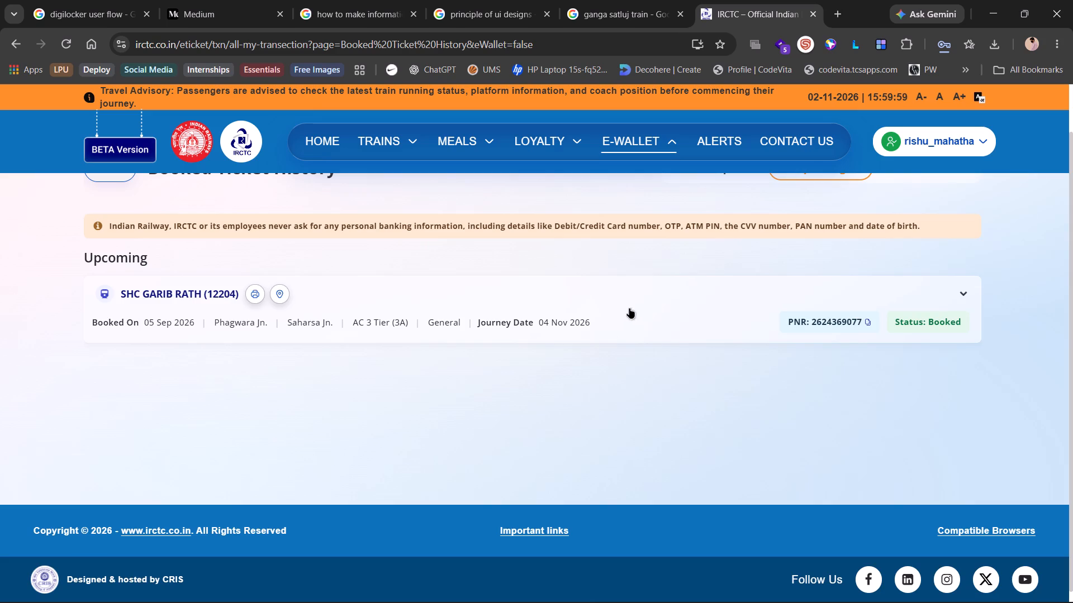
scroll(594, 333, down, 2)
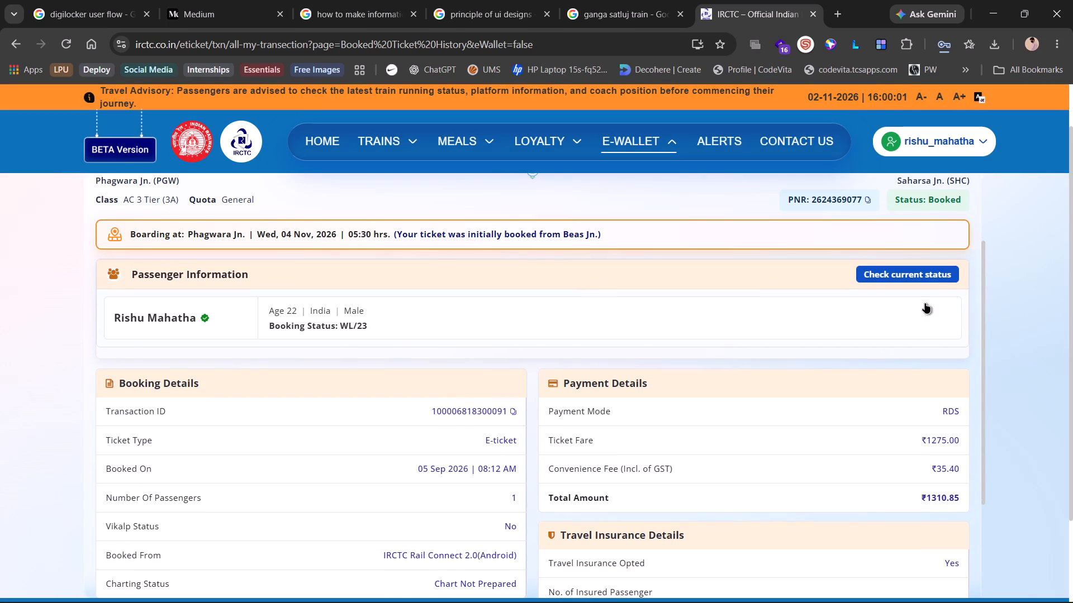
click(932, 271)
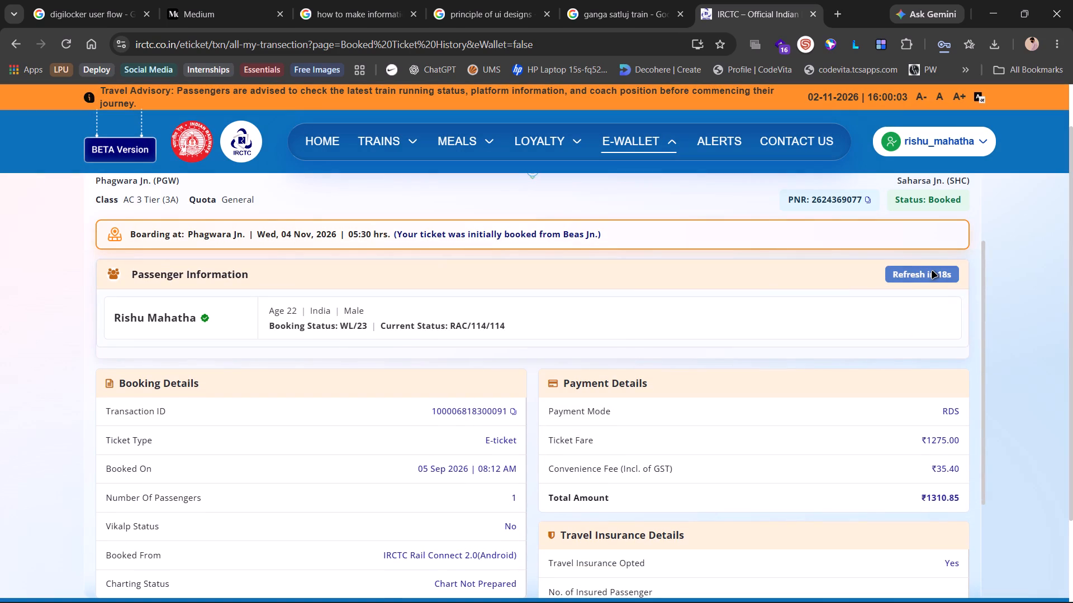
click(814, 17)
Return to the Medium diagram for reference and, in FigJam, add a connected box labelled "OTP Validation" after the Accept box.
click(259, 0)
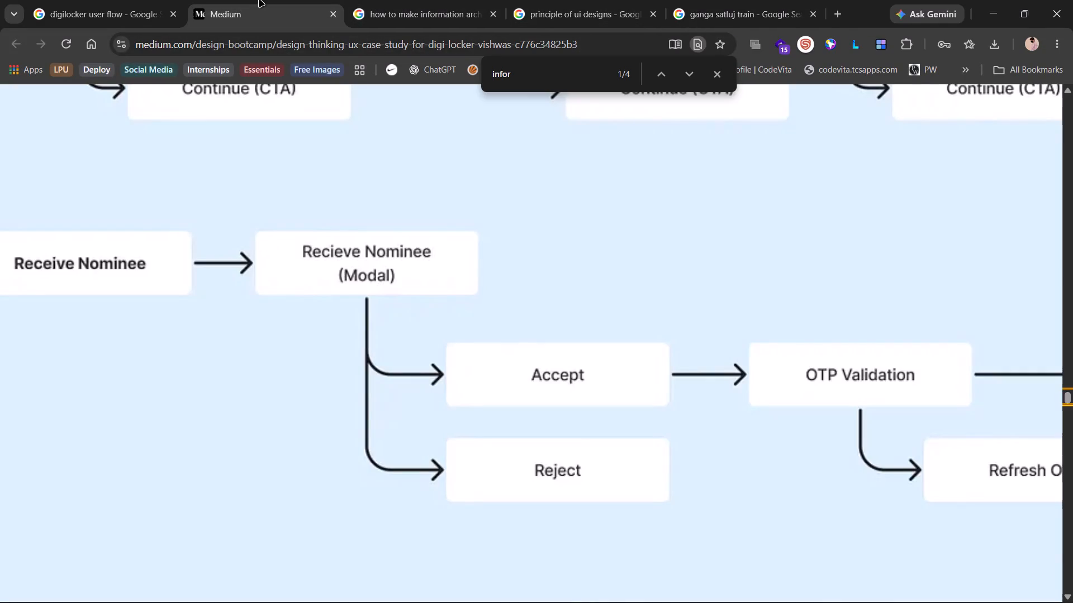
key(alt+Tab)
scroll(513, 285, down, 1)
scroll(513, 285, left, 1)
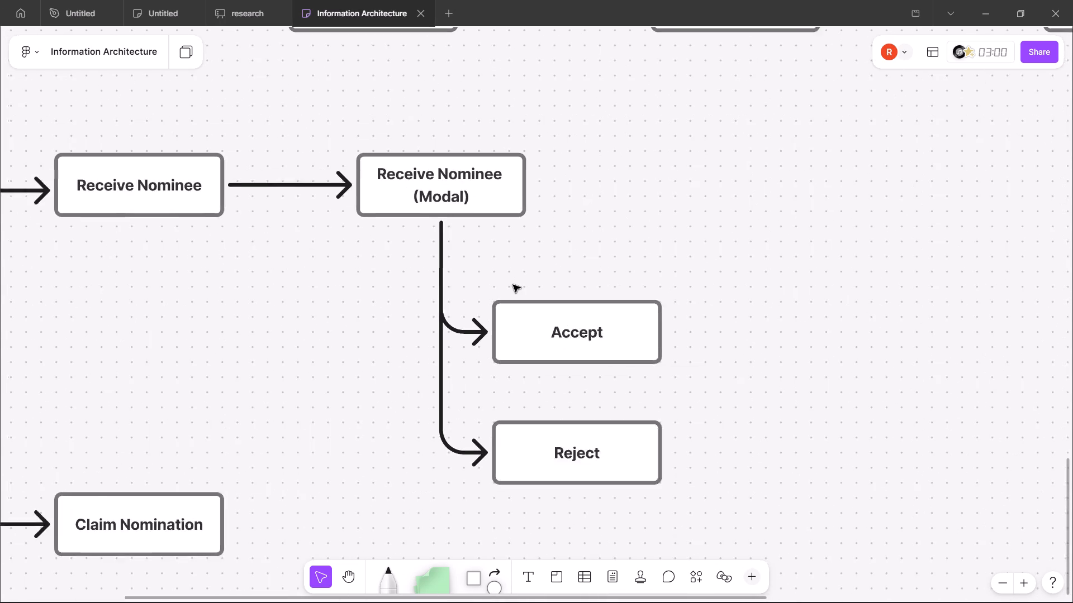
scroll(513, 285, left, 1)
key(alt+Tab)
scroll(572, 314, left, 2)
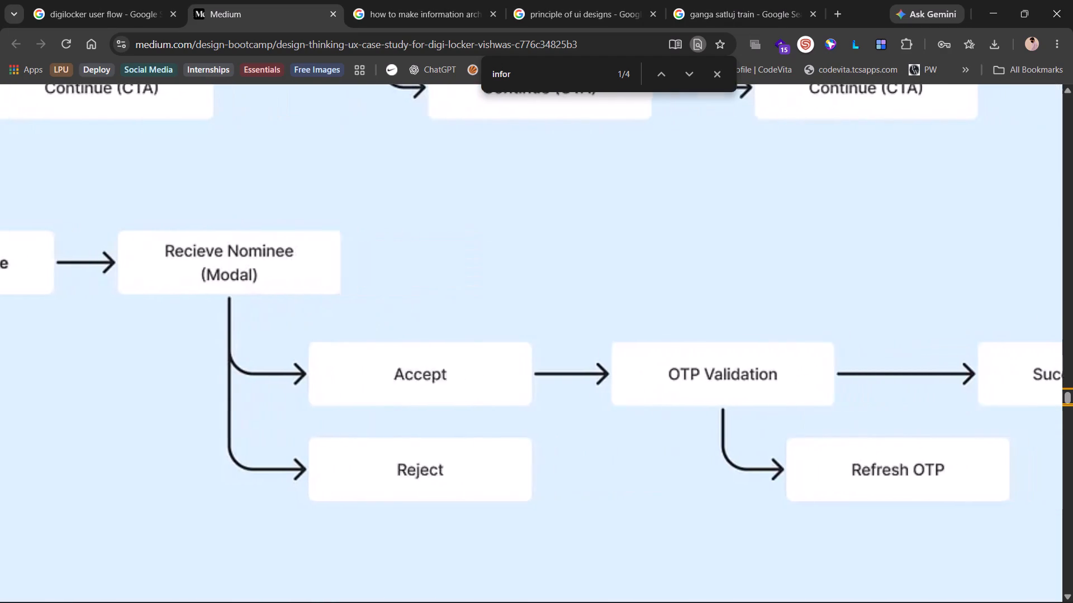
scroll(572, 314, left, 2)
key(alt+Tab)
scroll(577, 340, up, 1)
click(557, 327)
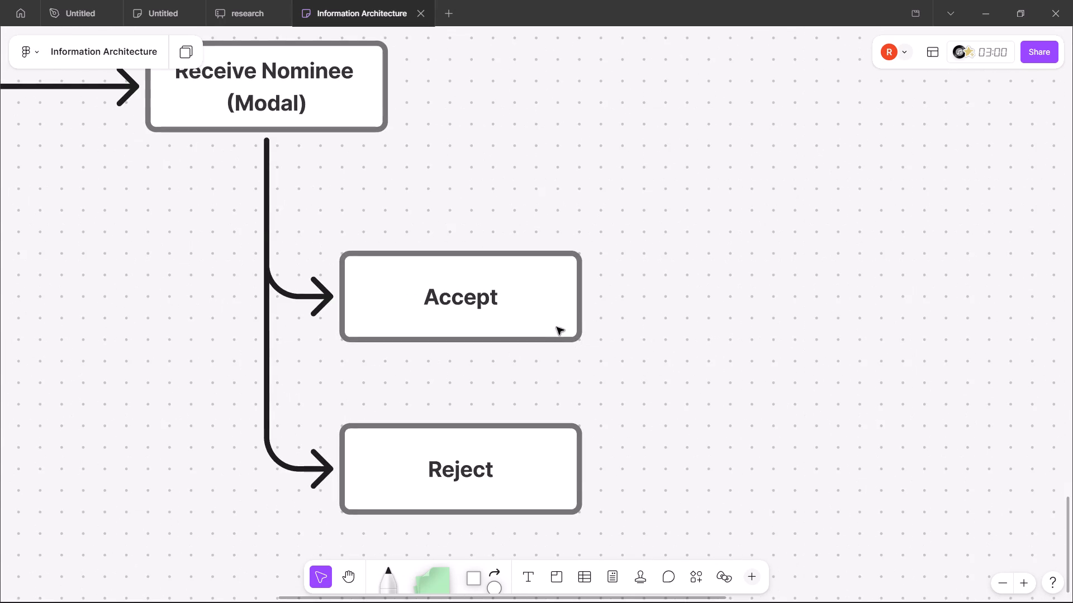
scroll(590, 298, left, 3)
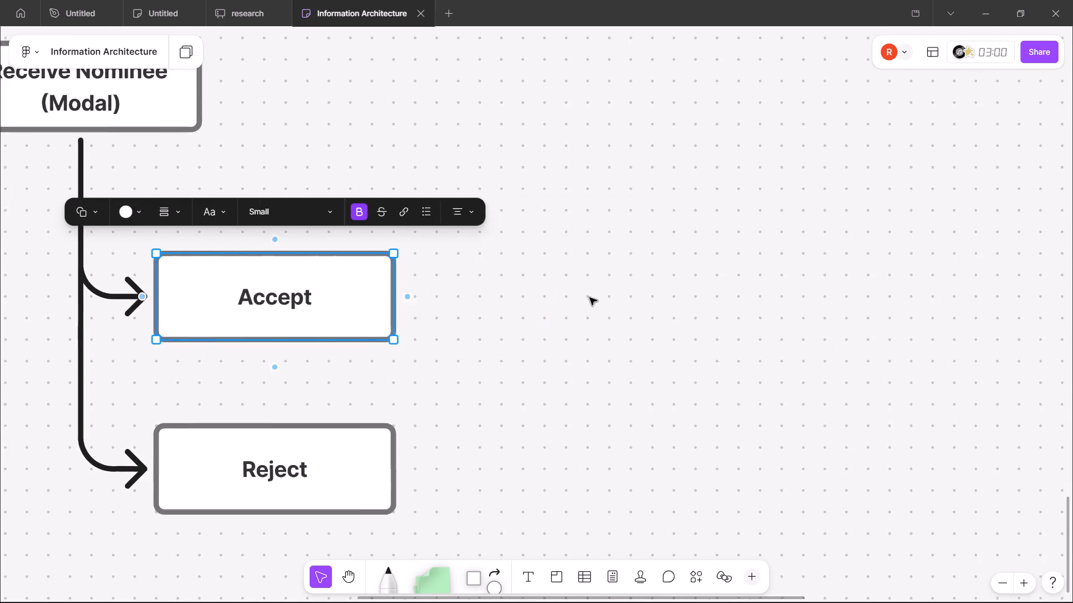
click(511, 299)
key(alt+Tab)
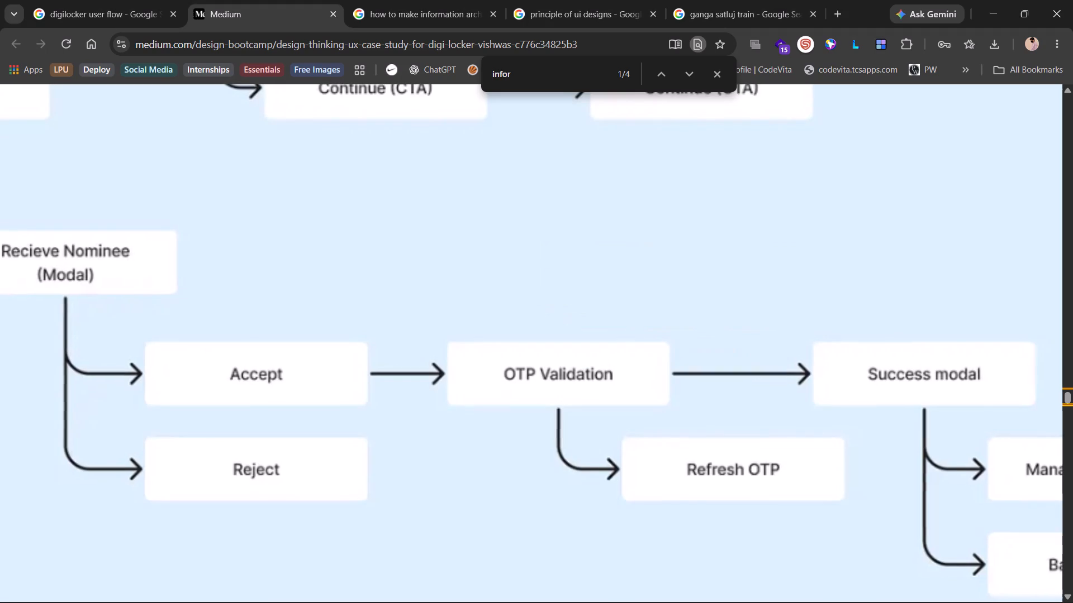
key(alt+Tab)
text(OTP Validation)
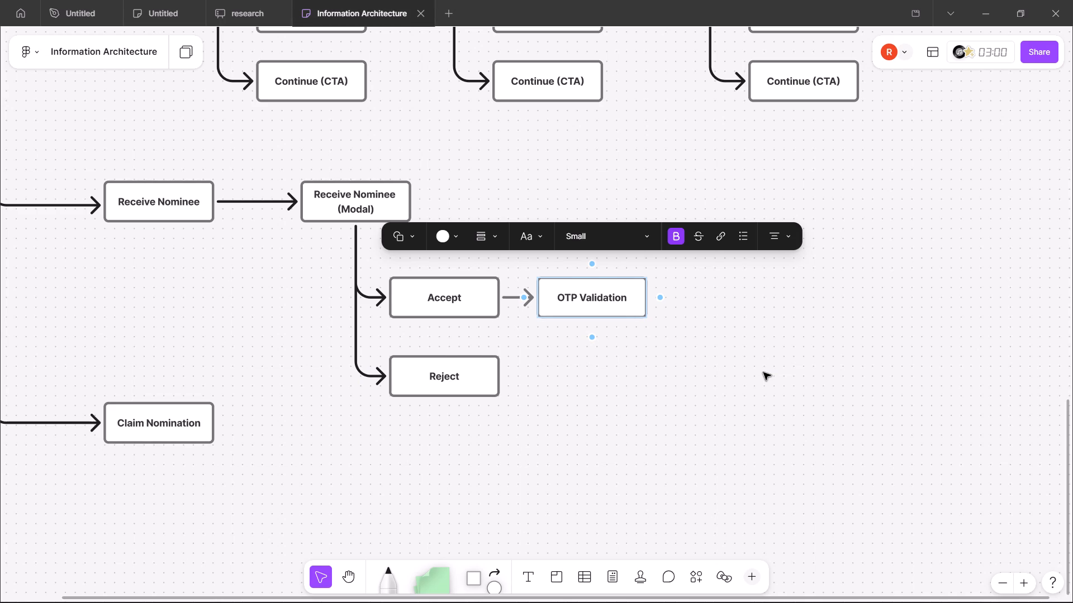
click(730, 340)
Move the OTP Validation box horizontally away from Accept to lengthen the arrow between them.
click(601, 309)
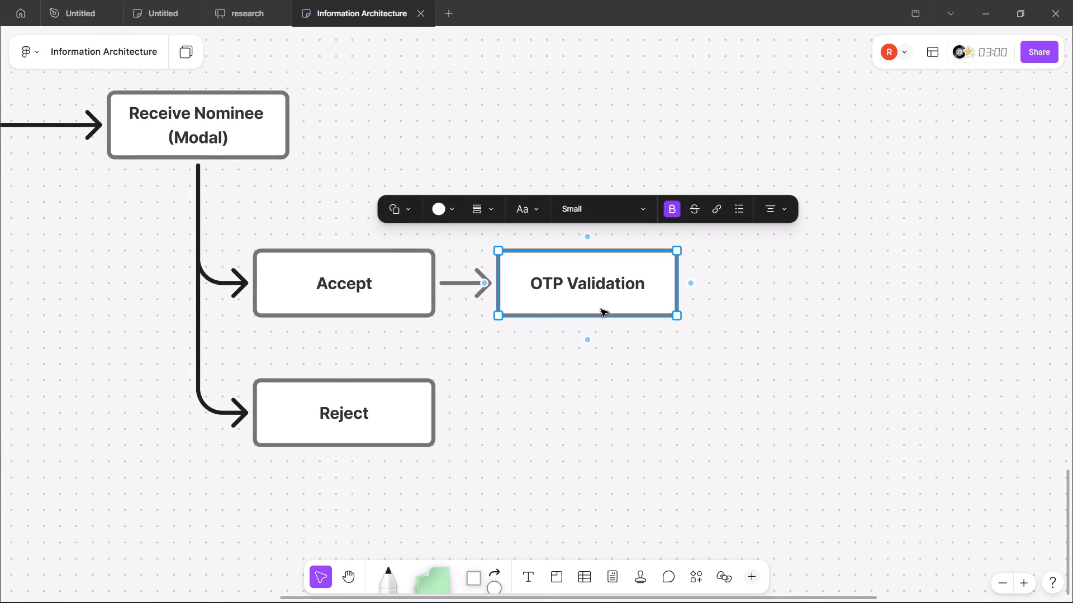
drag(616, 298, 652, 298)
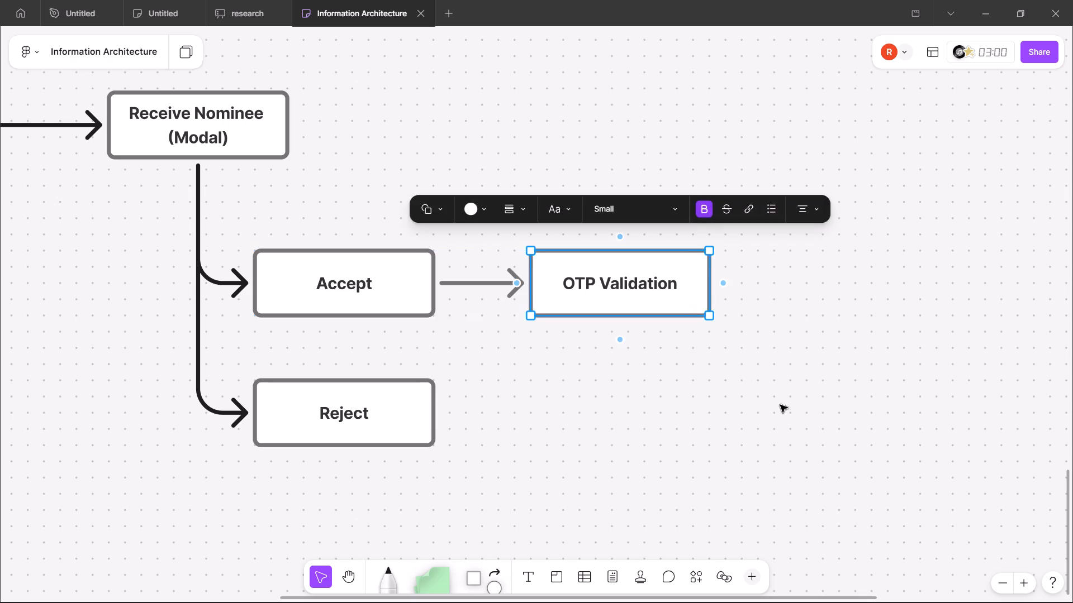
click(780, 405)
Following the Medium diagram, branch a connector down from OTP Validation to a new rectangle labelled "Refresh OTP".
key(alt+Tab)
scroll(780, 405, left, 1)
key(alt+Tab)
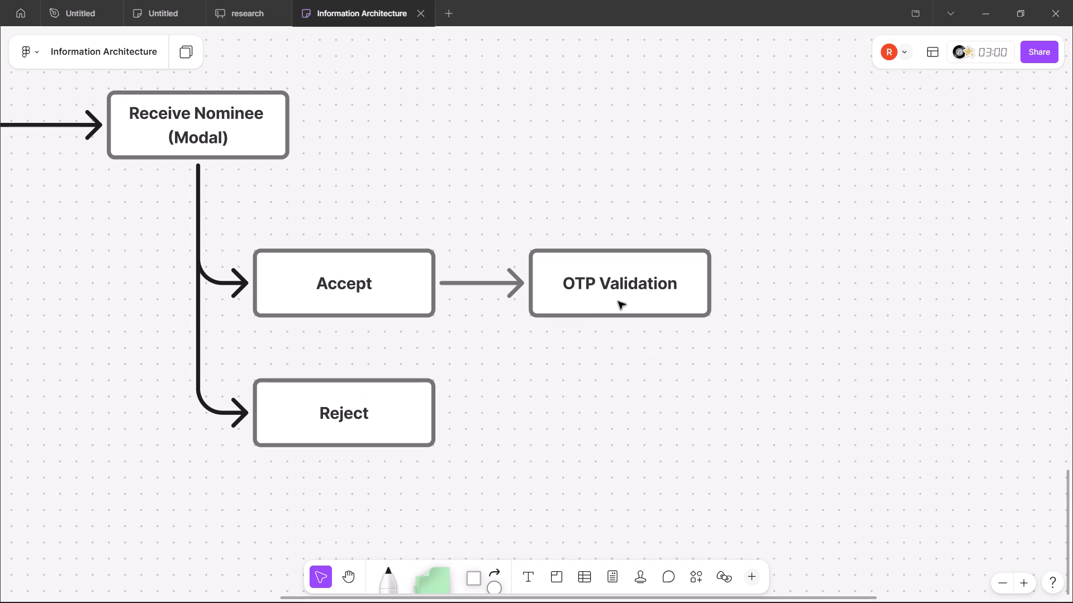
click(618, 301)
drag(623, 338, 700, 401)
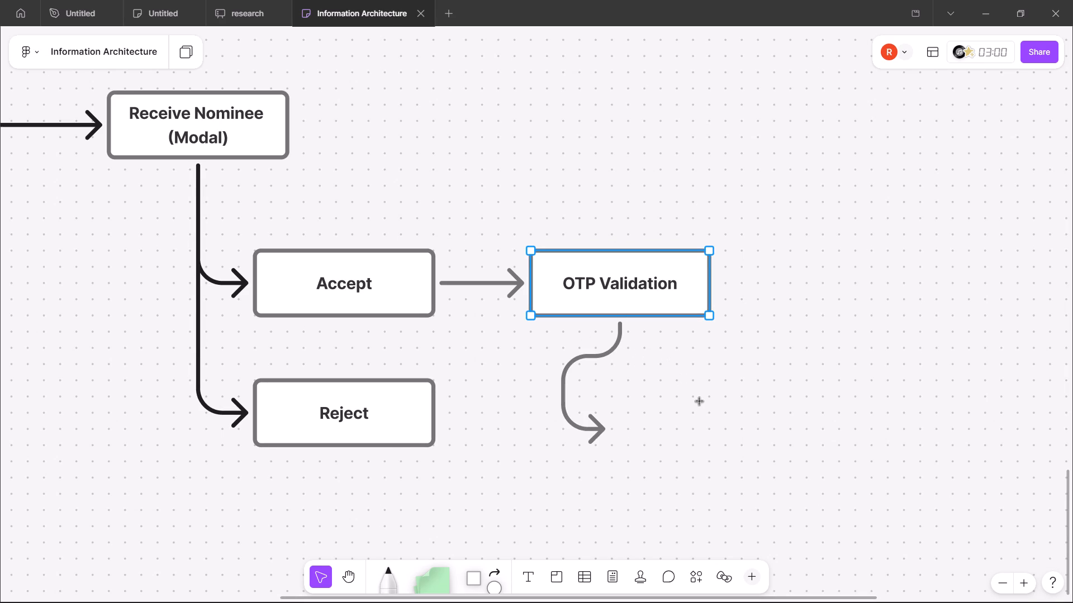
drag(700, 401, 727, 404)
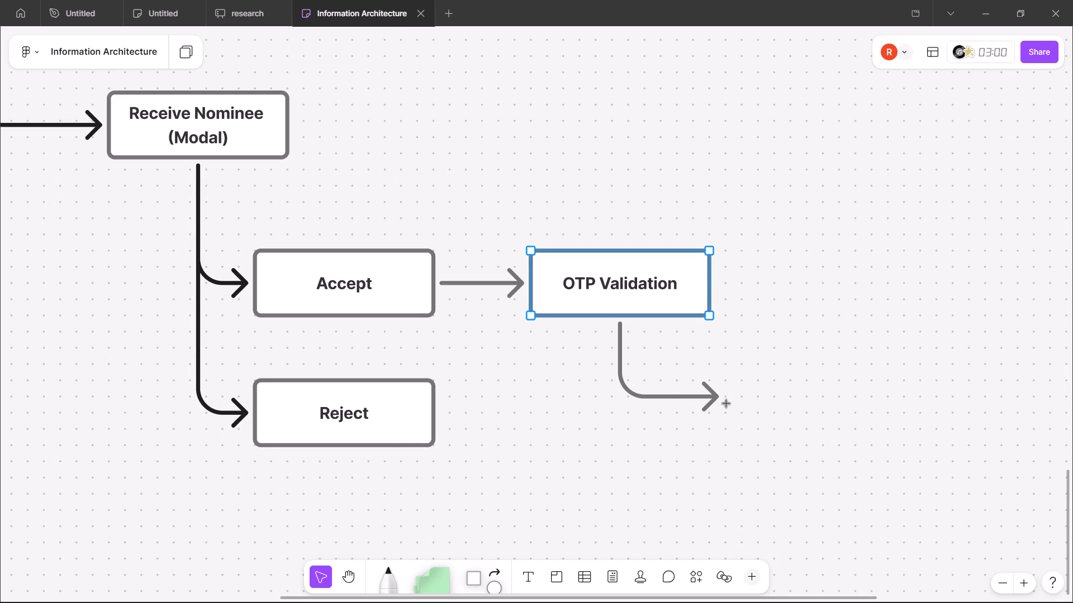
drag(727, 404, 725, 404)
click(687, 336)
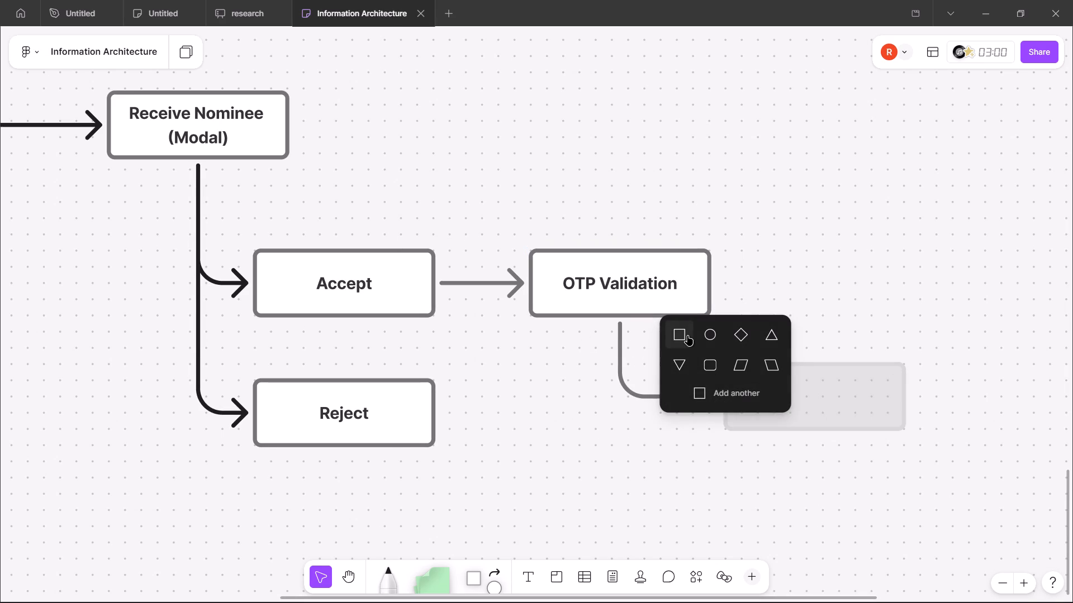
text(Refresh OTP)
key(alt+Tab)
key(alt+Tab)
click(816, 220)
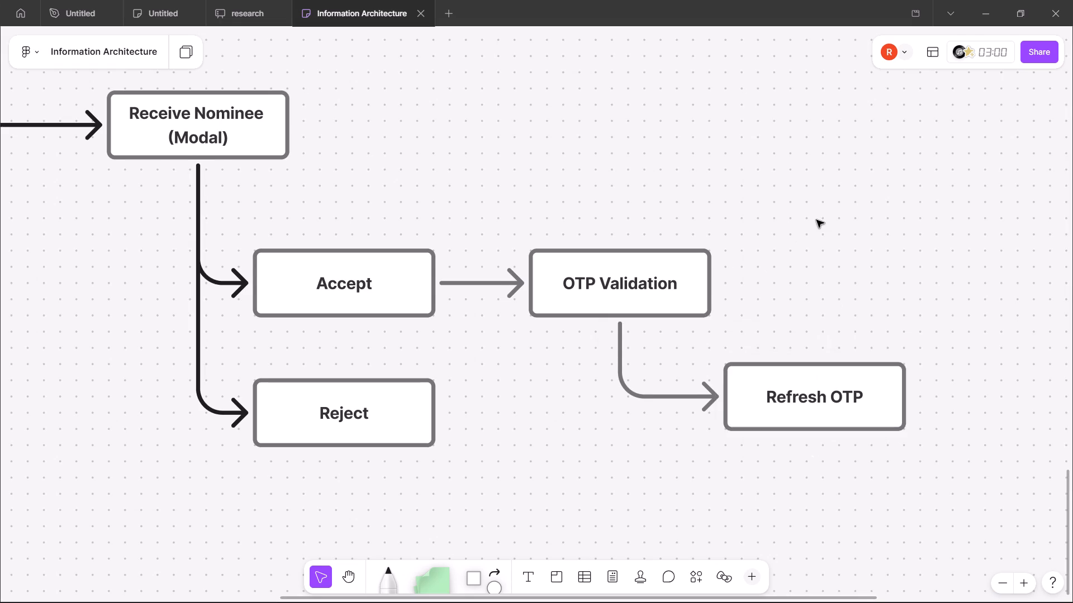
Move the Refresh OTP box horizontally closer to its branch from OTP Validation to shorten the connector.
scroll(816, 220, left, 1)
click(693, 365)
drag(693, 365, 638, 365)
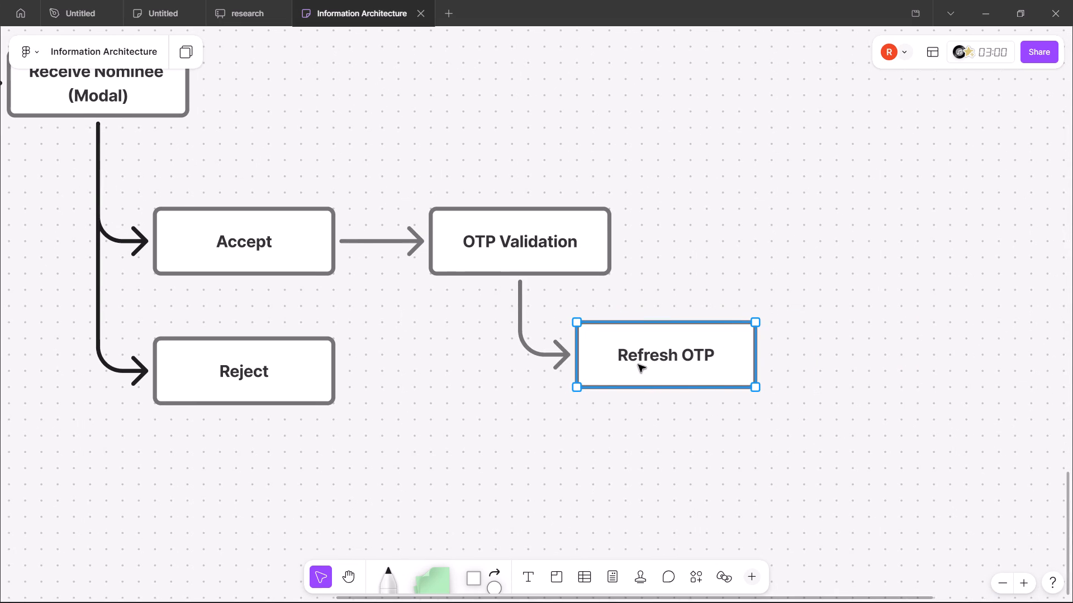
drag(638, 365, 640, 365)
click(830, 209)
Check the box following OTP Validation in the Medium diagram and add it in FigJam as a connected box labelled "Success Modal".
scroll(830, 209, left, 2)
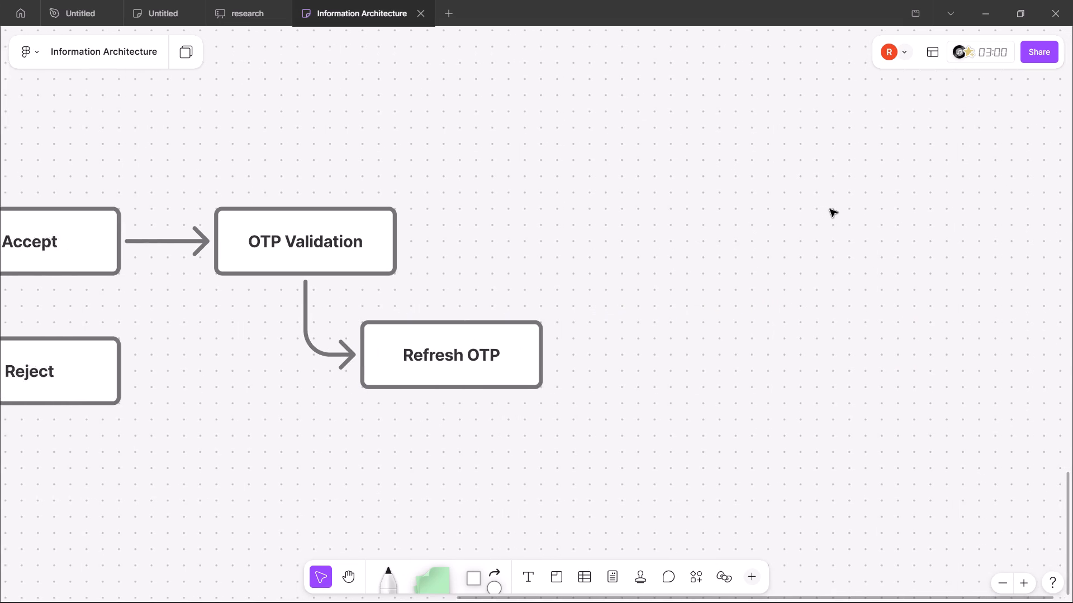
key(alt+Tab)
scroll(830, 209, left, 3)
scroll(614, 214, down, 1)
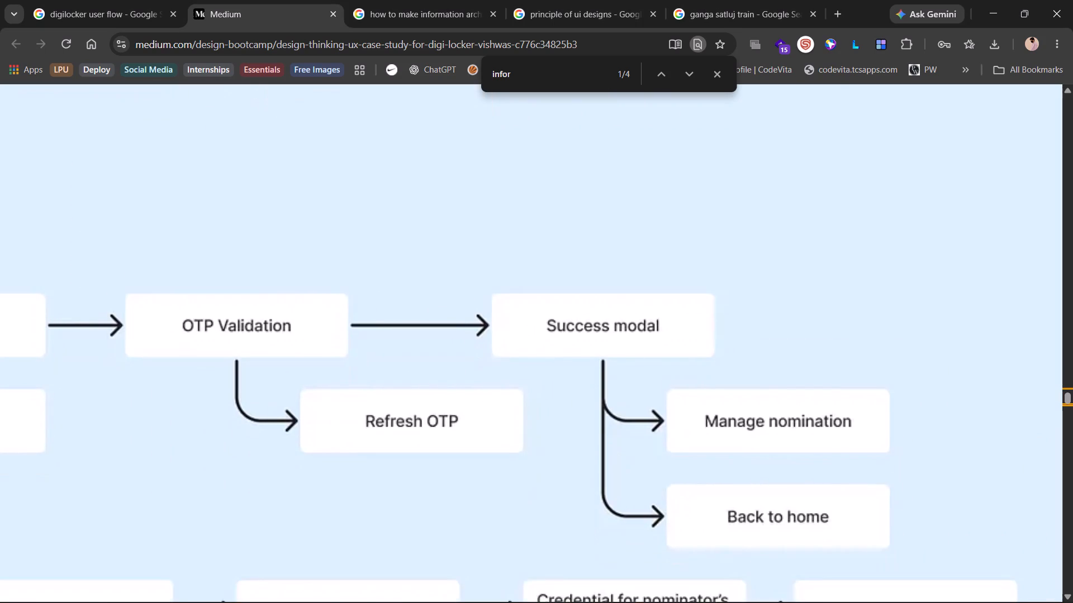
scroll(614, 214, down, 1)
key(alt+Tab)
click(382, 231)
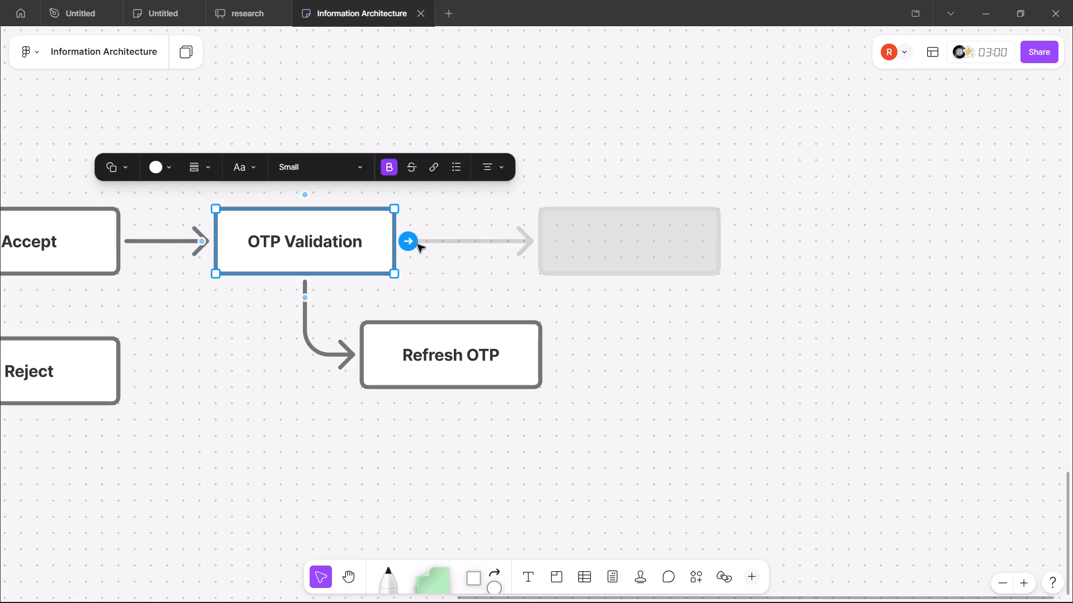
click(420, 248)
click(391, 235)
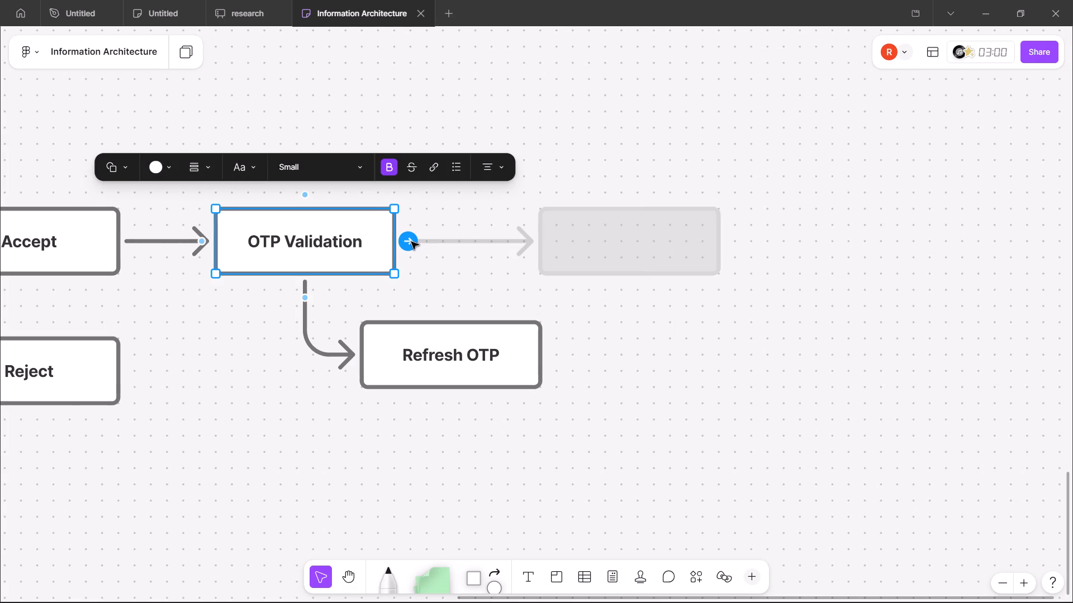
click(411, 242)
text(Success)
key(space)
key(alt+Tab)
key(alt+Tab)
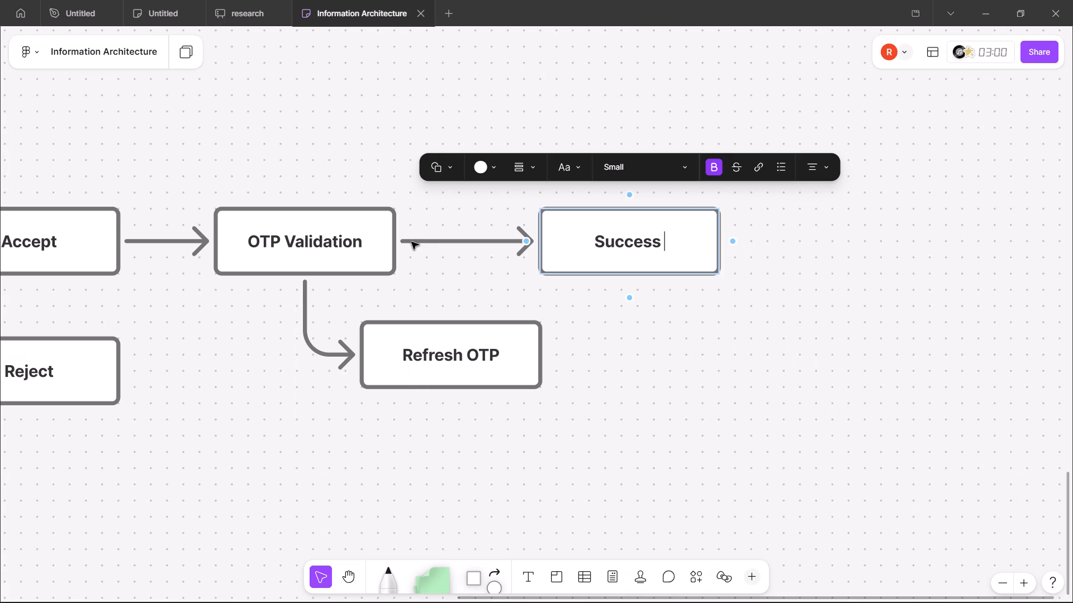
text(Modal)
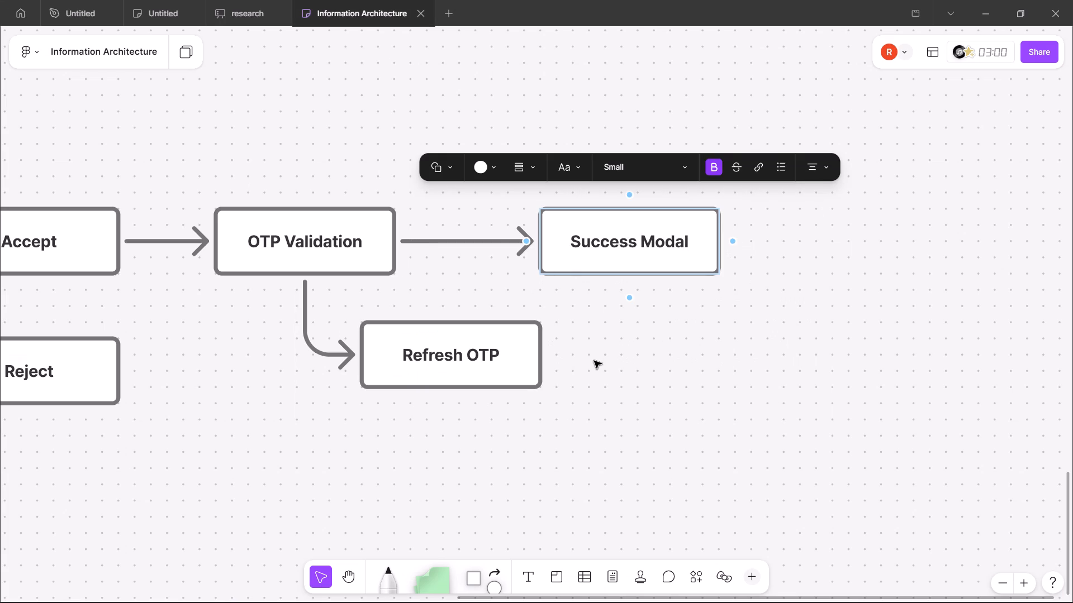
click(594, 361)
Following the Medium diagram, branch a connector down from Success Modal to a new rectangle labelled "Manage Nomination".
scroll(594, 361, left, 1)
key(alt+Tab)
scroll(594, 361, left, 2)
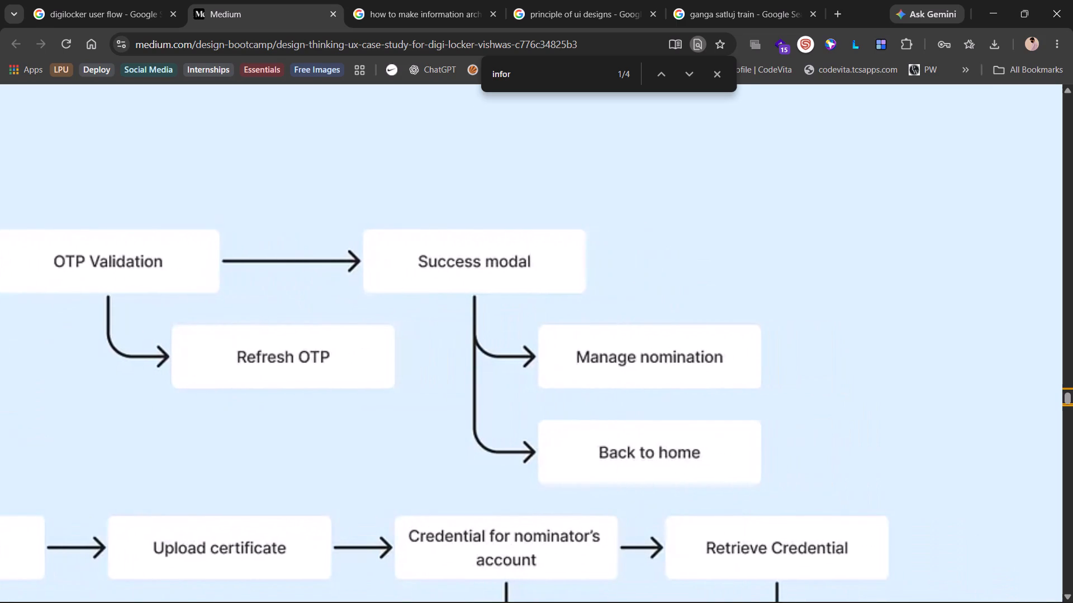
scroll(594, 361, left, 1)
key(alt+Tab)
click(533, 255)
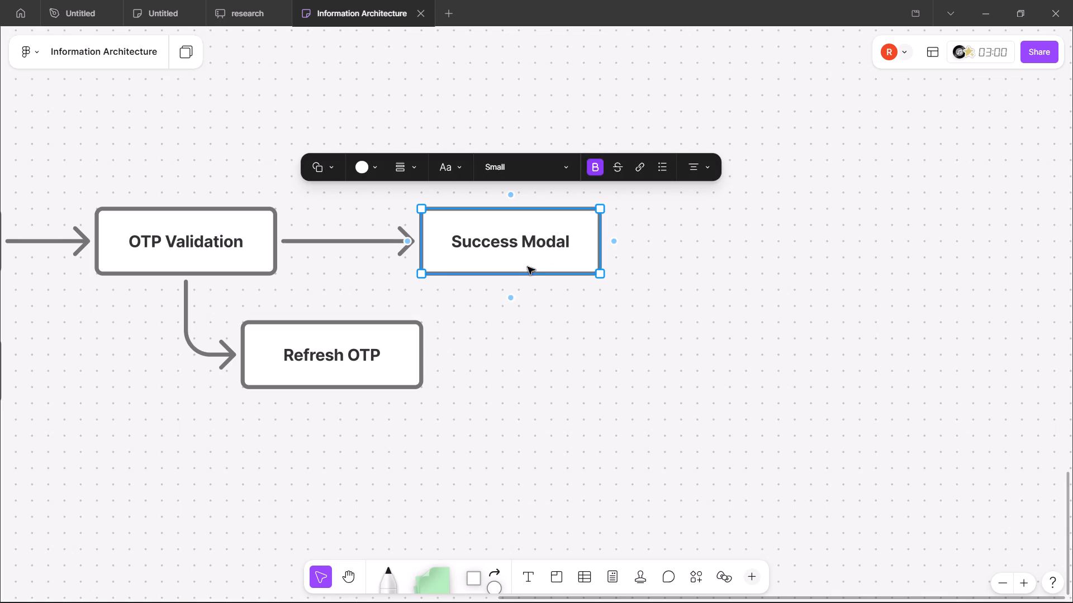
drag(516, 301, 611, 358)
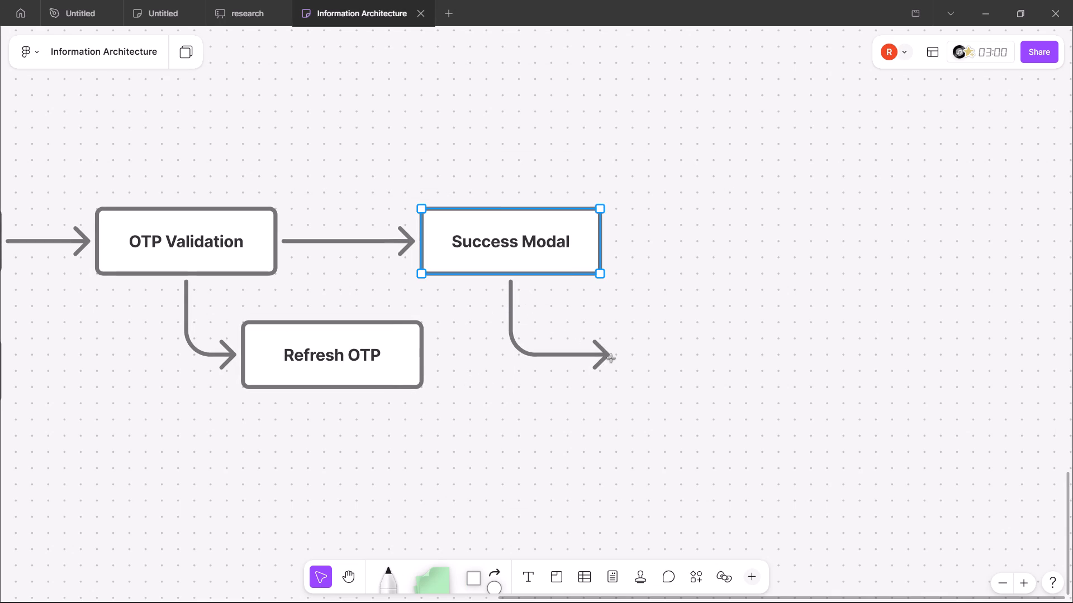
drag(611, 358, 604, 358)
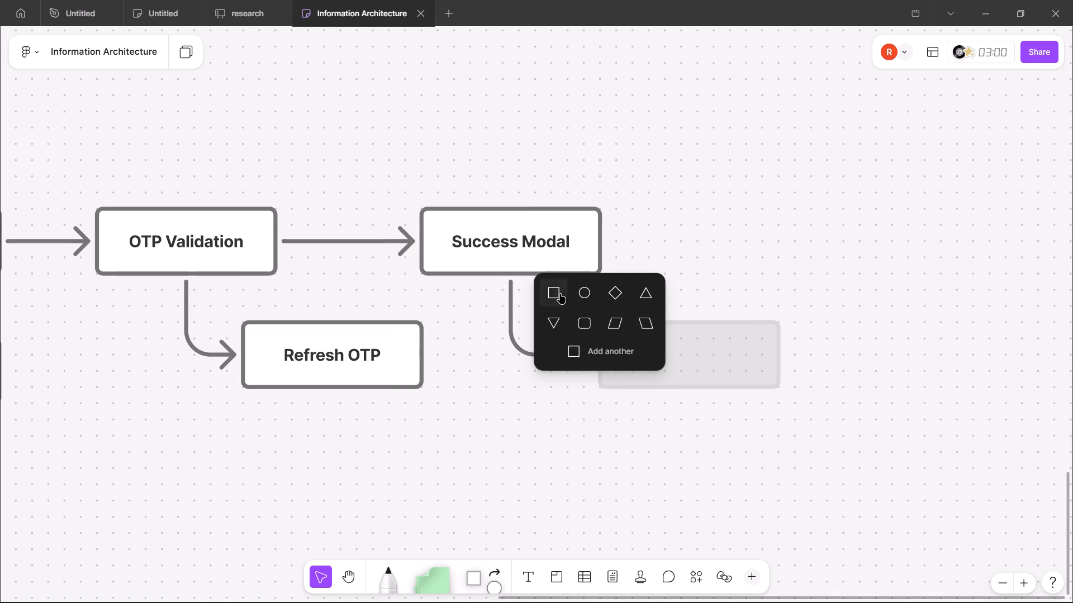
click(560, 294)
text(Manage)
key(alt+Tab)
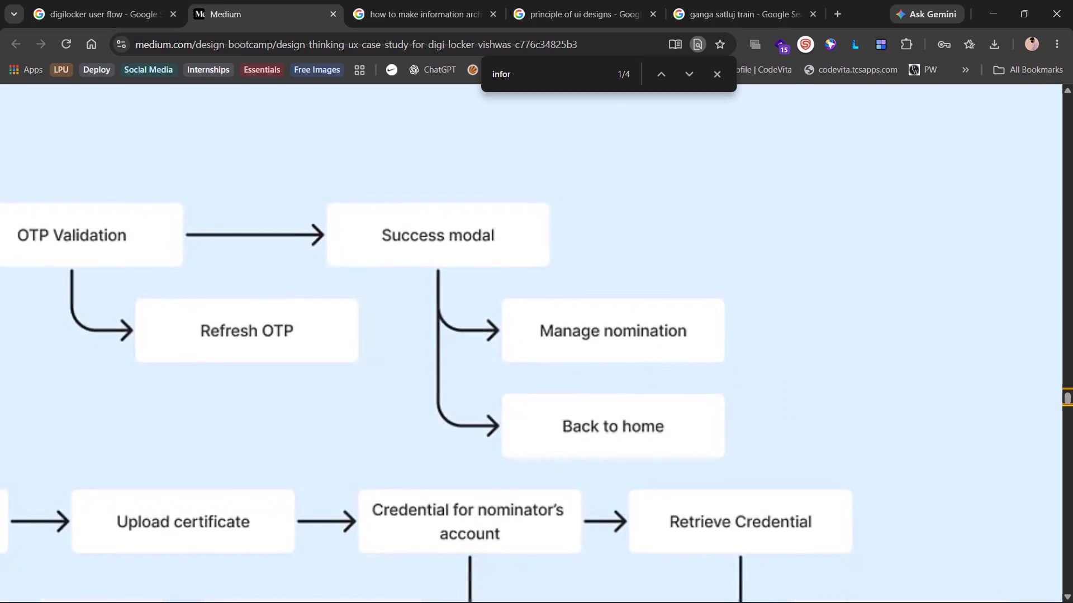
key(alt+Tab)
key(space)
text(Nomination)
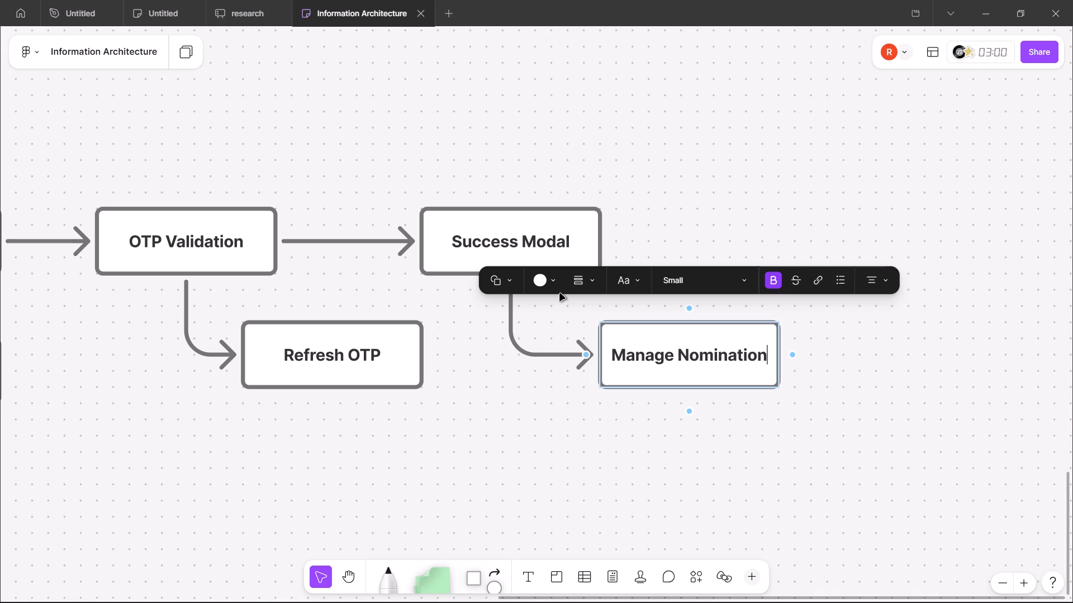
click(704, 127)
Following the Medium diagram, branch a second connector down from Success Modal to a new rectangle labelled "Back to Home".
click(570, 251)
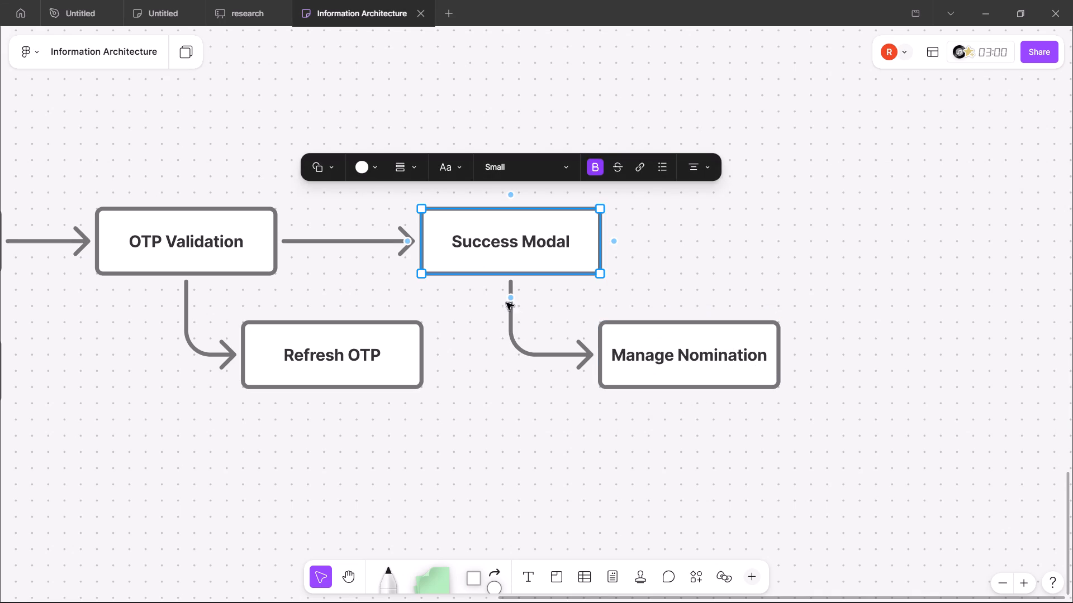
drag(512, 294, 656, 471)
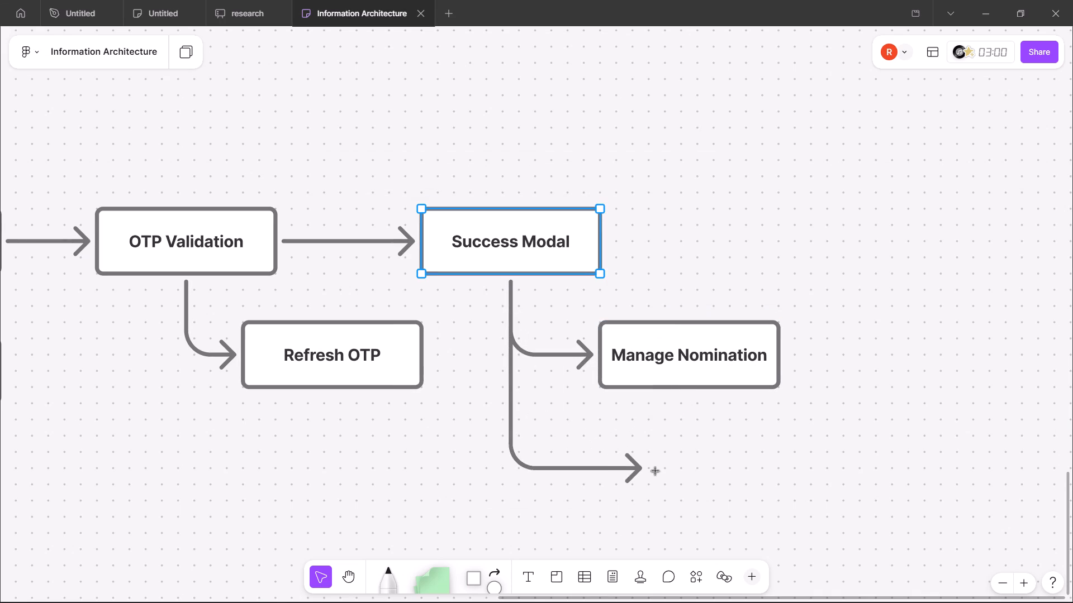
drag(656, 471, 668, 494)
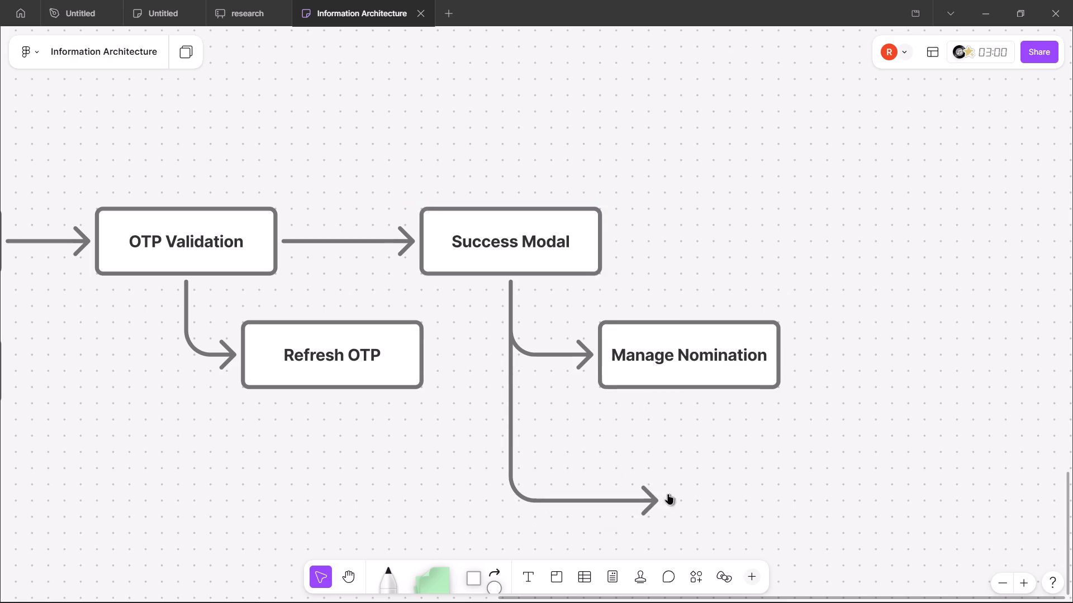
key(alt+Tab)
key(alt+Tab)
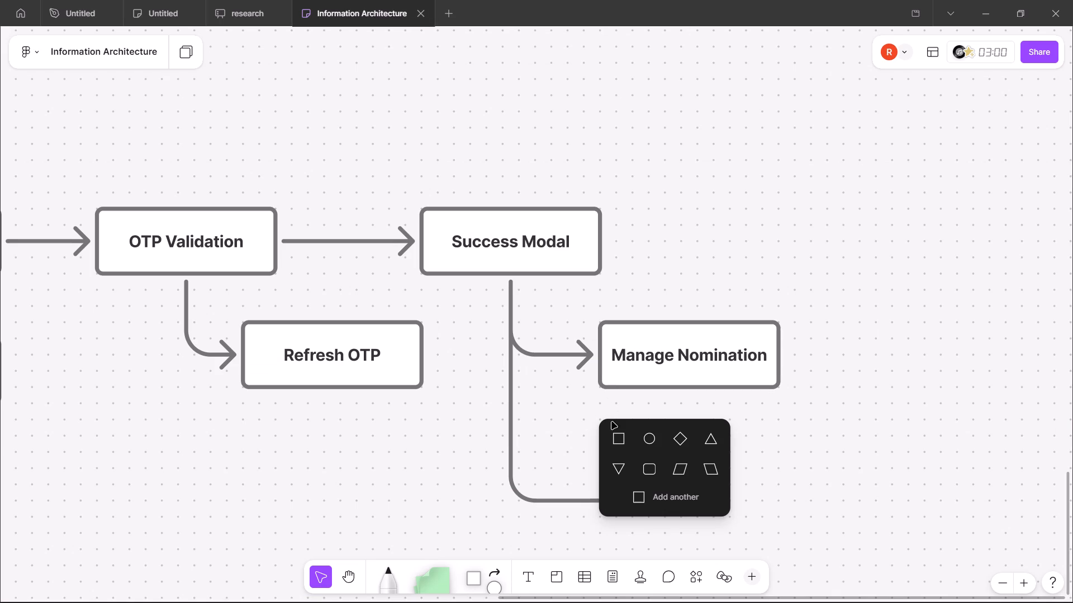
click(613, 427)
text(Back)
key(space)
key(alt+Tab)
key(alt+Tab)
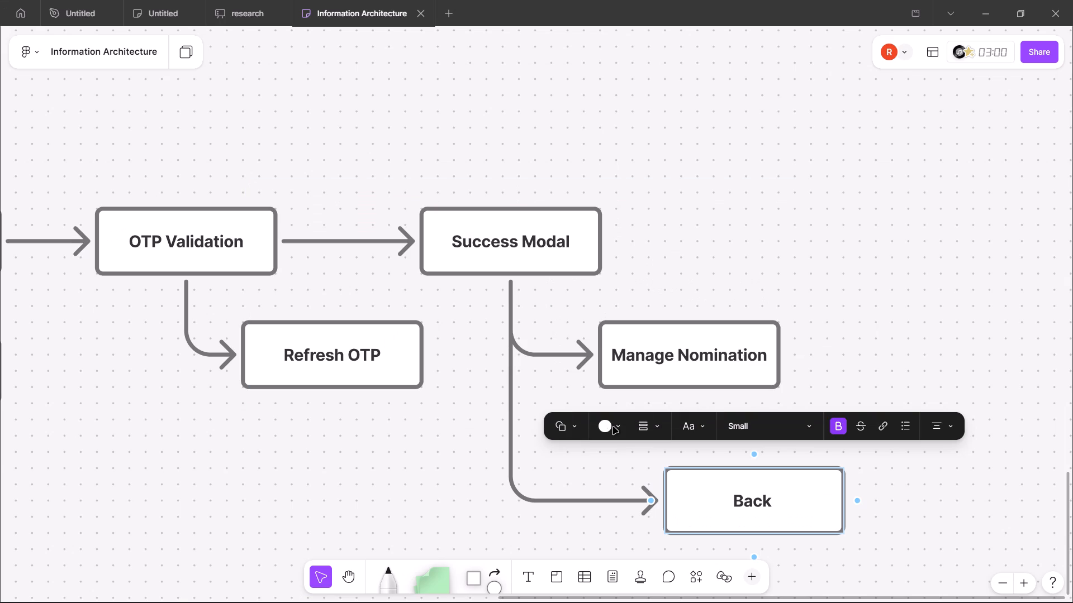
text(to)
key(space)
key(alt+Tab)
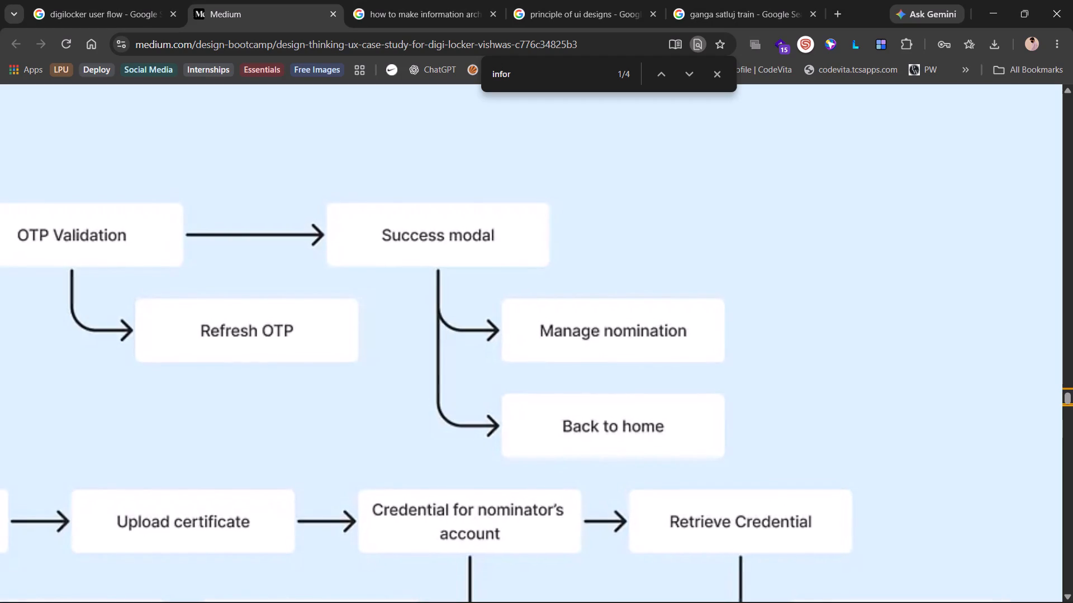
key(alt+Tab)
text(Home)
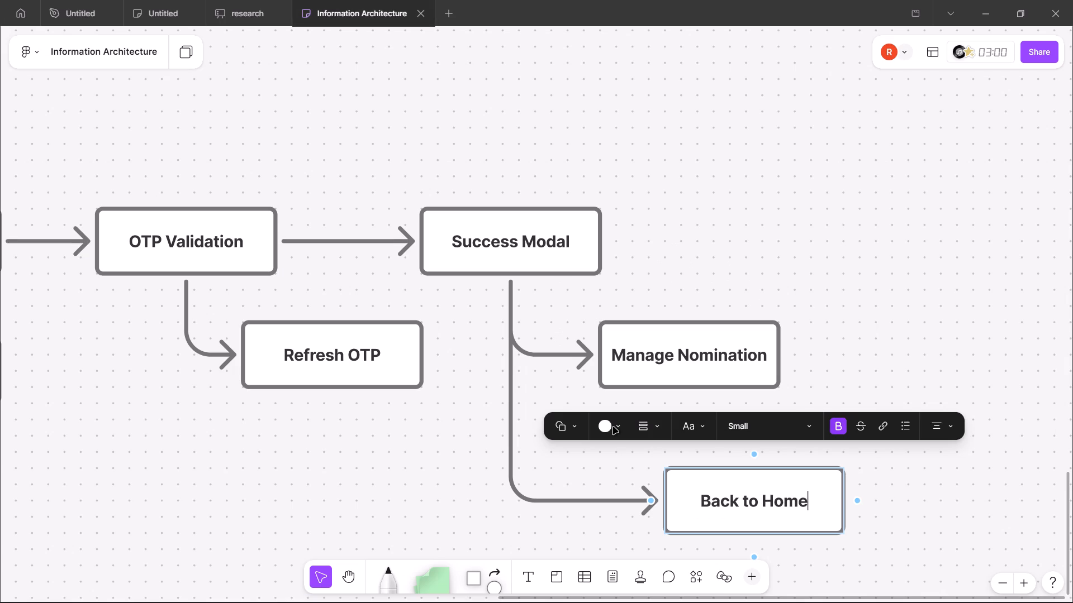
click(818, 247)
Move the Back to Home box horizontally so it lines up directly below Manage Nomination.
scroll(818, 247, down, 2)
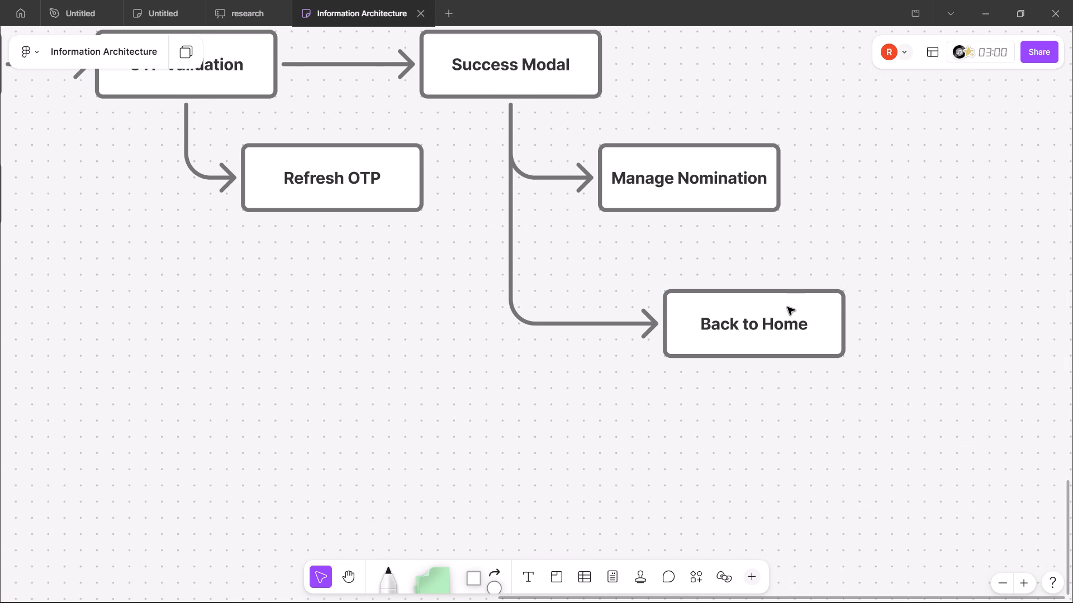
click(787, 307)
drag(770, 310, 699, 307)
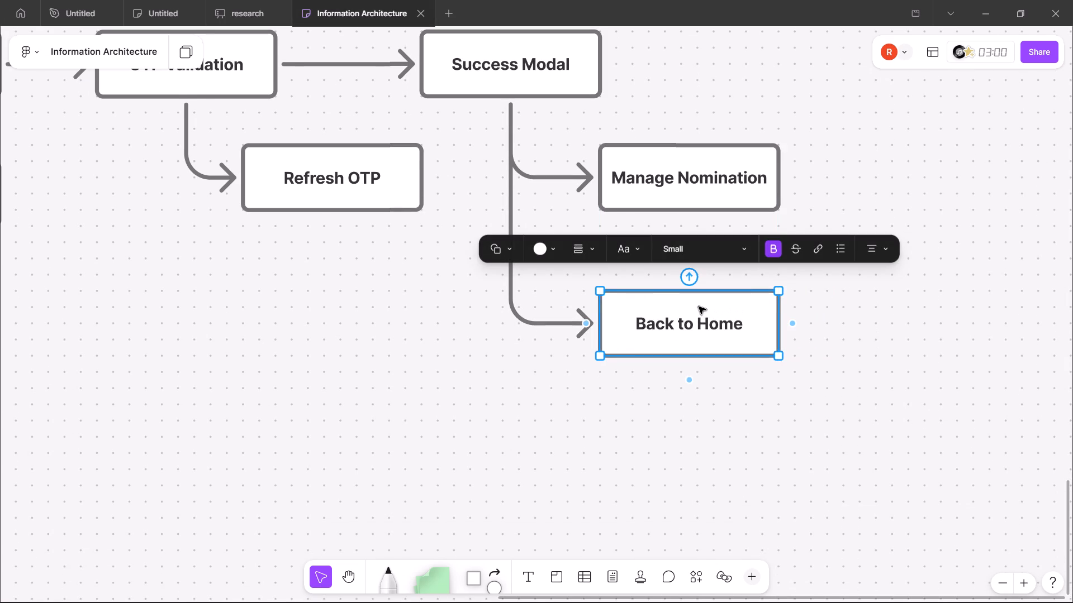
click(488, 374)
Move the Manage Nomination and Back to Home boxes together horizontally closer to Success Modal to shorten their connectors.
scroll(488, 374, right, 1)
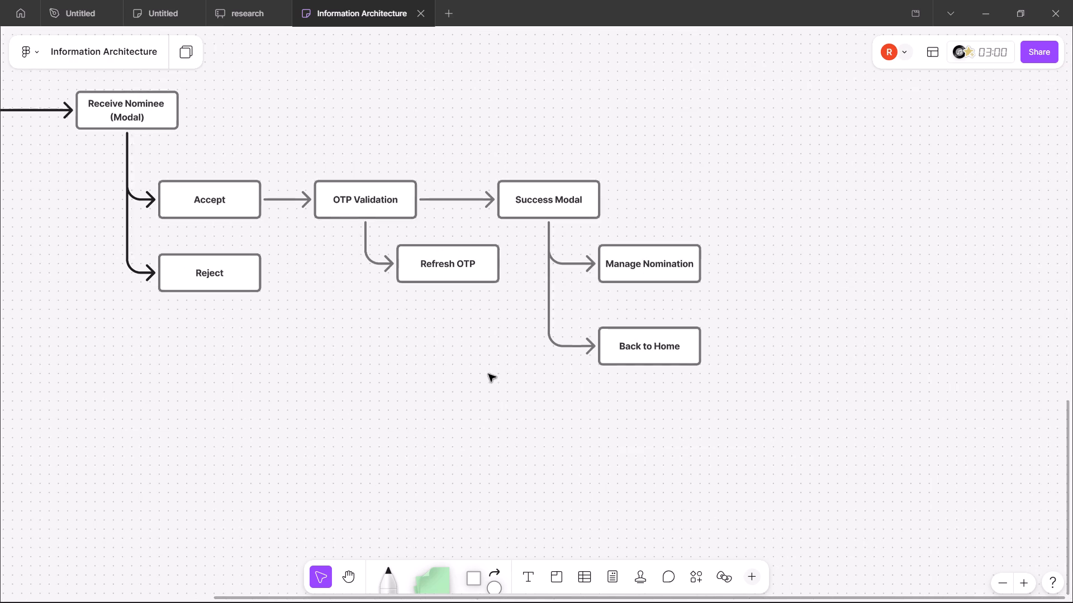
drag(743, 470, 596, 314)
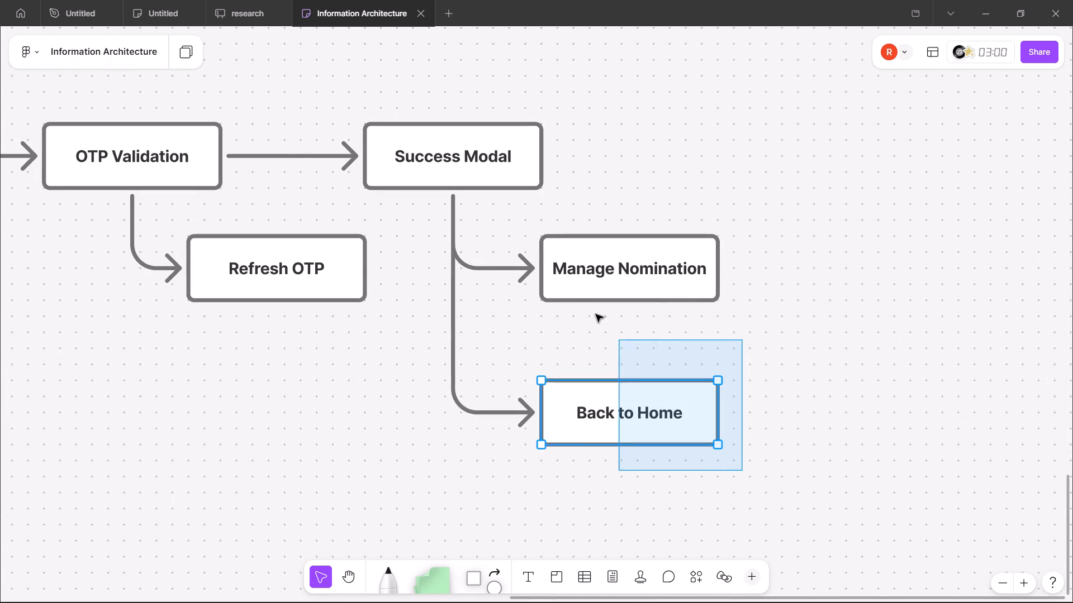
drag(596, 314, 518, 250)
drag(619, 281, 587, 283)
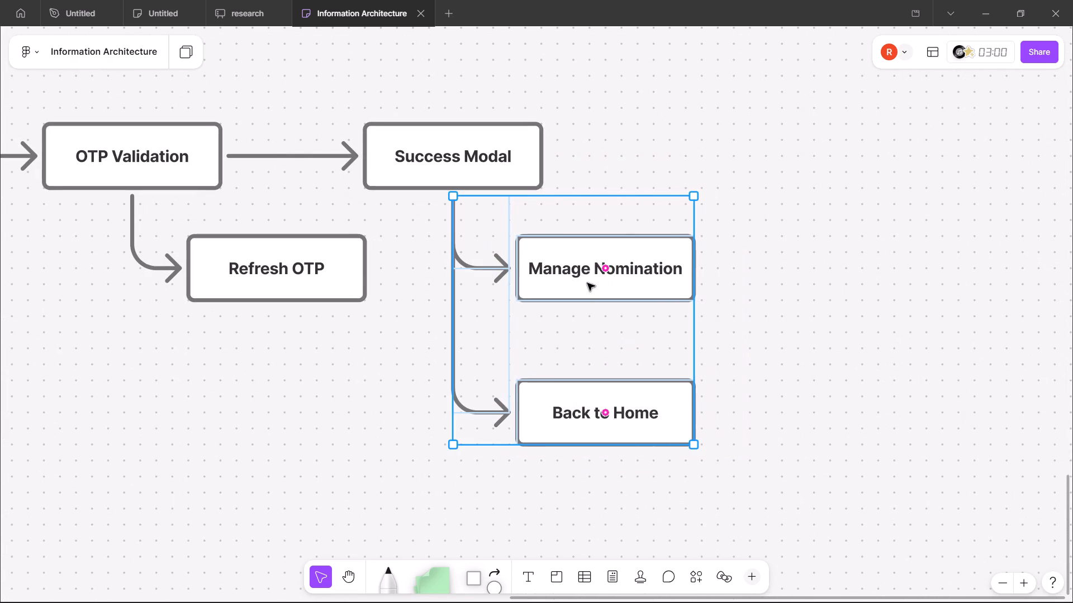
drag(587, 283, 595, 283)
click(765, 311)
Recolour the connectors from Accept to OTP Validation, OTP Validation to Success Modal, and OTP Validation to Refresh OTP black.
scroll(765, 311, right, 1)
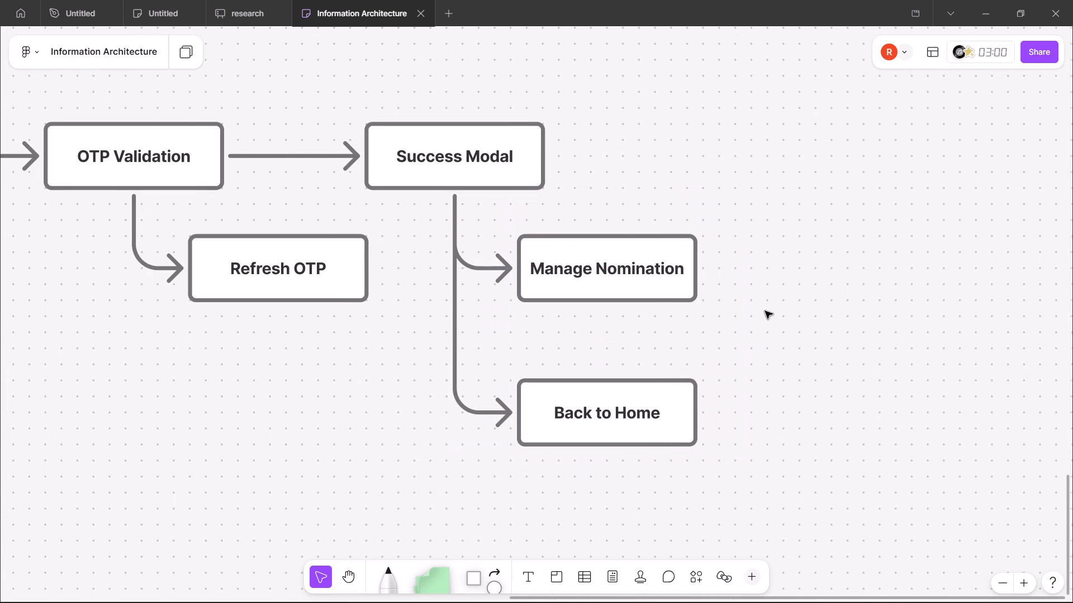
scroll(765, 311, right, 1)
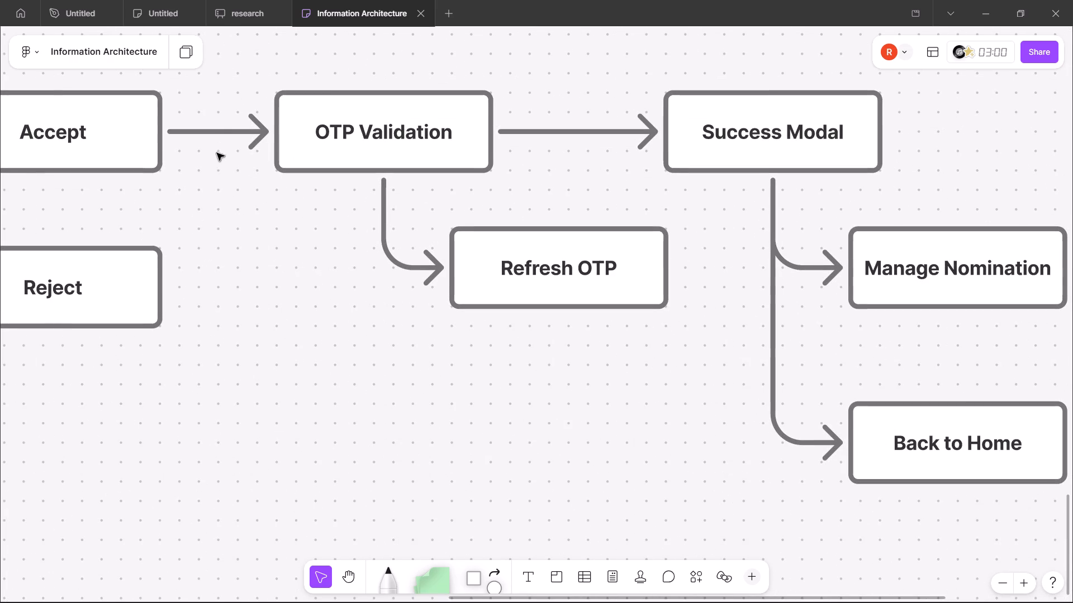
click(212, 128)
click(121, 104)
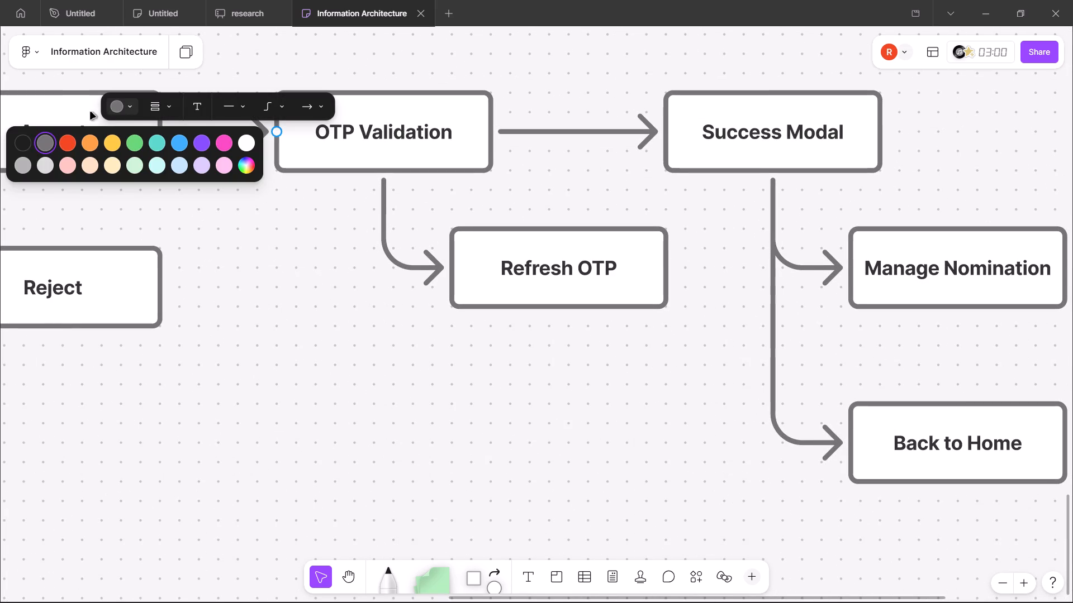
click(23, 140)
click(622, 133)
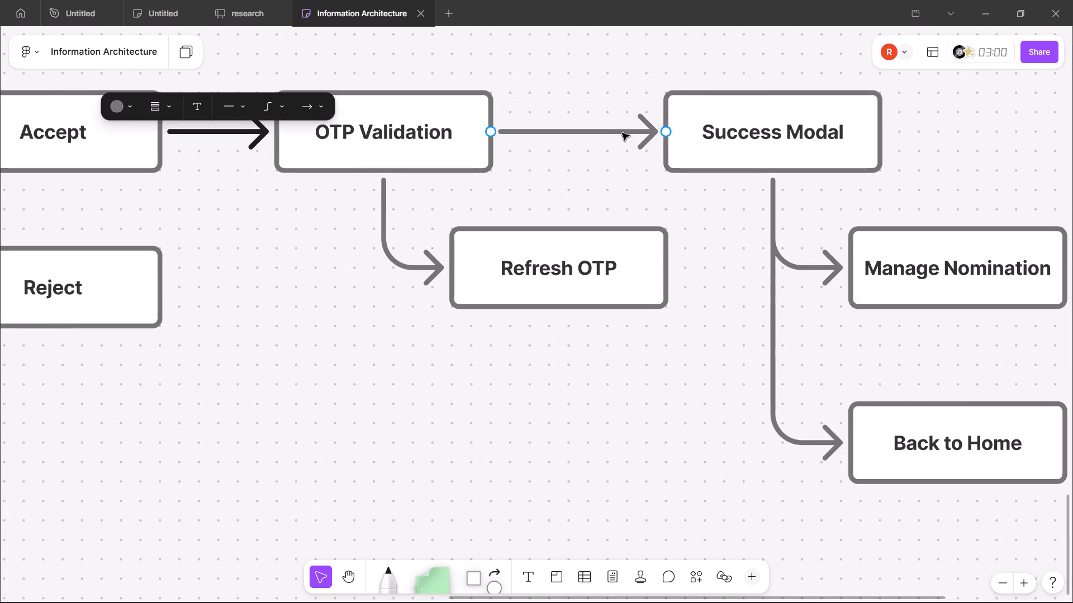
click(488, 106)
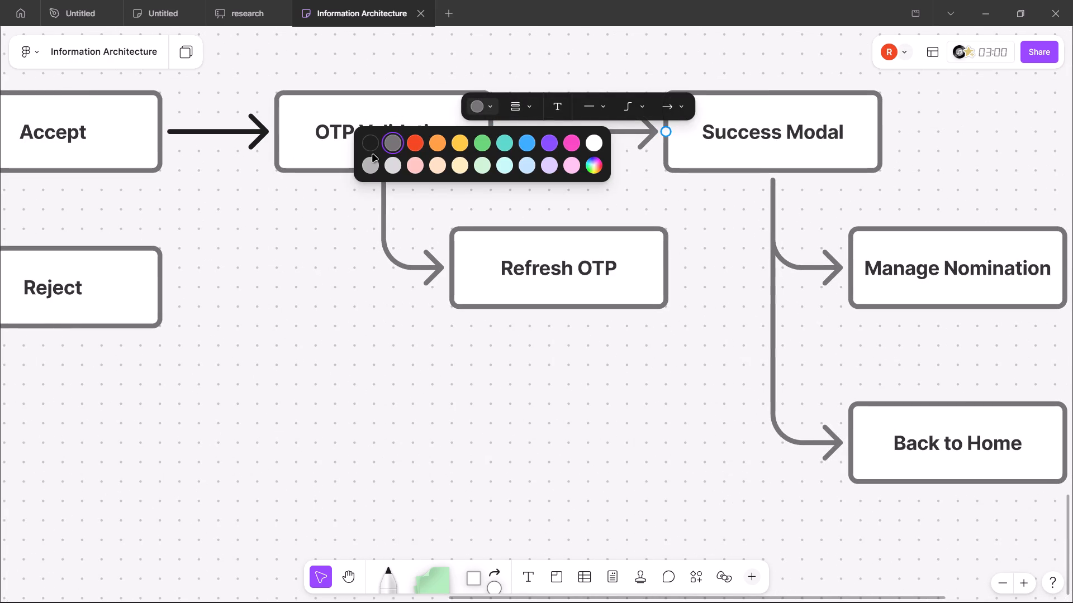
click(373, 155)
click(367, 143)
click(382, 203)
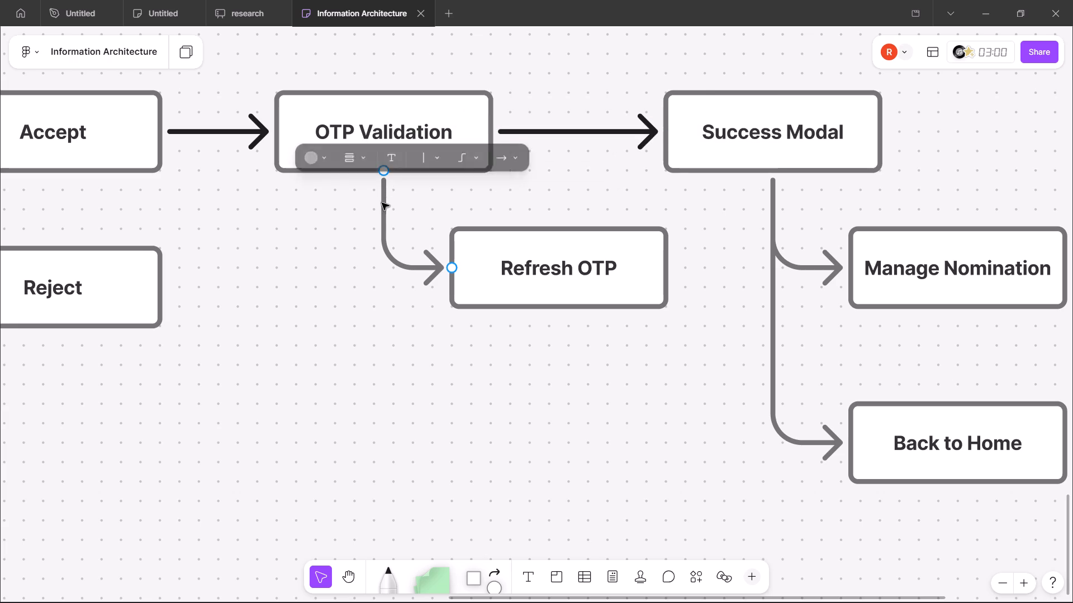
click(325, 162)
click(205, 95)
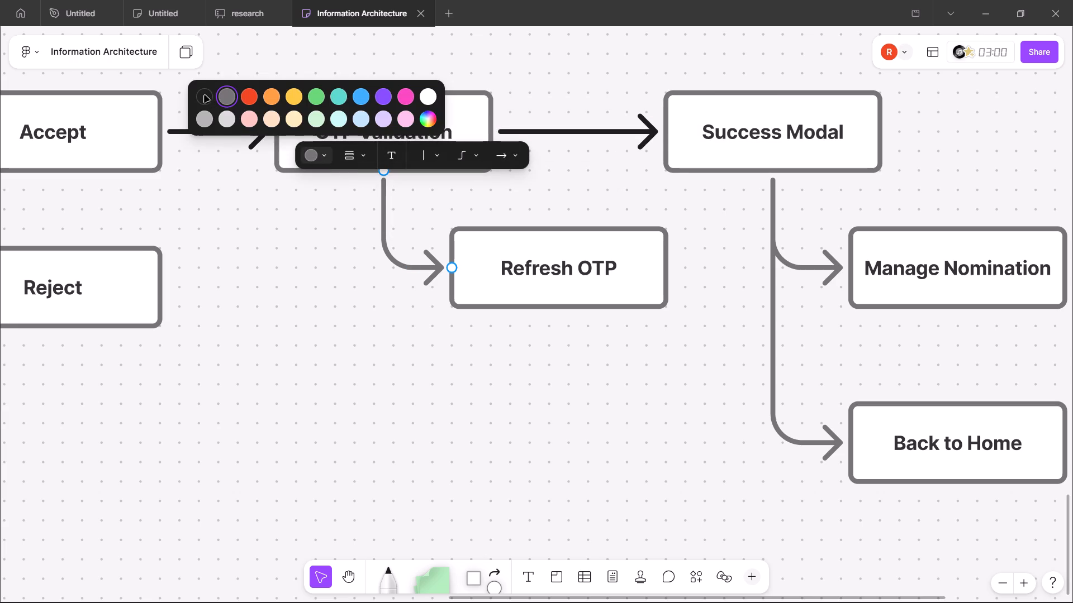
Recolour the two connectors branching from Success Modal to Manage Nomination and Back to Home black.
click(779, 256)
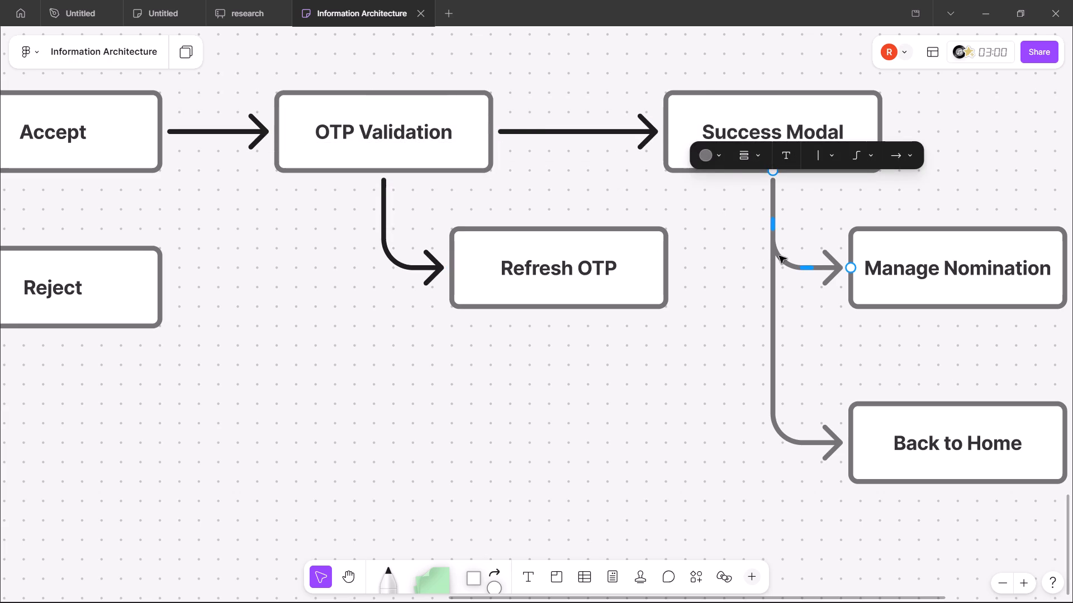
click(702, 153)
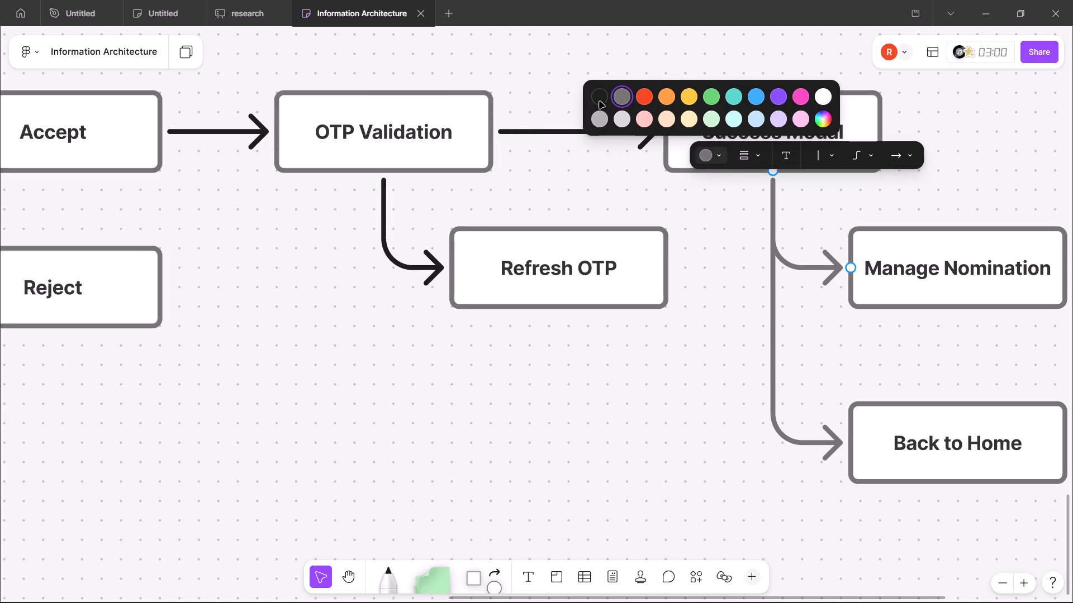
click(600, 102)
click(768, 328)
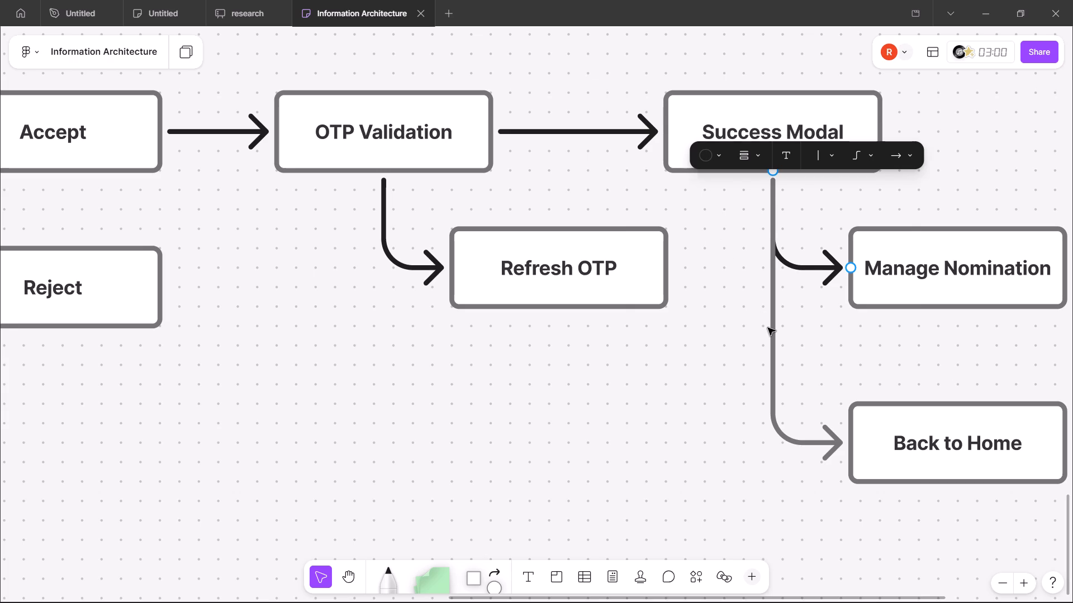
click(769, 328)
click(771, 328)
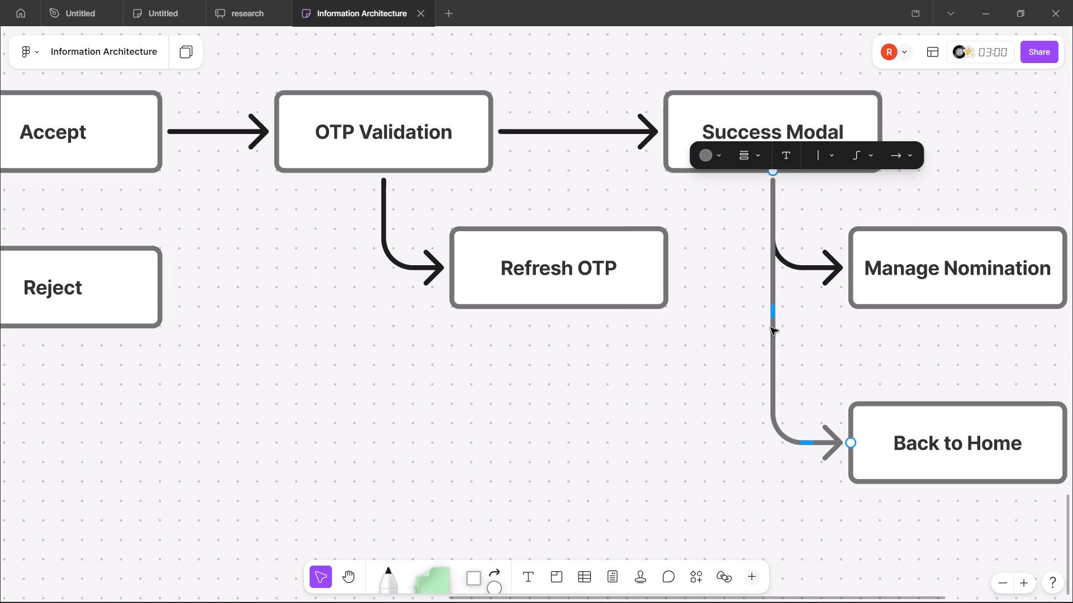
click(711, 157)
click(592, 93)
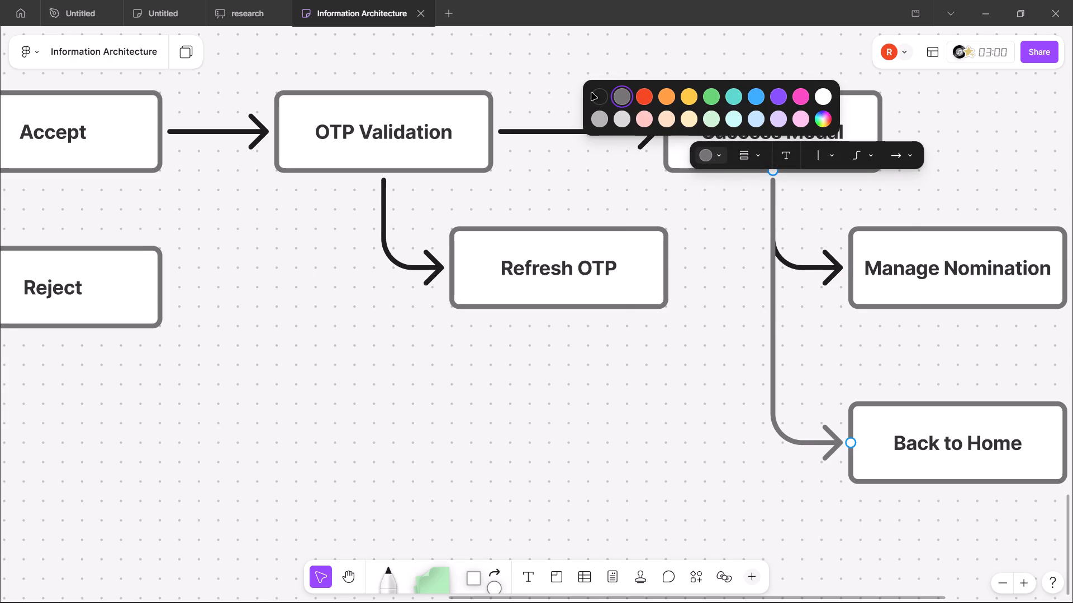
click(545, 391)
Move the Back to Home box up so its gap below Manage Nomination matches the gap between the rows above.
scroll(545, 391, left, 1)
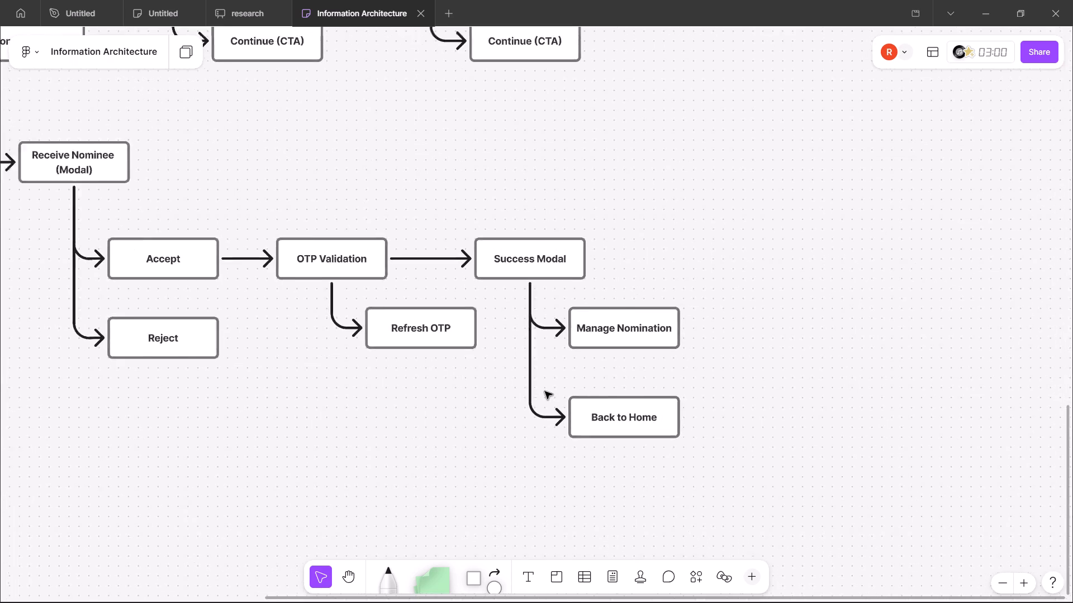
click(674, 425)
drag(685, 430, 686, 411)
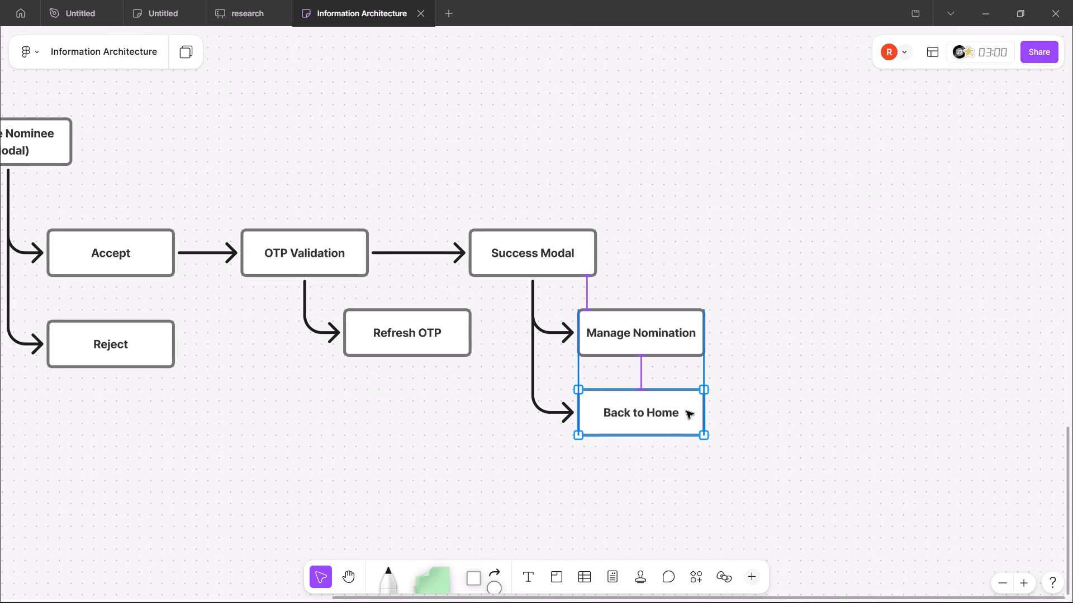
drag(686, 411, 687, 414)
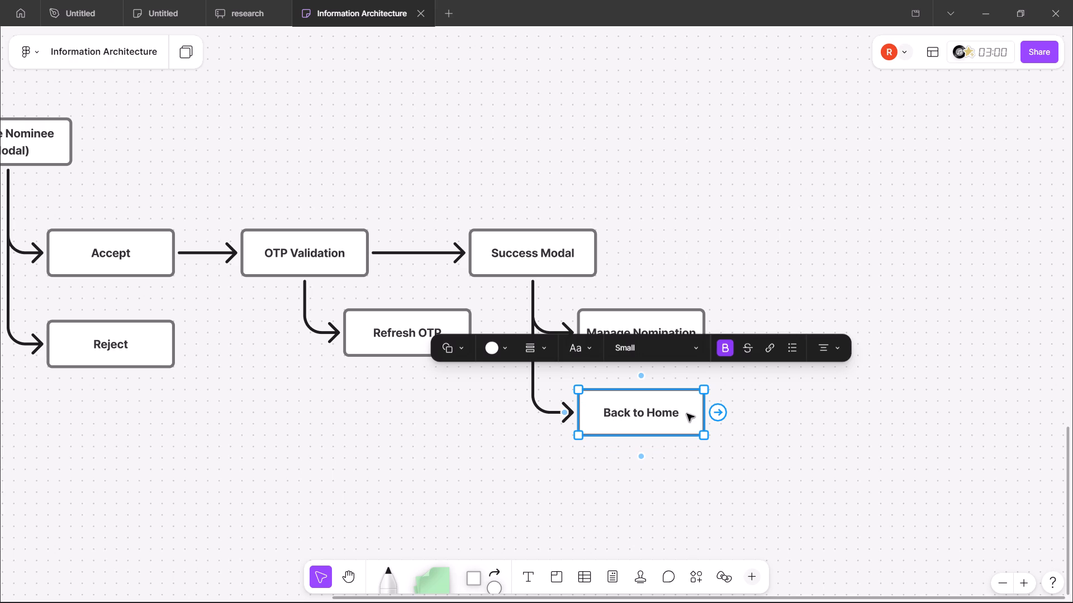
click(840, 225)
Switch to the Medium diagram in Chrome and examine the receive-nominee branch and the claim-nomination row beneath it.
key(alt+Tab)
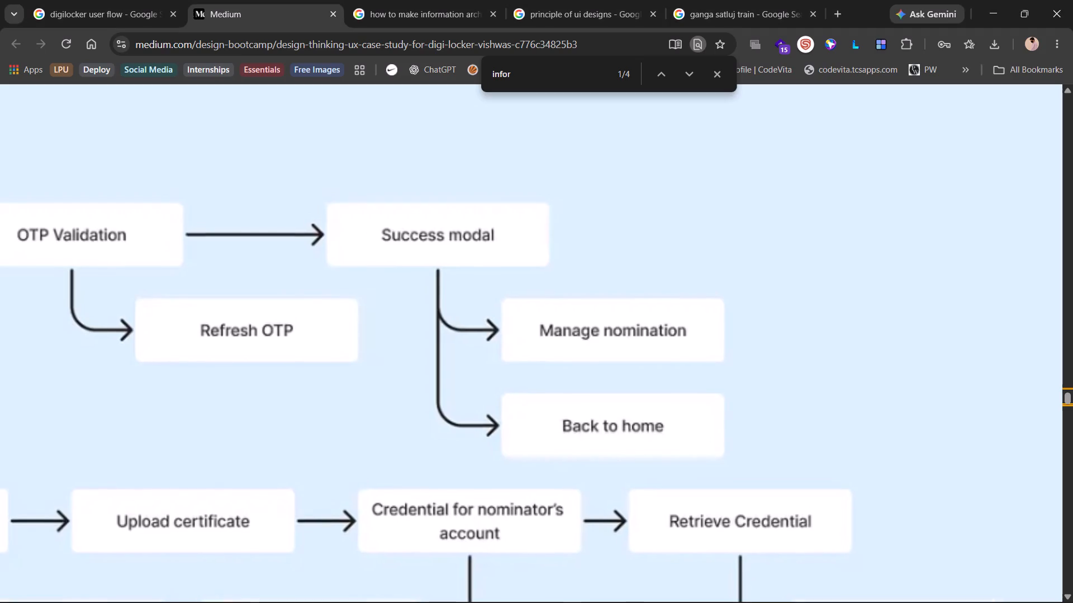
key(alt+Tab)
key(alt+Tab)
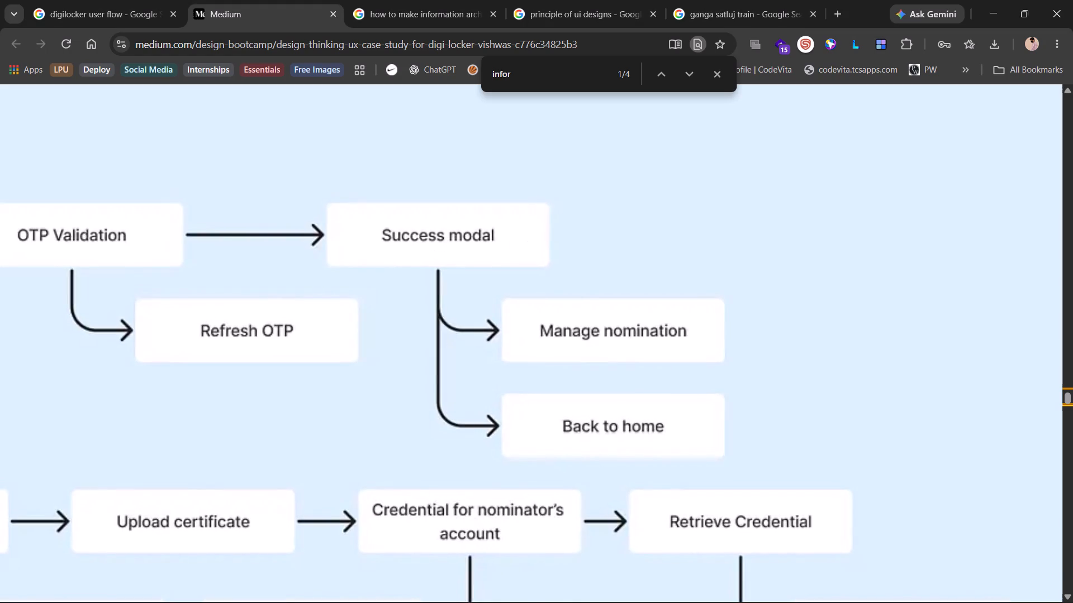
scroll(748, 229, right, 1)
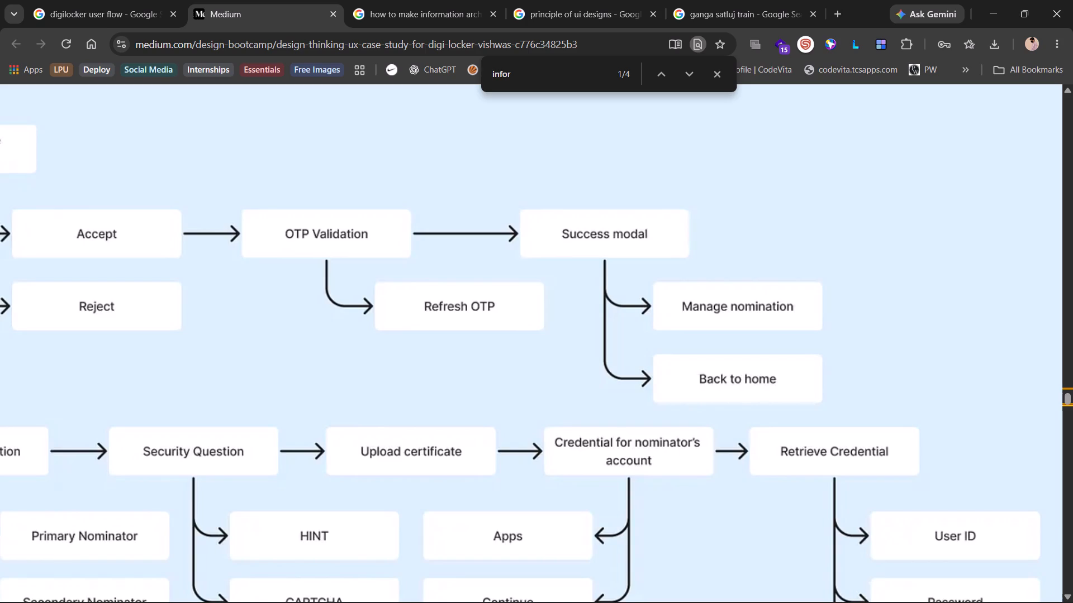
right_click(748, 229)
ctrl+scroll(748, 229, down, 1)
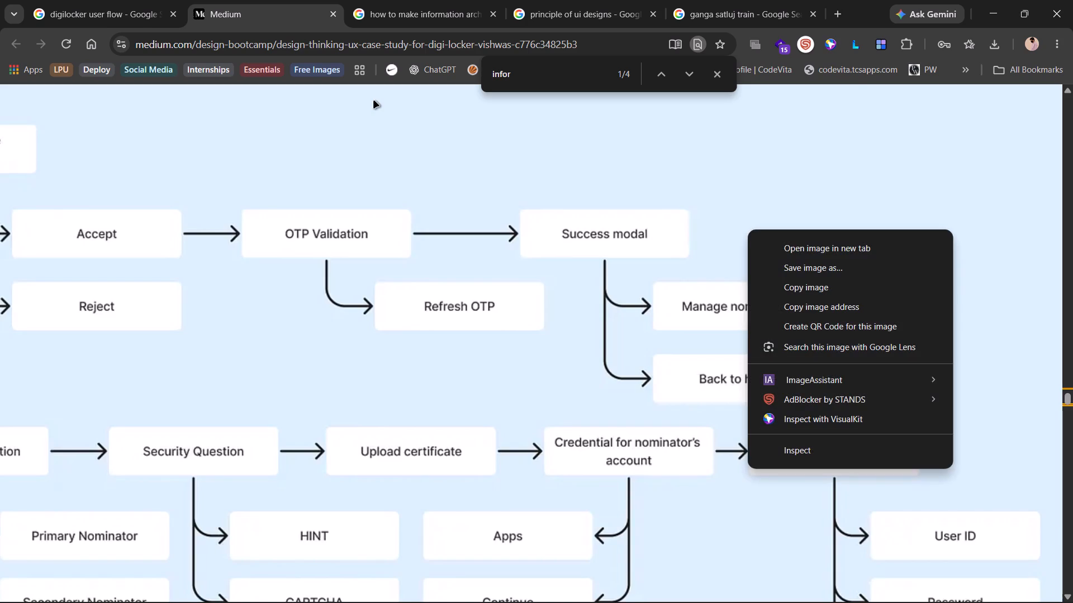
scroll(419, 171, up, 1)
click(702, 136)
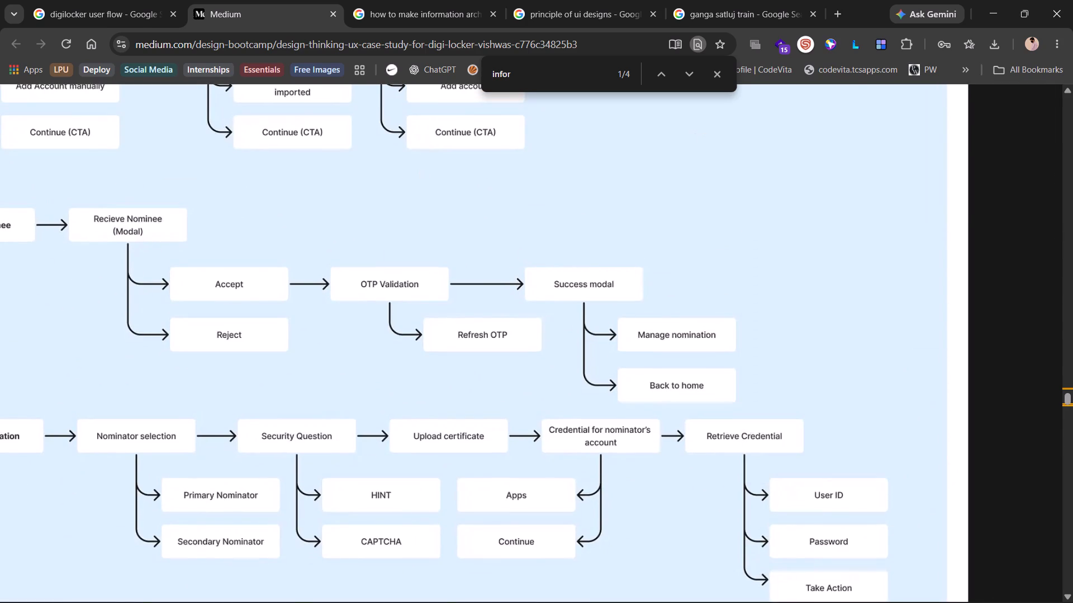
scroll(702, 136, up, 1)
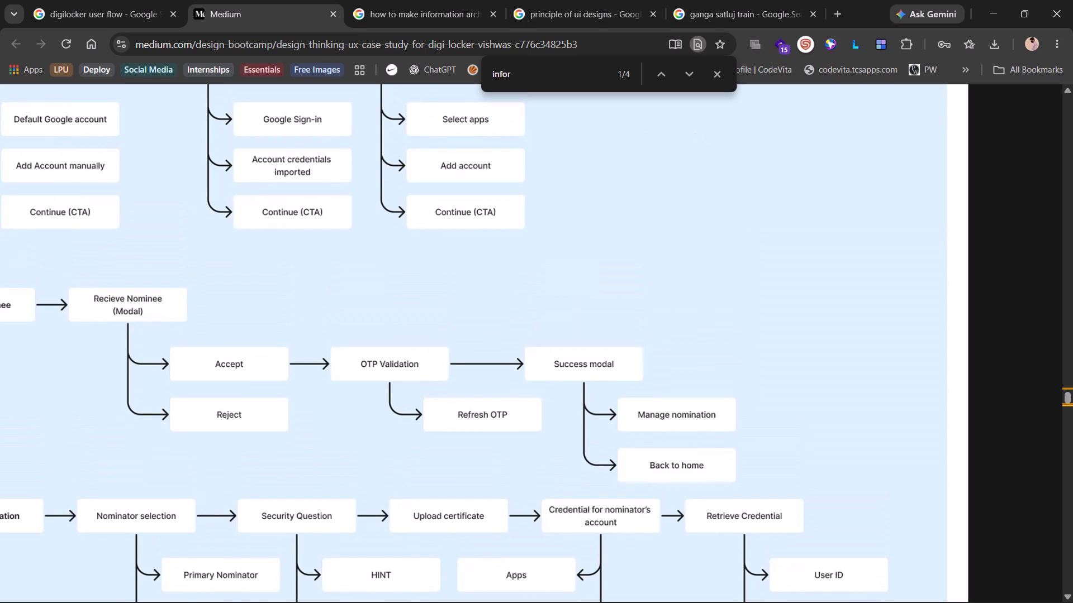
Move the Claim Nomination box down, keeping it aligned beneath Receive Nominee, to leave clear space below the Receive Nominee branch.
key(alt+Tab)
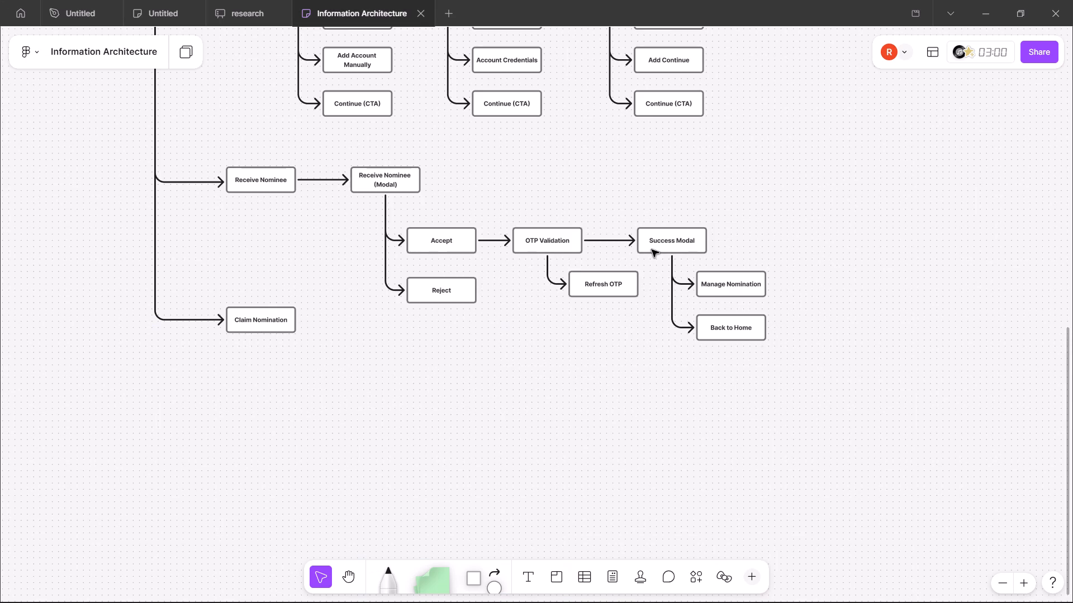
click(283, 318)
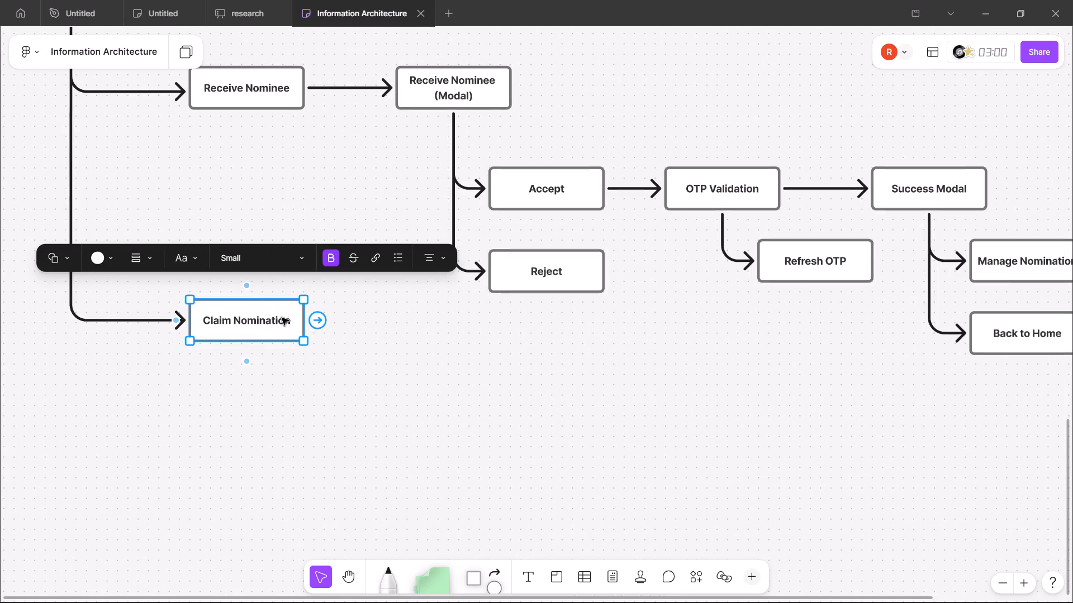
drag(278, 317, 284, 413)
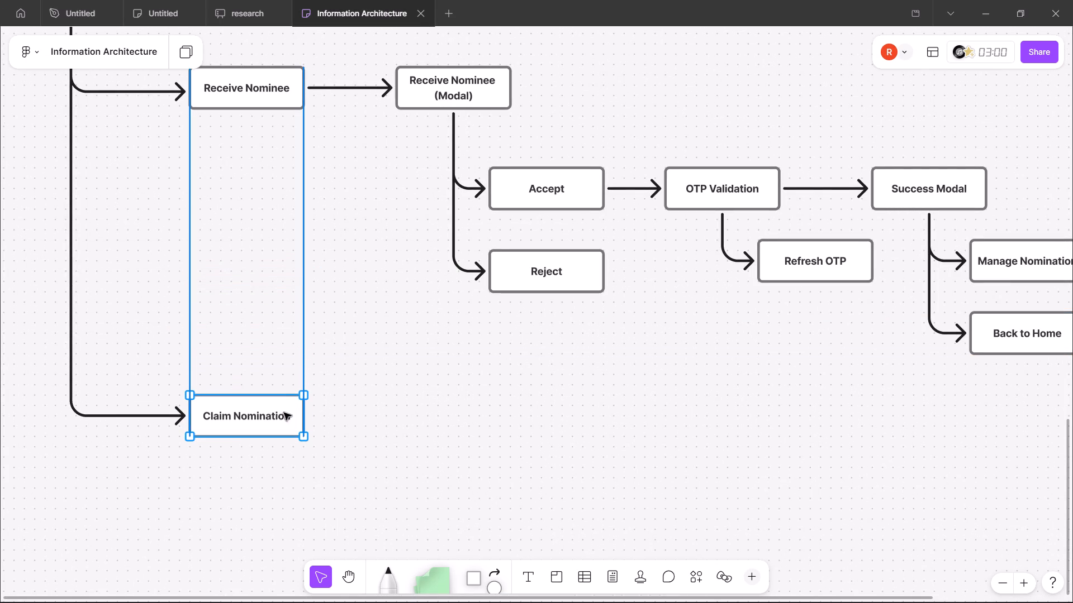
drag(284, 413, 284, 413)
click(372, 395)
scroll(372, 395, left, 1)
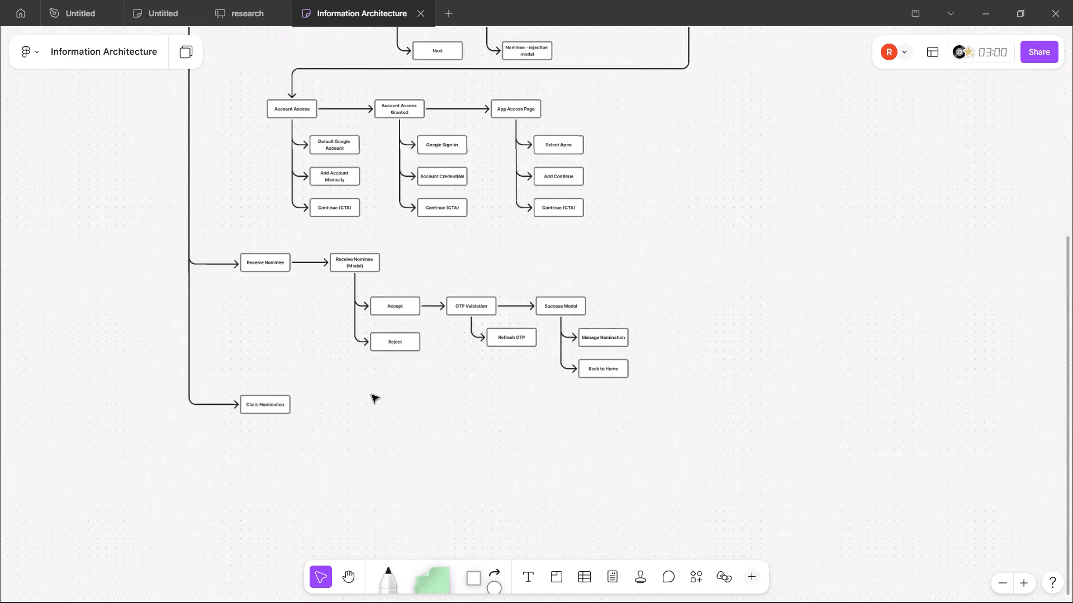
Following the Medium diagram's claim-nomination row, add a connected box after Claim Nomination labelled Nominator Selection.
key(alt+Tab)
scroll(338, 415, down, 1)
scroll(338, 415, right, 1)
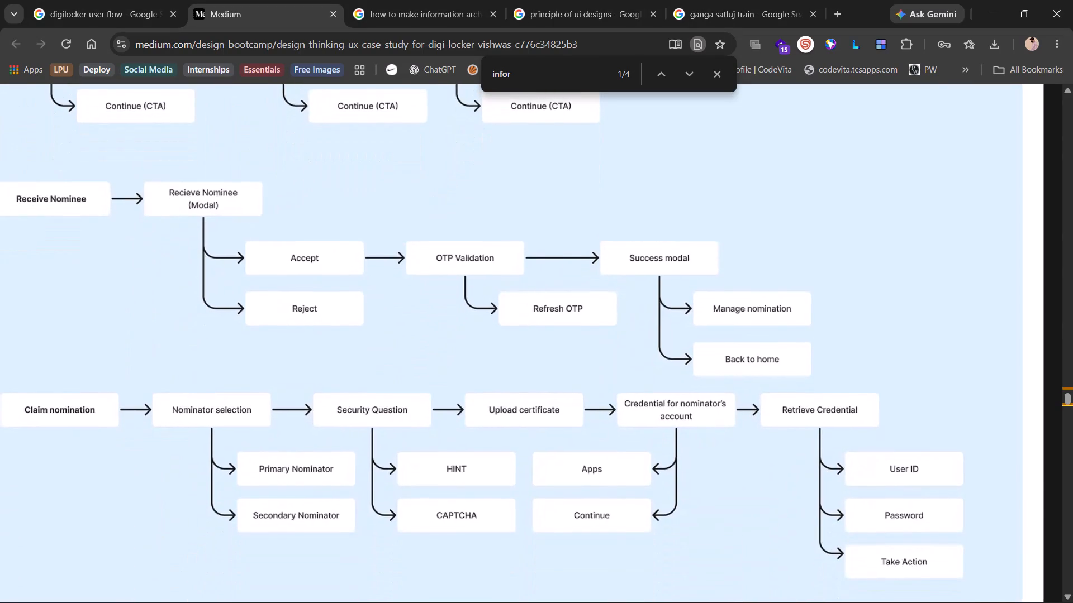
scroll(338, 415, right, 2)
scroll(338, 415, down, 1)
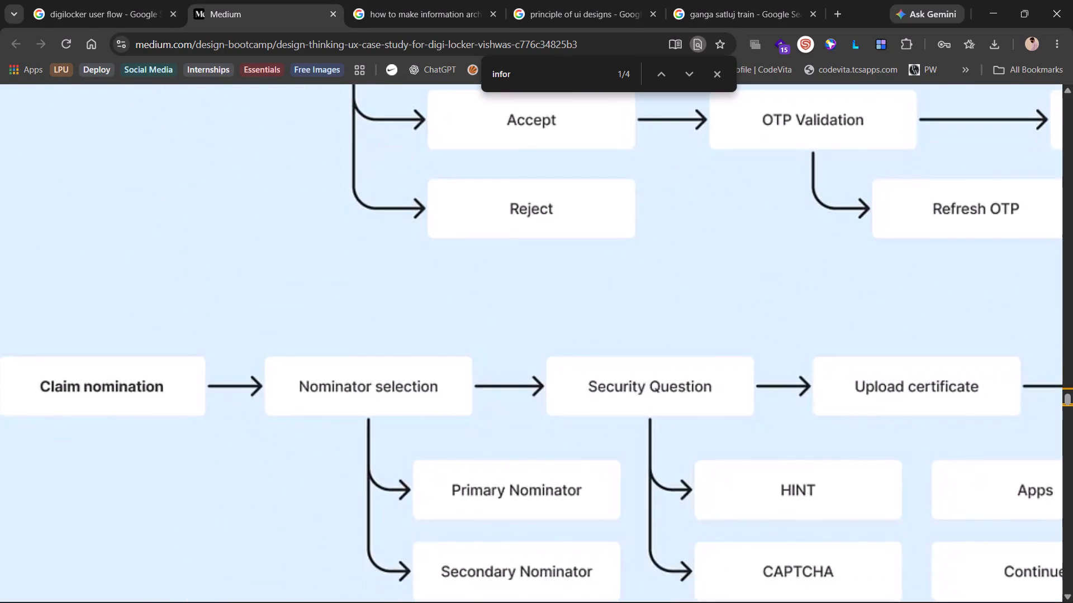
scroll(338, 415, down, 1)
key(alt+Tab)
click(281, 406)
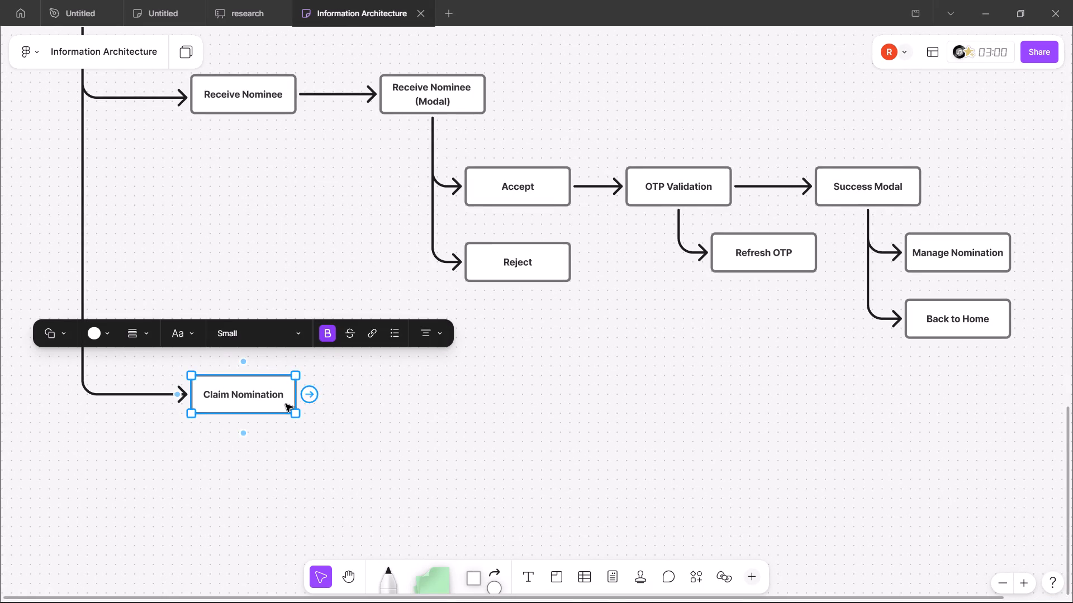
click(313, 395)
text(Nominator Selection)
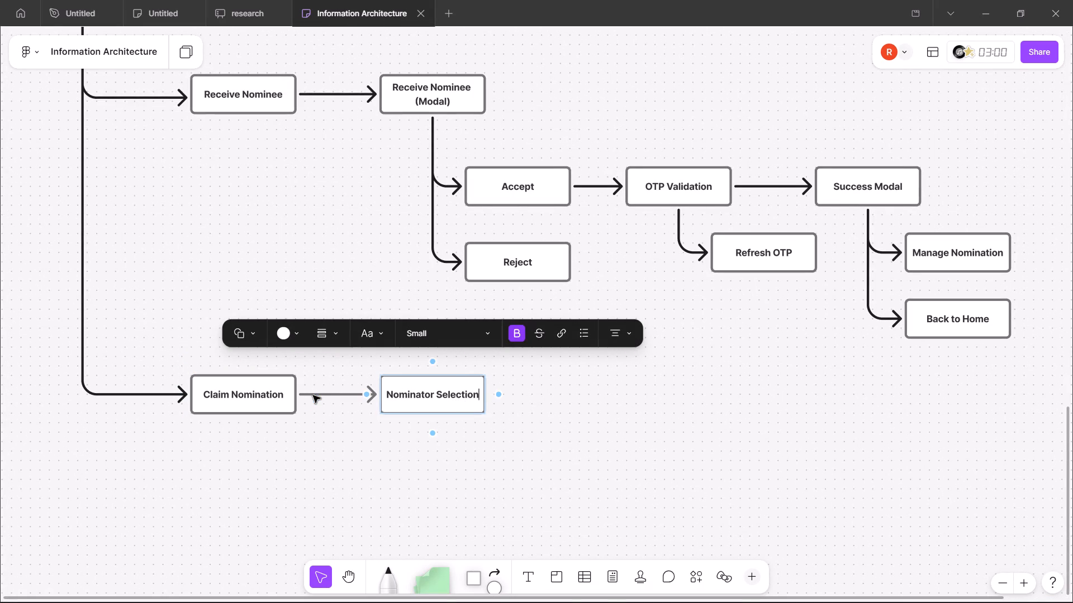
click(467, 430)
Add a connected box after Nominator Selection labelled Security Question, matching the Medium diagram.
key(alt+Tab)
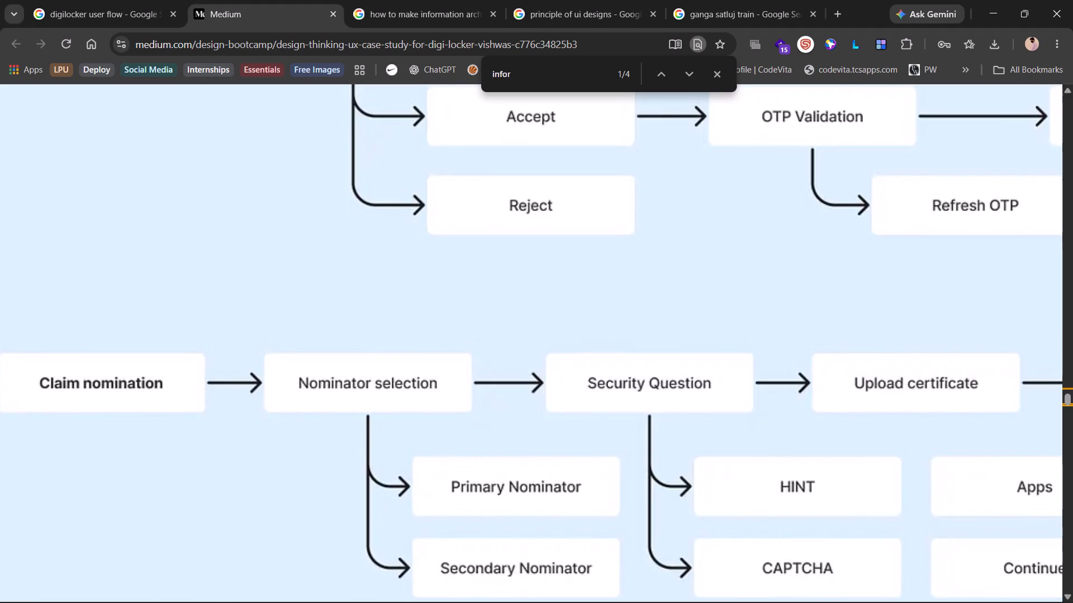
scroll(594, 424, left, 2)
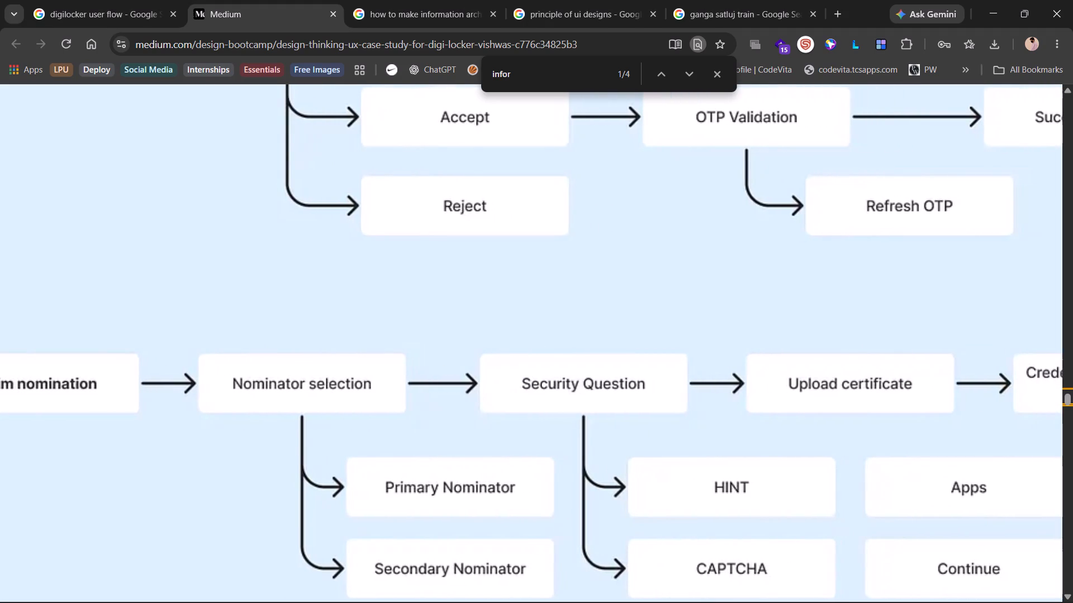
key(alt+Tab)
click(454, 415)
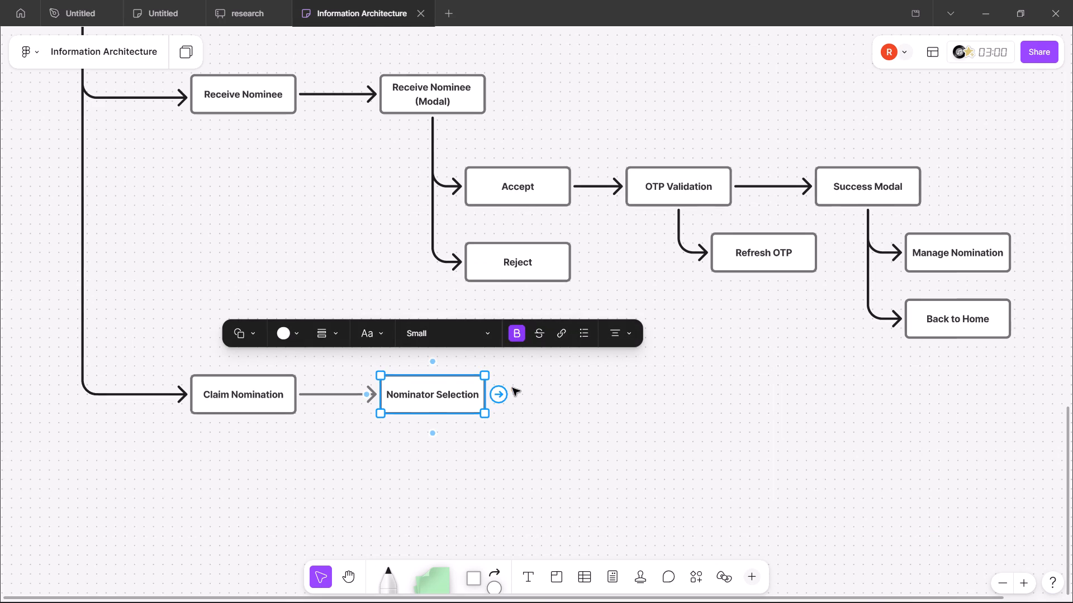
click(501, 399)
text(Sequiry)
key(BackSpace)
key(BackSpace)
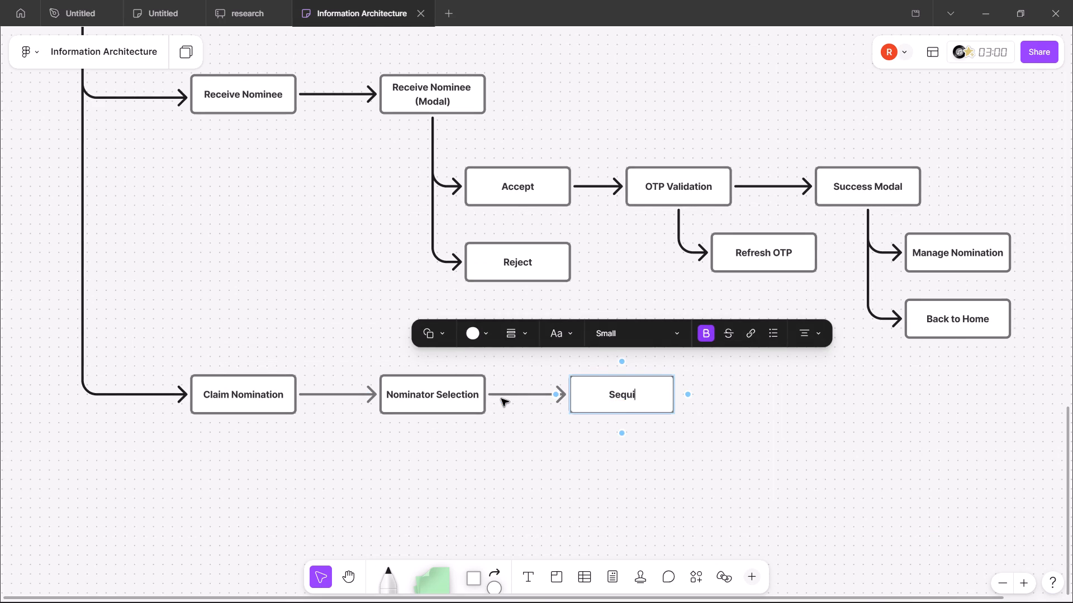
key(BackSpace)
key(BackSpace)
key(BackSpace)
key(alt+Tab)
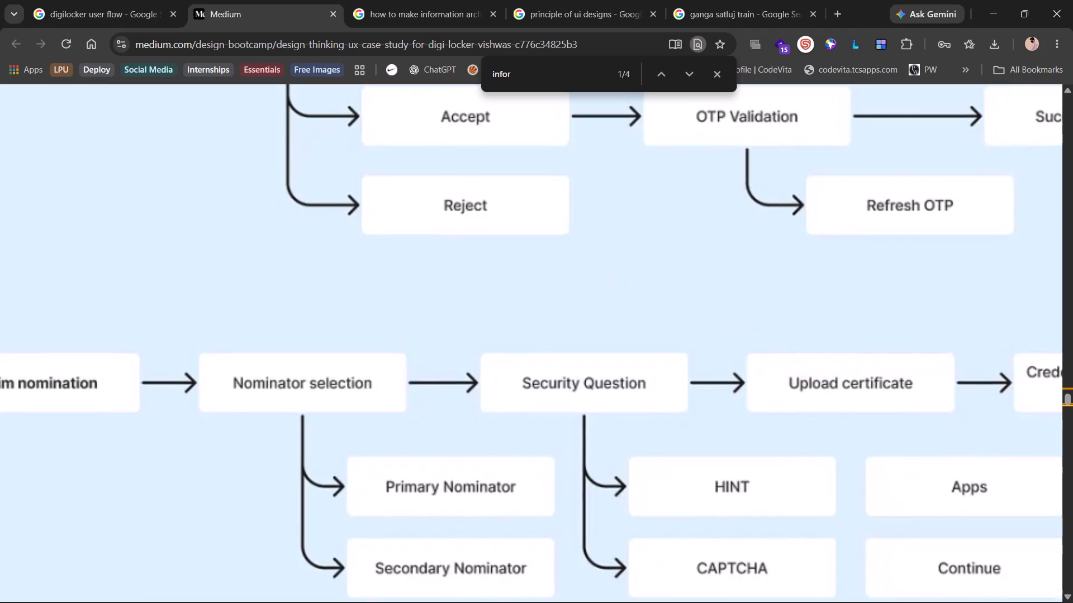
key(alt+Tab)
text(curity)
key(space)
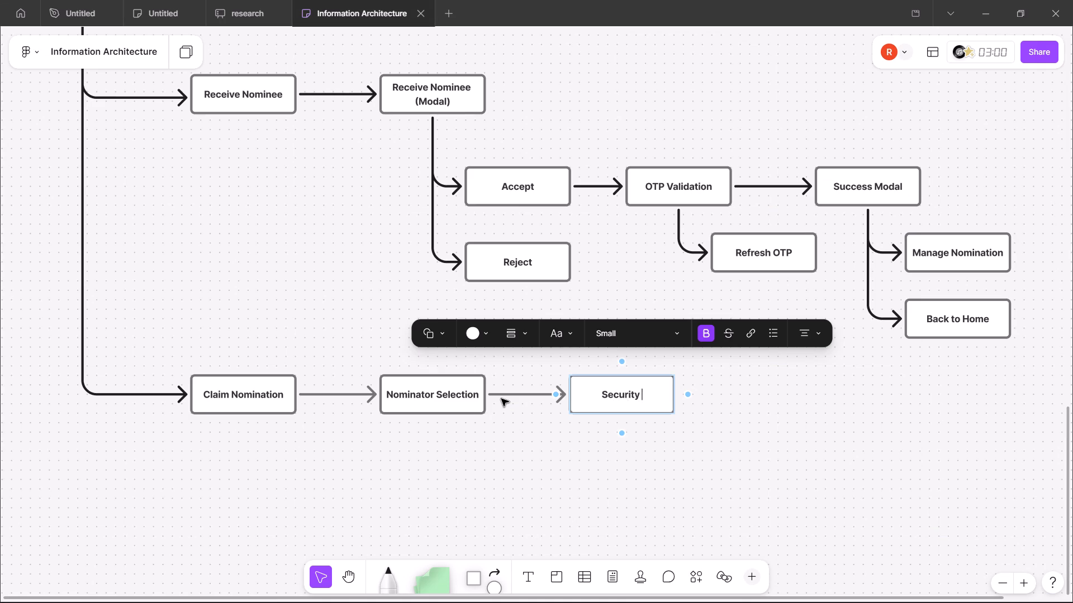
key(alt+Tab)
key(alt+Tab)
text(Question)
Add a connected box after Security Question labelled Upload Certificate.
key(alt+Tab)
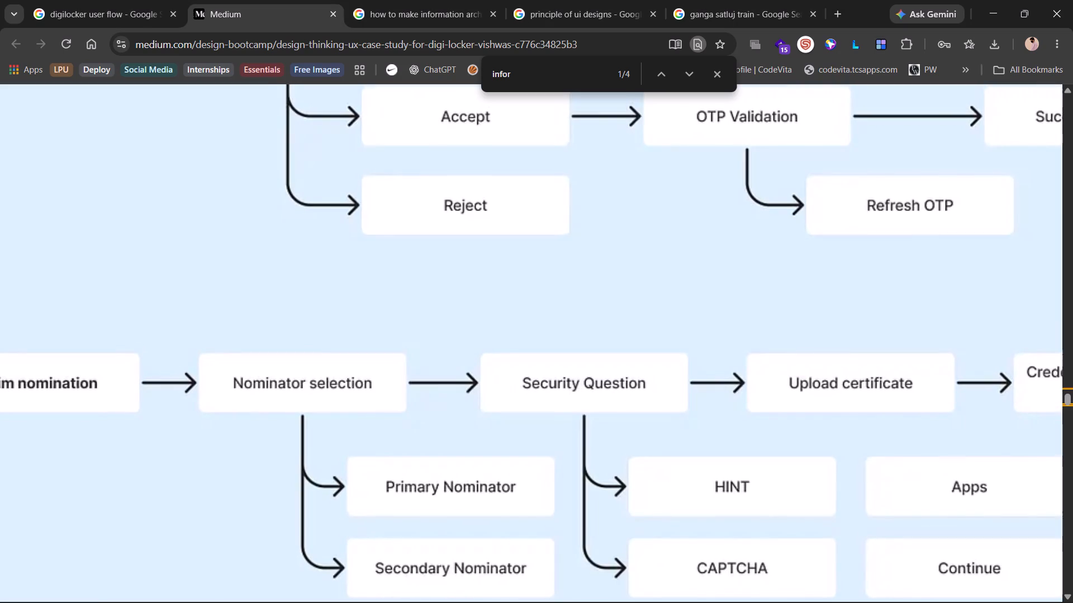
scroll(676, 373, left, 4)
key(alt+Tab)
click(683, 397)
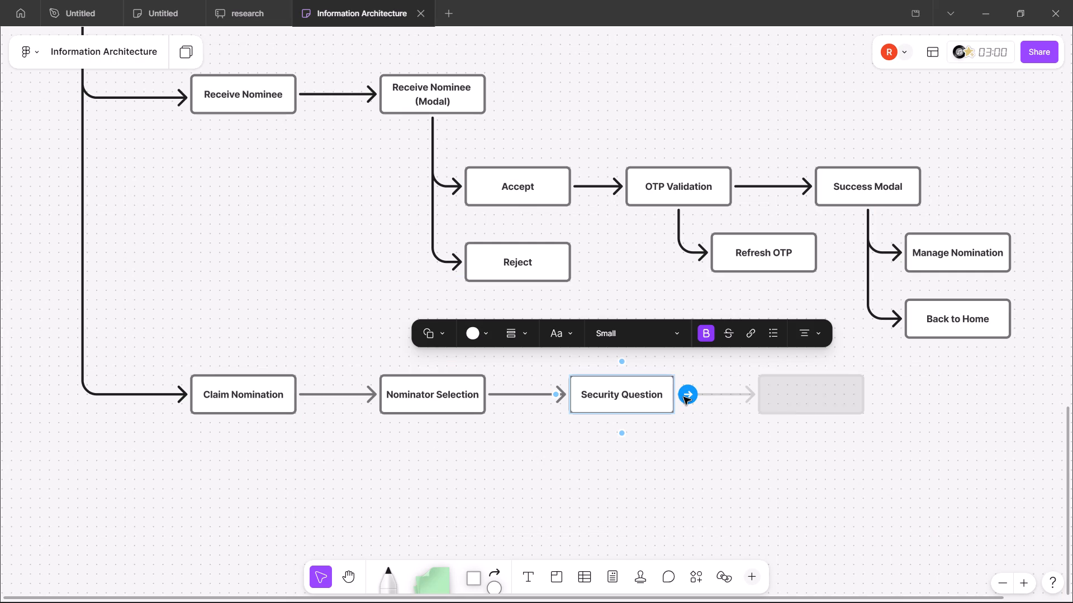
text(Upload Certificate)
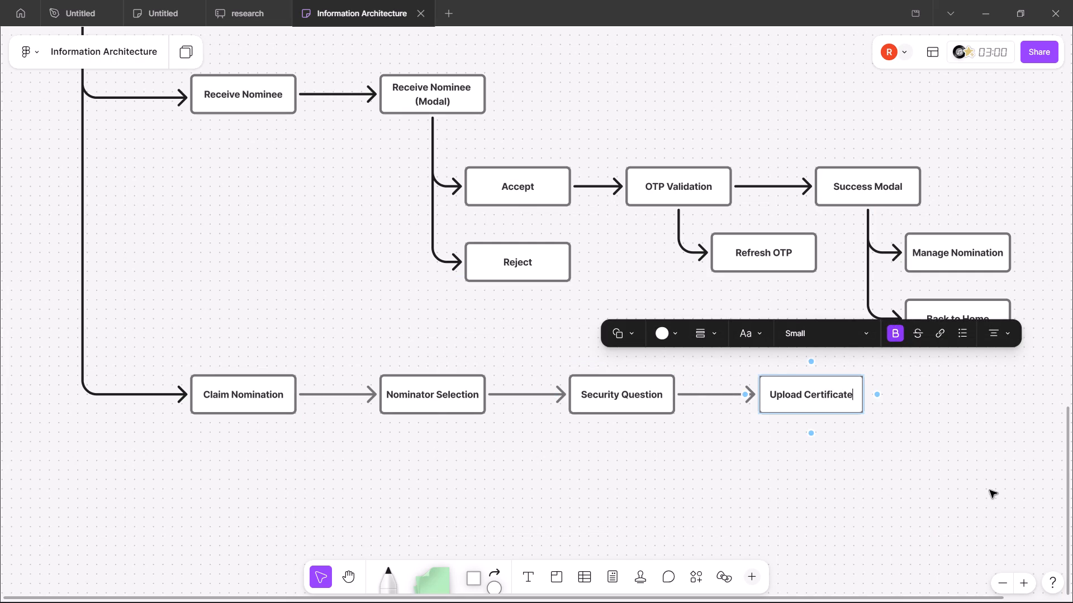
click(990, 490)
Examine the Medium diagram's claim-nomination row beyond Upload certificate for the remaining boxes and their branches.
scroll(990, 490, left, 2)
scroll(640, 487, right, 1)
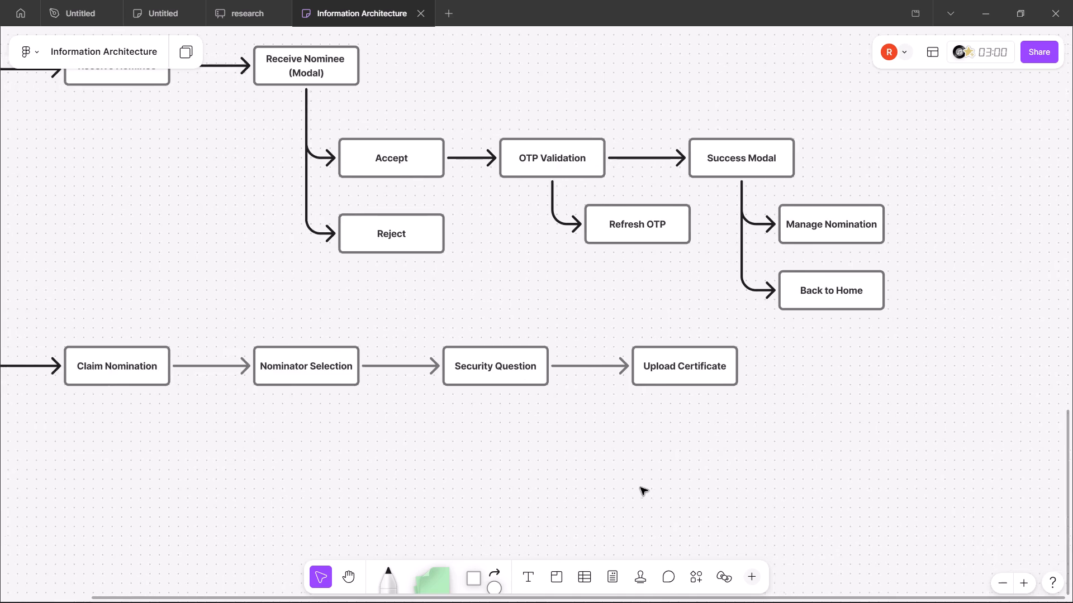
scroll(640, 487, right, 1)
key(alt+Tab)
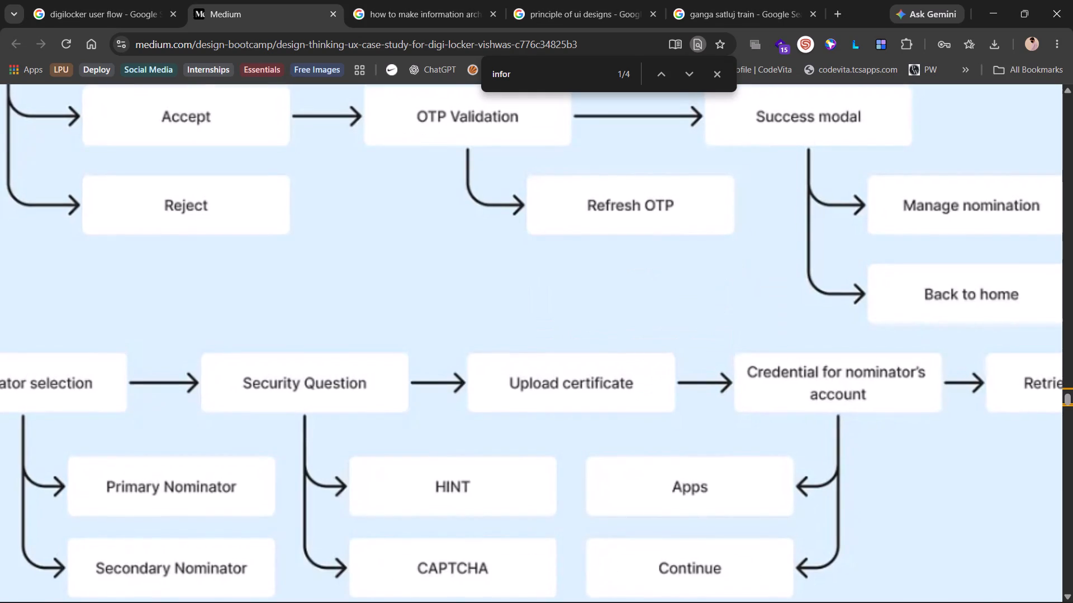
scroll(677, 465, left, 1)
scroll(777, 439, left, 1)
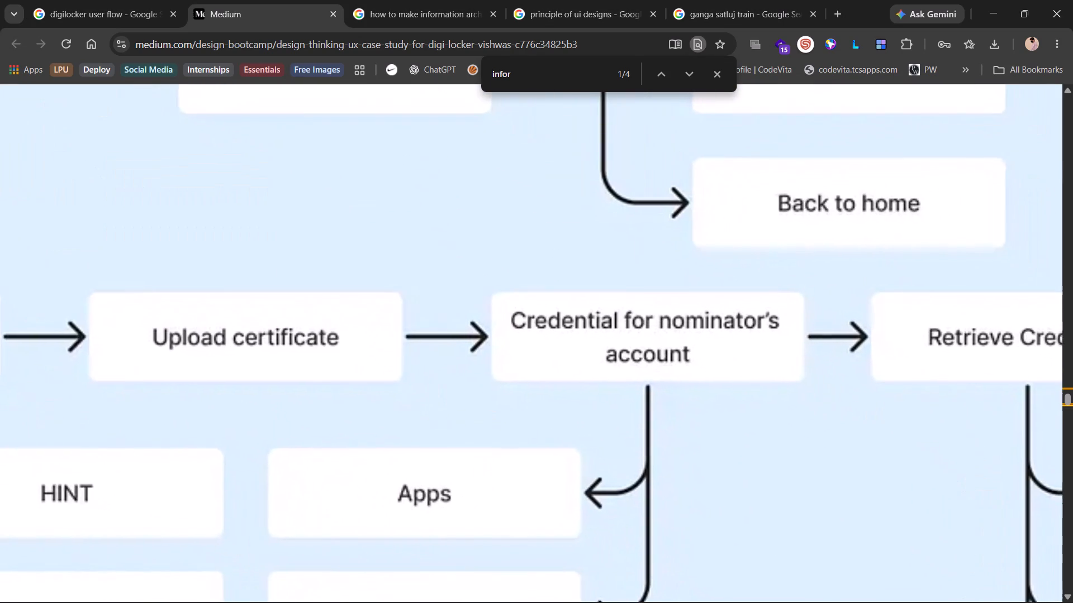
scroll(777, 439, left, 4)
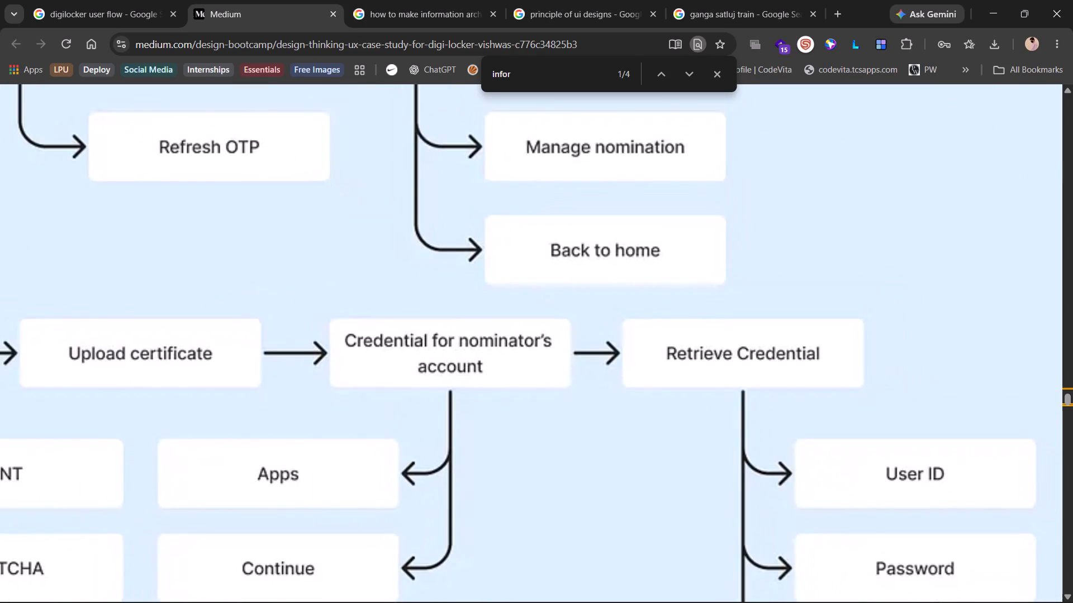
scroll(620, 404, left, 1)
key(alt+Tab)
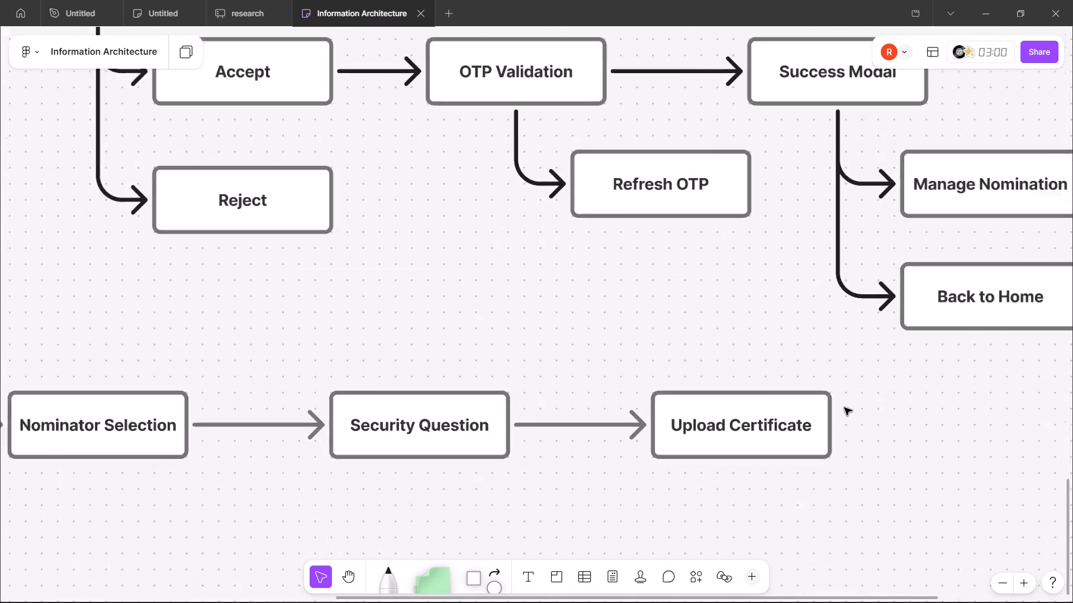
Add a connected box after Upload Certificate labelled Credential for Nominator's Account, checking the wording against the Medium diagram.
click(813, 408)
scroll(813, 408, left, 2)
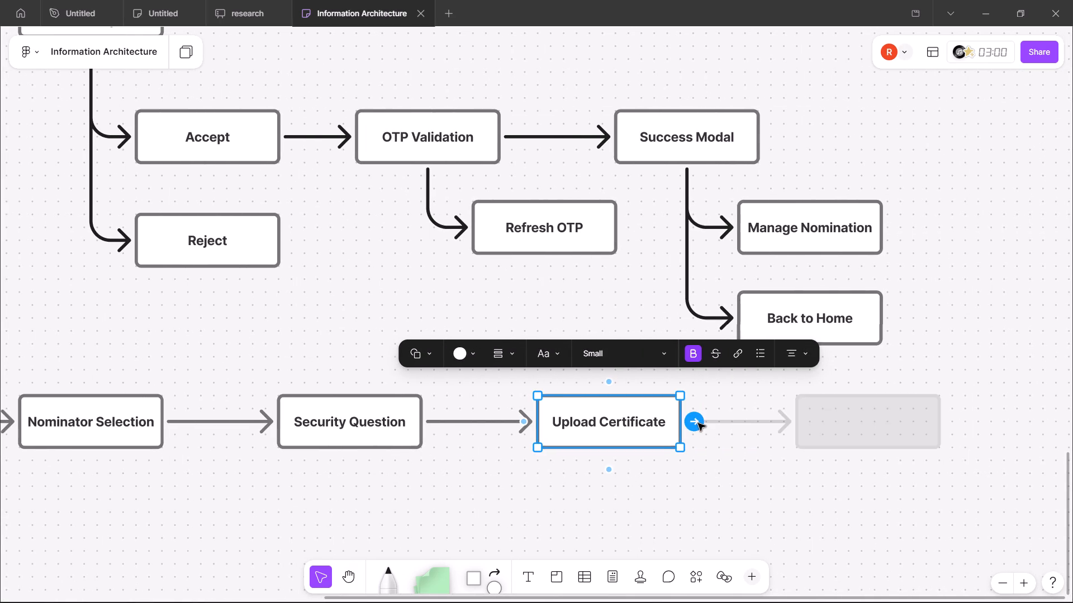
click(698, 423)
key(alt+Tab)
key(alt+Tab)
text(Cred)
key(alt+Tab)
key(alt+Tab)
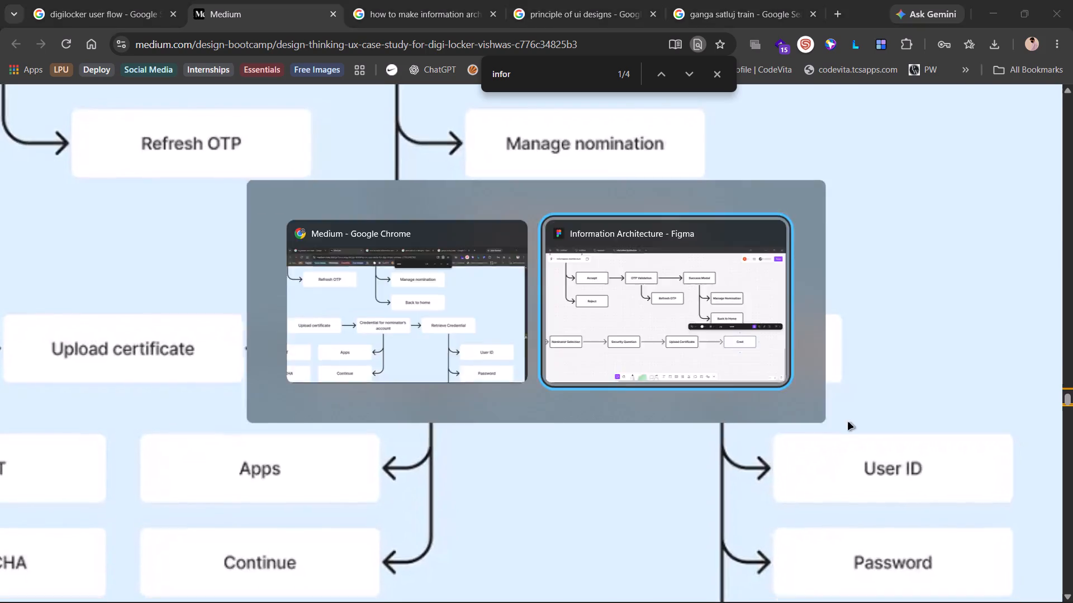
text(ential)
key(space)
key(alt+Tab)
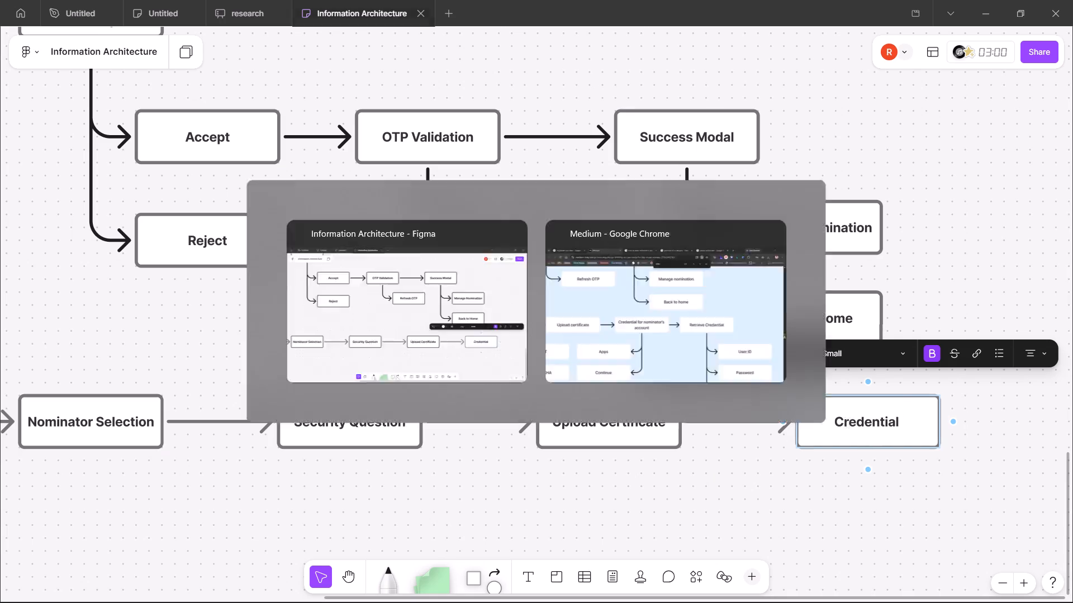
key(alt+Tab)
text(for)
key(space)
key(alt+Tab)
key(alt+Tab)
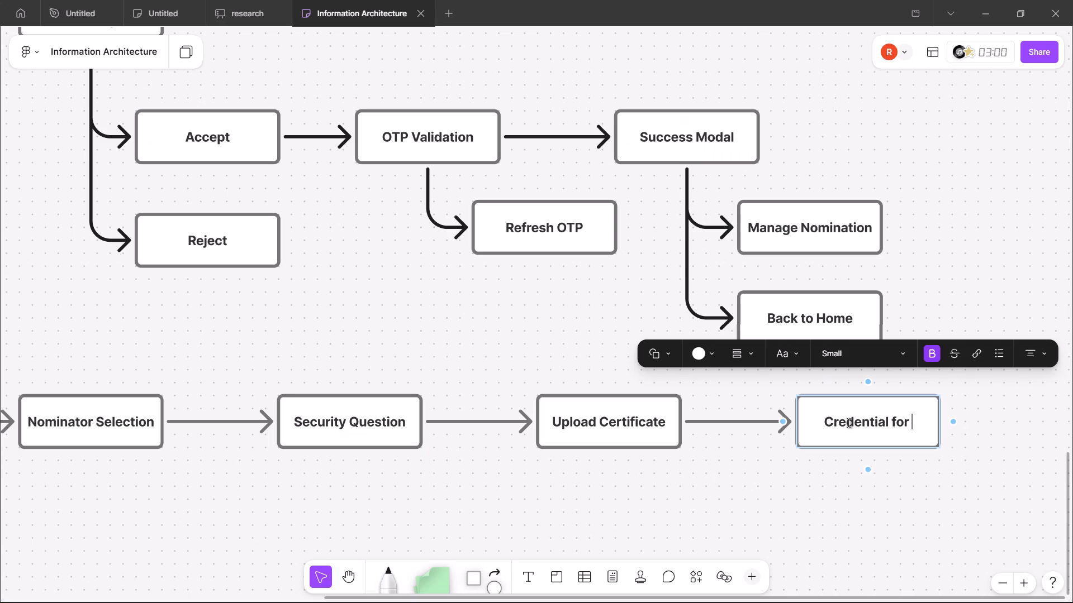
text(Nominator)
key(space)
key(alt+Tab)
key(alt+Tab)
key(BackSpace)
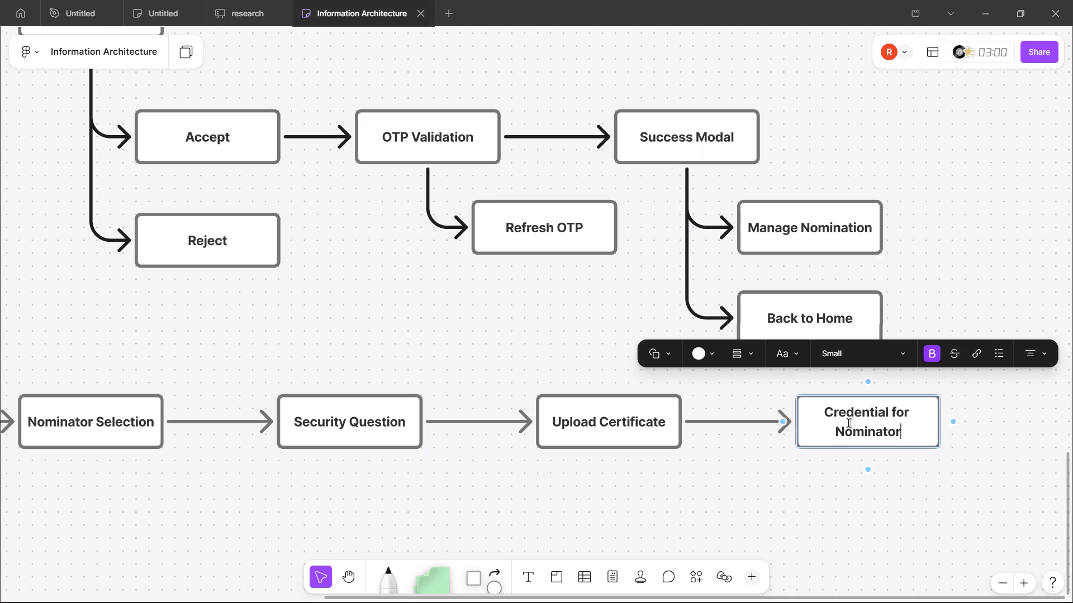
text('s)
key(space)
key(alt+Tab)
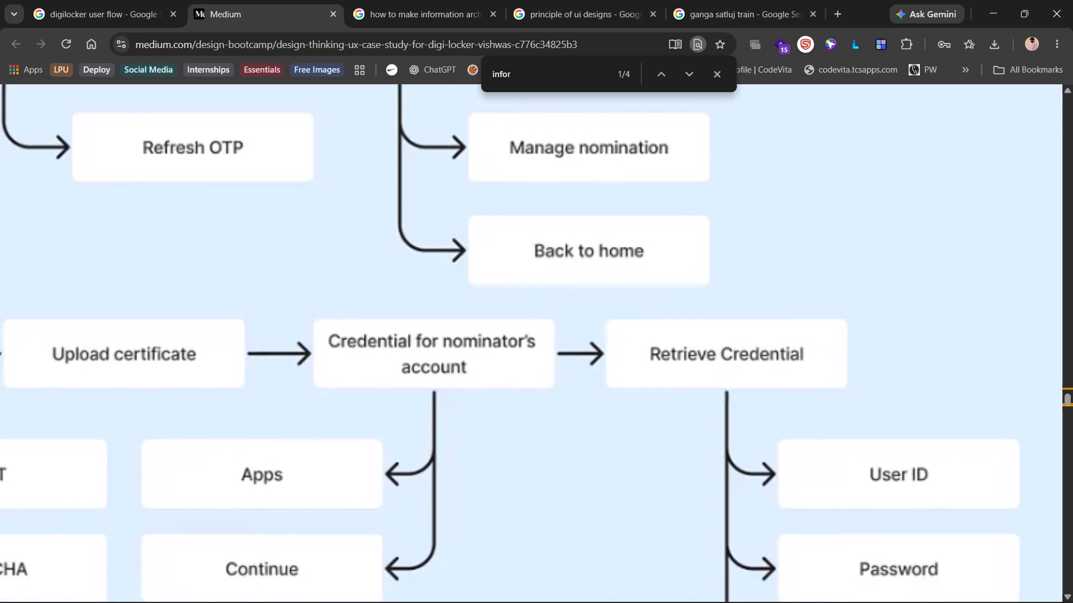
key(alt+Tab)
text(Account)
key(alt+Tab)
key(alt+Tab)
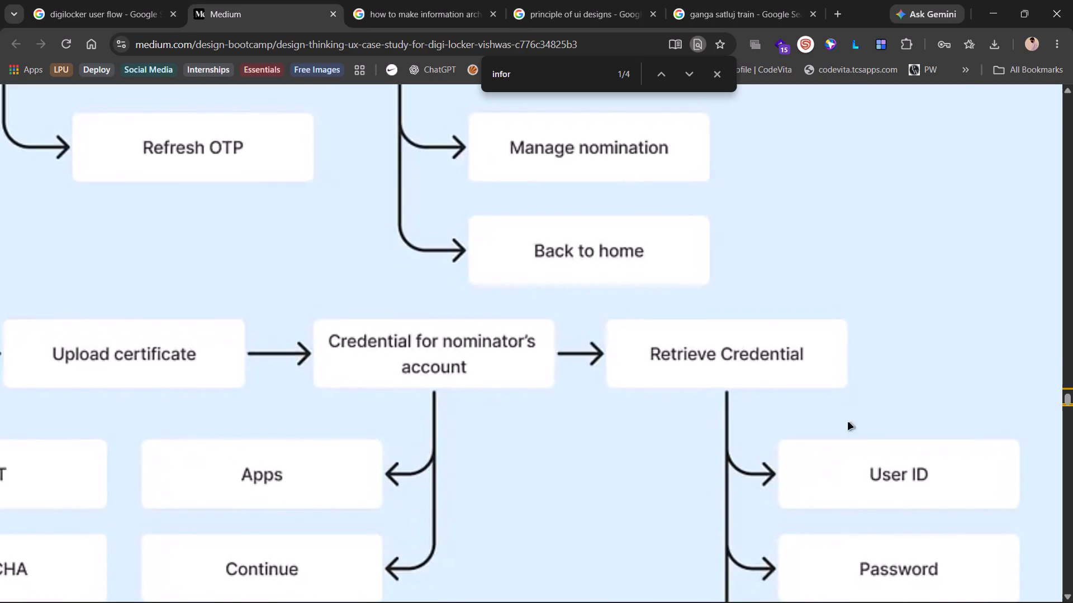
Widen the Credential for Nominator's Account box slightly so its full label fits on two lines.
scroll(848, 423, left, 1)
drag(907, 509, 844, 456)
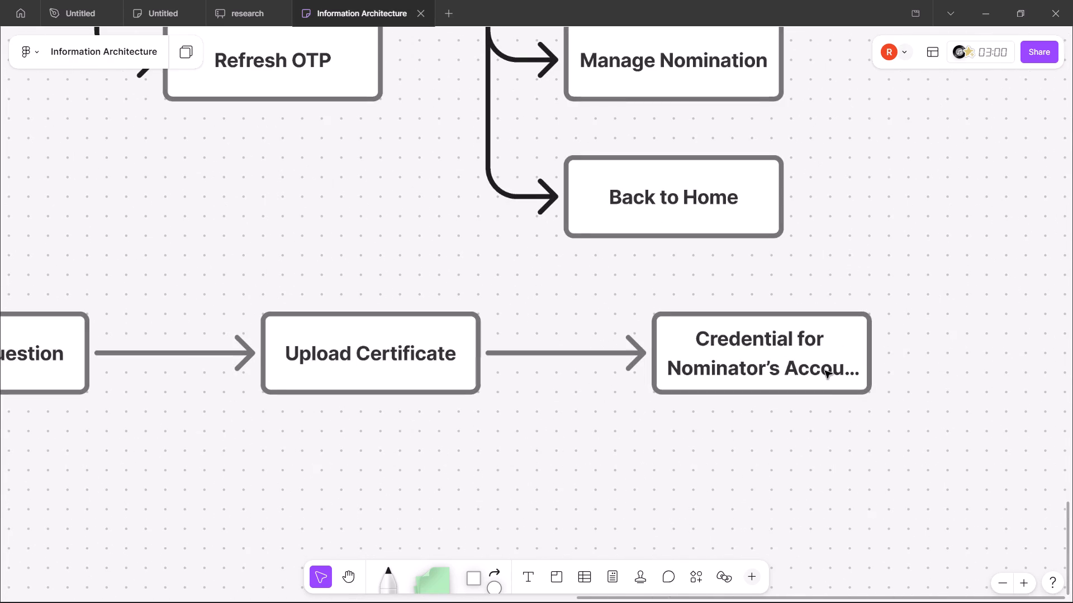
click(822, 361)
drag(871, 367, 874, 367)
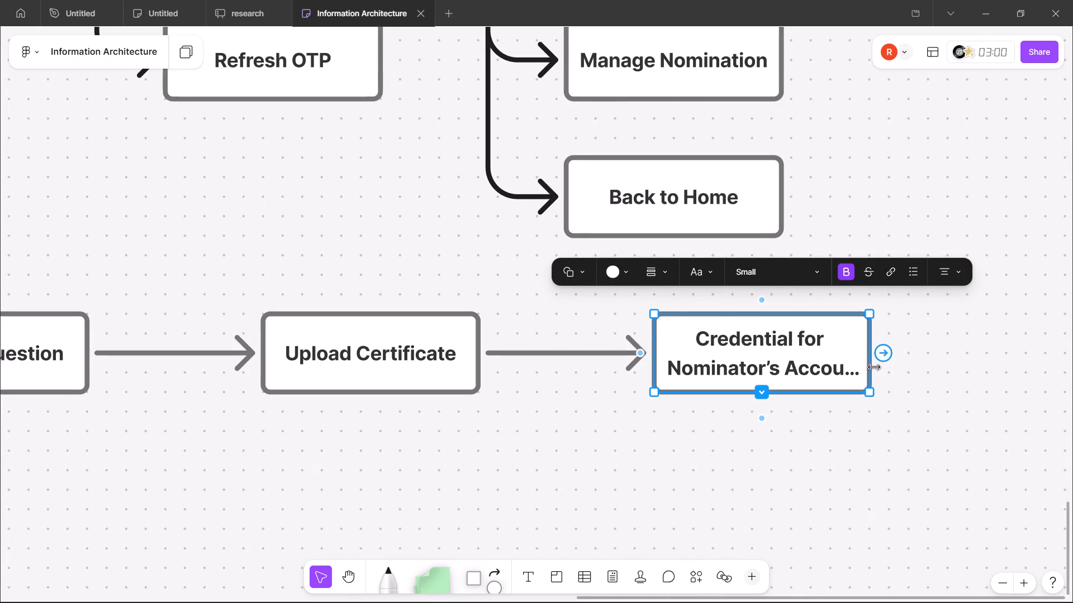
drag(874, 367, 889, 367)
scroll(834, 447, left, 3)
click(639, 495)
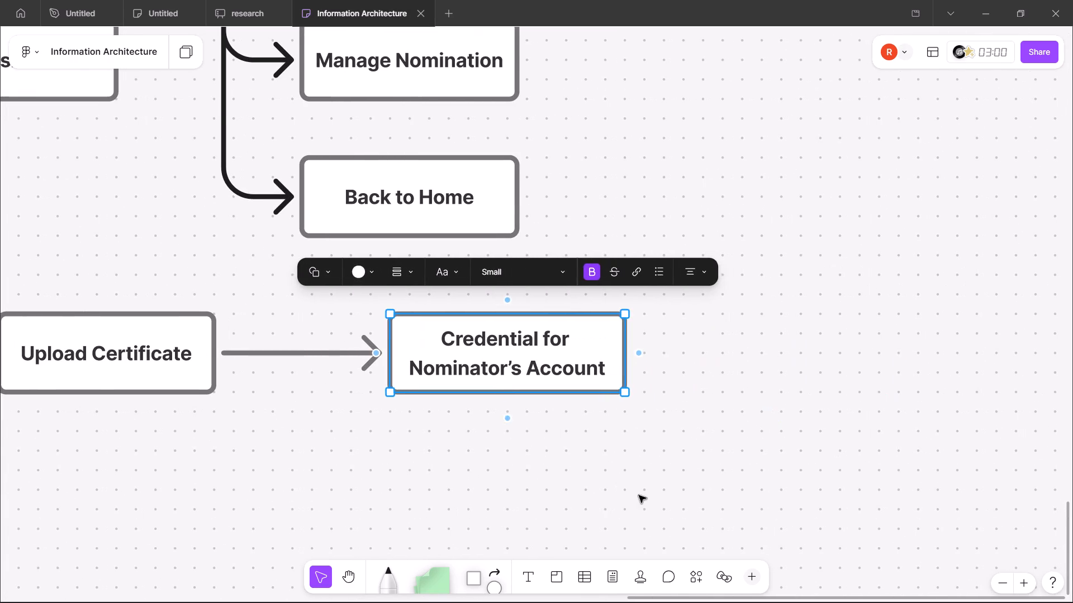
Add a connected box after Credential for Nominator's Account labelled Retrieve Credential, checking the wording against the Medium diagram.
click(571, 414)
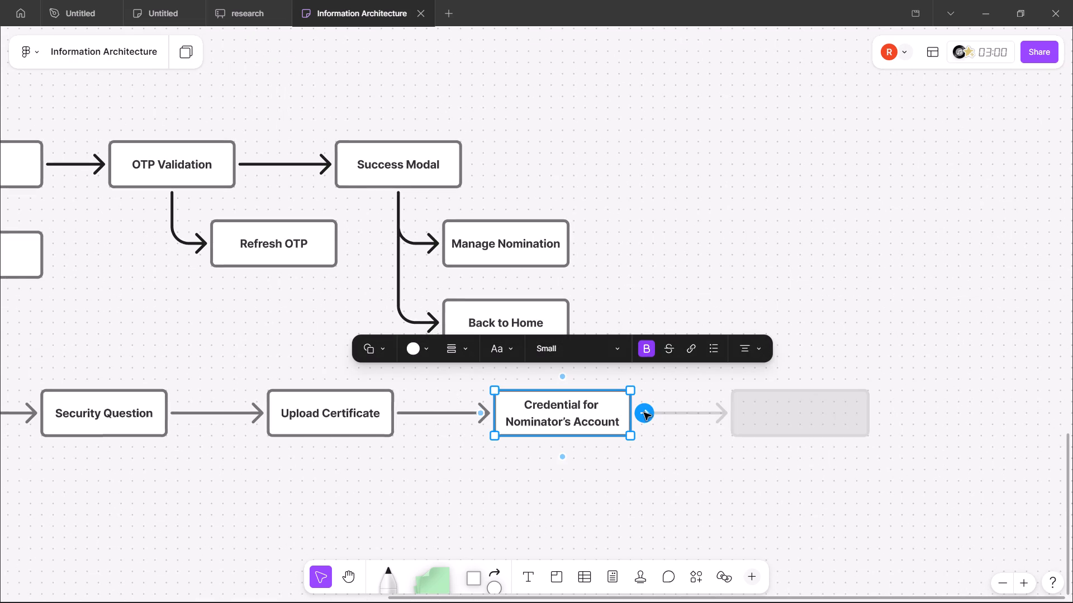
click(644, 412)
key(alt+Tab)
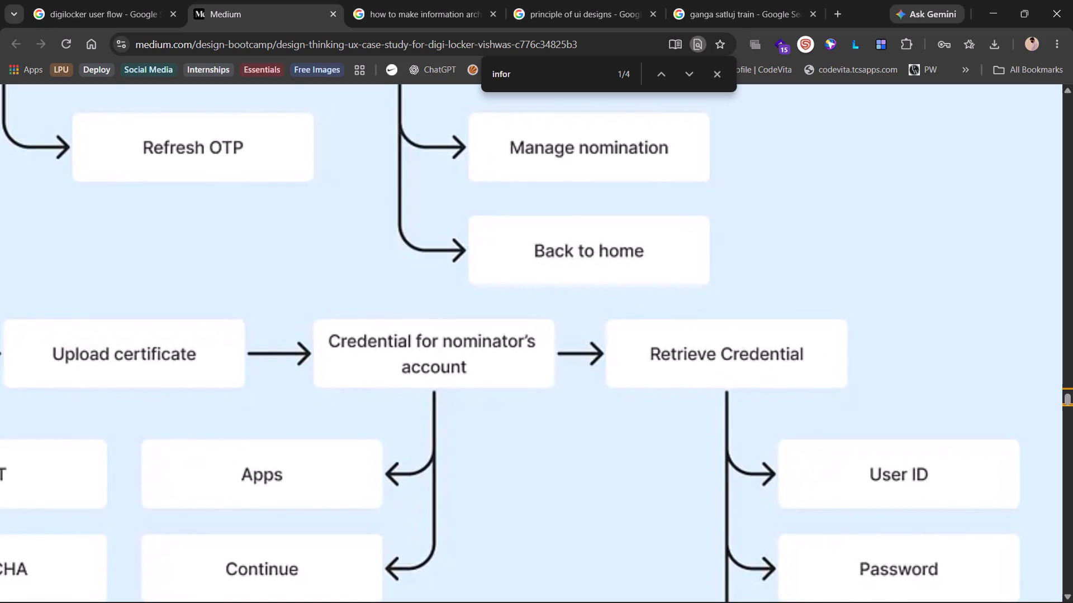
key(alt+Tab)
text(Retrueve)
key(space)
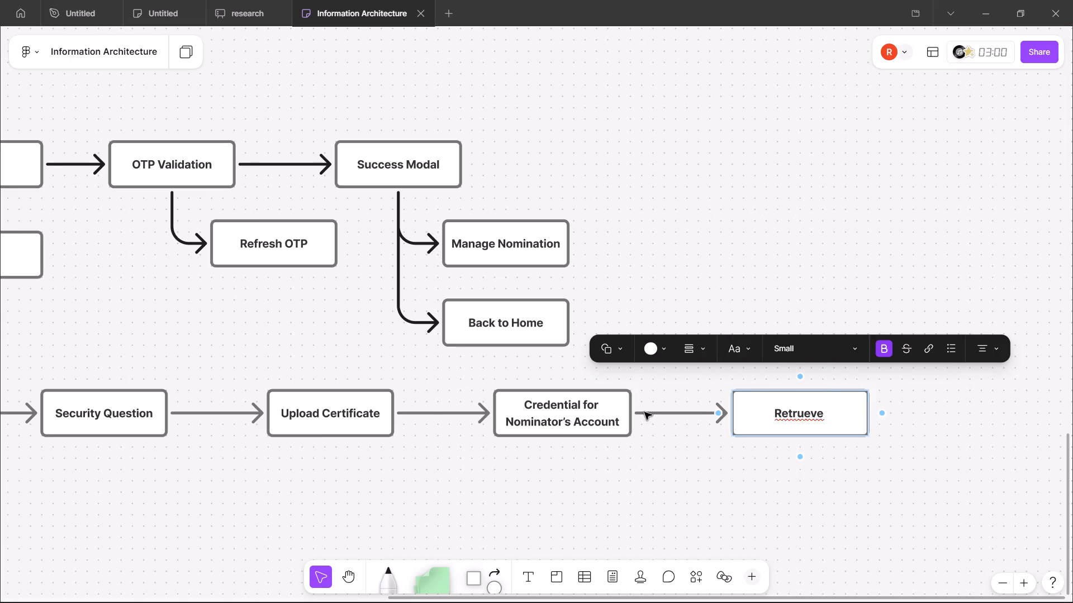
key(BackSpace)
key(BackSpace)
key(BackSpace)
key(BackSpace)
key(BackSpace)
text(ieve)
key(space)
key(alt+Tab)
key(alt+Tab)
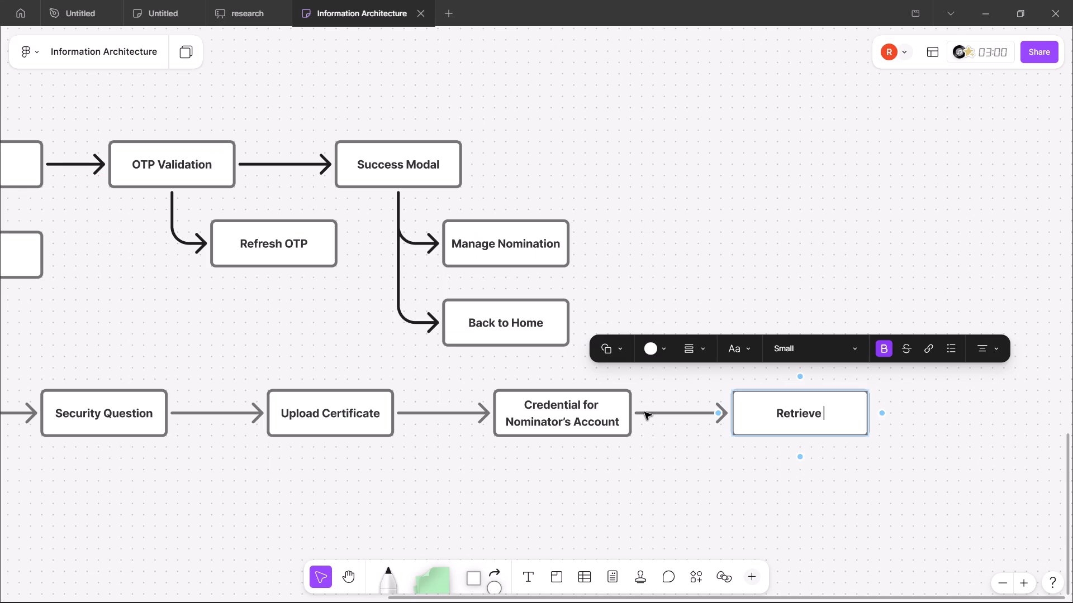
text(Creden)
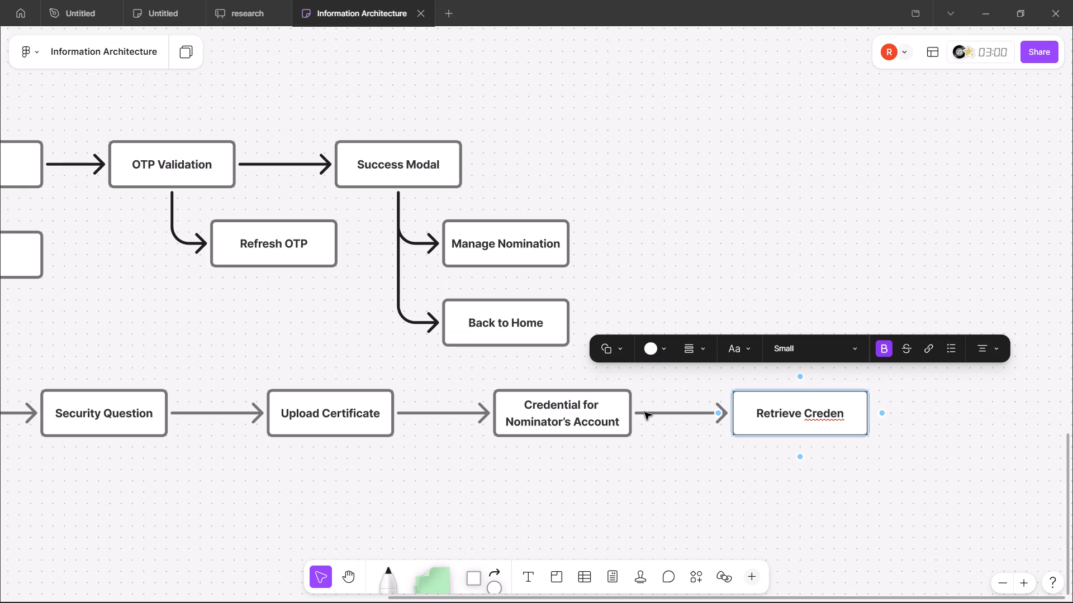
key(alt+Tab)
key(alt+Tab)
key(t)
text(ial)
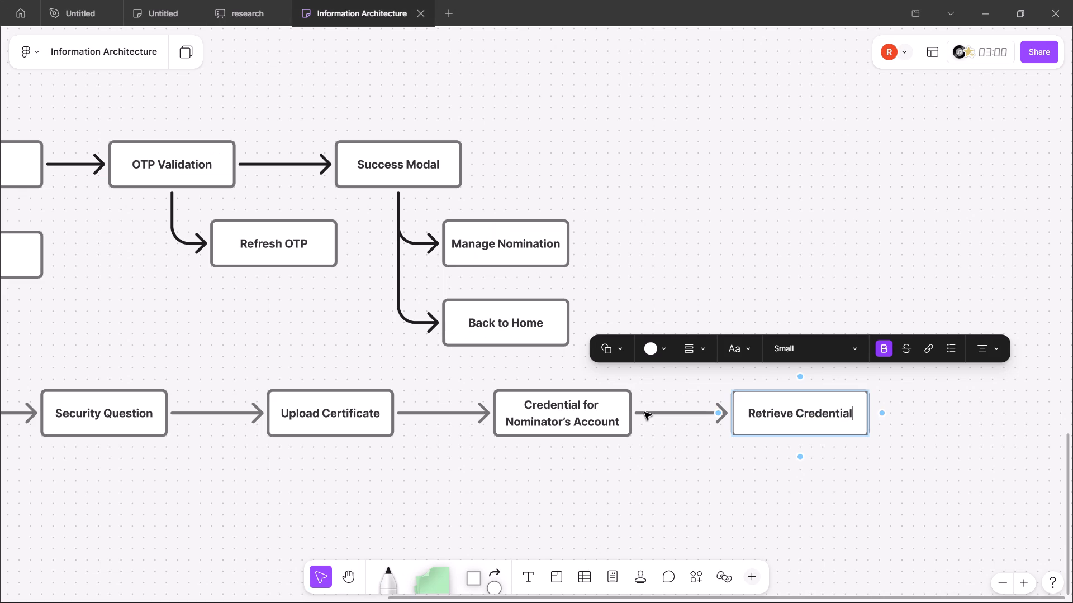
click(871, 130)
Shift the long horizontal segment of the connector leading into Account Access slightly down, away from the Nominee - rejection modal box.
scroll(724, 259, right, 1)
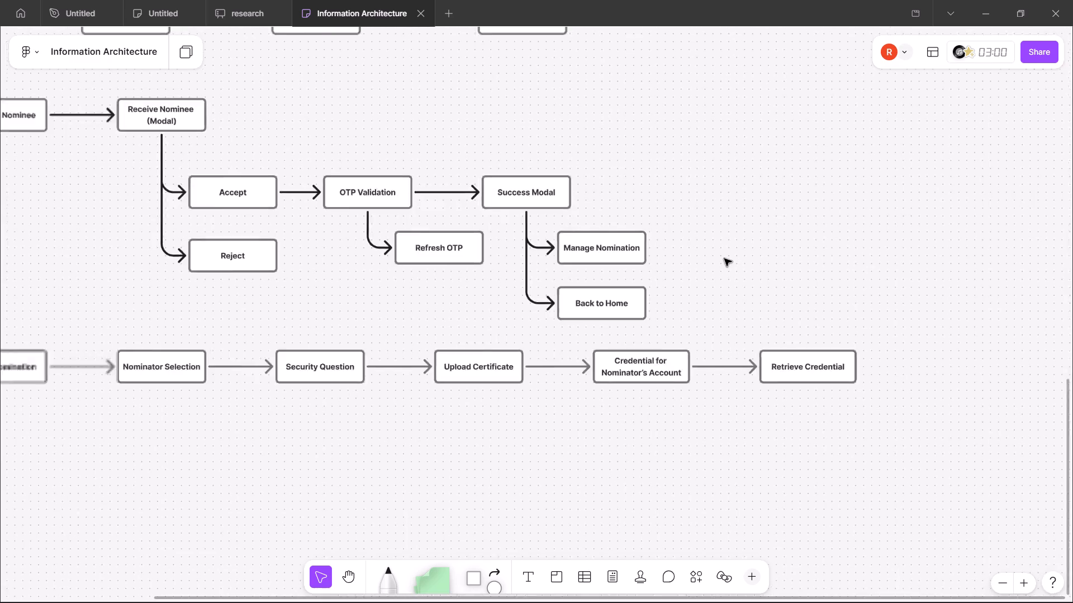
scroll(724, 259, right, 1)
key(alt+Tab)
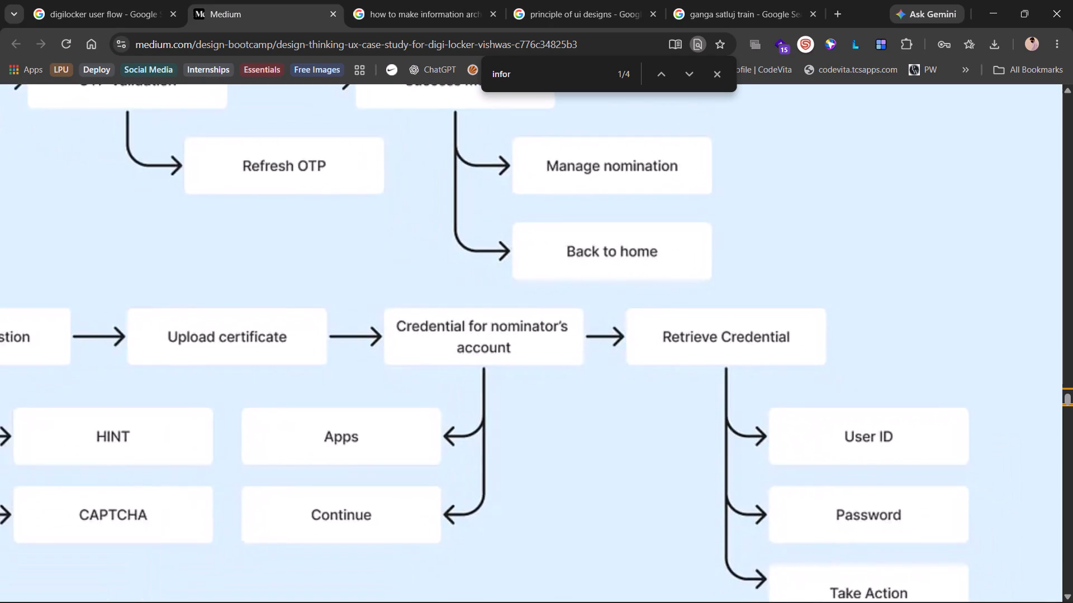
scroll(724, 259, right, 1)
key(alt+Tab)
scroll(625, 315, right, 1)
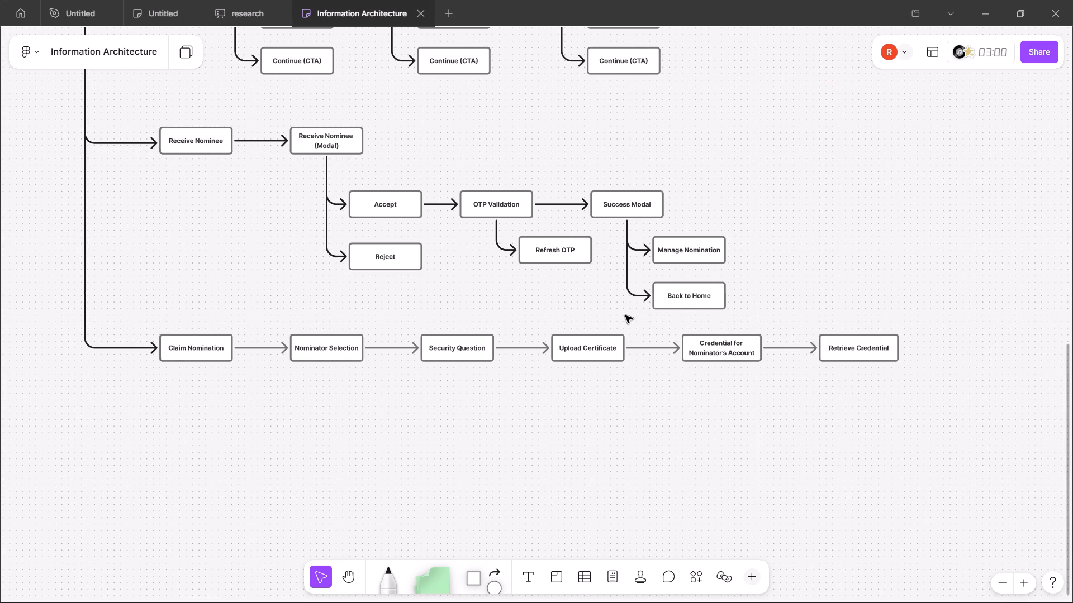
scroll(625, 315, up, 4)
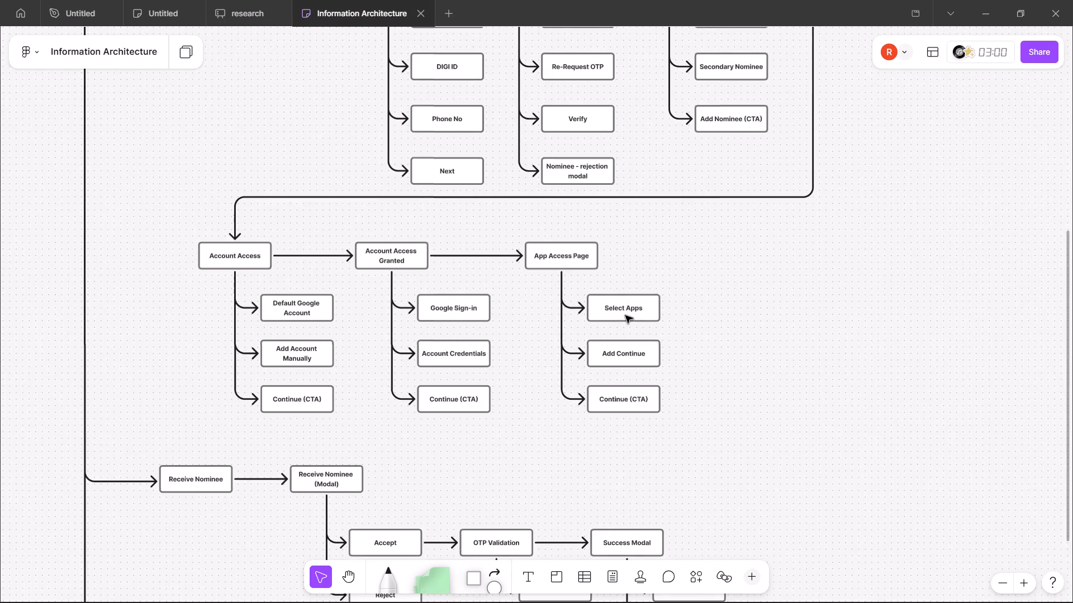
click(517, 178)
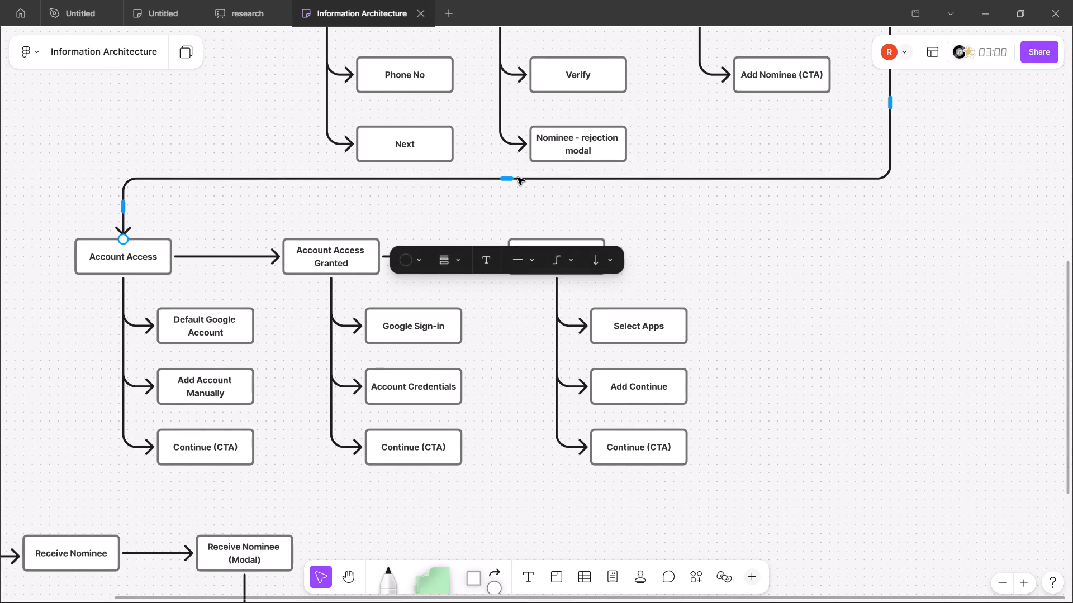
drag(507, 178, 509, 190)
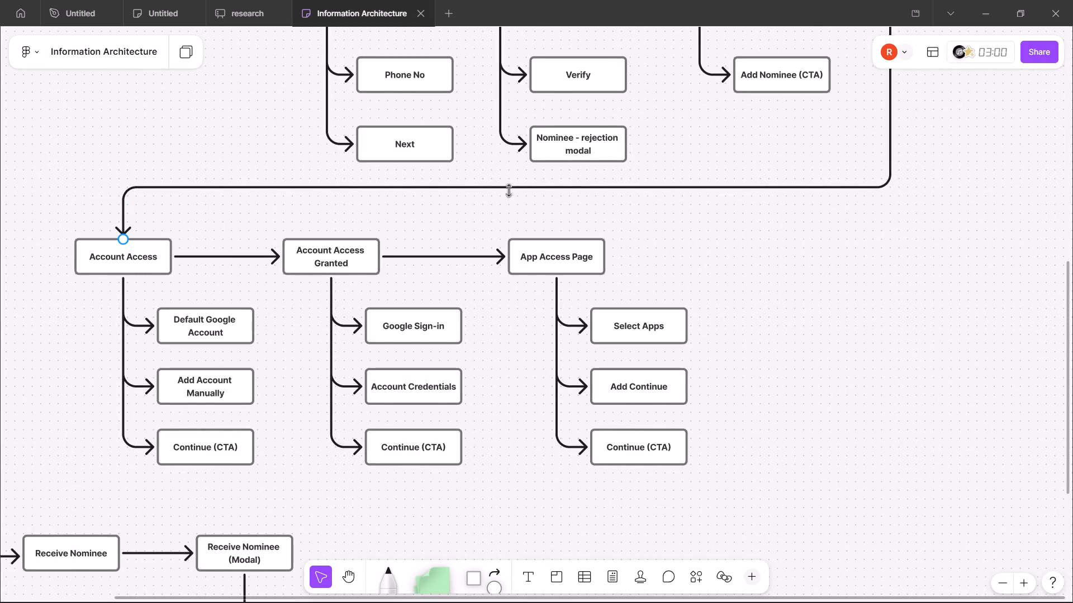
drag(509, 190, 510, 194)
click(796, 328)
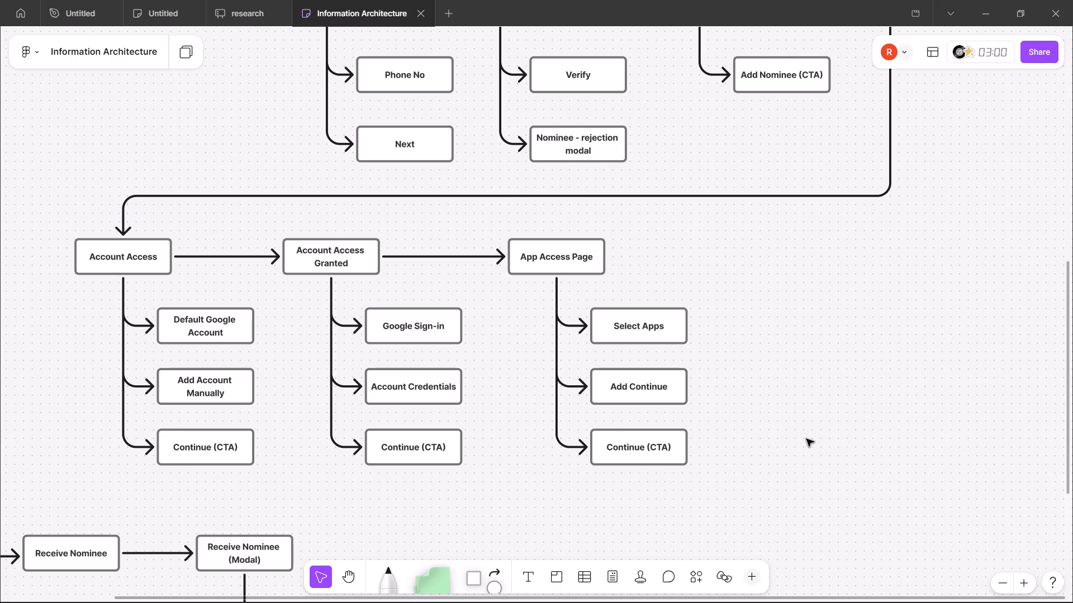
Review the whole FigJam diagram, and examine the Medium diagram's claim-nomination row for the branches beneath each box.
scroll(806, 439, left, 1)
scroll(806, 439, down, 1)
scroll(806, 439, up, 1)
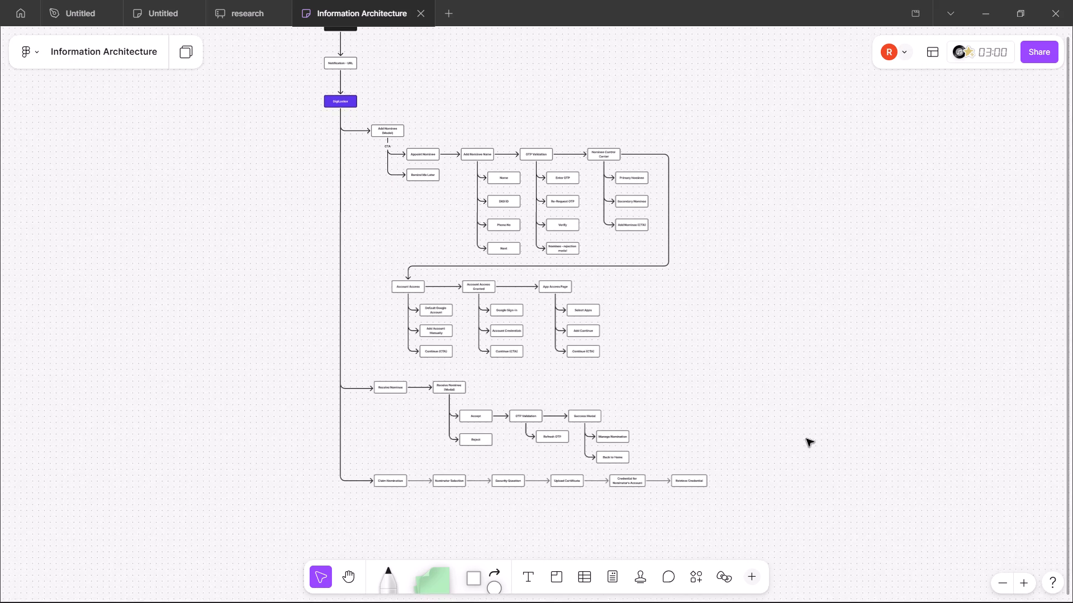
scroll(806, 439, up, 1)
scroll(729, 410, down, 1)
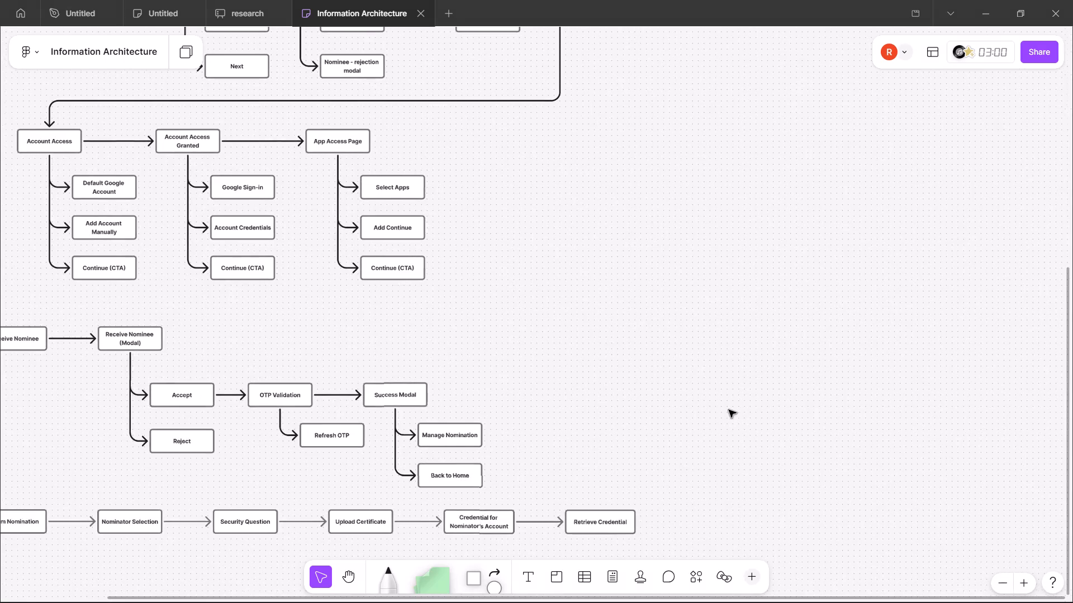
scroll(537, 382, down, 2)
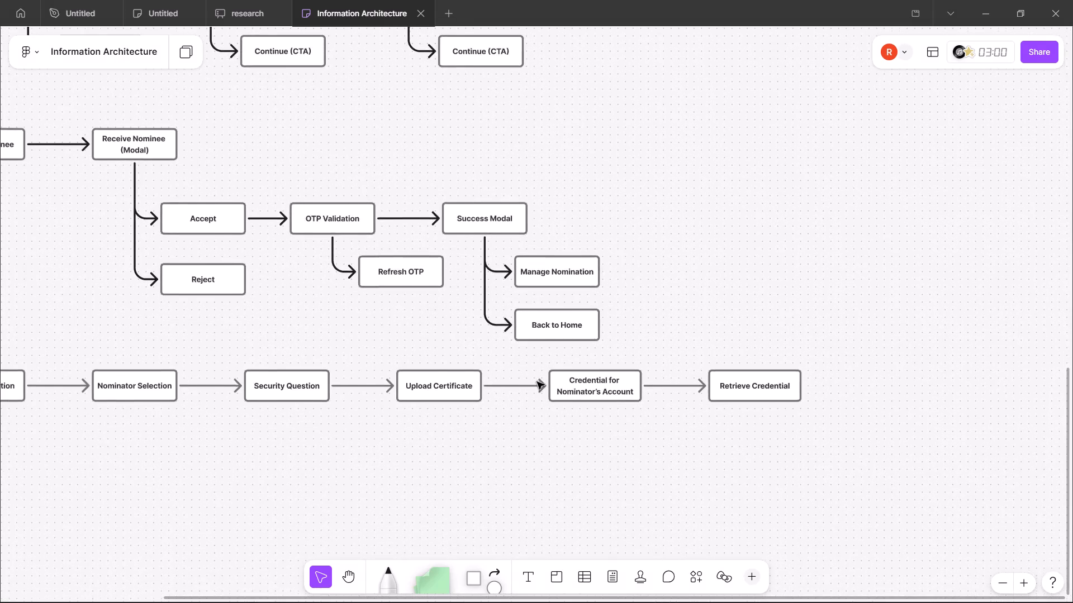
scroll(537, 382, down, 1)
key(alt+Tab)
scroll(537, 382, right, 2)
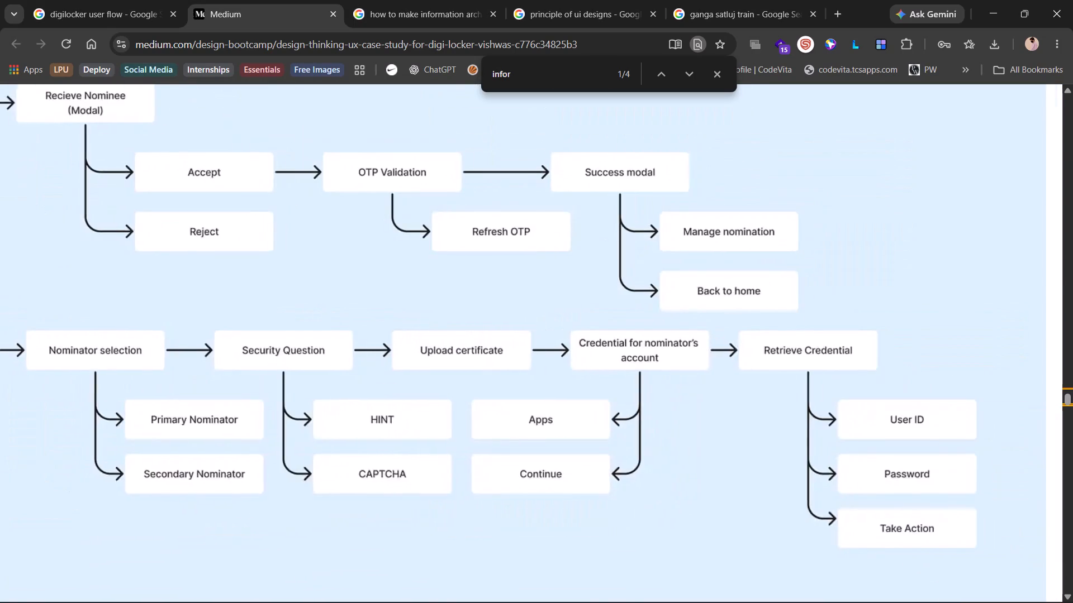
scroll(537, 382, right, 2)
scroll(215, 524, down, 1)
scroll(240, 366, right, 1)
key(alt+Tab)
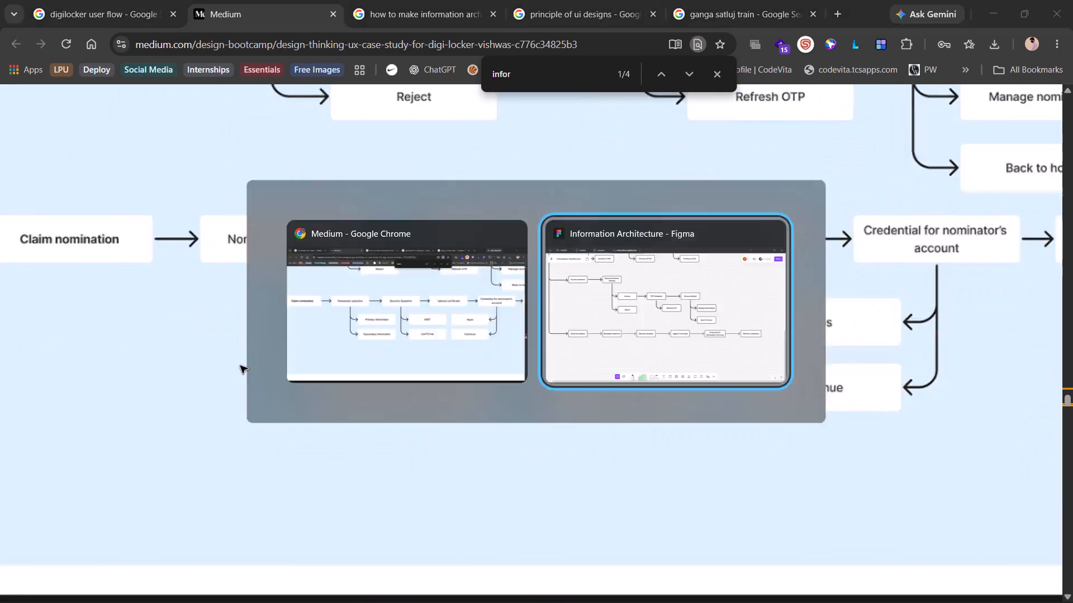
Add a rectangle branching below Nominator Selection with a curved connector and label it Primary Nominator.
scroll(282, 399, down, 1)
click(320, 365)
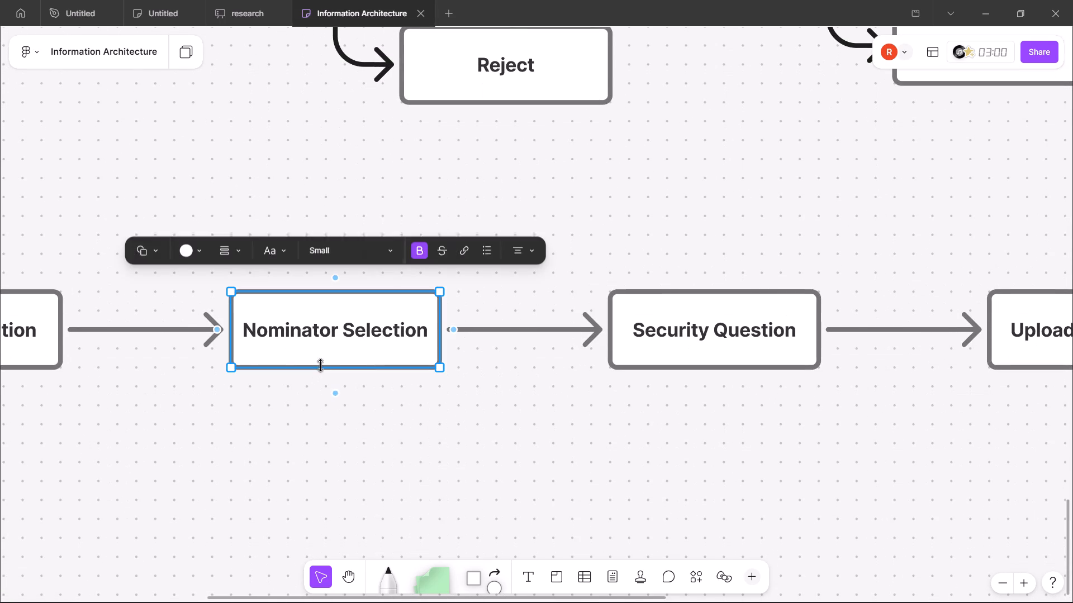
drag(340, 394, 468, 484)
click(414, 427)
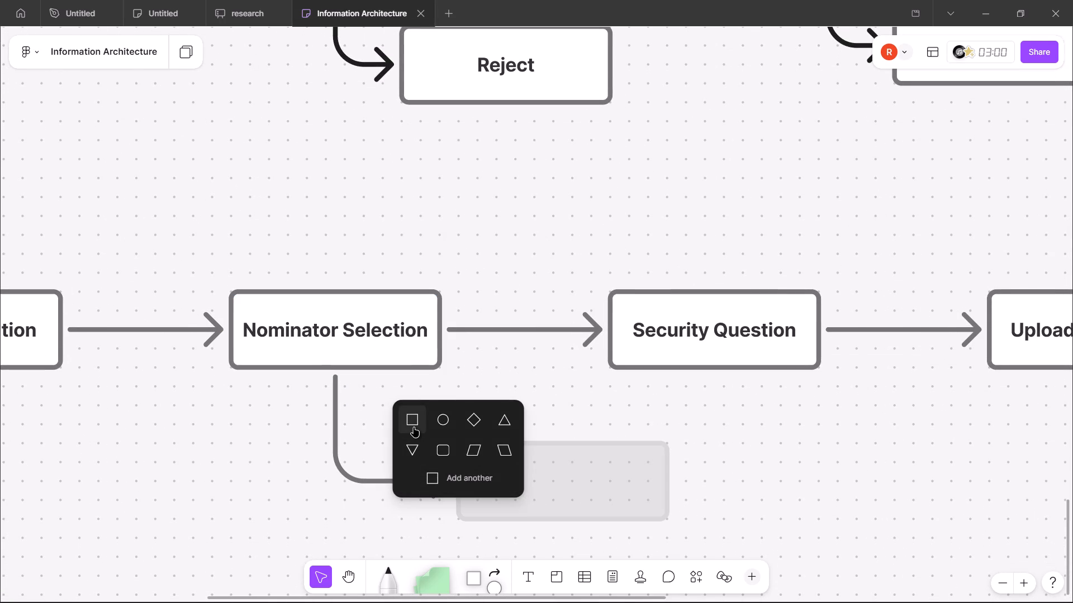
text(Primary Nomi)
key(alt+Tab)
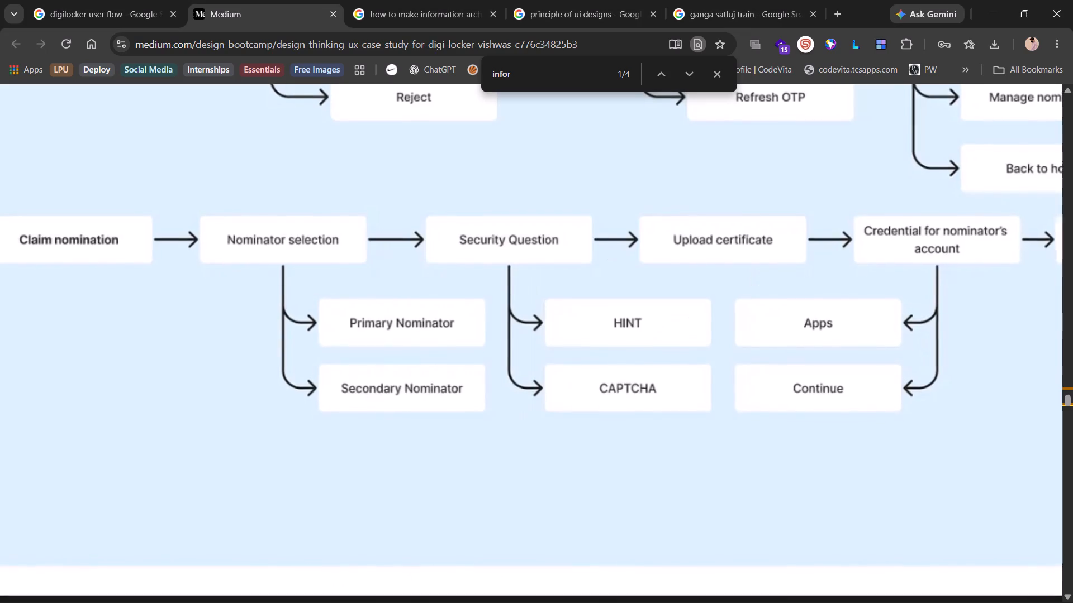
key(alt+Tab)
text(nator)
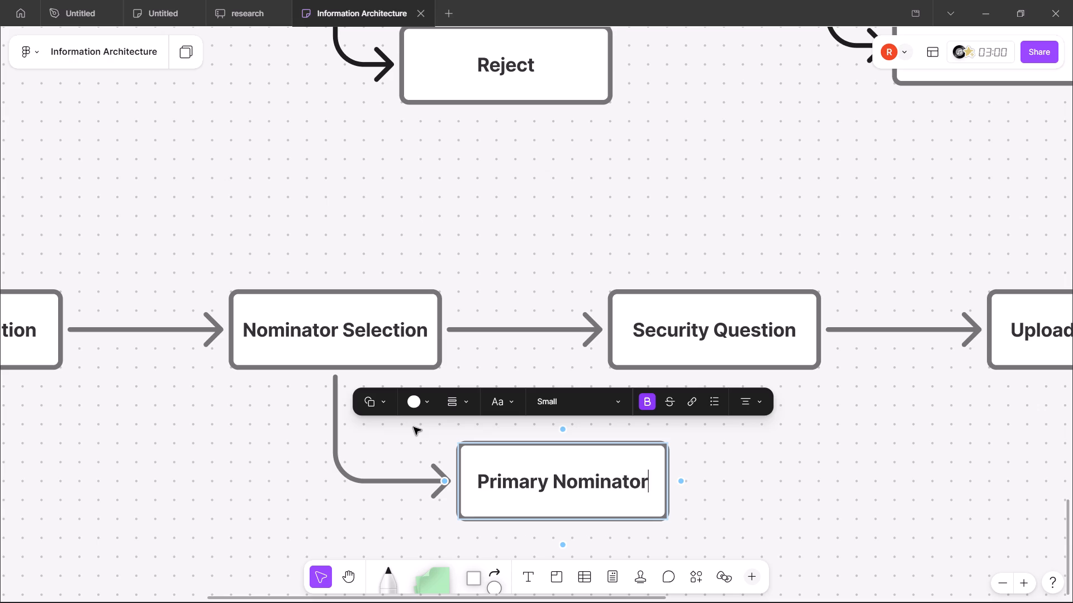
click(768, 428)
Add a second rectangle branching from Nominator Selection, below Primary Nominator, and label it Secondary Nominator.
scroll(768, 428, down, 1)
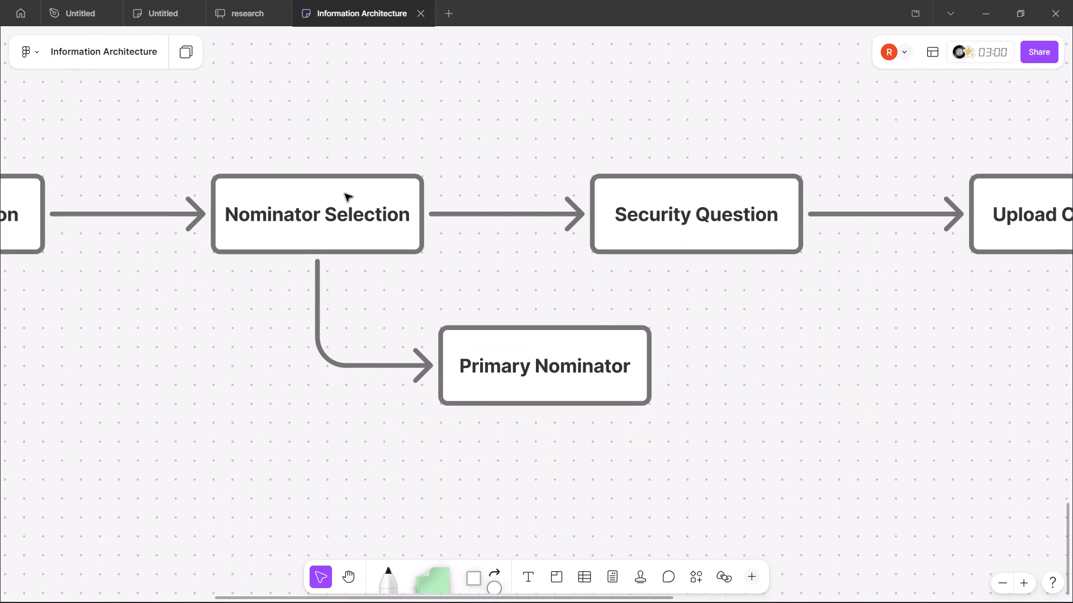
click(343, 194)
drag(316, 275, 456, 517)
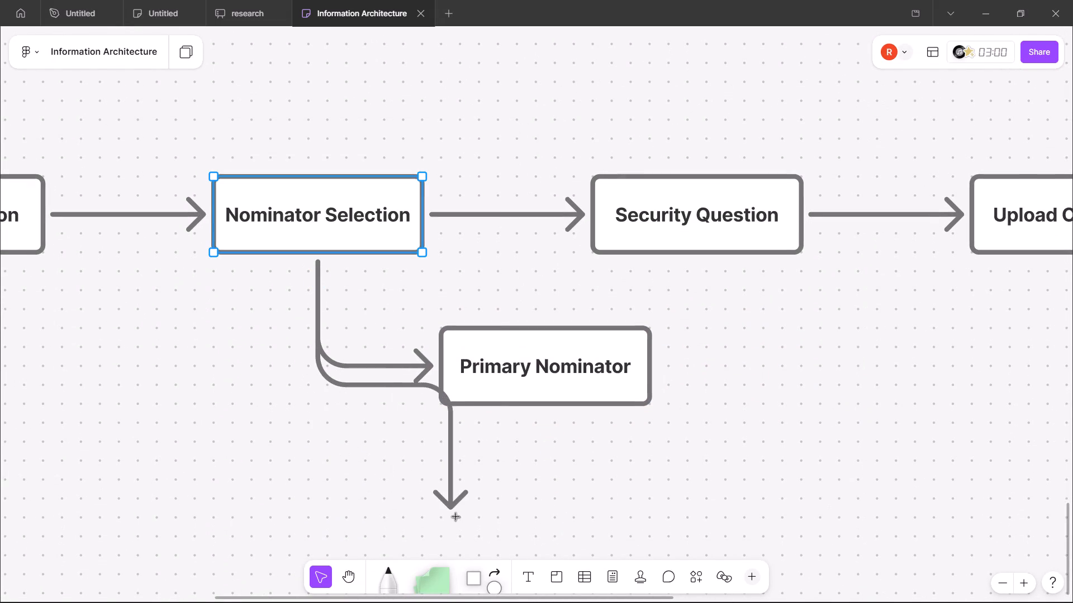
drag(456, 517, 480, 494)
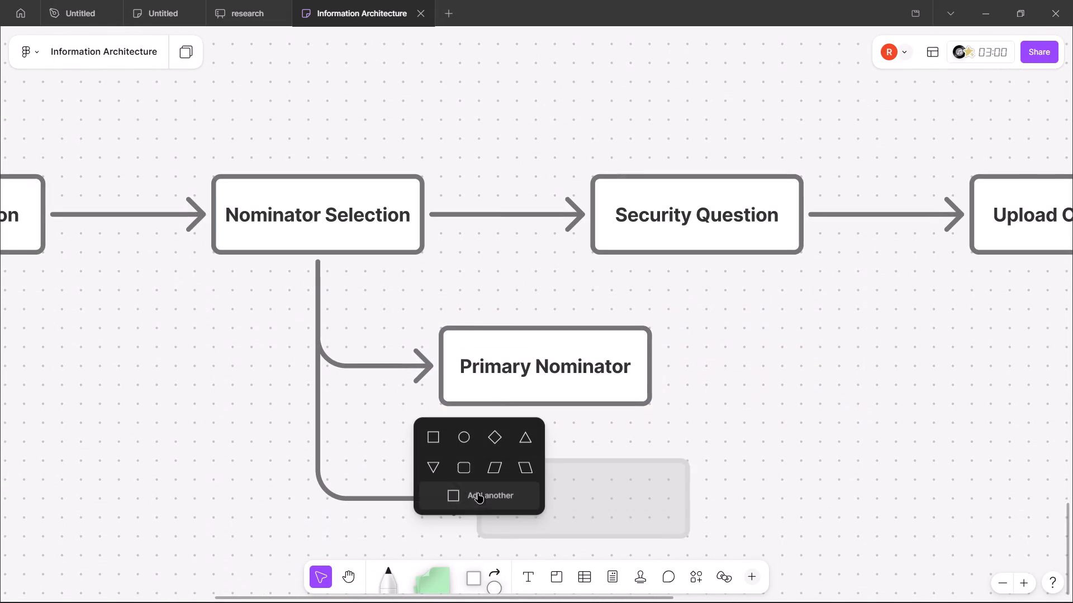
click(442, 444)
text(Secondary Nominator)
click(839, 371)
Align the Secondary Nominator box directly beneath the Primary Nominator box.
scroll(839, 371, down, 1)
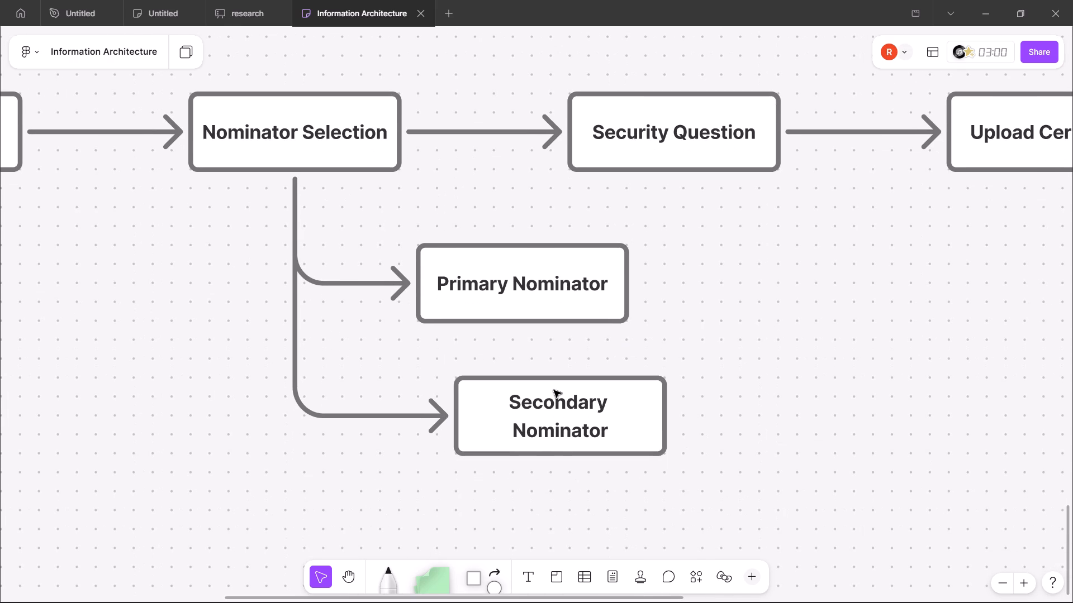
click(554, 390)
drag(528, 405, 490, 405)
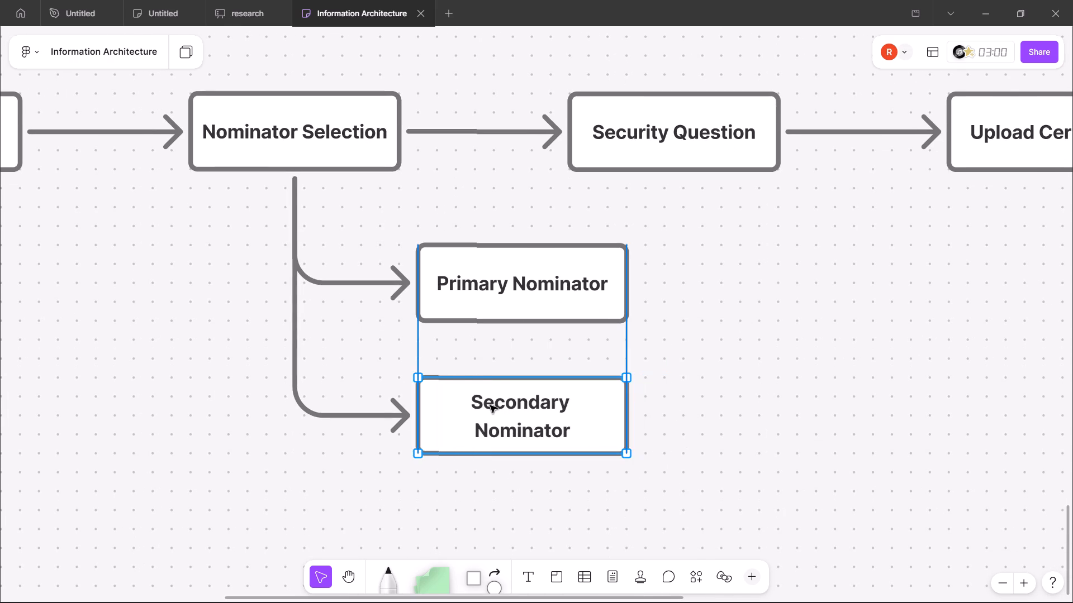
drag(490, 405, 491, 405)
click(705, 396)
Move the Primary Nominator and Secondary Nominator boxes together closer to their branch line, comparing the spacing with the Medium diagram.
scroll(705, 396, left, 1)
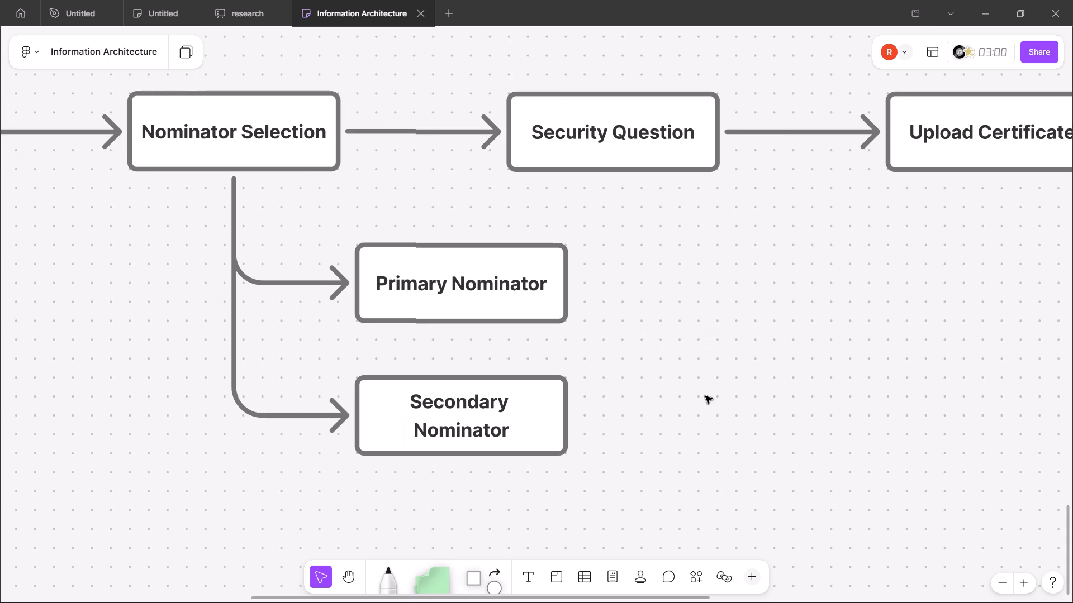
key(alt+Tab)
key(alt+Tab)
scroll(705, 396, up, 1)
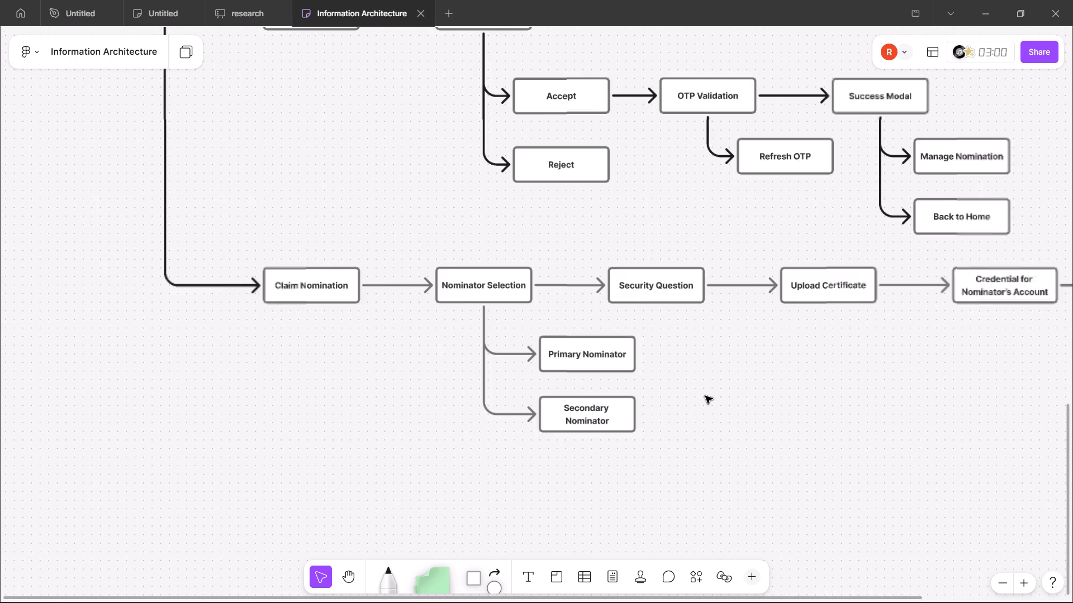
scroll(705, 396, left, 1)
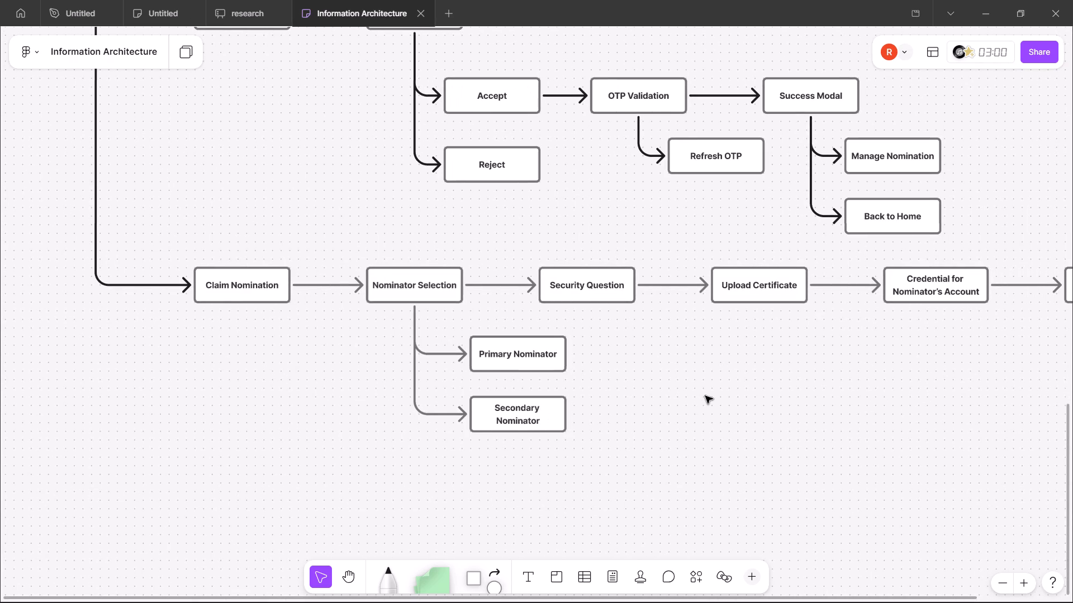
key(alt+Tab)
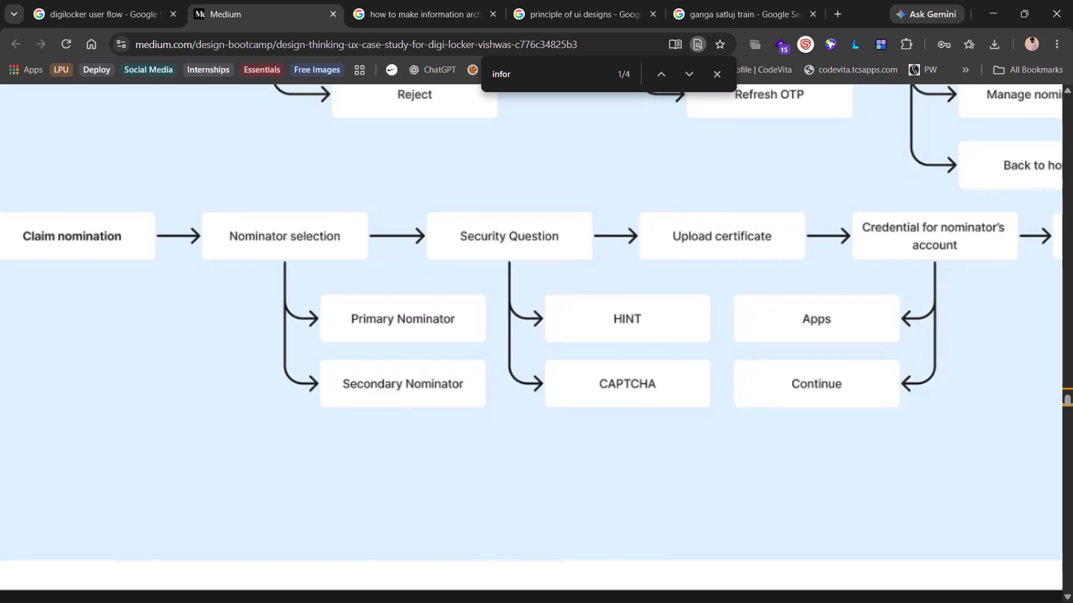
key(alt+Tab)
drag(570, 438, 479, 351)
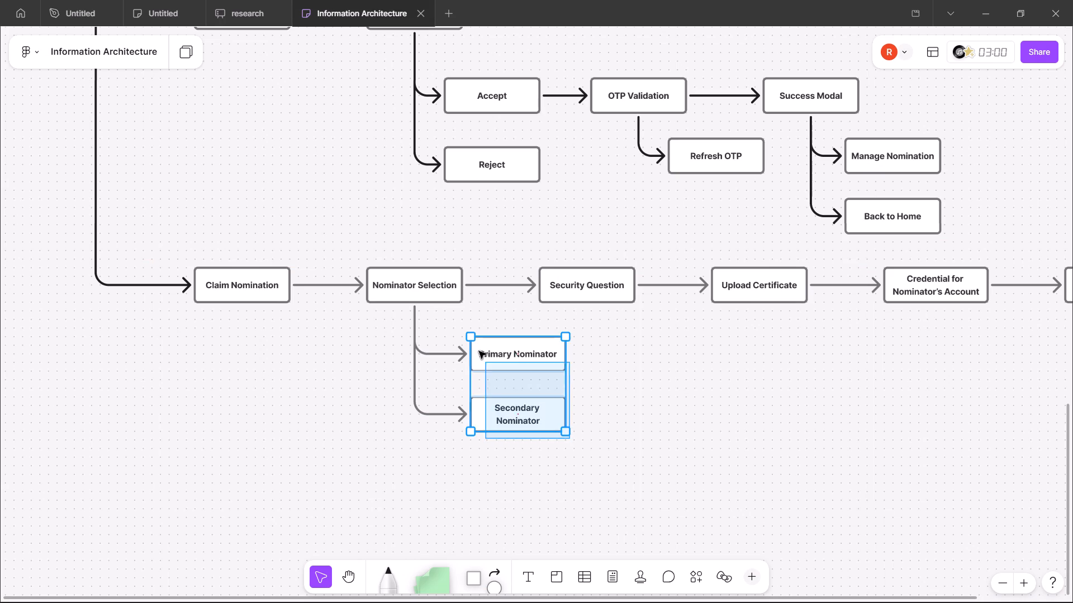
drag(479, 351, 475, 345)
drag(489, 357, 425, 366)
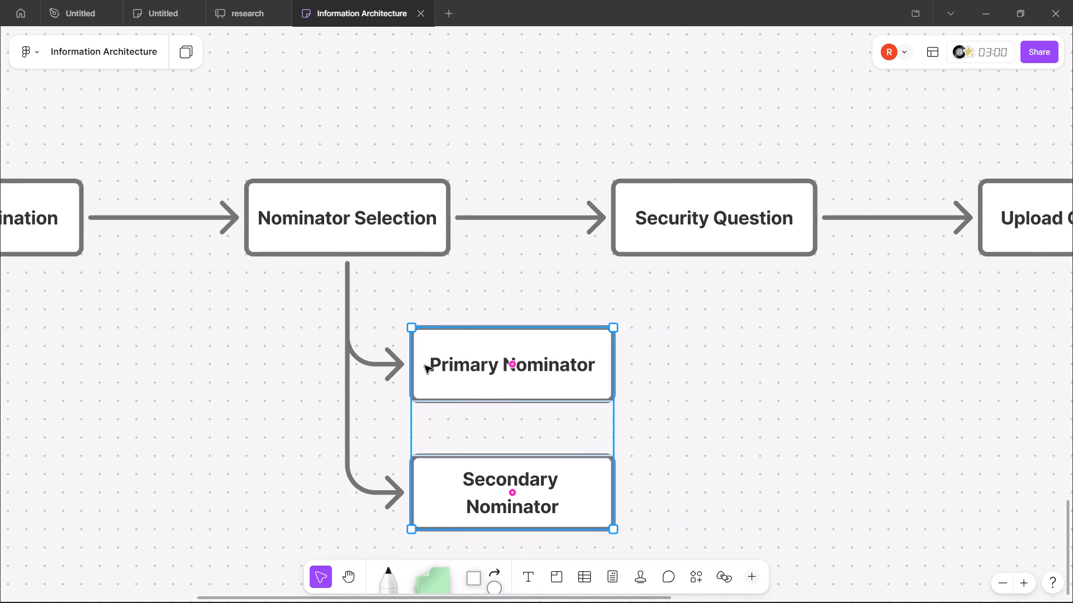
Shift the Primary Nominator and Secondary Nominator boxes together slightly farther from their branch line.
drag(425, 366, 444, 364)
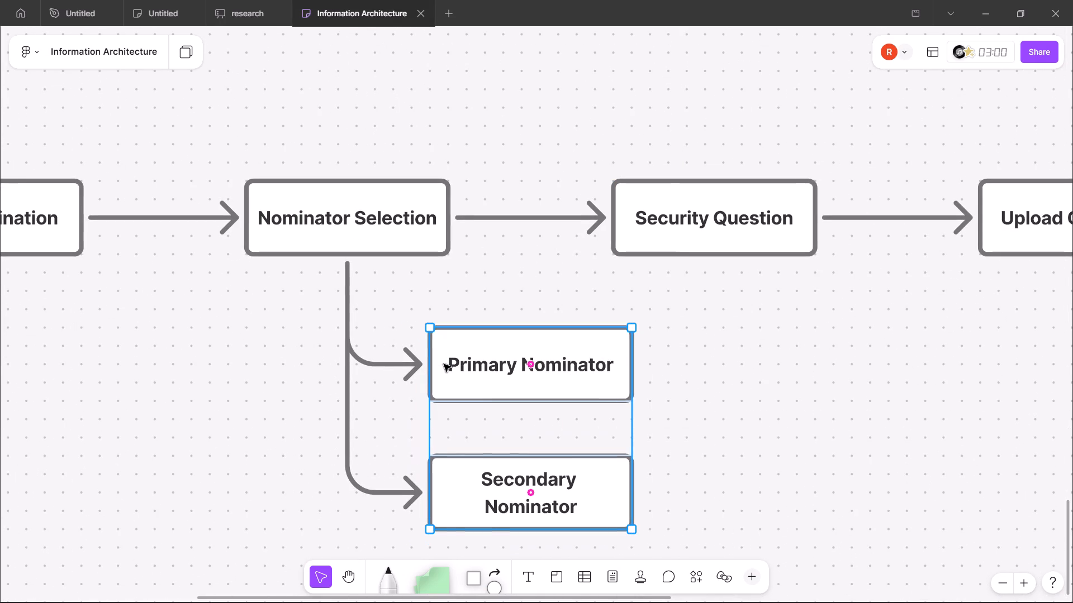
drag(444, 364, 441, 364)
drag(454, 347, 469, 347)
click(738, 420)
scroll(738, 420, left, 1)
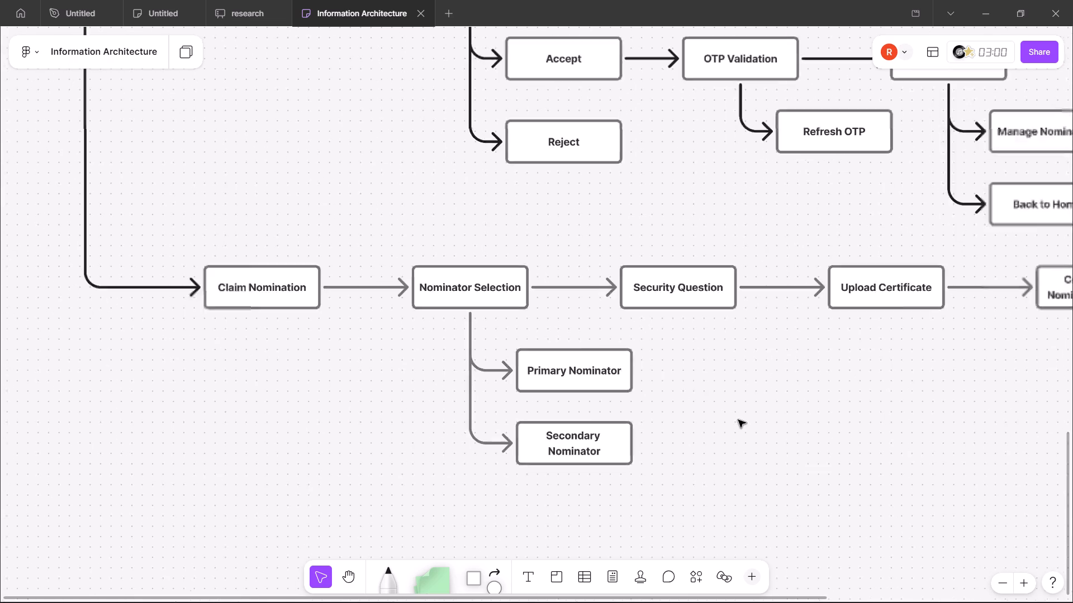
scroll(738, 420, left, 1)
scroll(738, 420, up, 1)
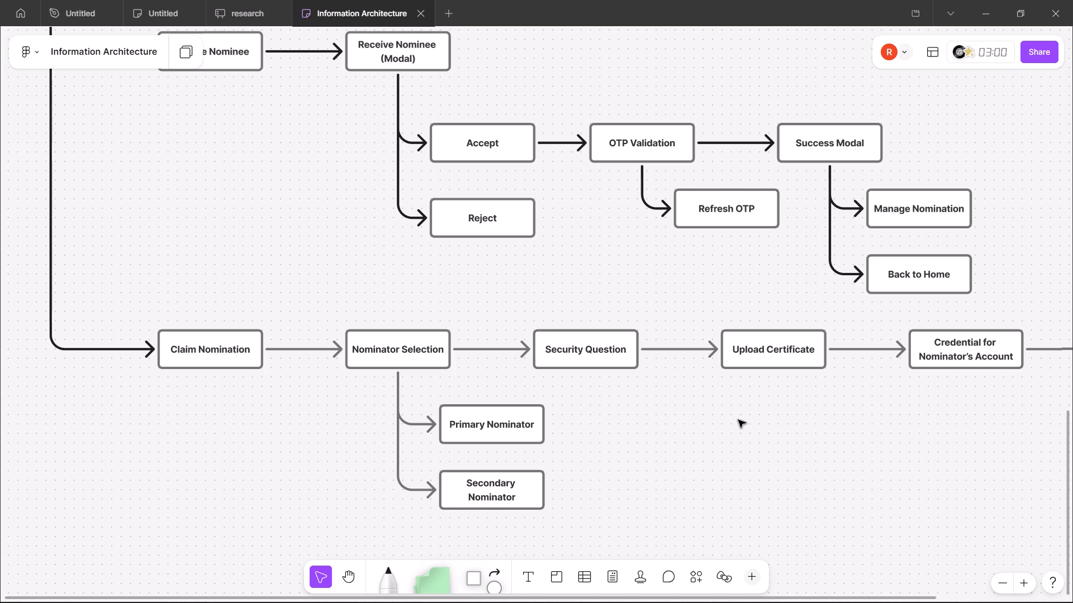
Check the spacing in the Medium diagram, and move both Nominator boxes to line up with the Accept and Reject boxes above.
key(alt+Tab)
scroll(644, 332, left, 2)
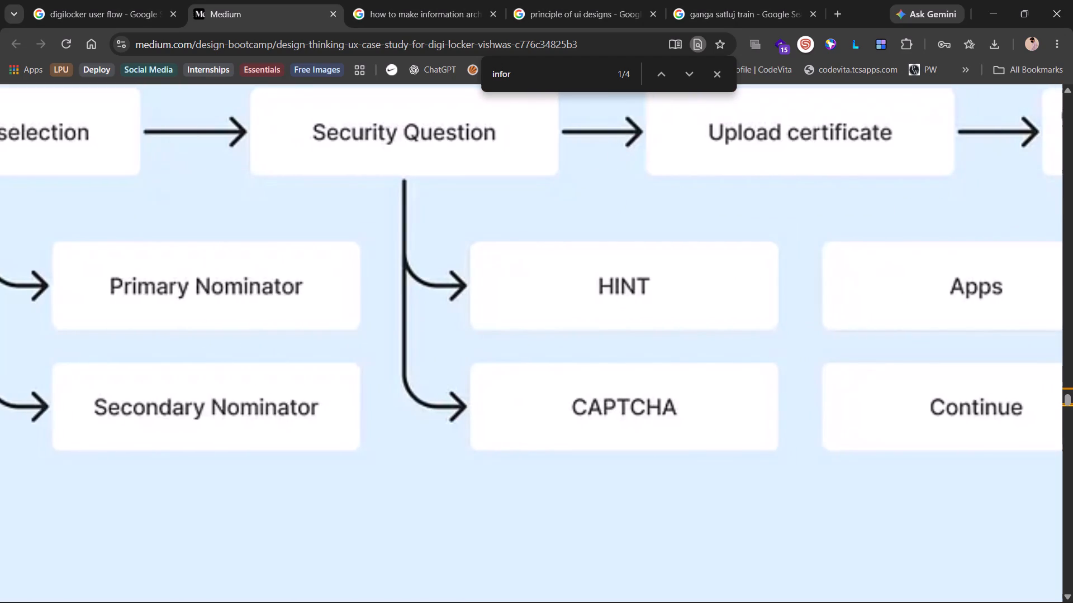
scroll(567, 334, left, 1)
key(alt+Tab)
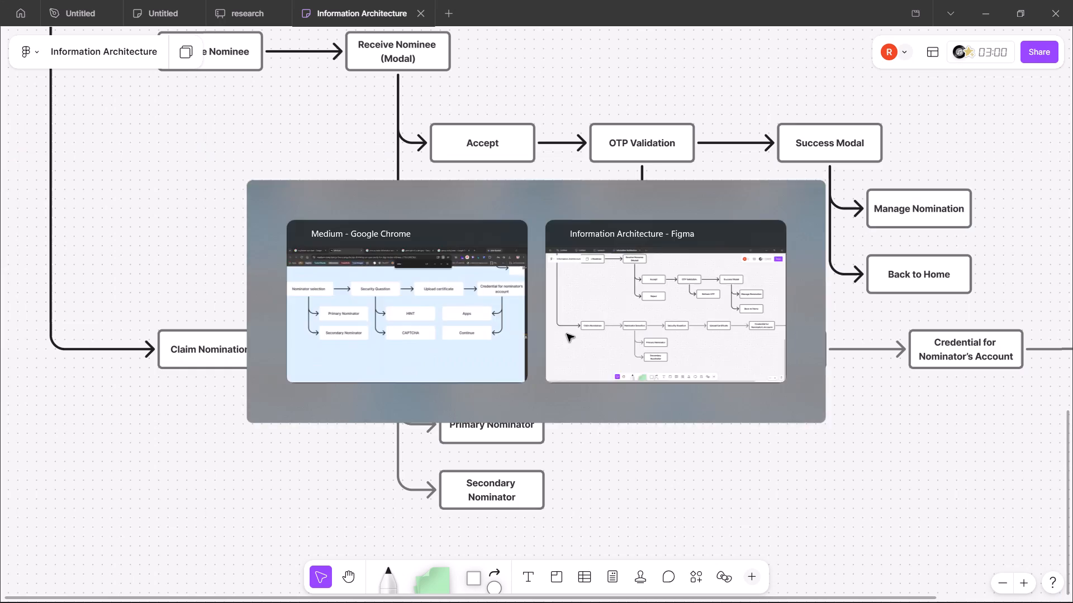
scroll(556, 337, down, 1)
drag(507, 457, 388, 357)
drag(440, 377, 429, 377)
click(568, 393)
Add a rectangle branching below Security Question with a curved connector and label it Hint.
click(561, 291)
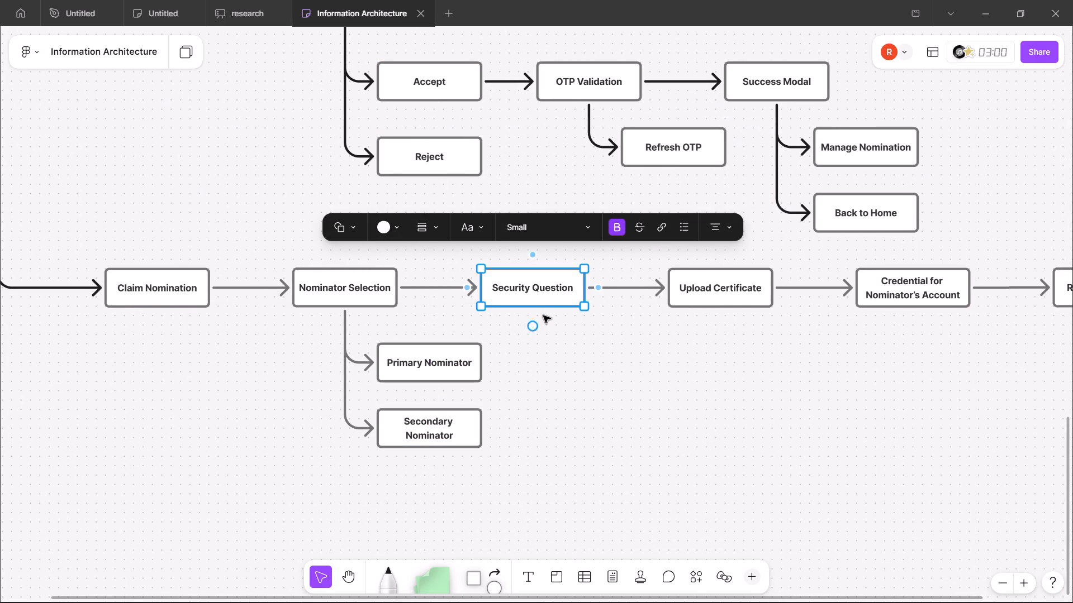
drag(533, 331, 601, 371)
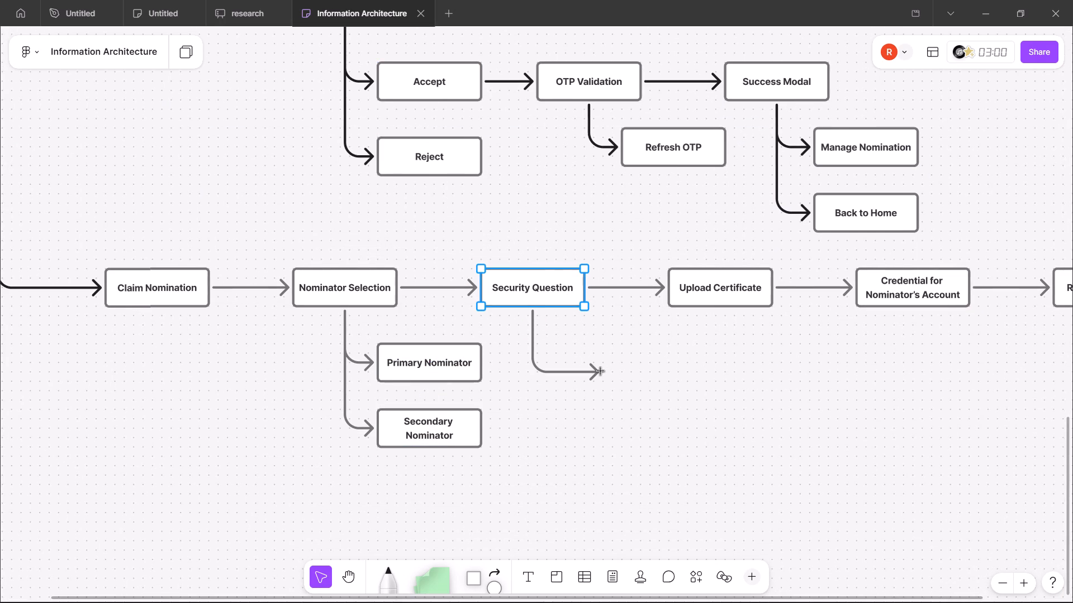
drag(601, 371, 596, 358)
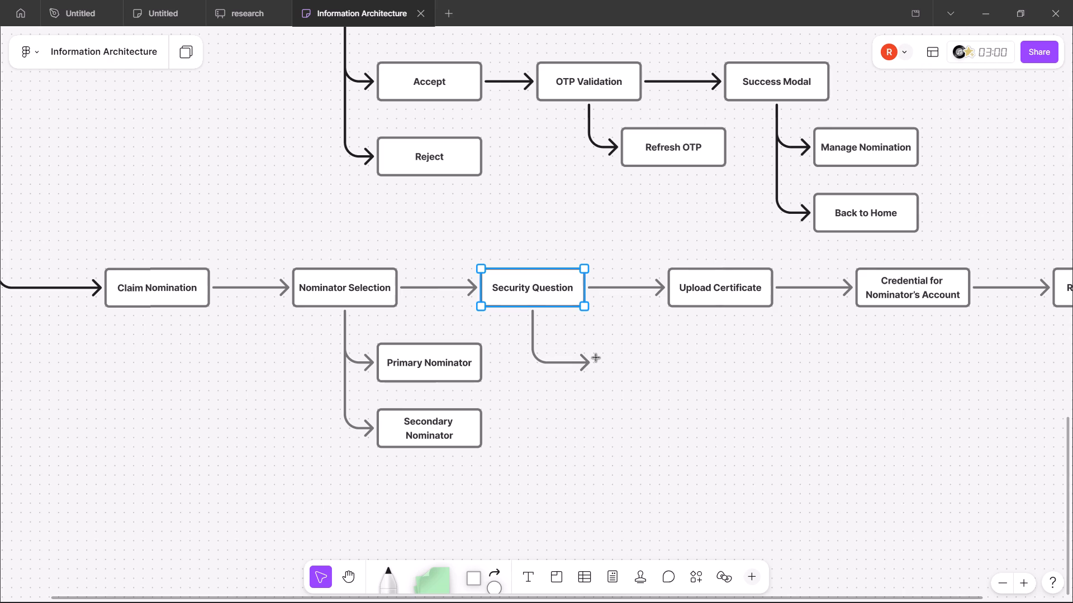
drag(596, 358, 599, 356)
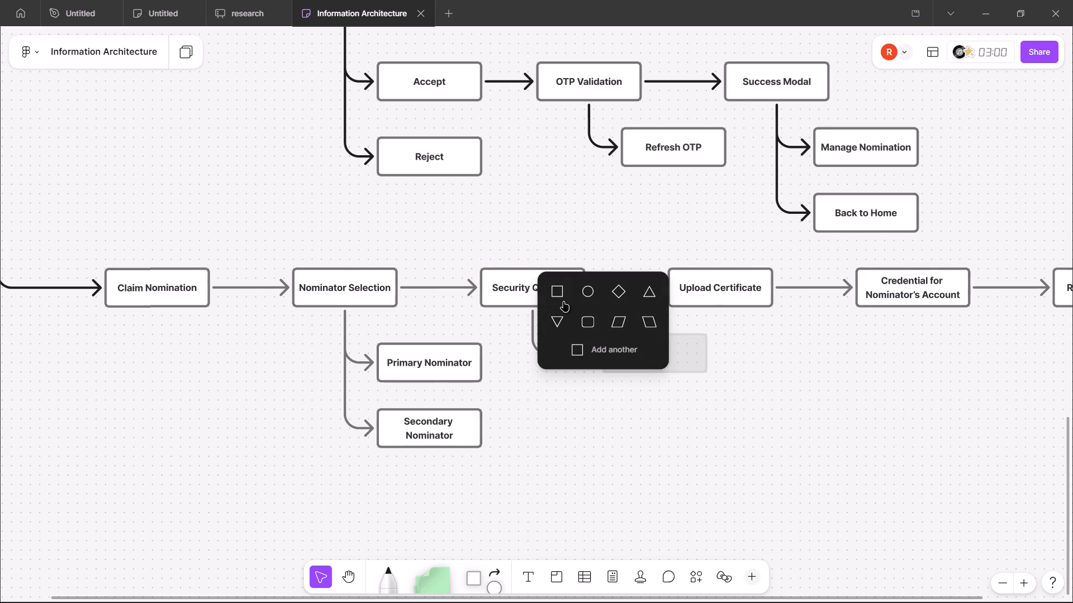
click(563, 301)
text(Hint)
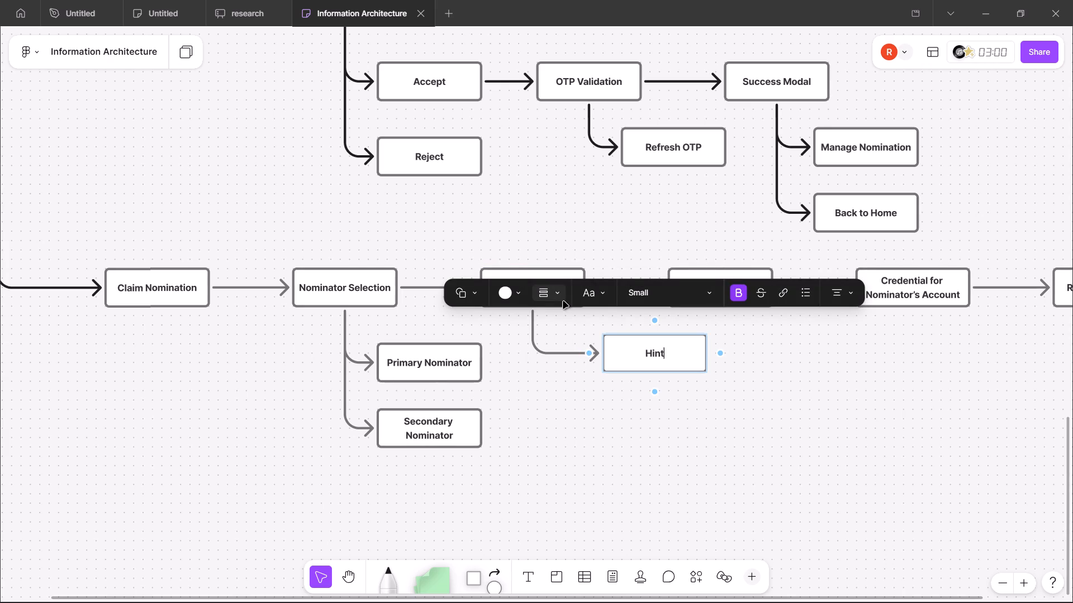
click(717, 405)
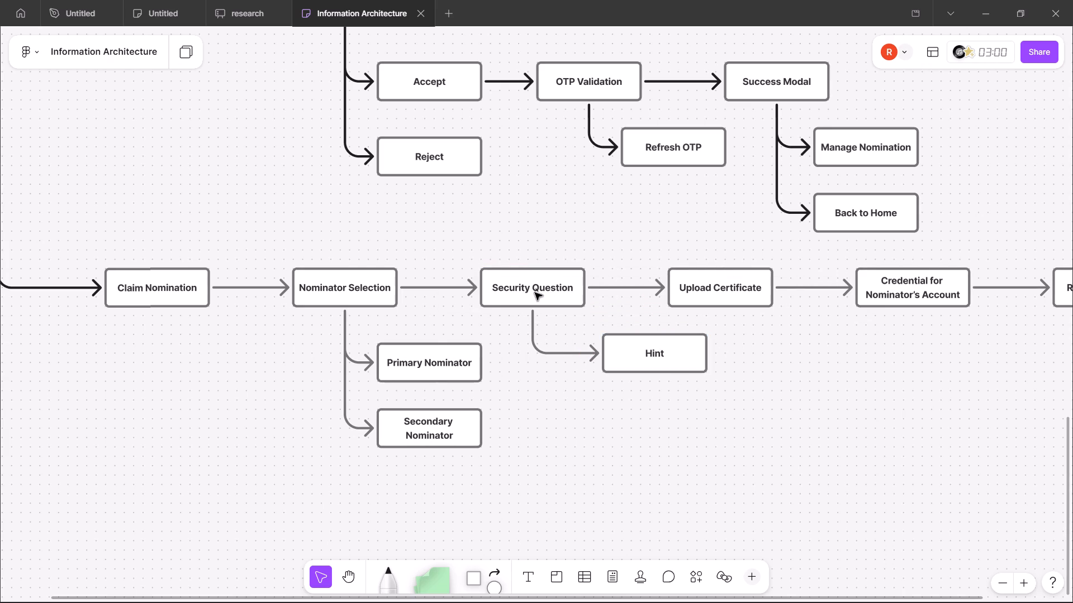
Add a second rectangle branching from Security Question, below Hint, and label it CAPTCHA, checking the spelling against the Medium diagram.
click(535, 293)
drag(532, 330, 606, 443)
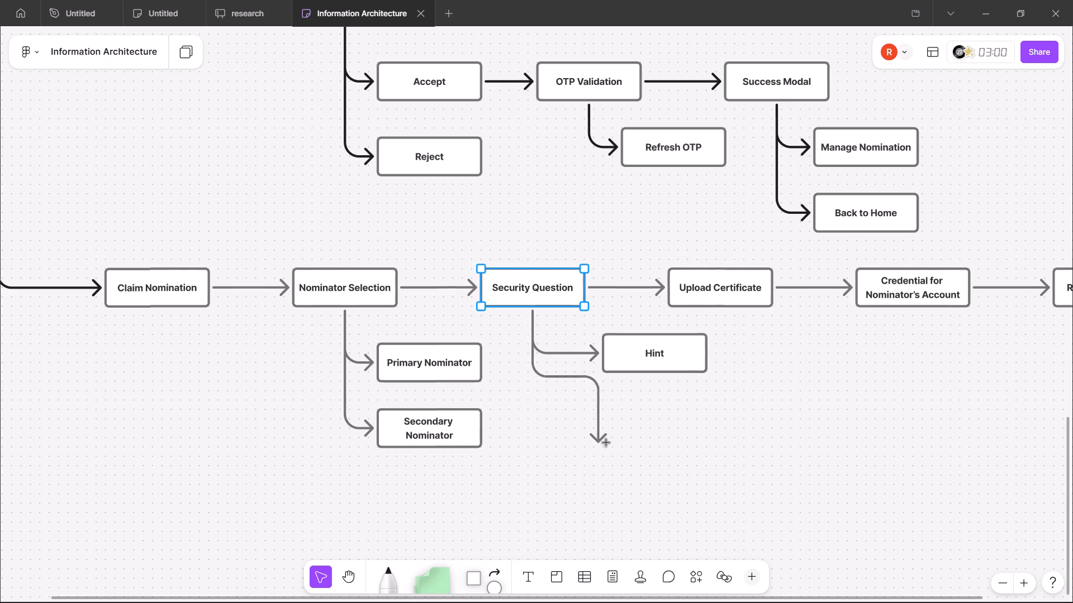
drag(606, 443, 613, 429)
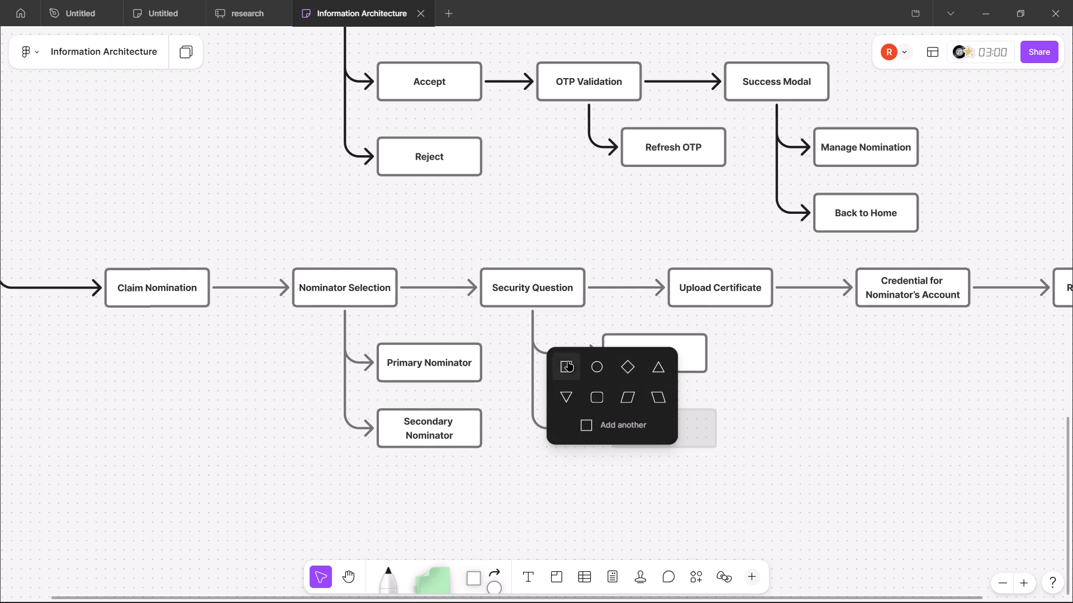
click(568, 361)
text(Cap)
key(alt+Tab)
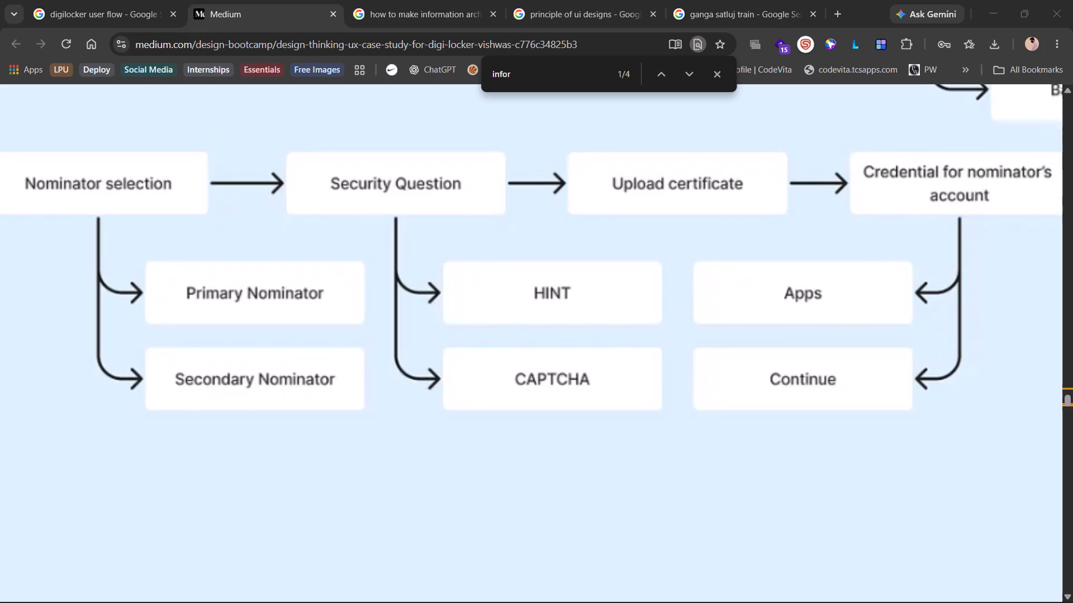
key(alt+Tab)
key(BackSpace)
key(BackSpace)
text(APTCHA)
key(alt+Tab)
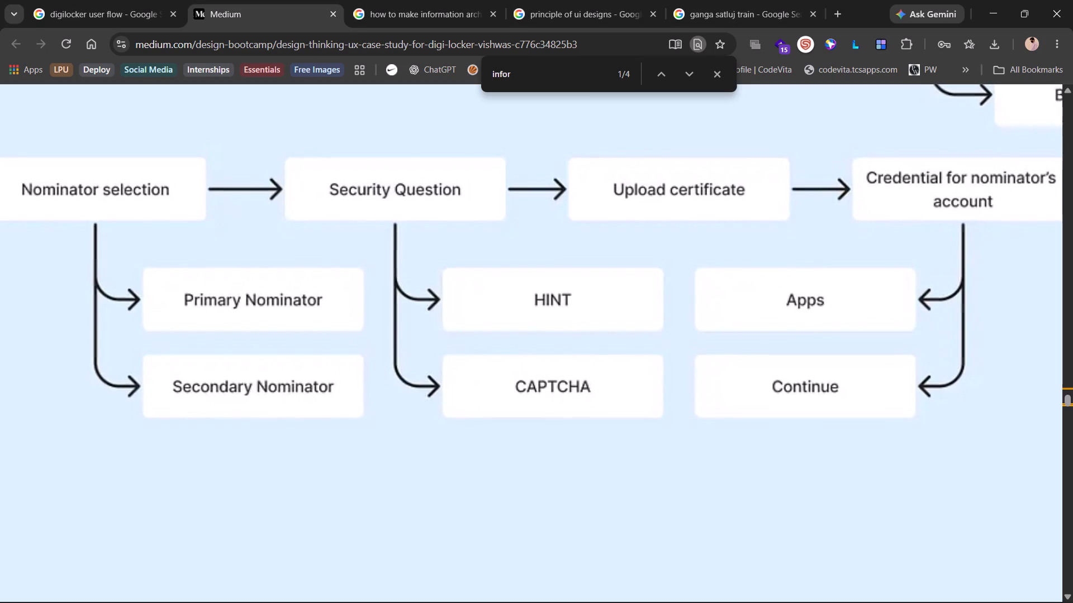
key(alt+Tab)
click(818, 459)
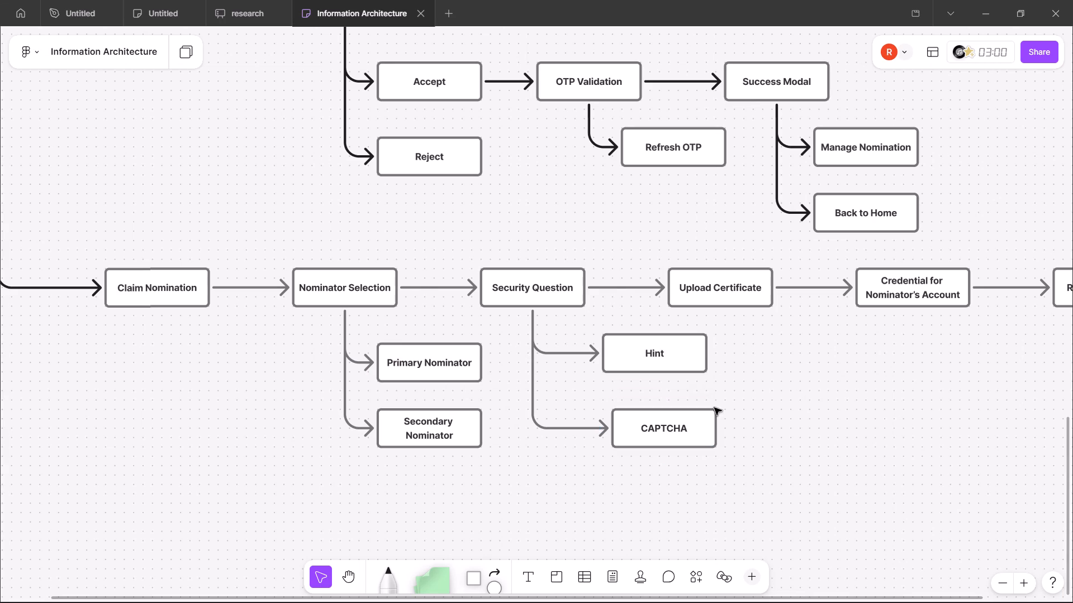
Align the CAPTCHA box directly beneath the Hint box.
drag(658, 458, 642, 458)
click(869, 319)
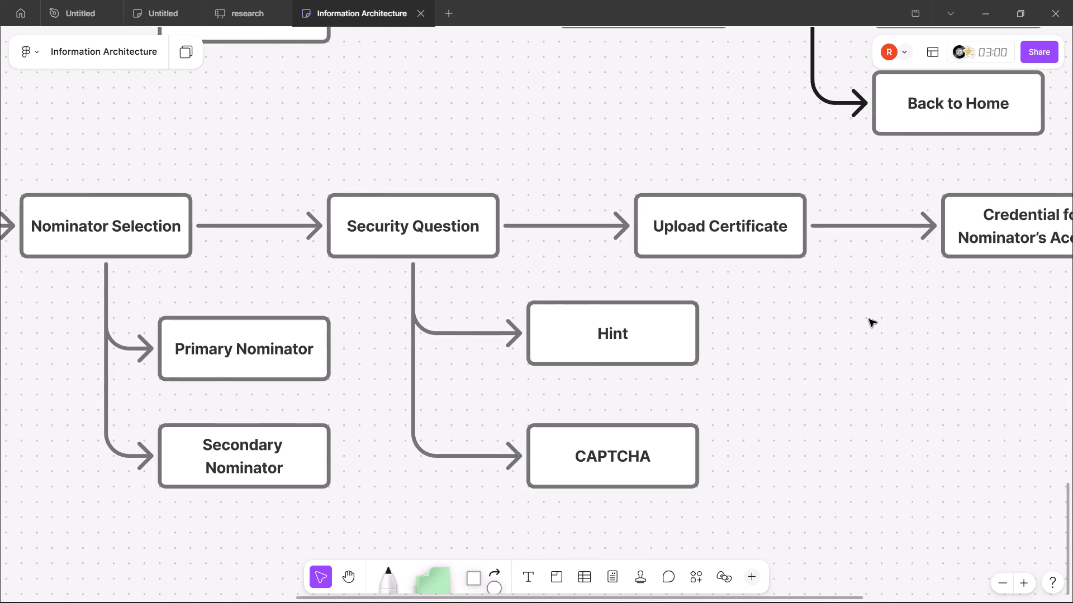
Move the Hint and CAPTCHA boxes together closer to their branch line, ending at the near edge of Upload Certificate.
drag(775, 466, 633, 306)
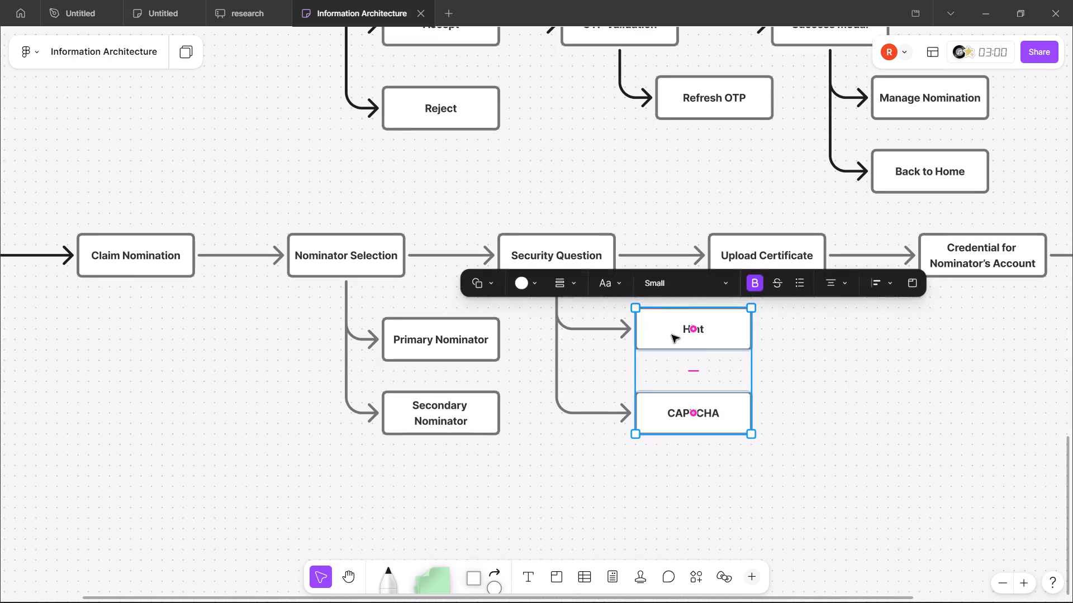
drag(694, 350, 656, 350)
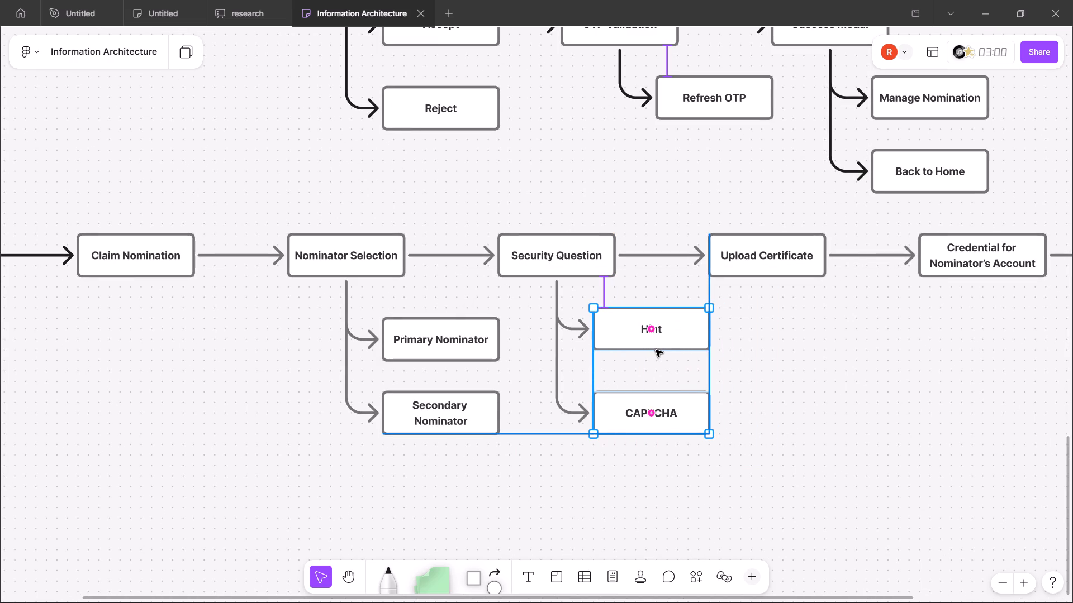
drag(656, 350, 657, 350)
click(800, 365)
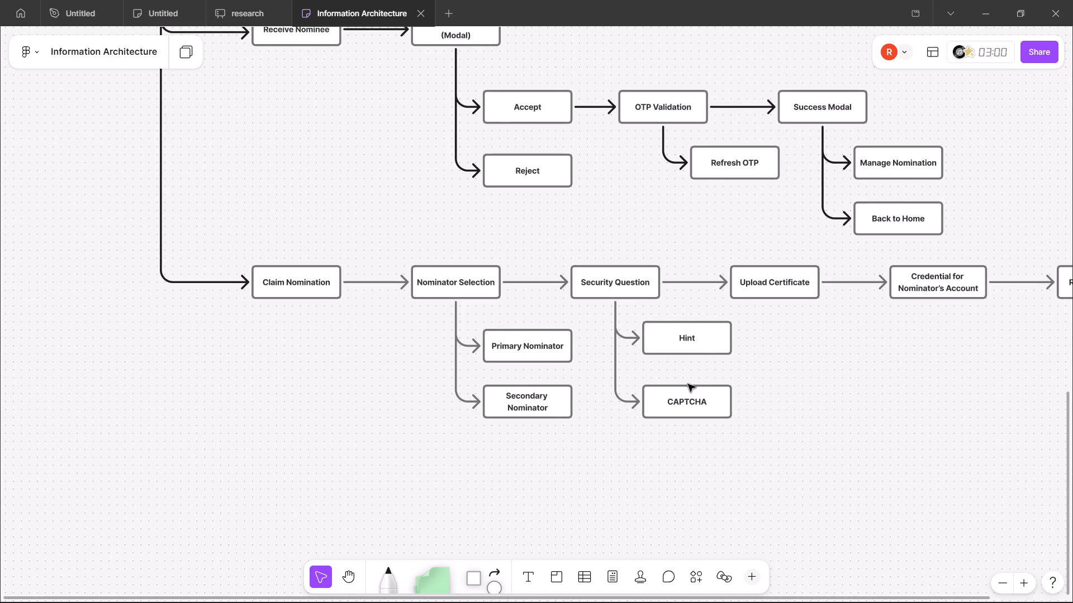
scroll(688, 384, left, 1)
click(754, 389)
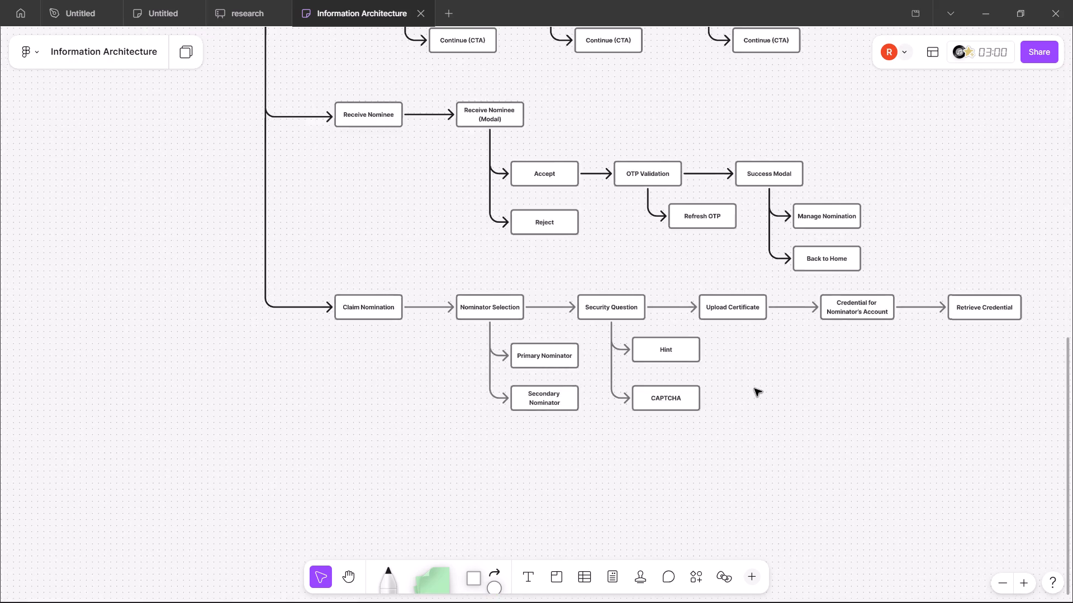
scroll(754, 389, left, 1)
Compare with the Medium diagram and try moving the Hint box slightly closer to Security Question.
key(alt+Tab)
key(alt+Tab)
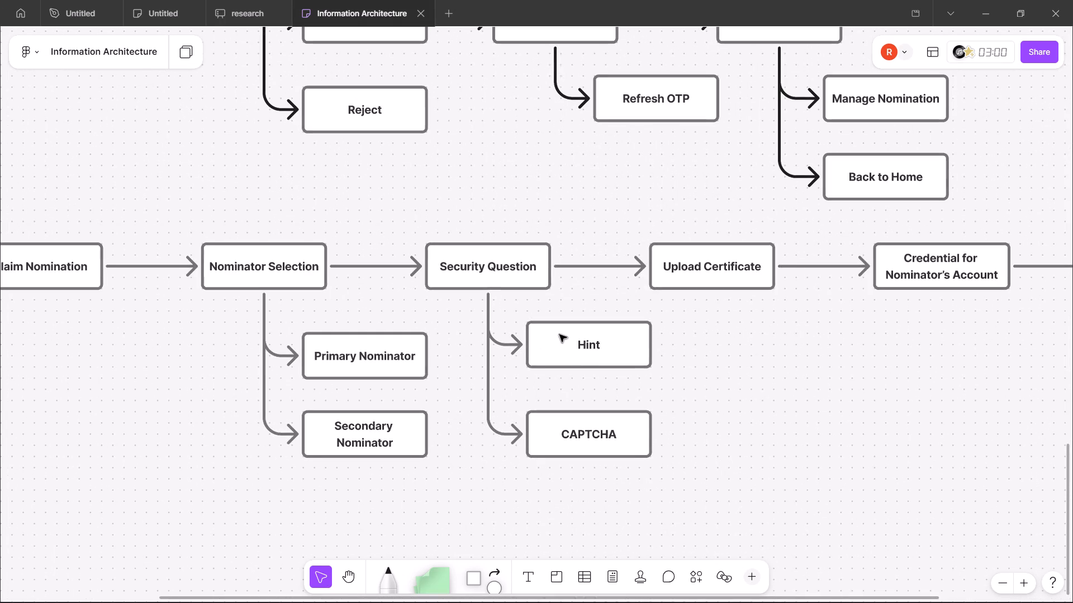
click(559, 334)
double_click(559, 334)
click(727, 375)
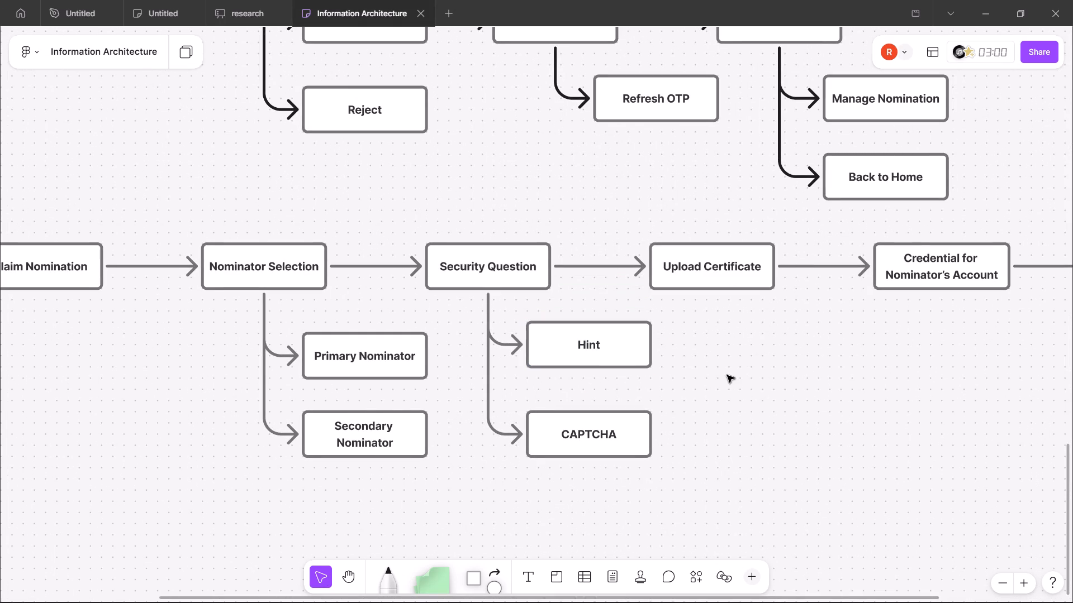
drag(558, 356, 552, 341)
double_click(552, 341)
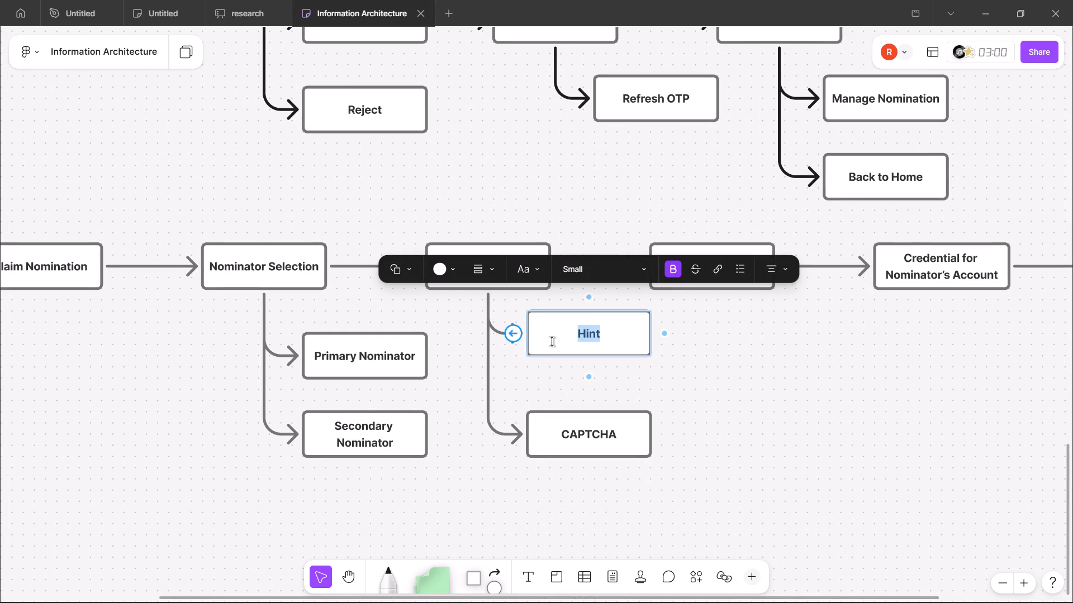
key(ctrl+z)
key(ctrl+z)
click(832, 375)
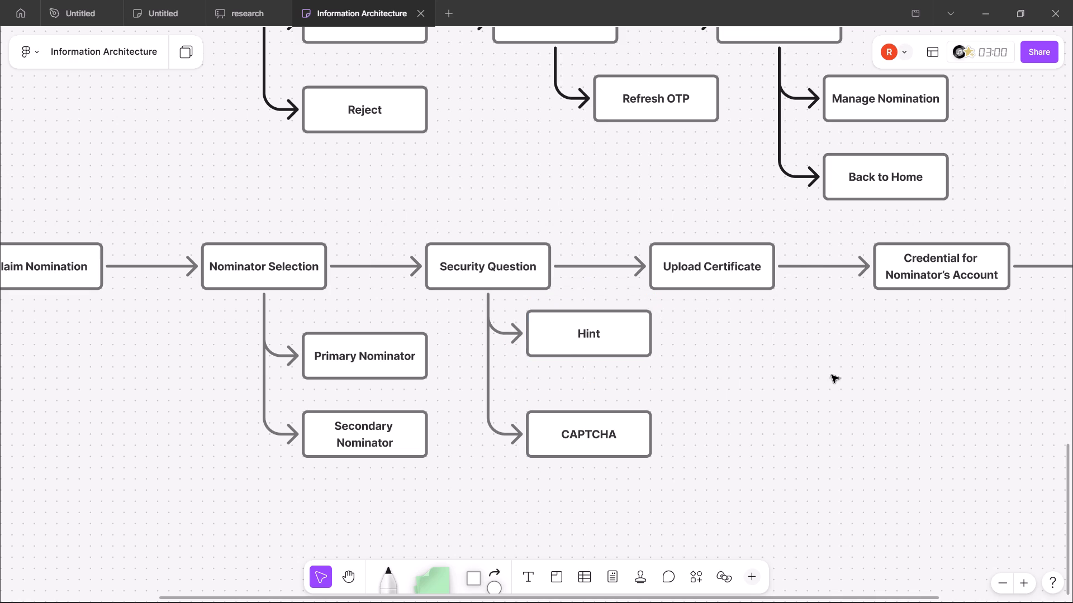
Move the Hint box down so that it is level with the Primary Nominator box.
click(572, 336)
drag(572, 336, 571, 359)
click(730, 412)
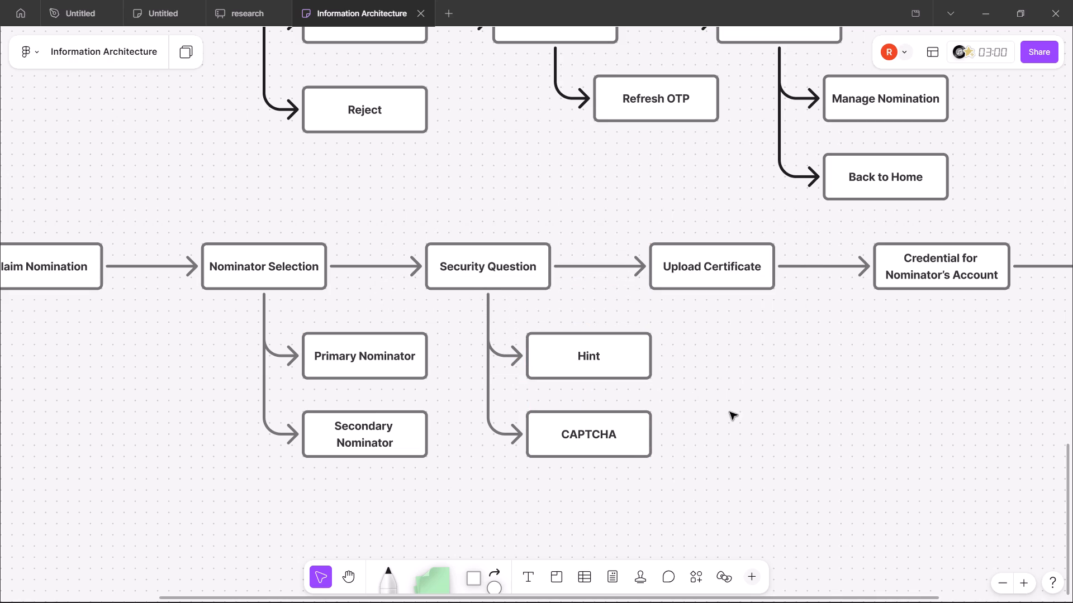
Following the Medium diagram, add a rectangle branching below and back from Credential for Nominator's Account, level with Hint, and label it Apps.
scroll(730, 412, left, 1)
key(alt+Tab)
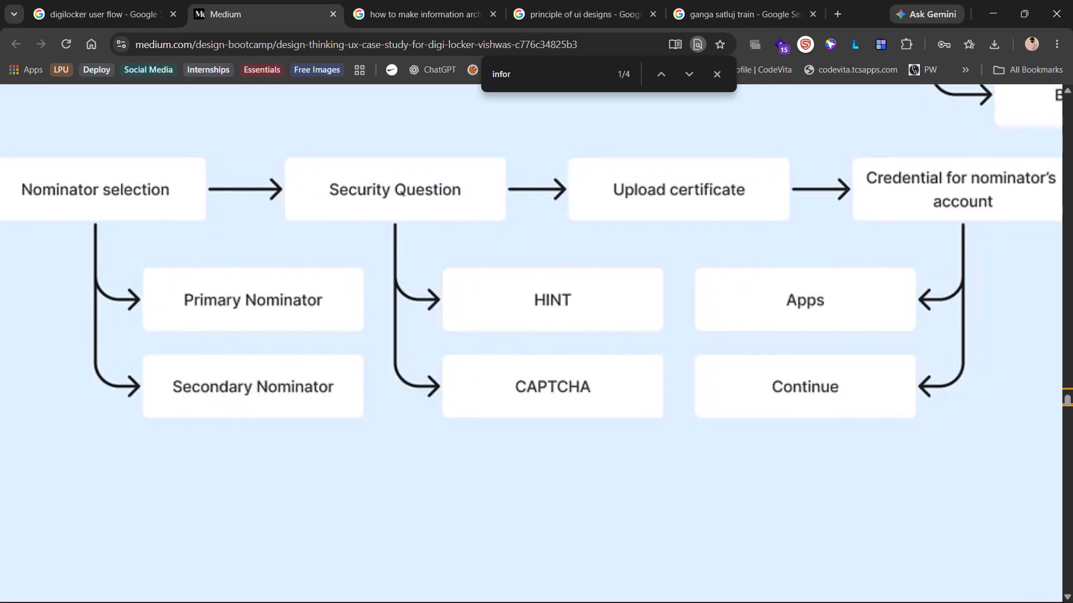
scroll(561, 381, left, 3)
scroll(663, 387, left, 2)
key(alt+Tab)
scroll(760, 374, left, 1)
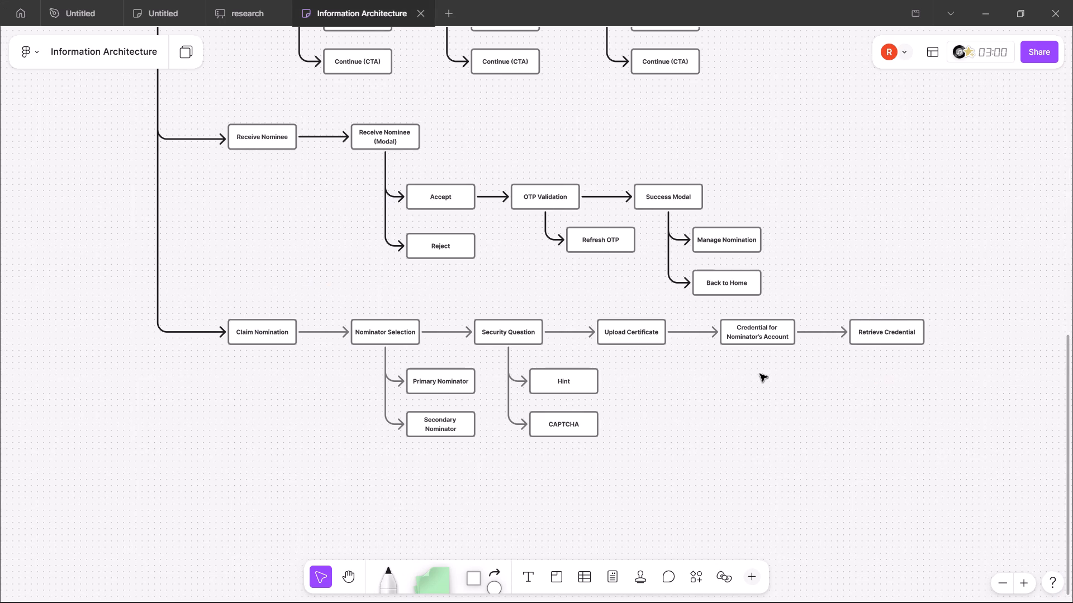
key(alt+Tab)
key(alt+Tab)
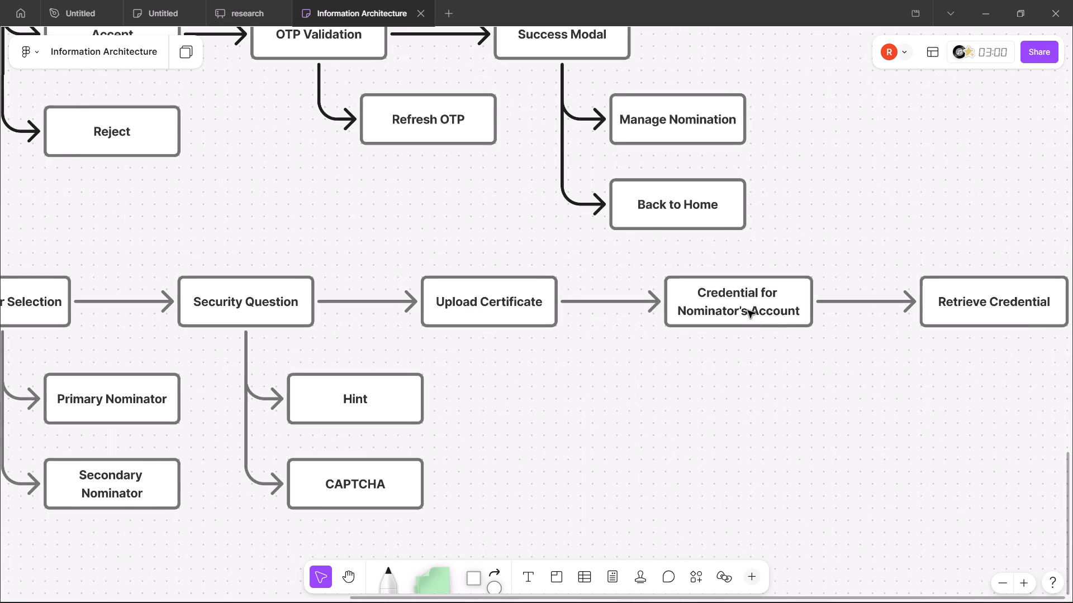
click(748, 310)
drag(739, 352, 663, 450)
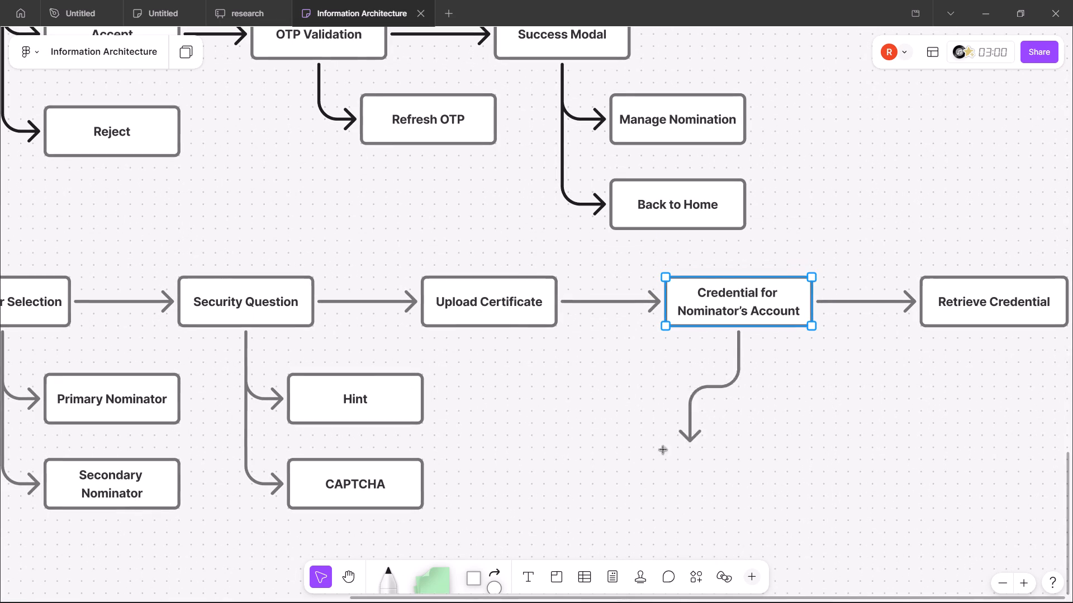
drag(663, 450, 618, 401)
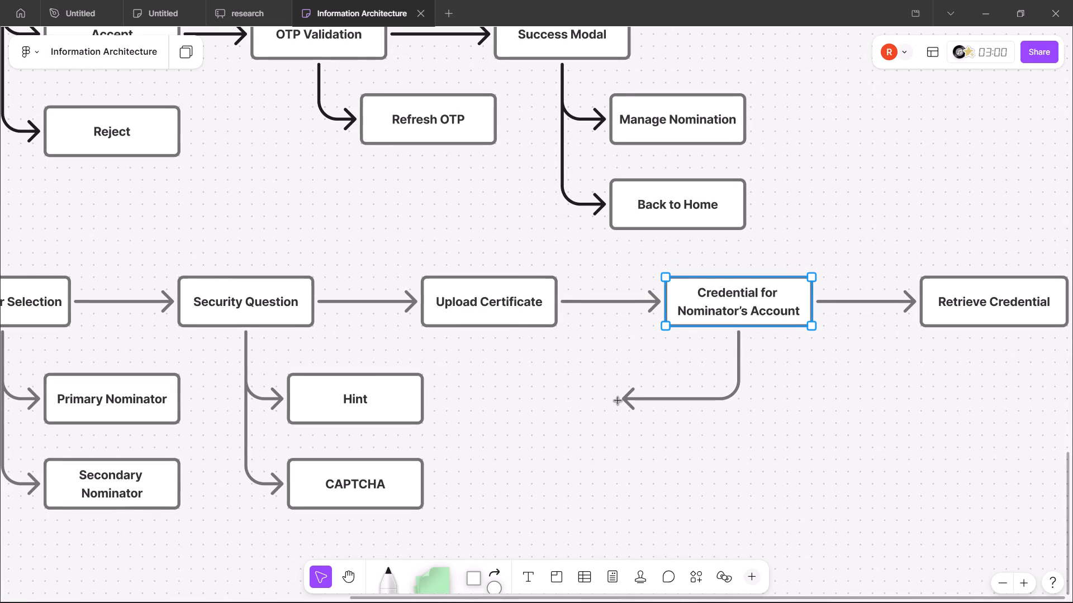
drag(618, 401, 627, 401)
click(579, 334)
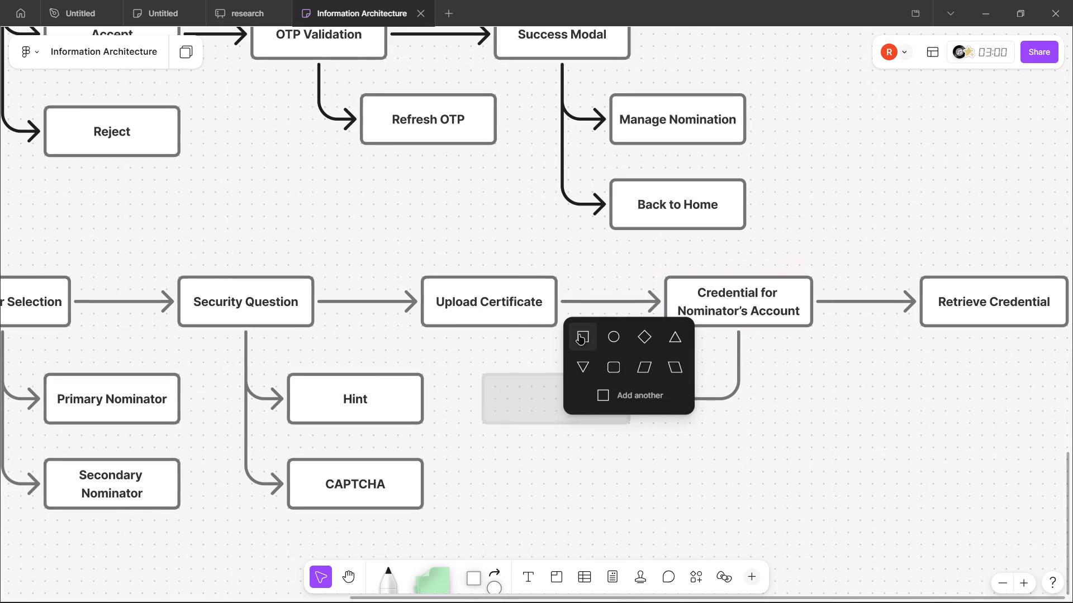
text(Apps)
click(756, 472)
Following the Medium diagram, branch a second rectangle from Credential for Nominator's Account, directly below Apps and level with CAPTCHA, and label it Continue.
key(alt+Tab)
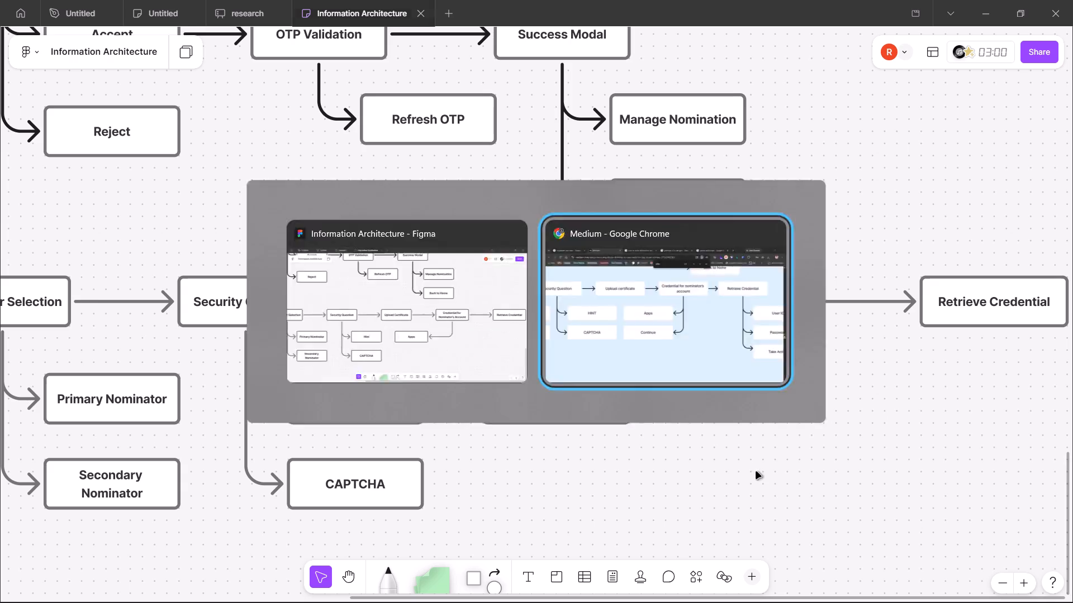
key(alt+Tab)
click(740, 298)
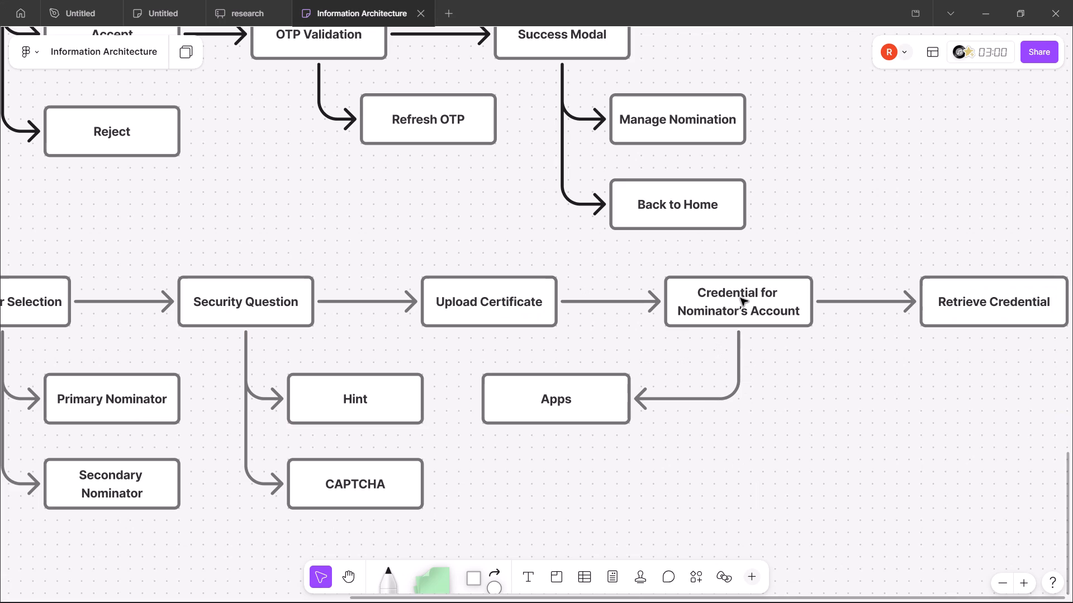
click(740, 311)
drag(740, 347, 744, 449)
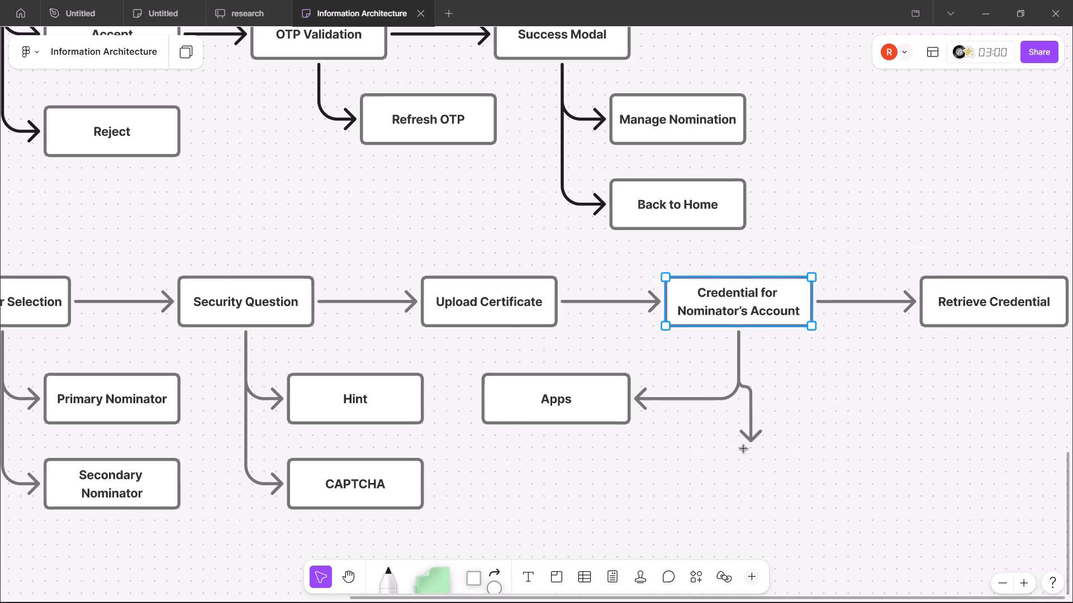
drag(744, 449, 634, 482)
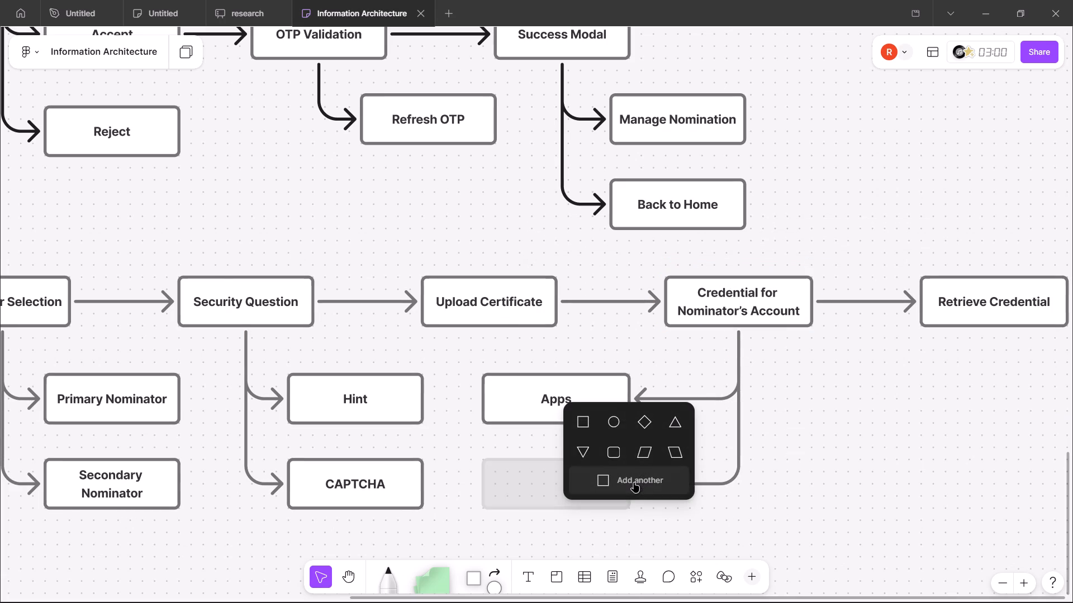
click(582, 420)
click(582, 420)
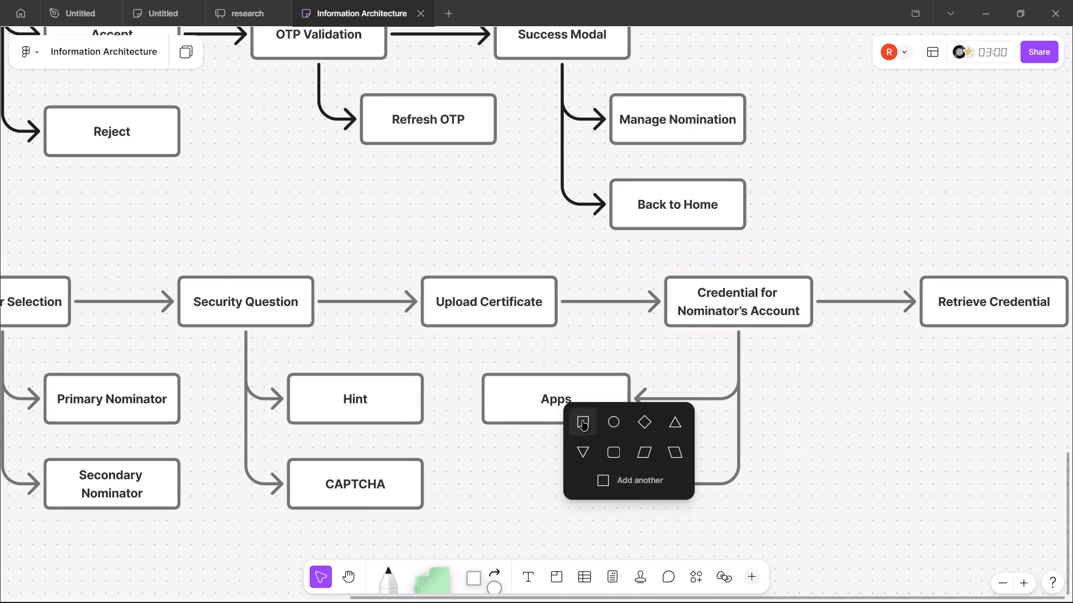
text(Continue)
click(838, 452)
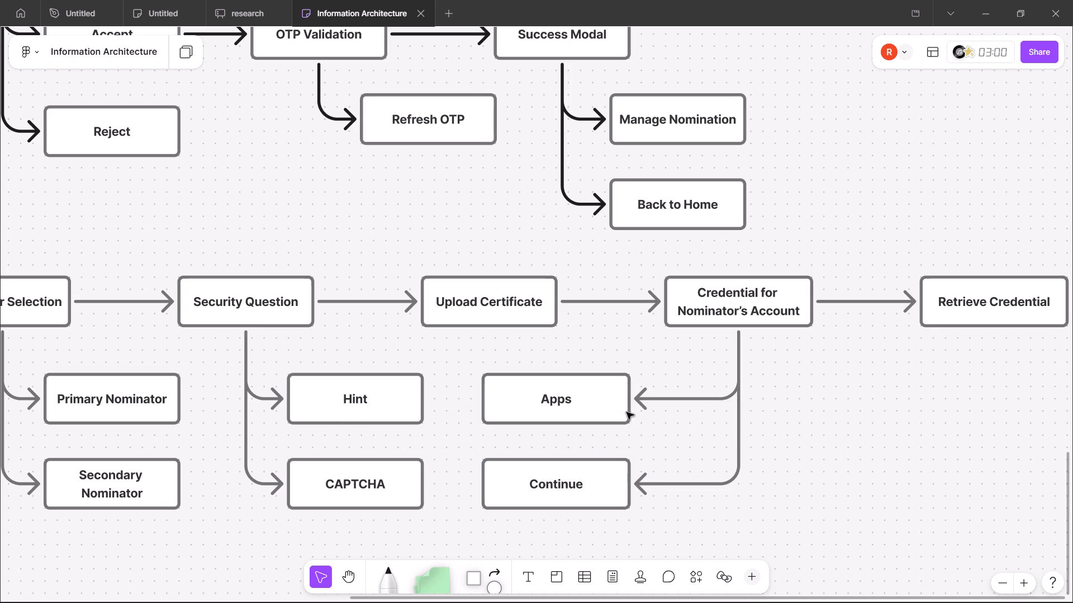
Move the Apps and Continue boxes together closer to their branch line, keeping them level with Hint and CAPTCHA.
drag(459, 367, 642, 525)
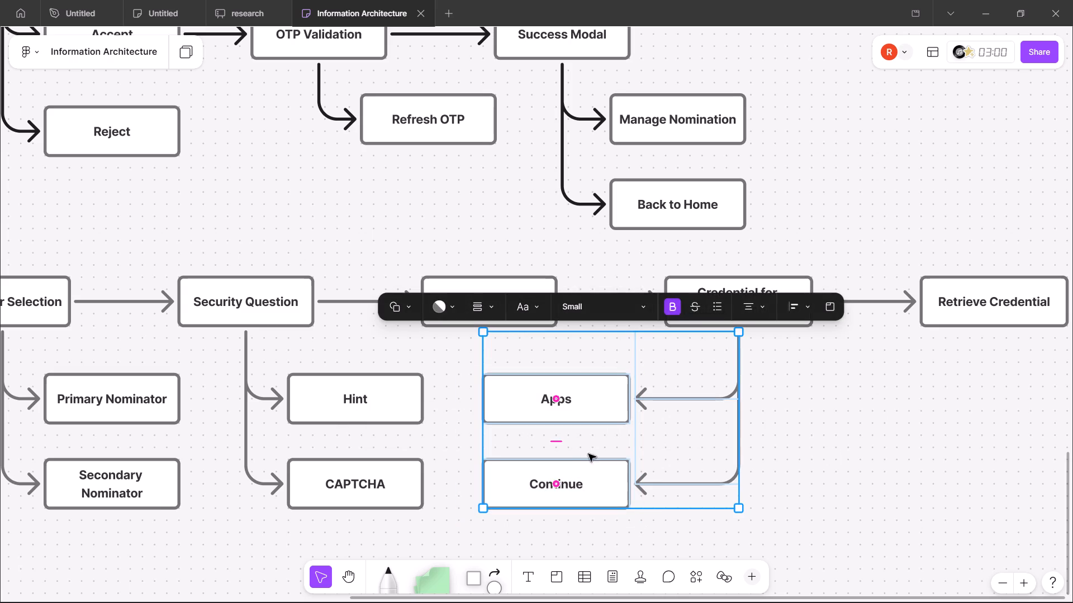
drag(580, 446, 637, 446)
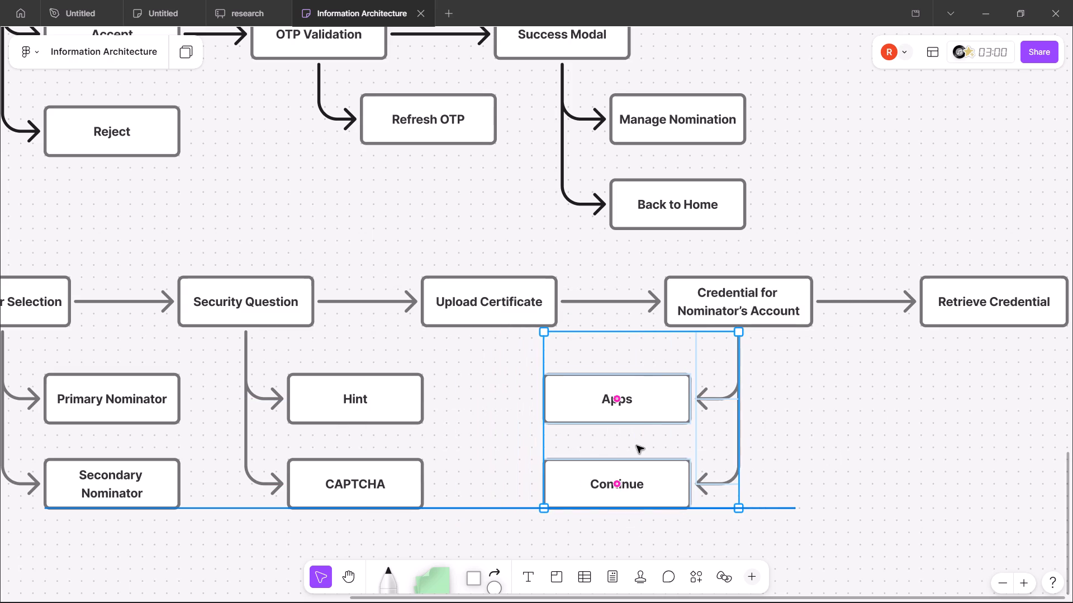
drag(637, 446, 647, 444)
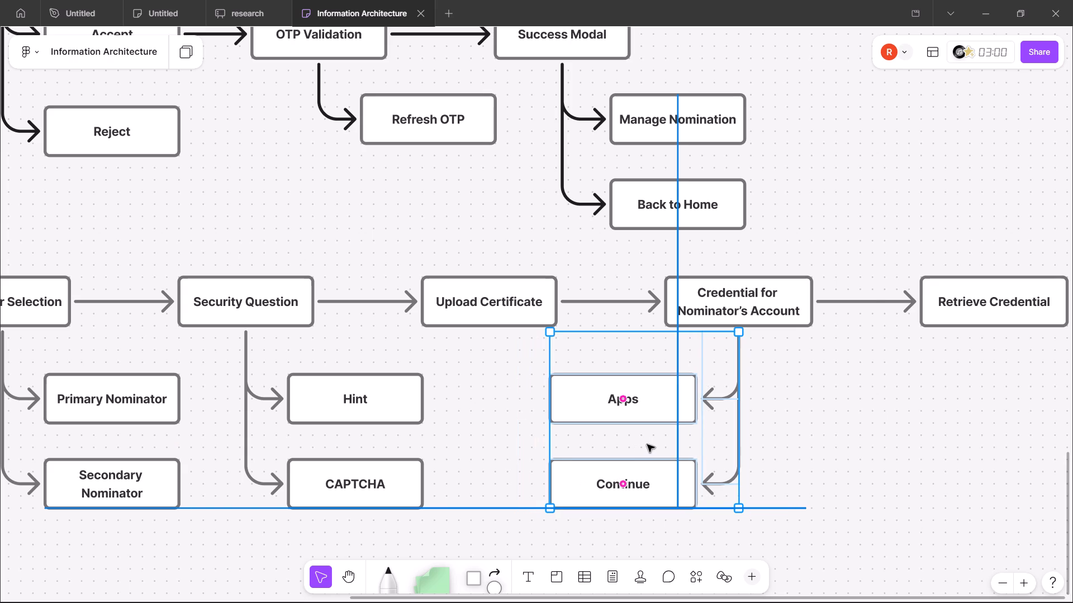
drag(647, 444, 647, 444)
click(848, 444)
Following the Medium diagram, add a rectangle branching below and forward from Retrieve Credential, level with Apps, and label it User ID.
scroll(848, 444, left, 1)
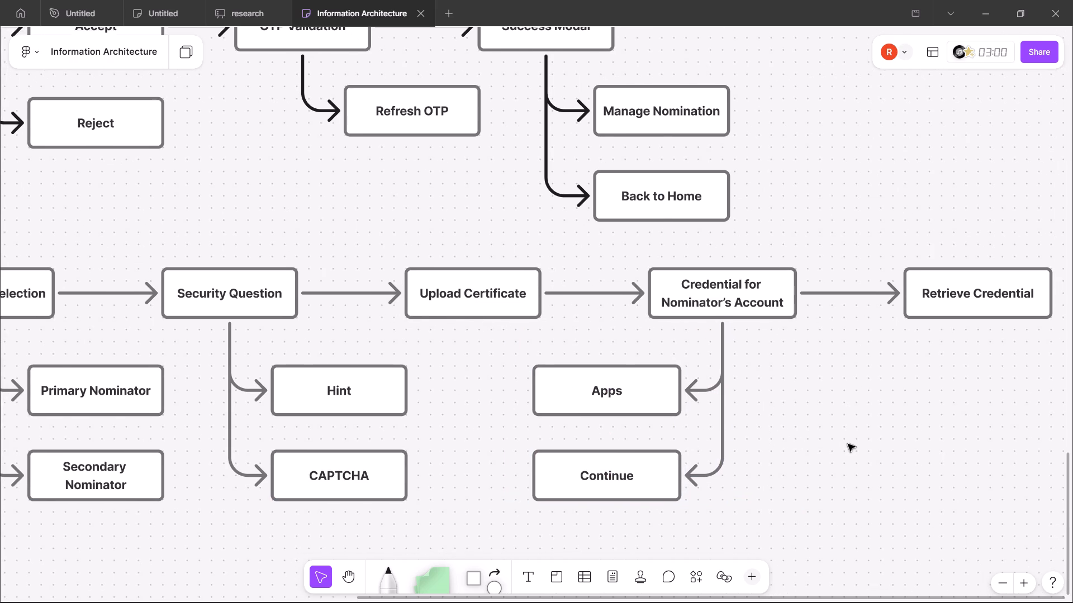
scroll(848, 444, down, 1)
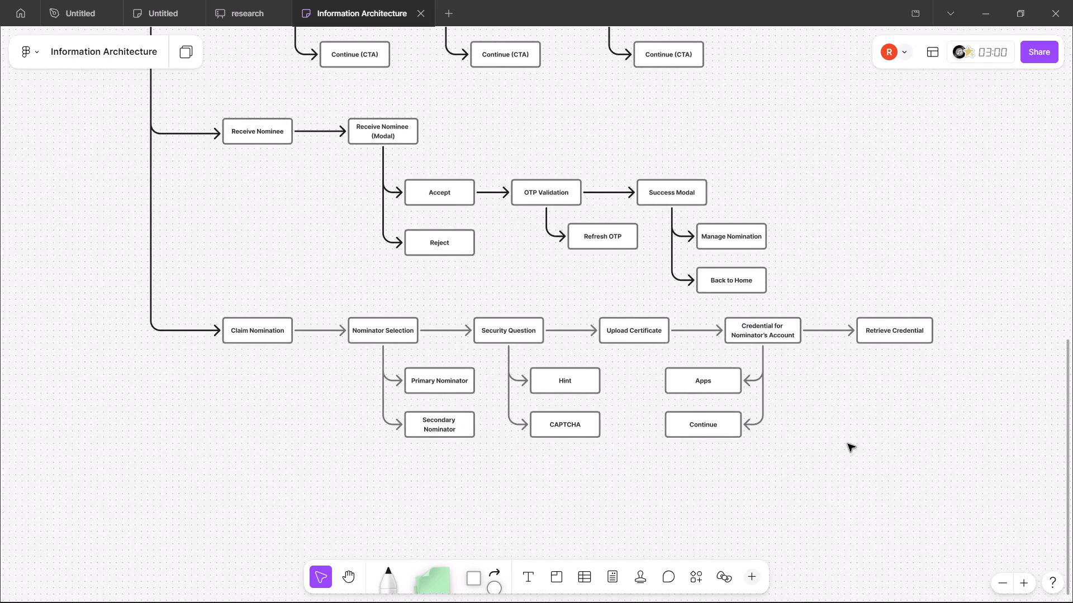
scroll(848, 444, left, 1)
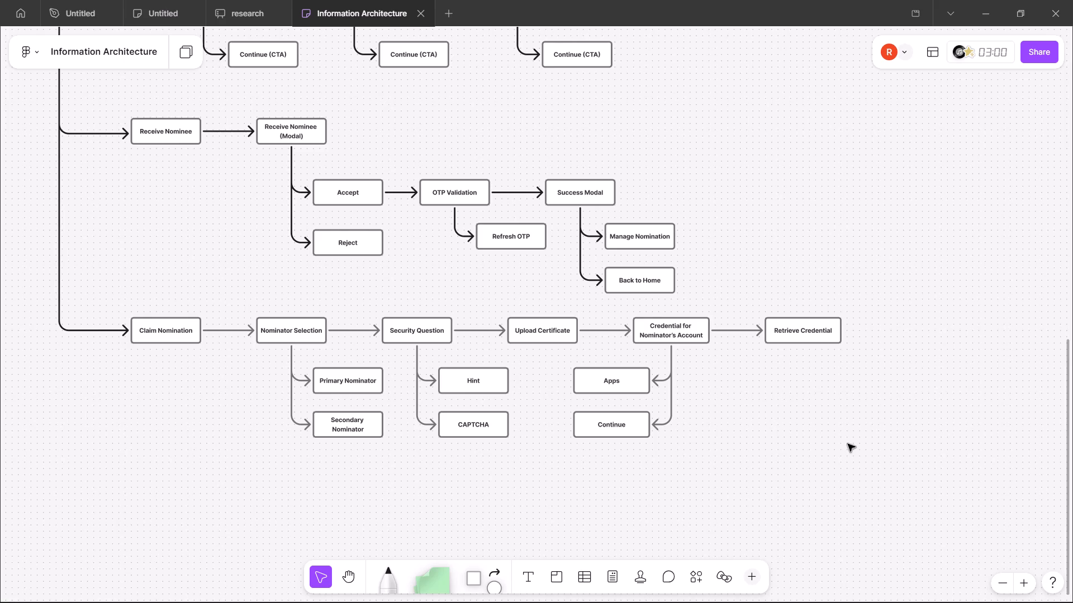
key(alt+Tab)
scroll(768, 414, left, 2)
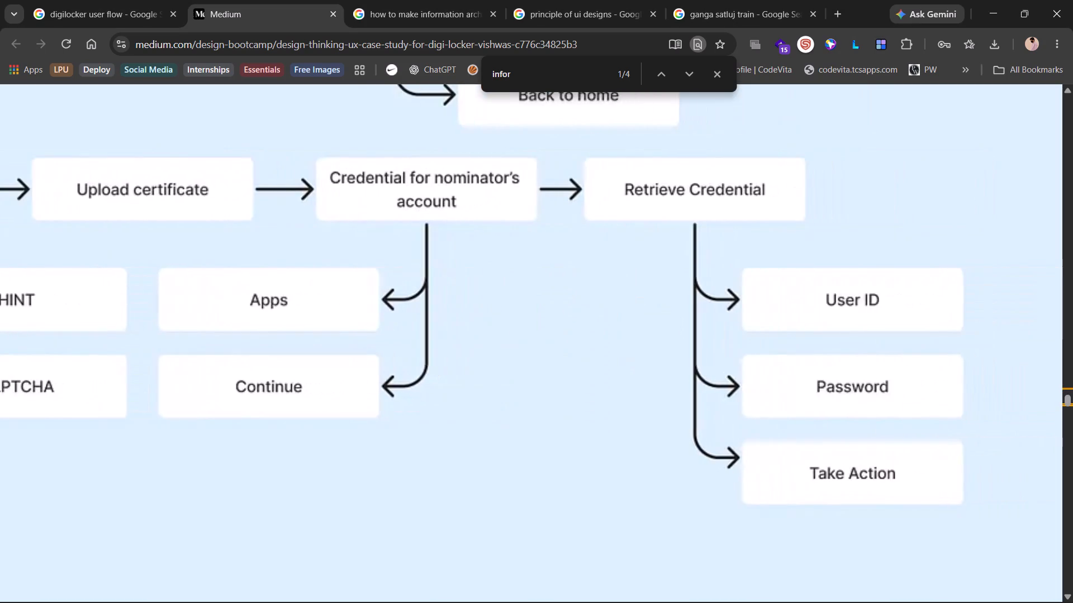
scroll(768, 414, left, 5)
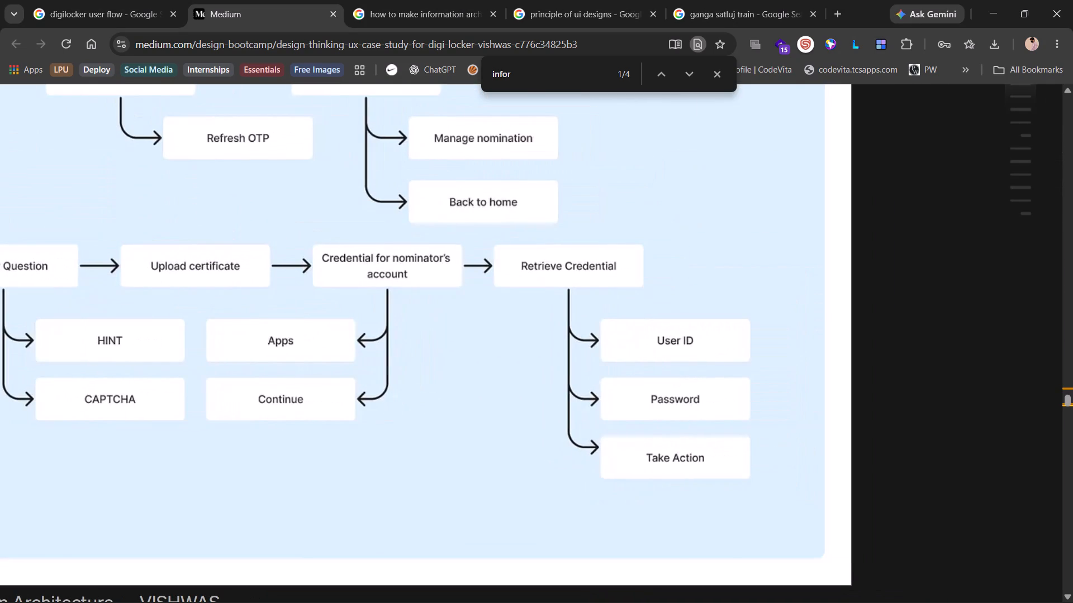
key(alt+Tab)
scroll(844, 442, up, 1)
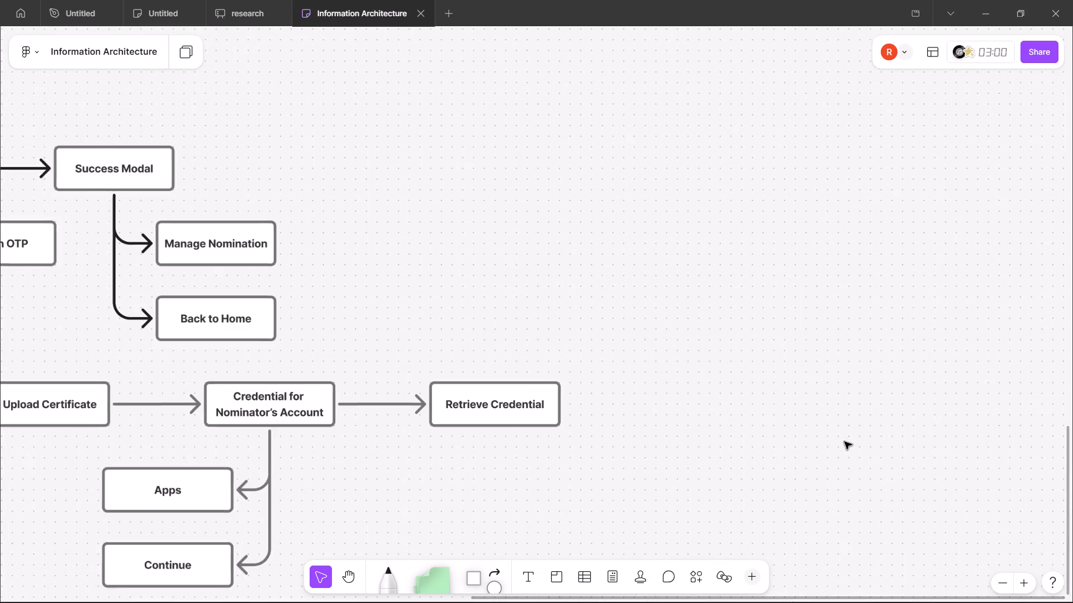
scroll(844, 442, left, 1)
scroll(497, 489, down, 1)
click(358, 114)
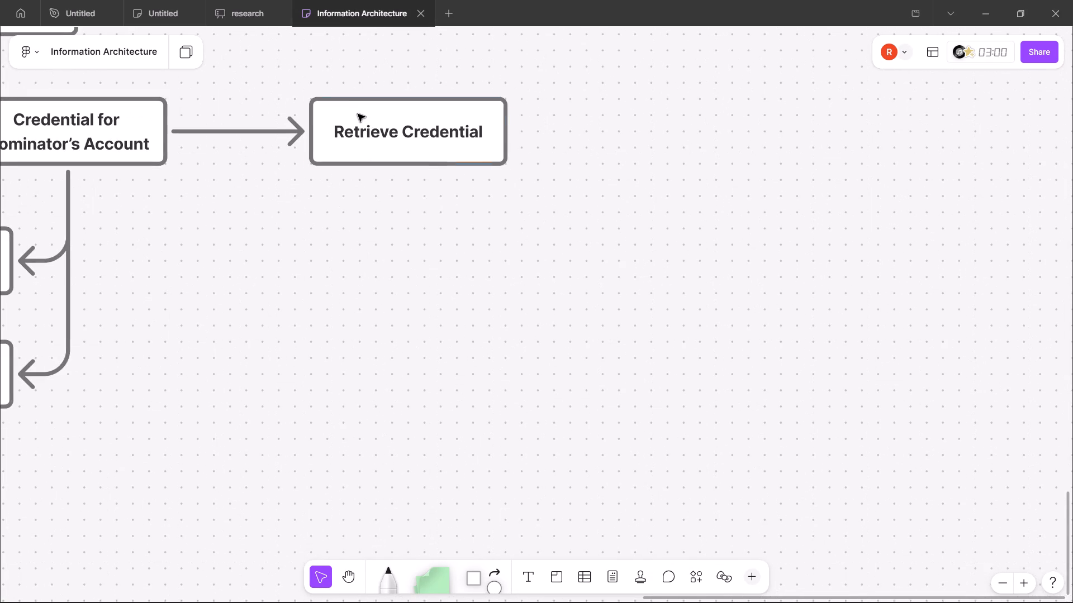
drag(406, 184, 523, 262)
click(478, 201)
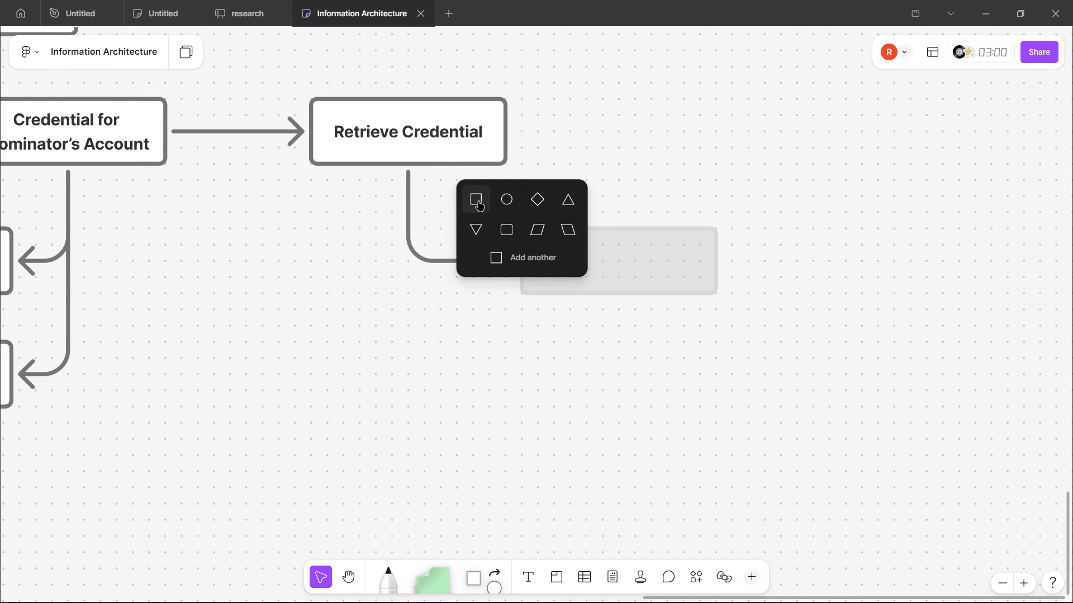
key(alt+Tab)
key(alt+Tab)
text(USE)
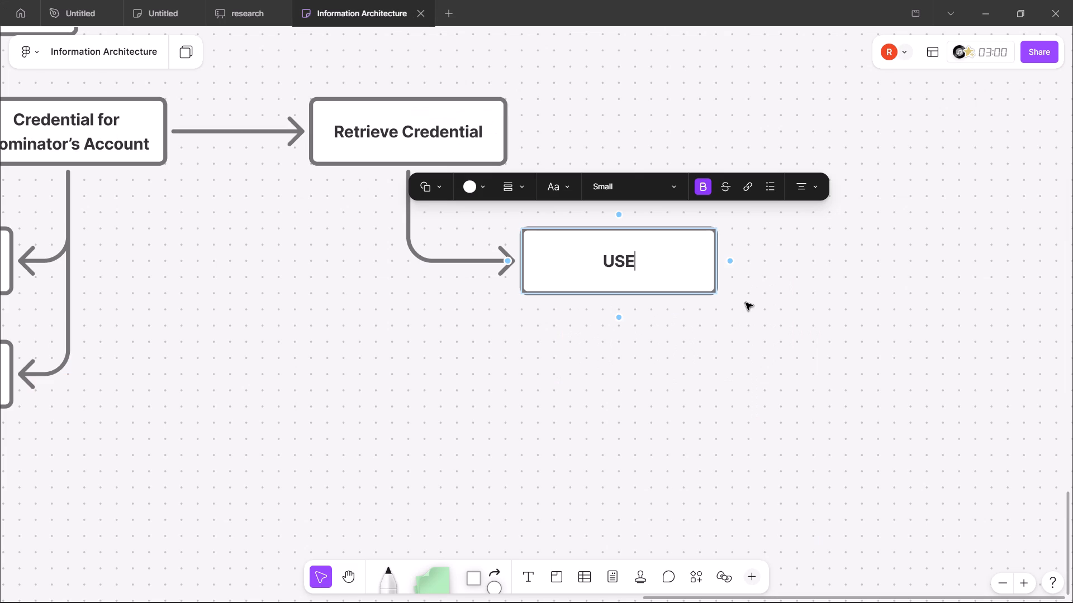